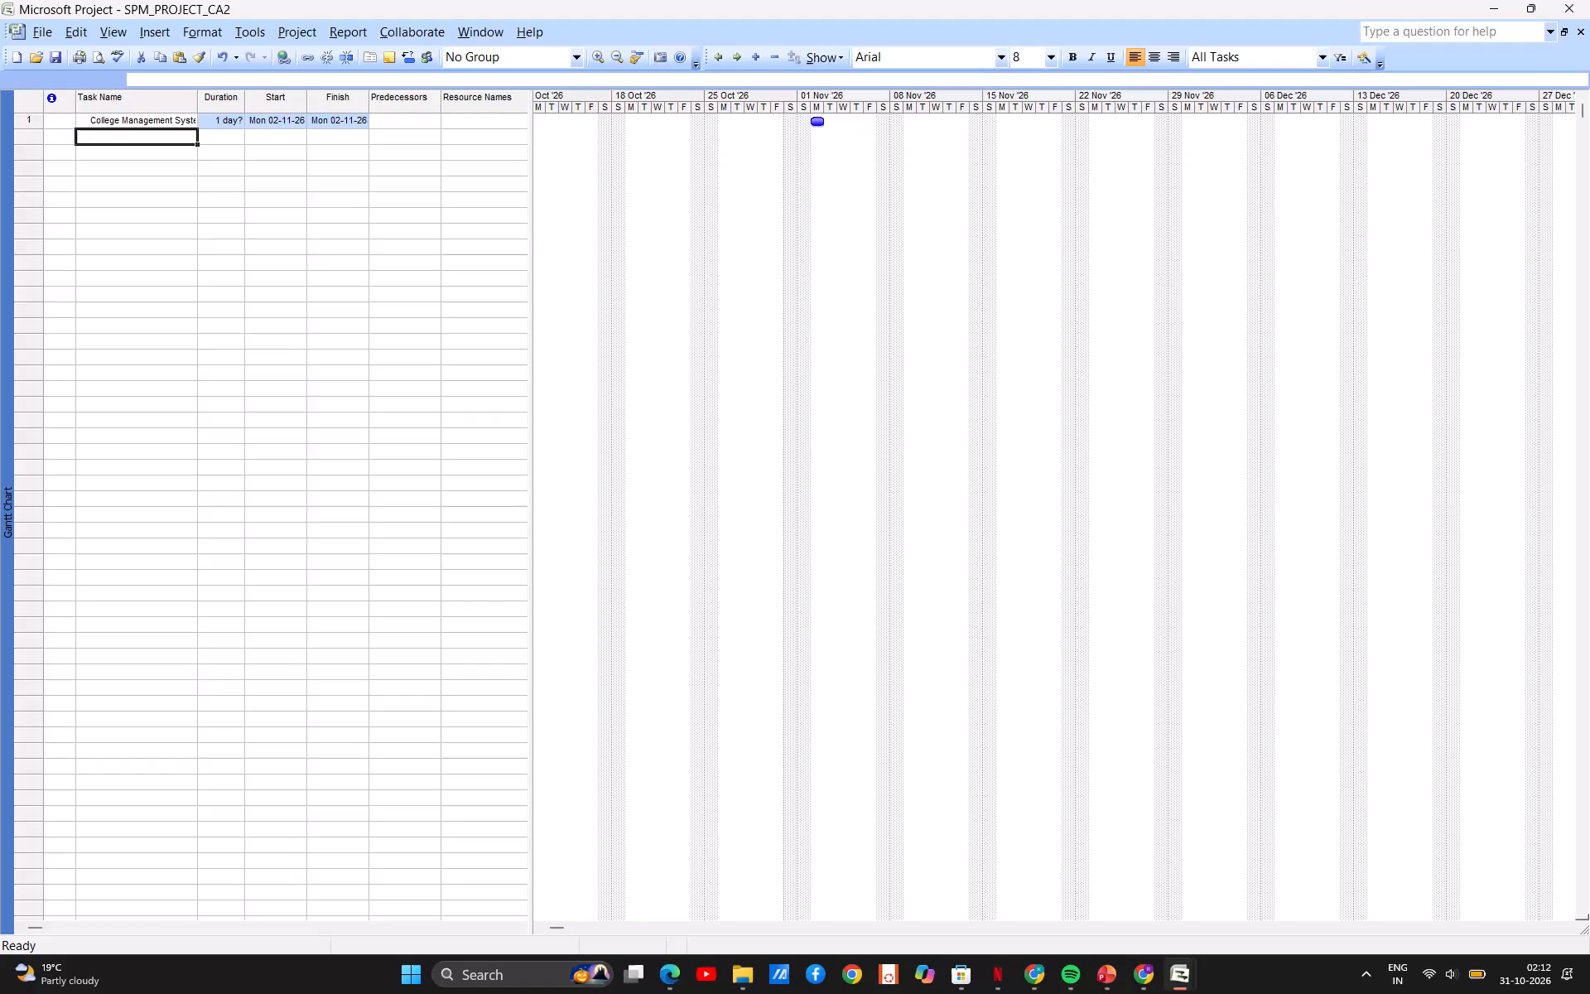
Add a task named Requirement Analysis in the row below College Management System.
{"action": "right_click", "coordinate": [118, 123]}
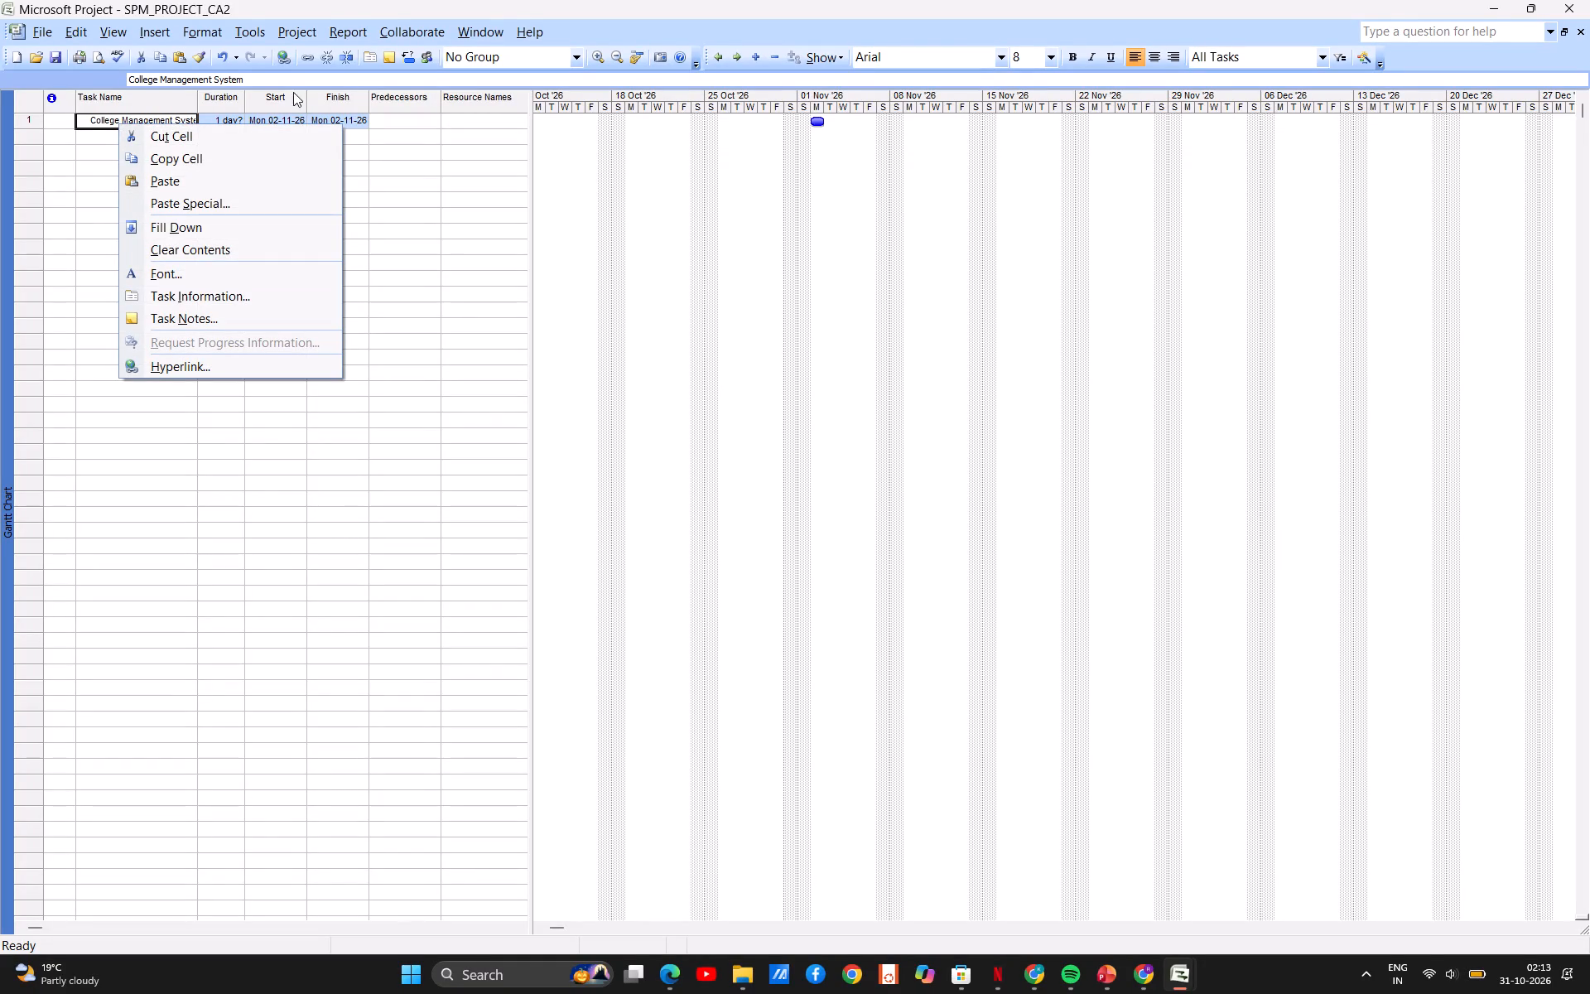
{"action": "left_click", "coordinate": [104, 128]}
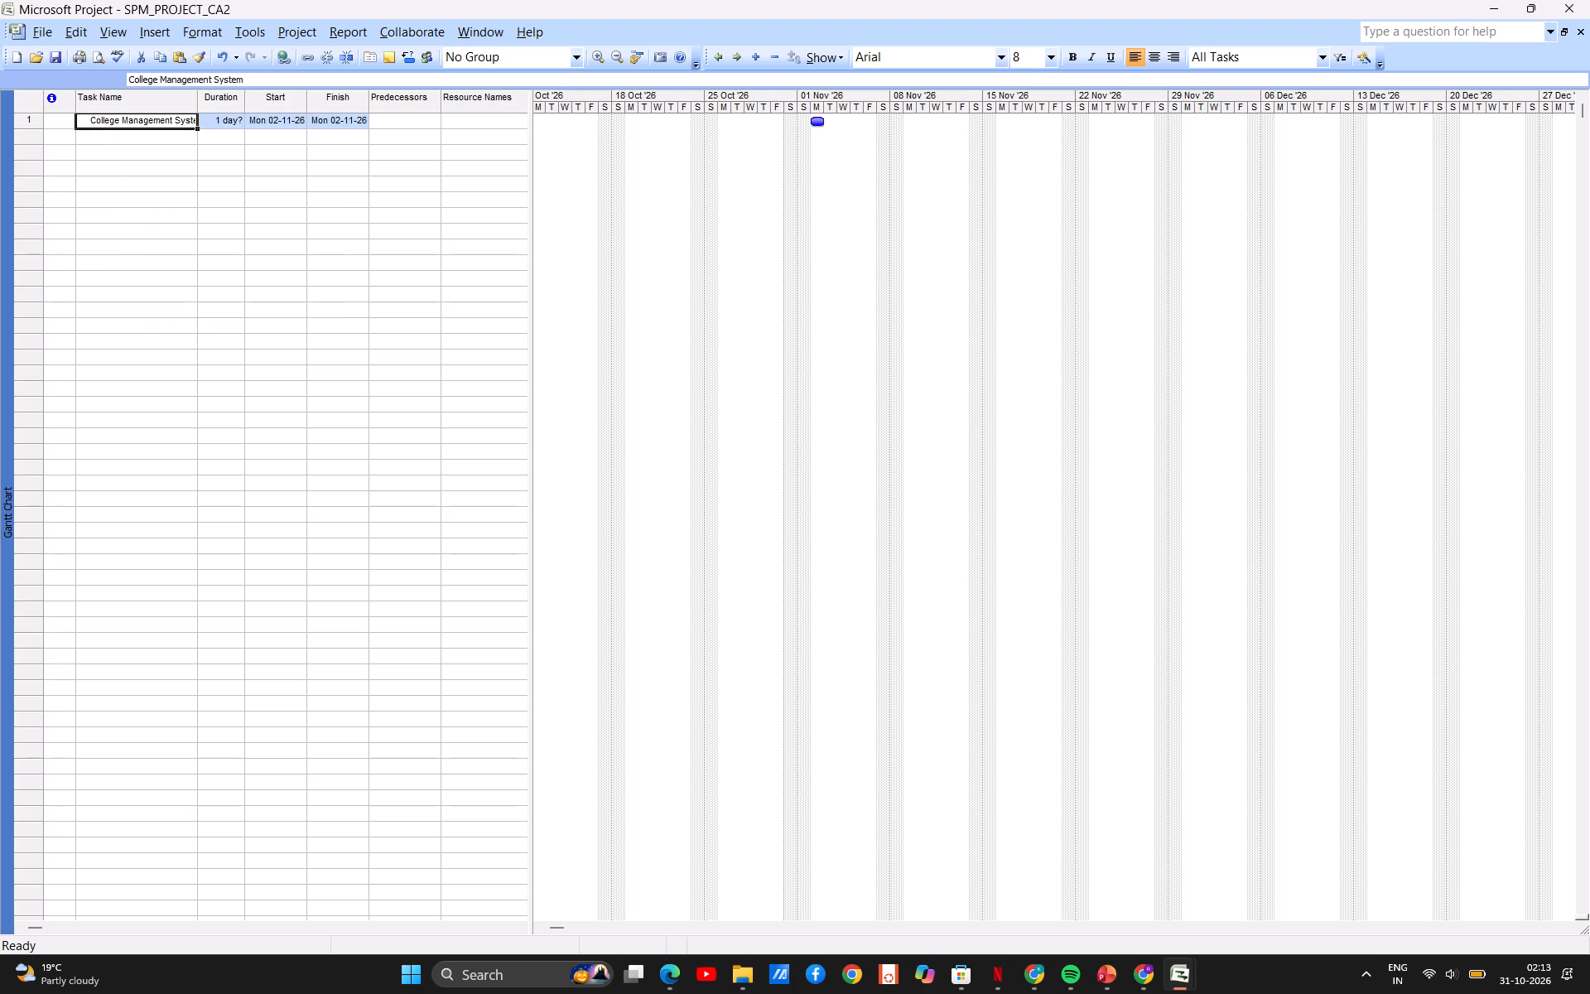
{"action": "left_click", "coordinate": [119, 146]}
{"action": "left_click", "coordinate": [118, 136]}
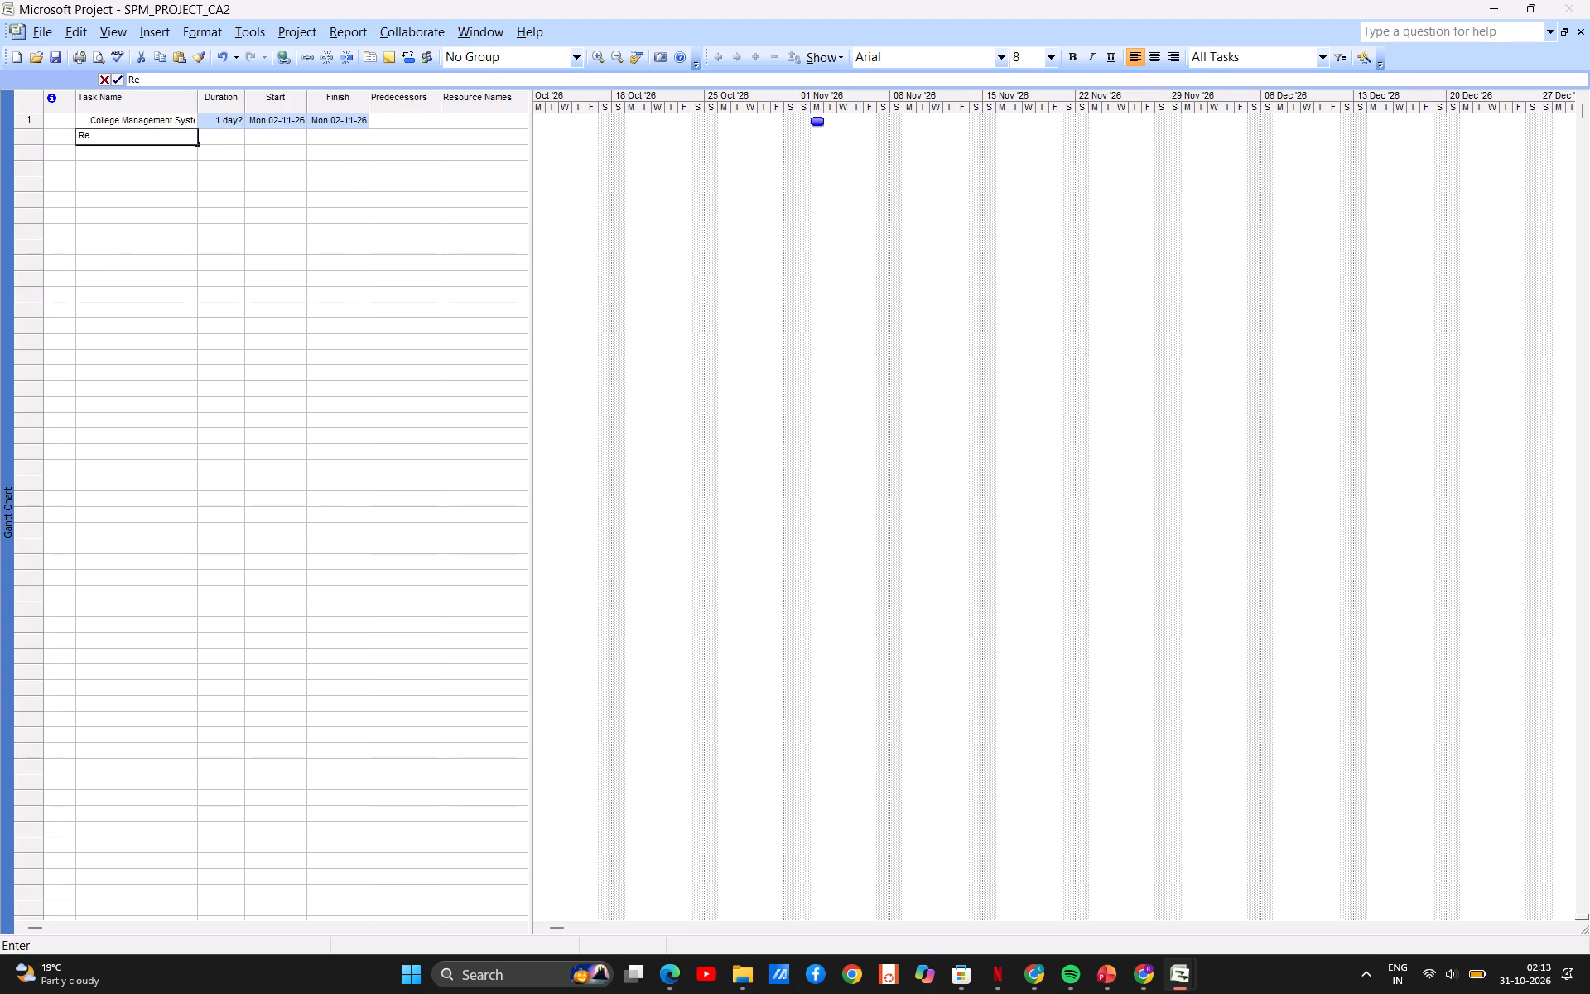
{"action": "key", "text": "q"}
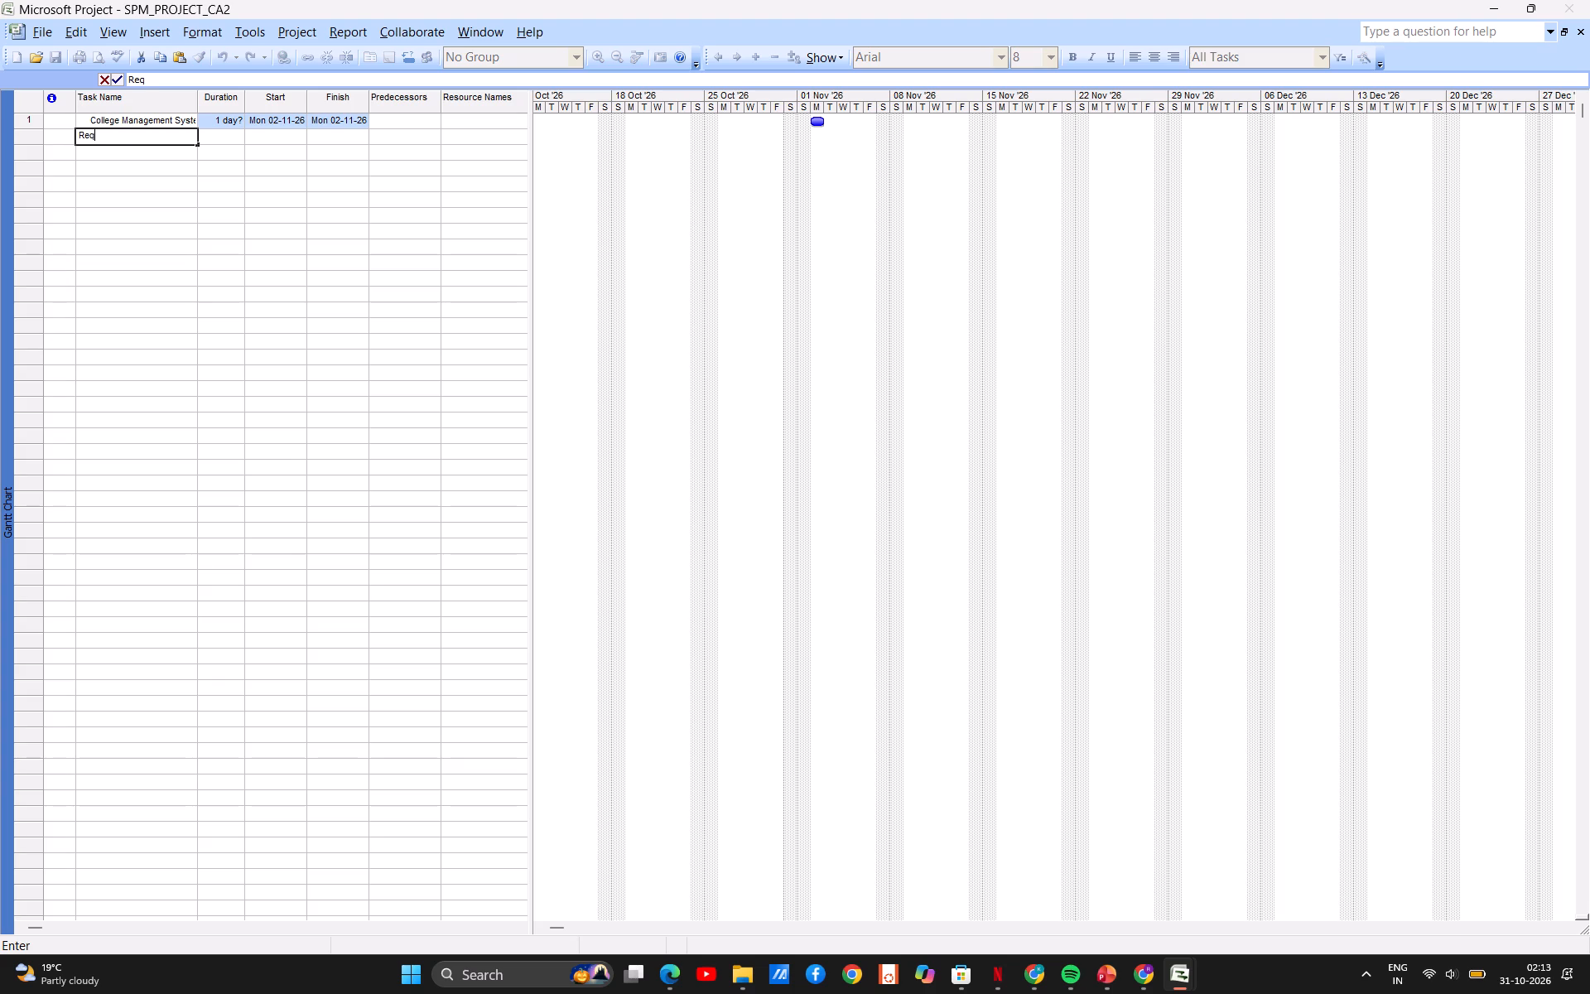
{"action": "key", "text": "q"}
{"action": "type", "text": "qq"}
{"action": "key", "text": "BackSpace"}
{"action": "key", "text": "BackSpace"}
{"action": "key", "text": "BackSpace"}
{"action": "type", "text": "uirement"}
{"action": "type", "text": "na"}
{"action": "type", "text": "lysis"}
{"action": "key", "text": "Return"}
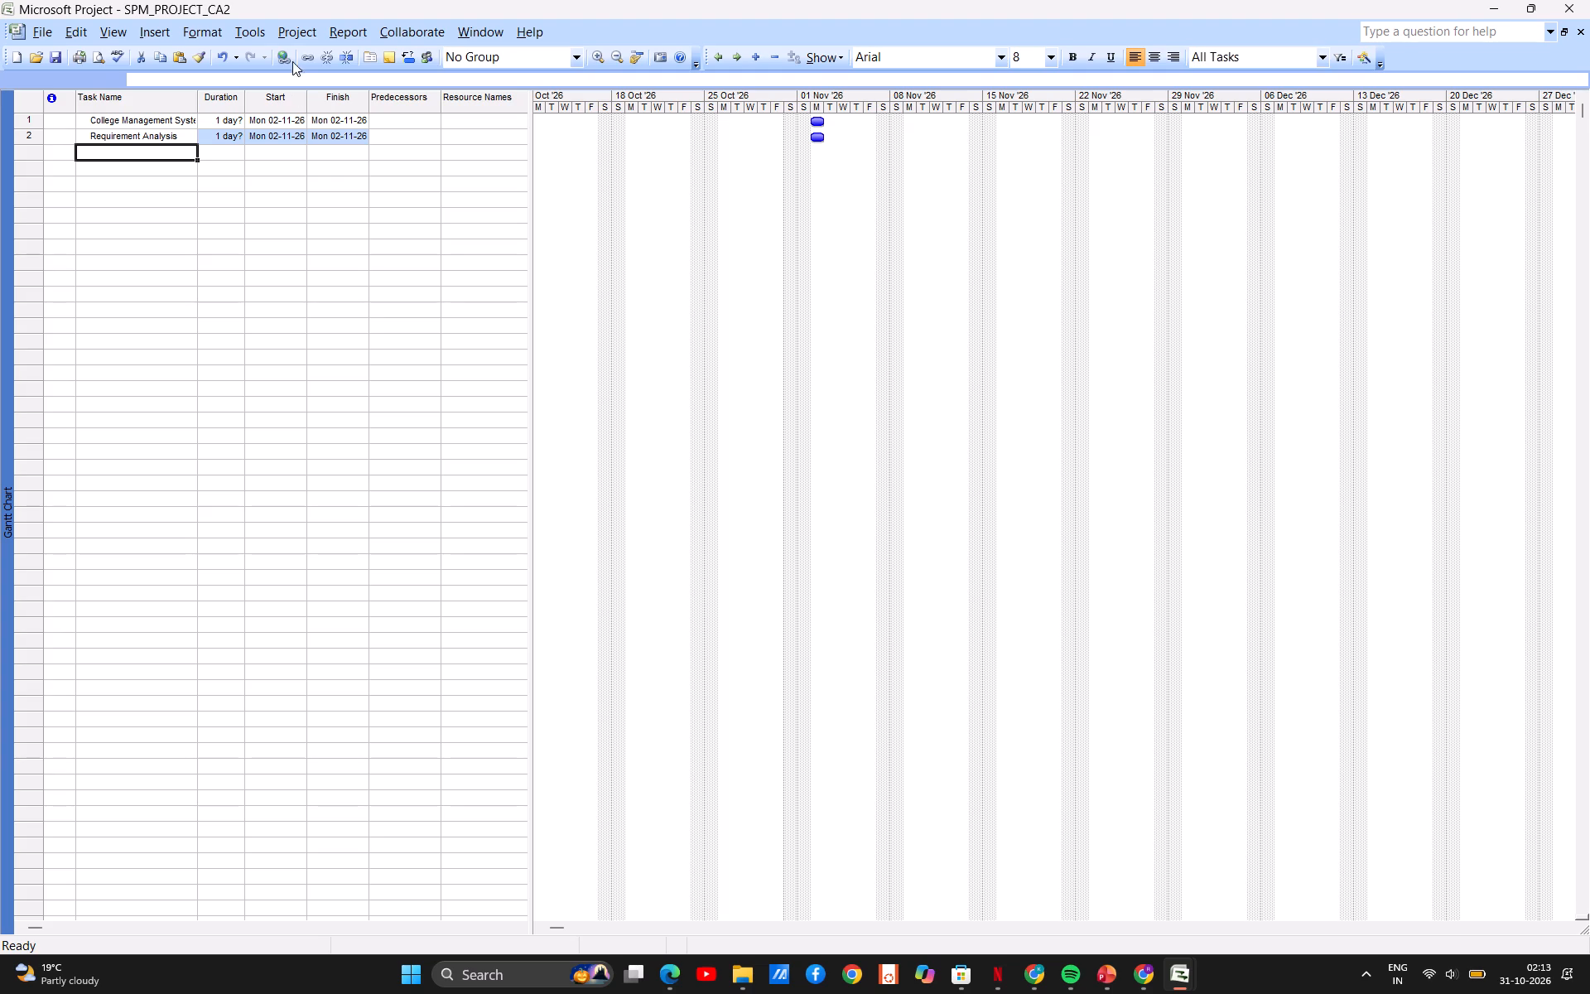
Set the project's outline options to show the project summary task and outline numbers.
{"action": "left_click", "coordinate": [252, 29]}
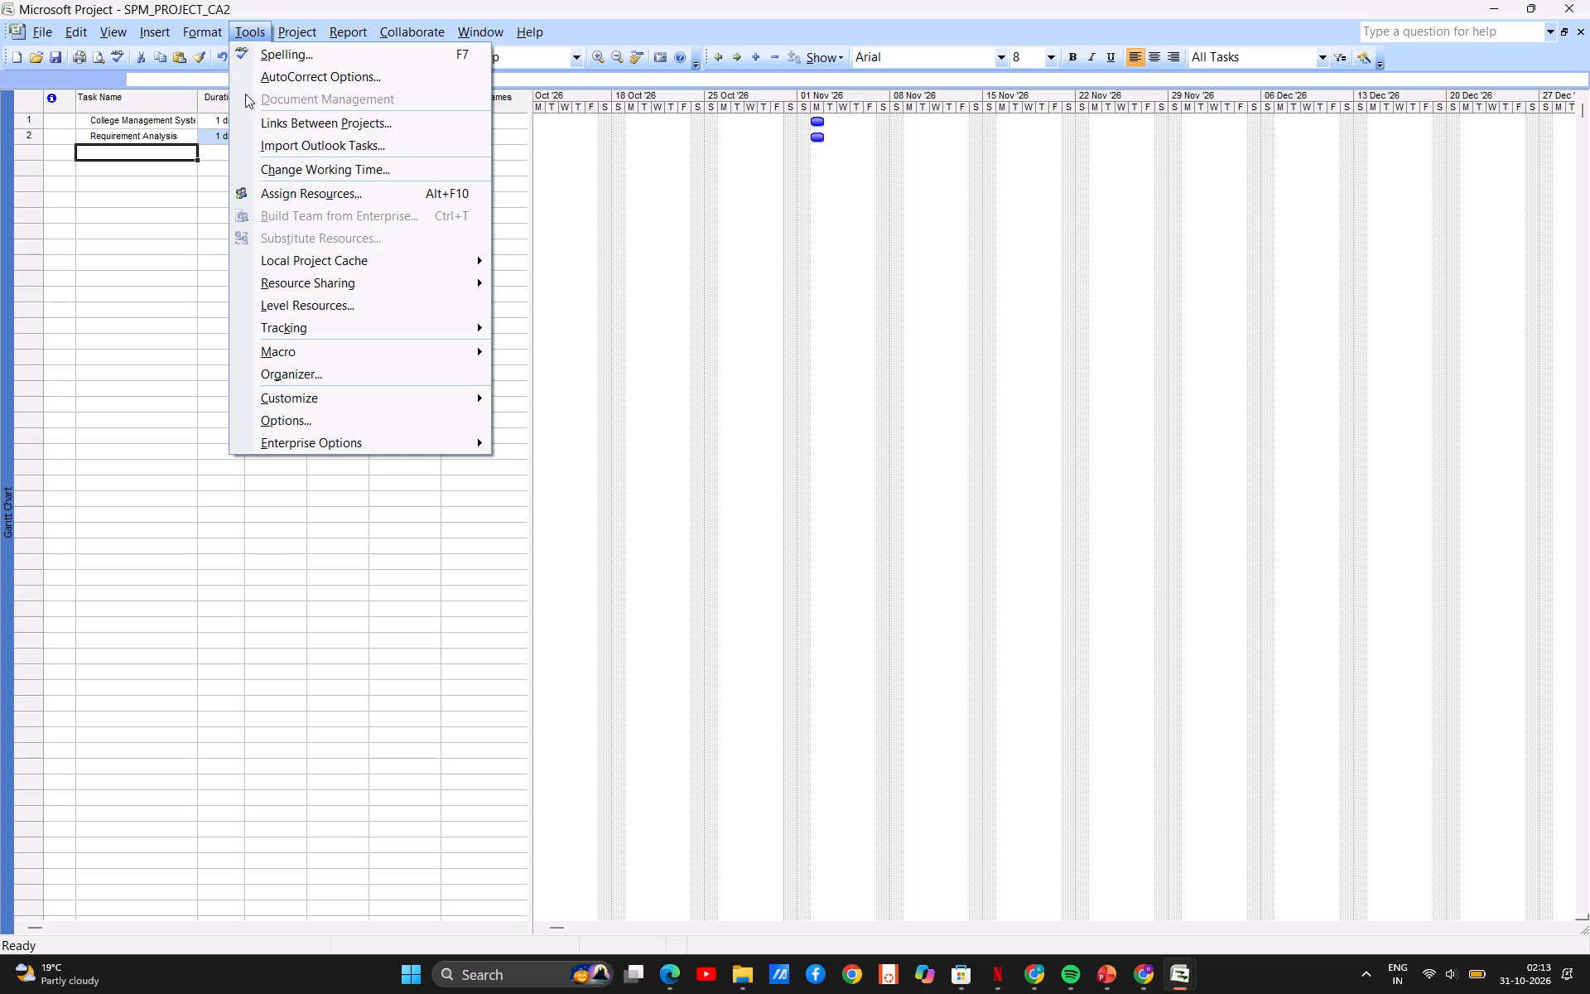
{"action": "left_click", "coordinate": [164, 125]}
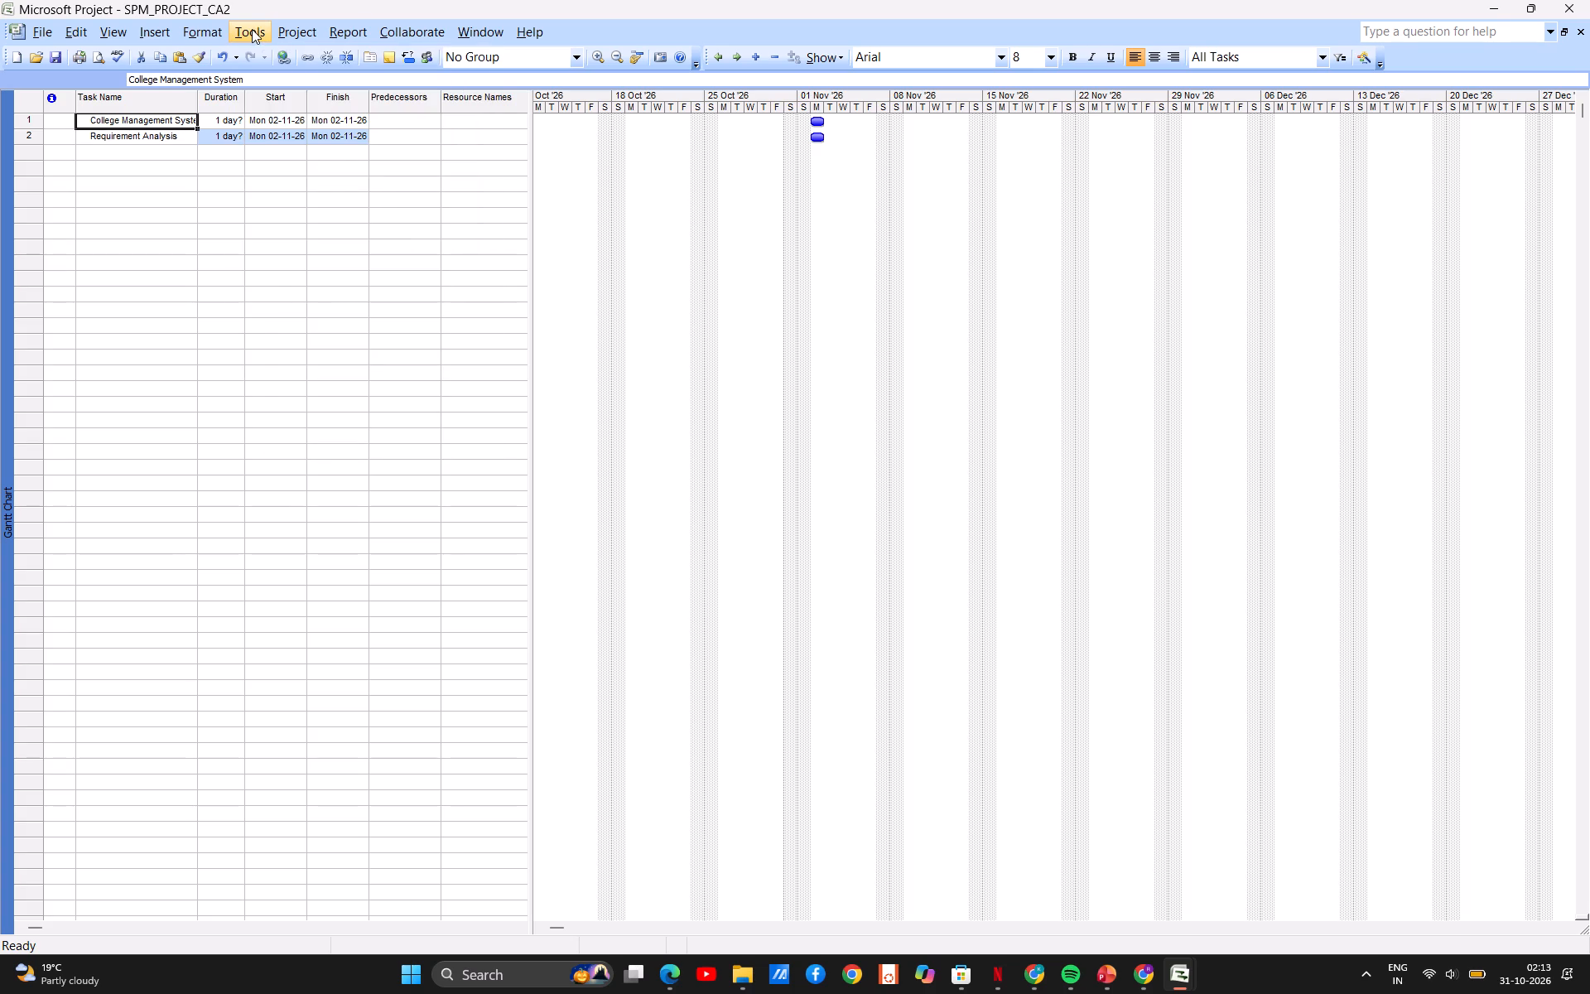
{"action": "left_click", "coordinate": [252, 29]}
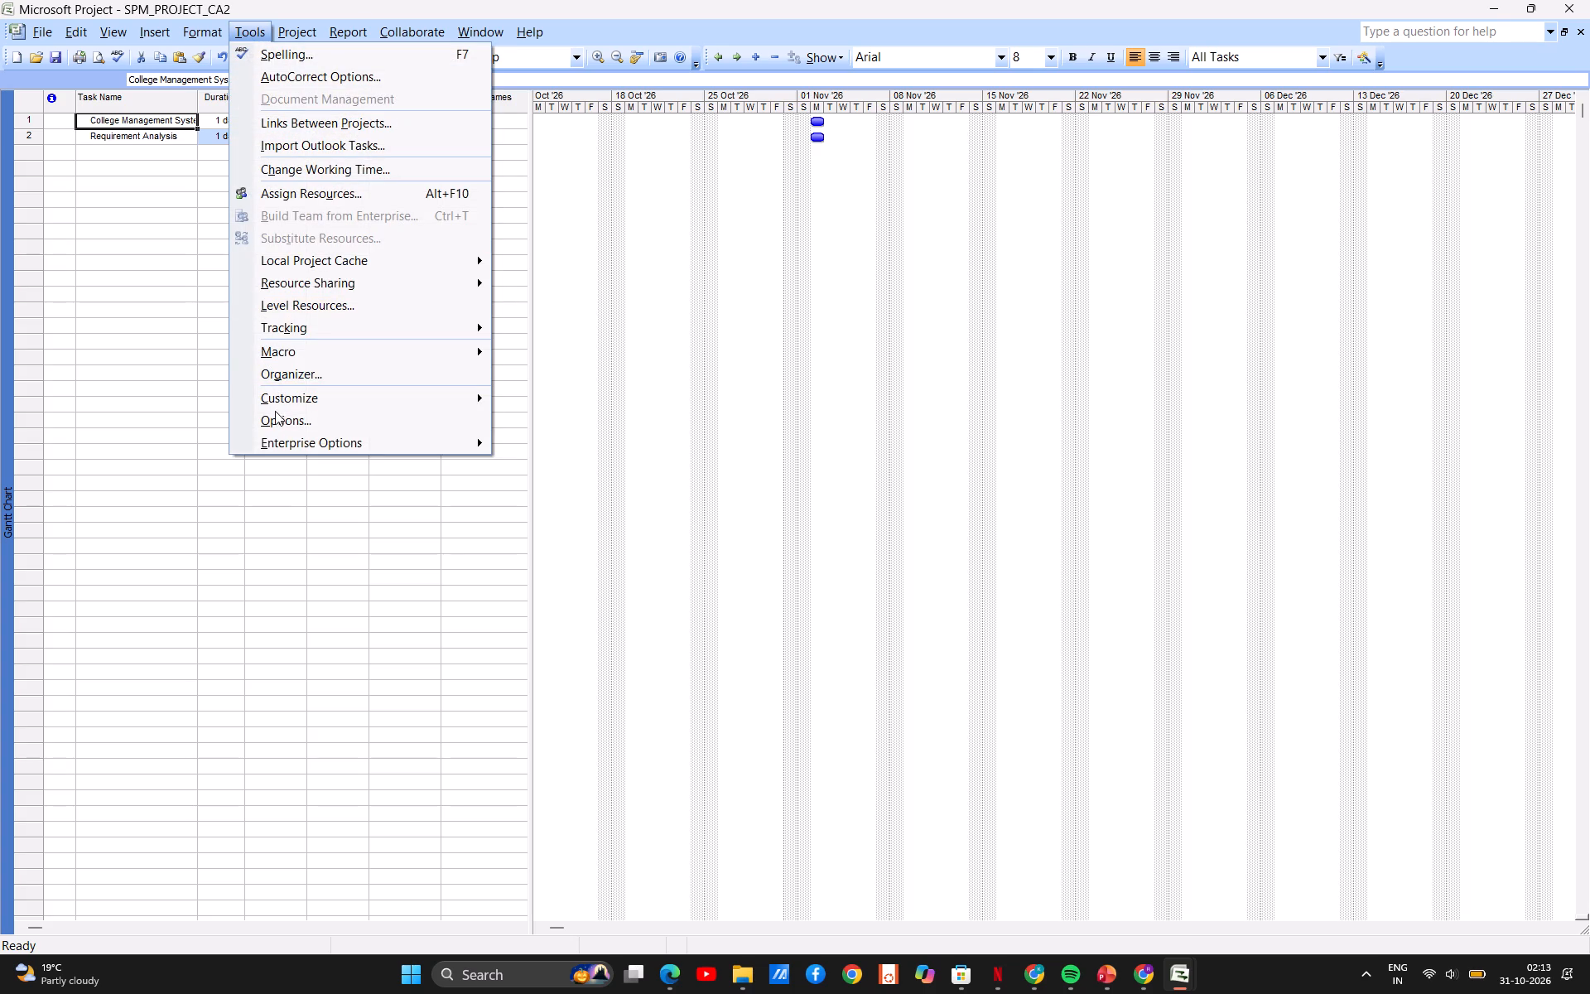
{"action": "left_click", "coordinate": [276, 416]}
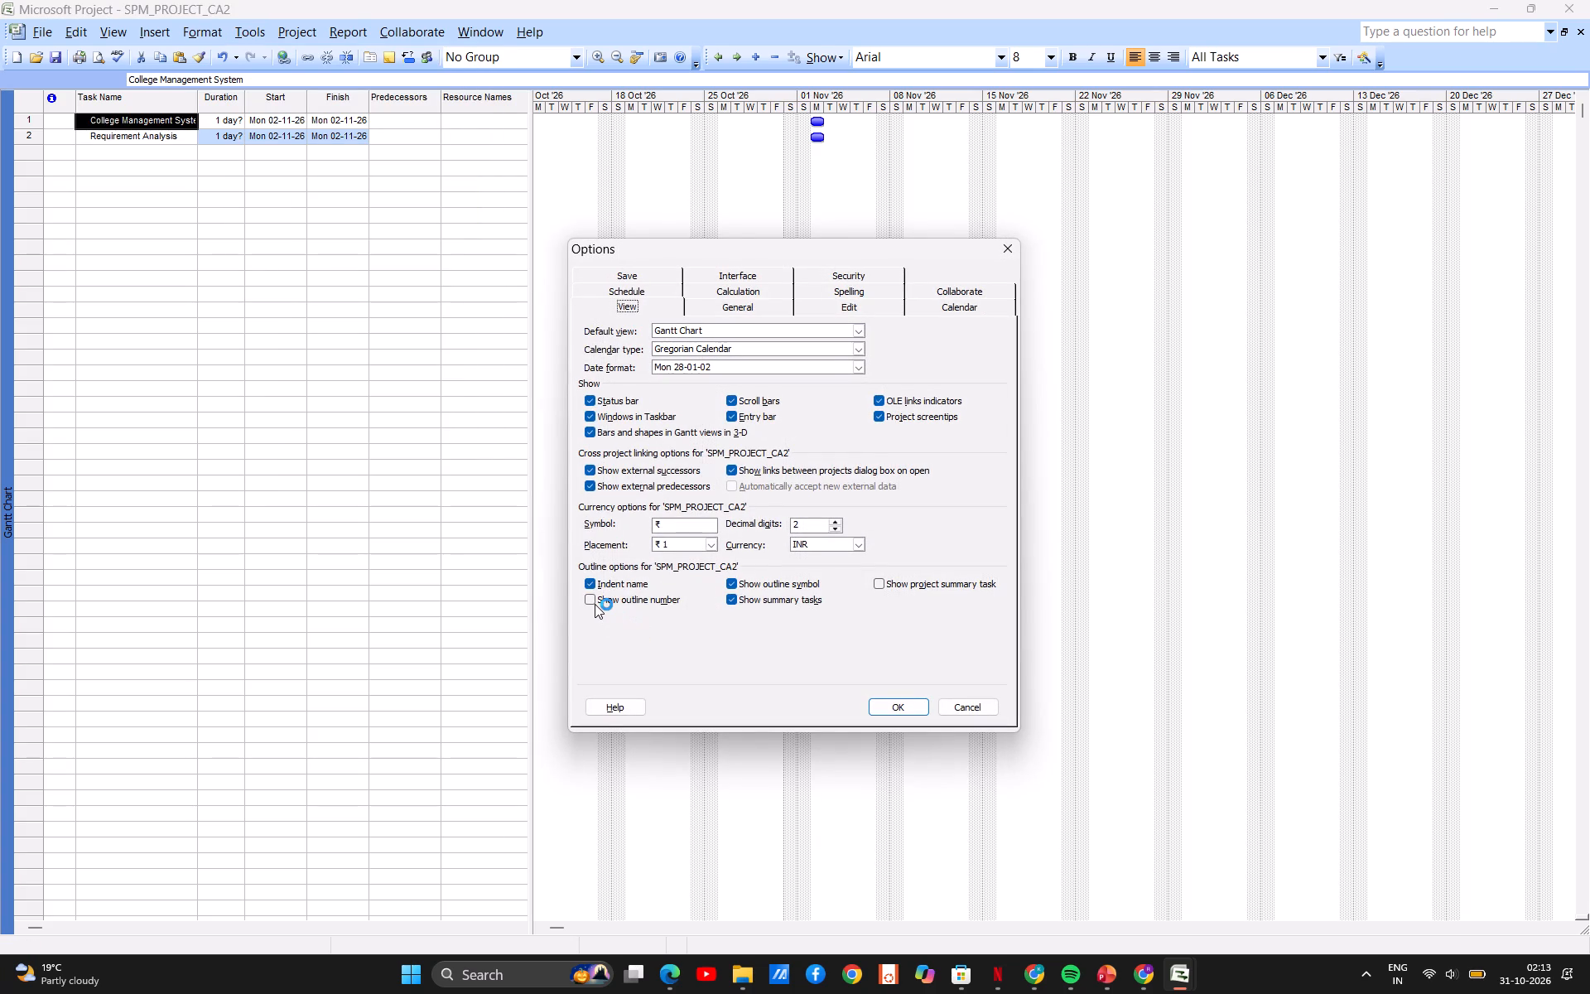
{"action": "left_click", "coordinate": [595, 604]}
{"action": "left_click", "coordinate": [589, 601]}
{"action": "left_click", "coordinate": [878, 589]}
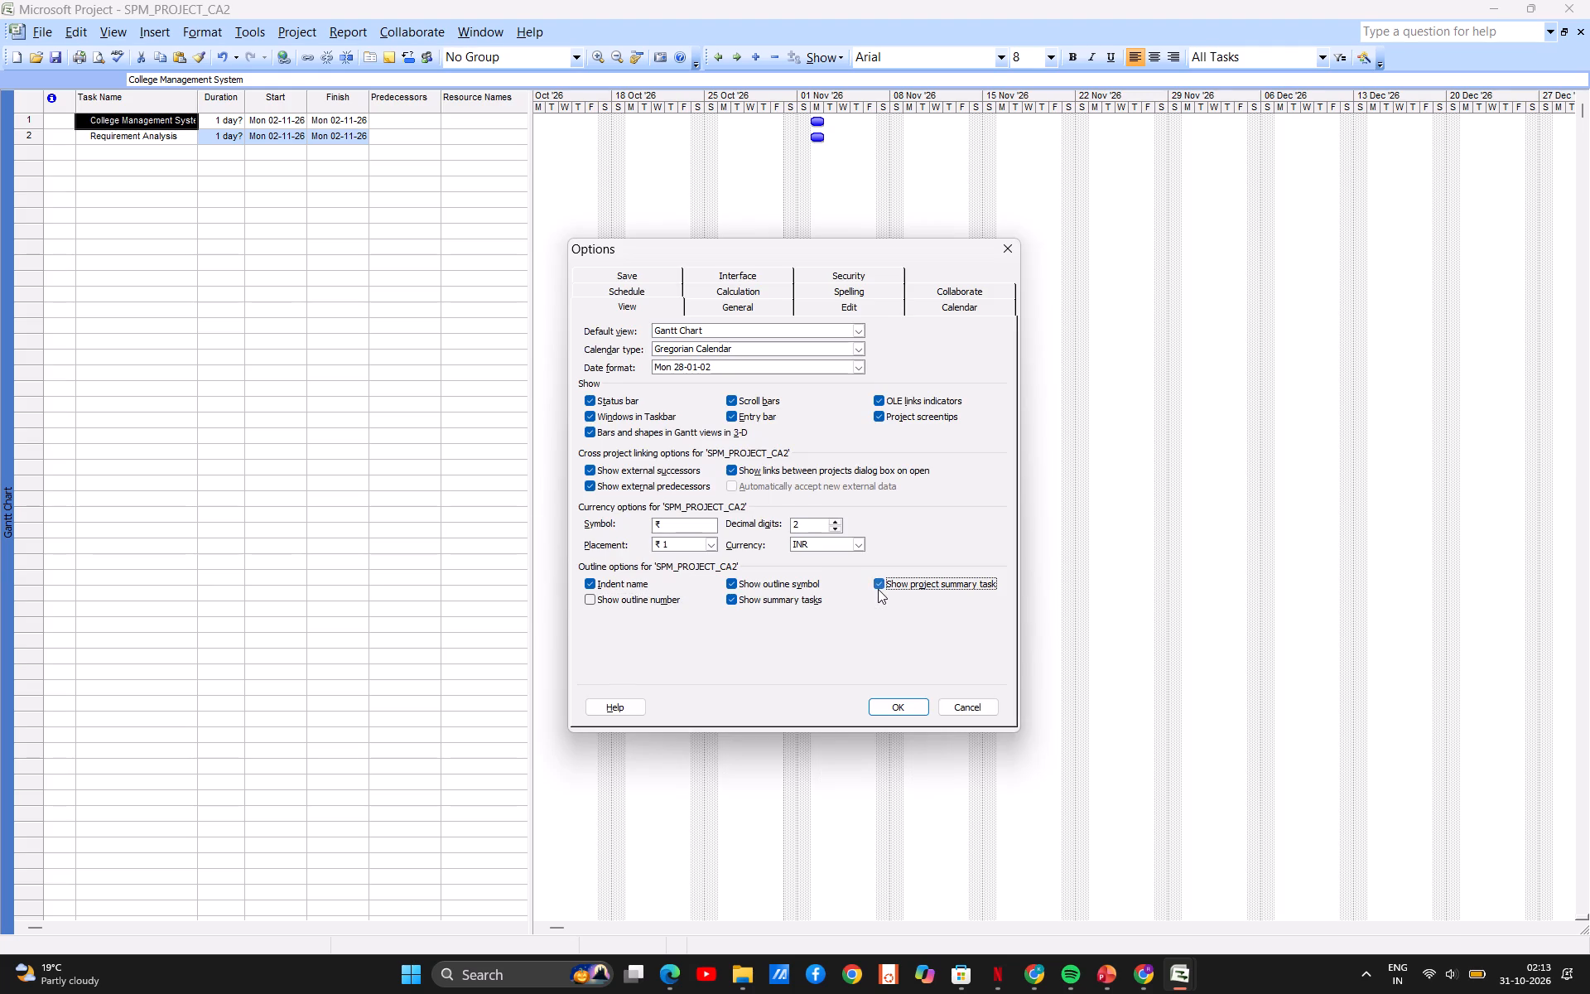
{"action": "left_click", "coordinate": [585, 601]}
{"action": "left_click", "coordinate": [903, 709]}
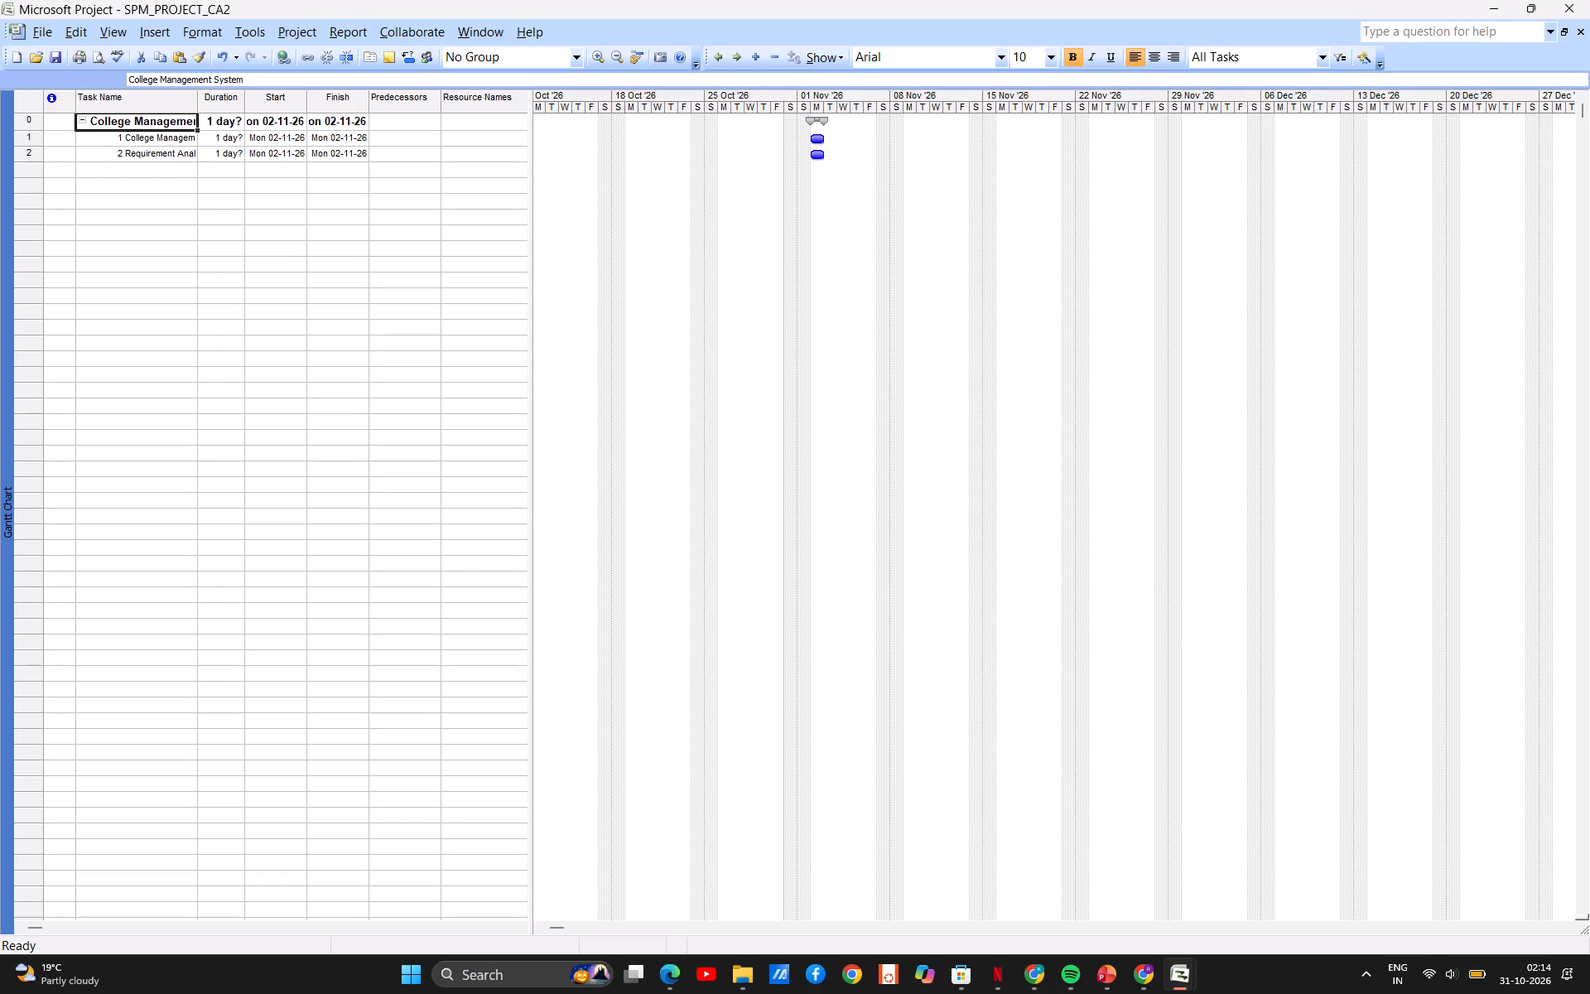
Delete the College Management System task in row 1, directly beneath the project summary task.
{"action": "left_click", "coordinate": [111, 142]}
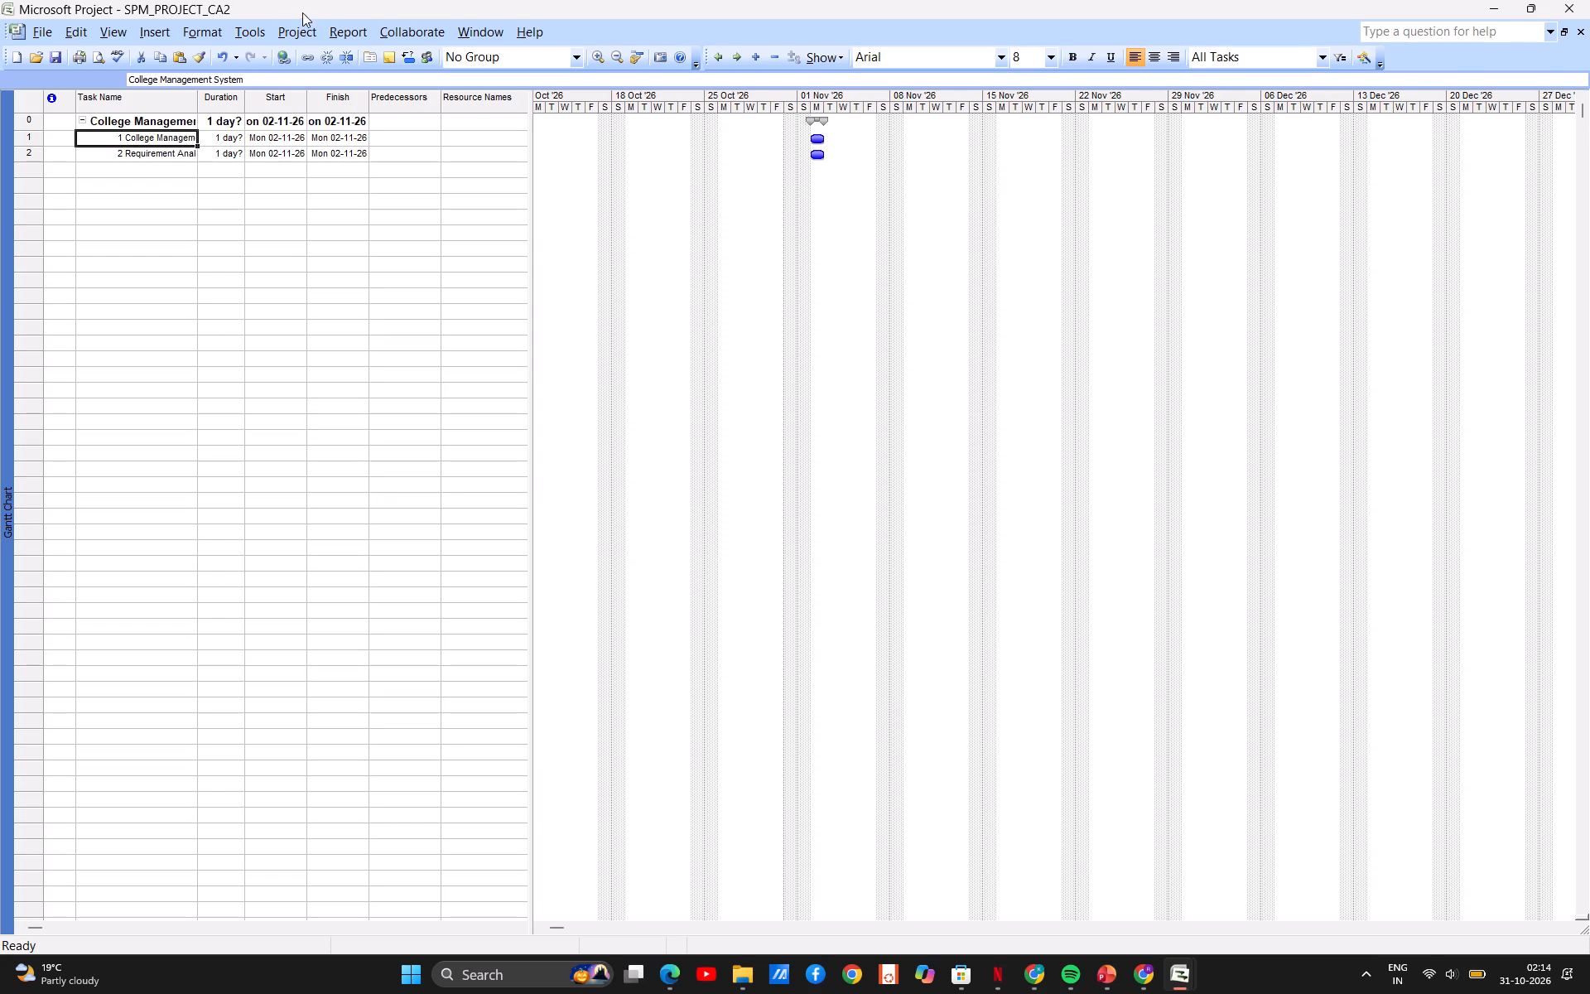
{"action": "left_click", "coordinate": [289, 30]}
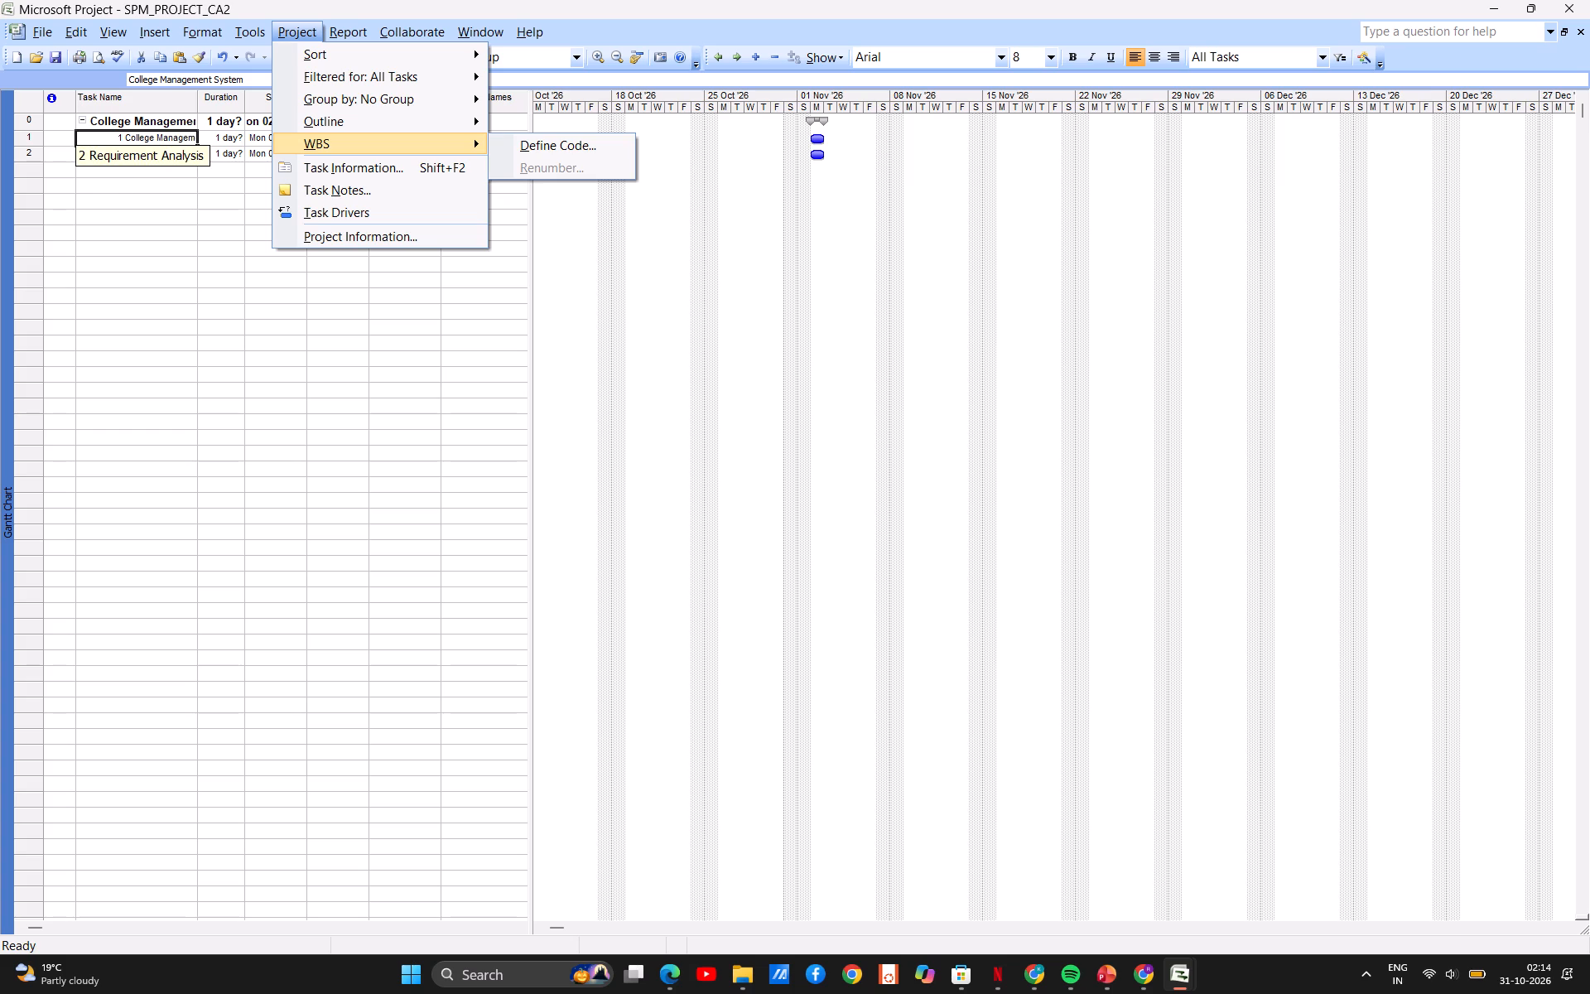
{"action": "left_click", "coordinate": [153, 134]}
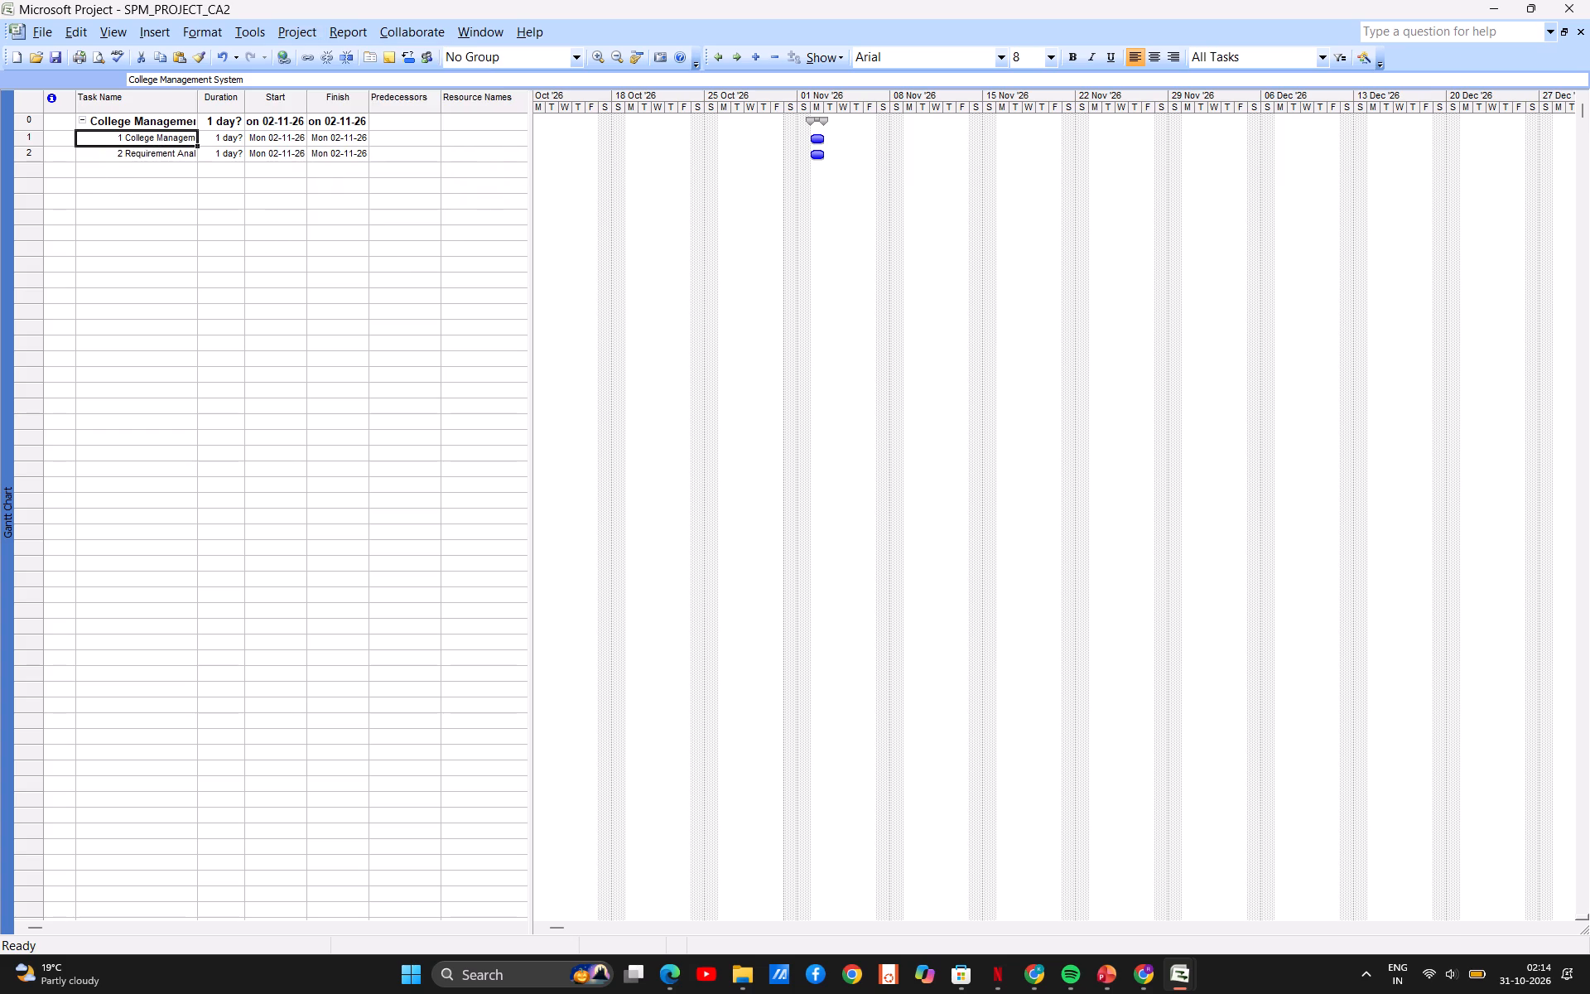
{"action": "left_click", "coordinate": [64, 140]}
{"action": "left_click", "coordinate": [127, 138]}
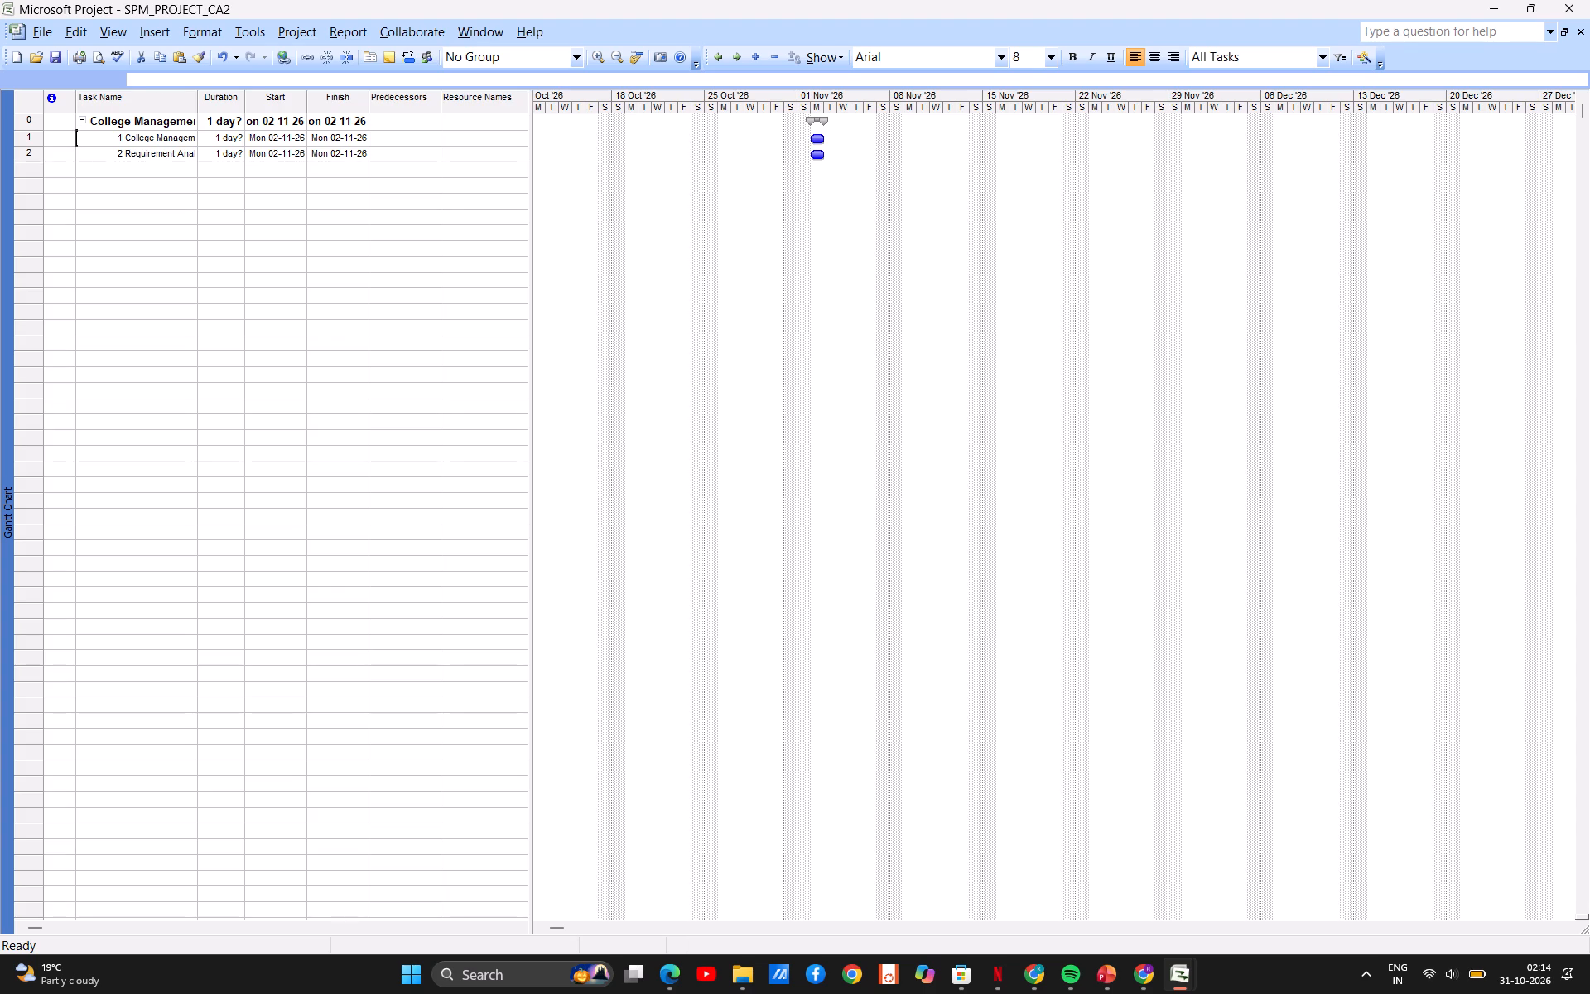
{"action": "left_click", "coordinate": [53, 135]}
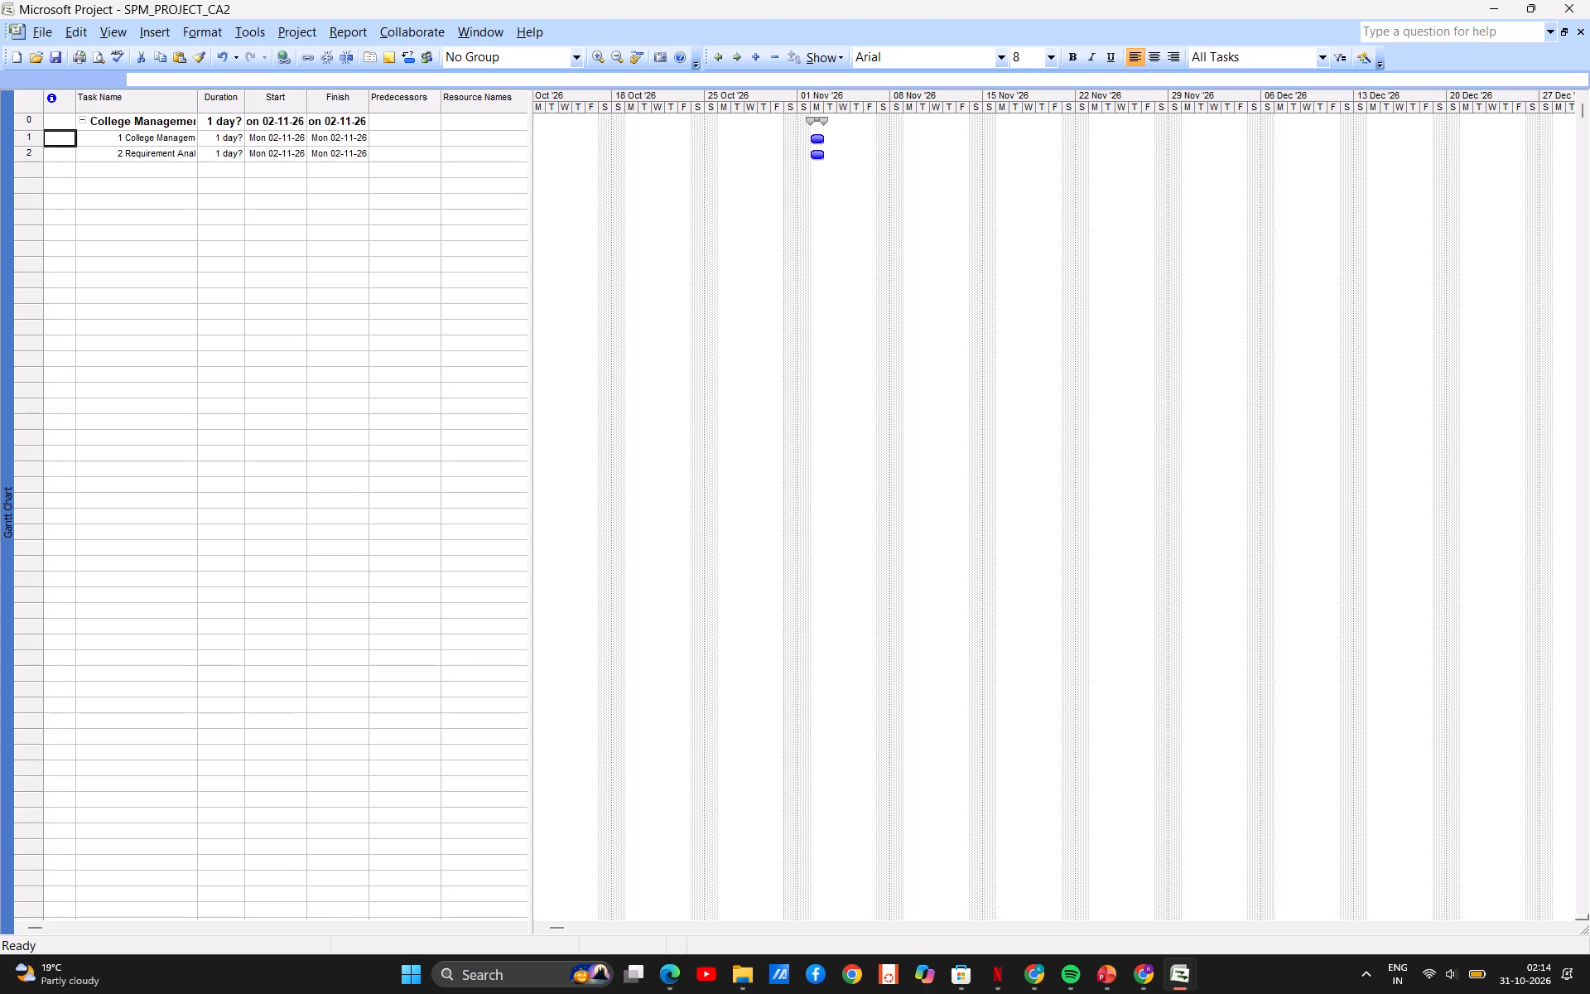
{"action": "left_click", "coordinate": [53, 135]}
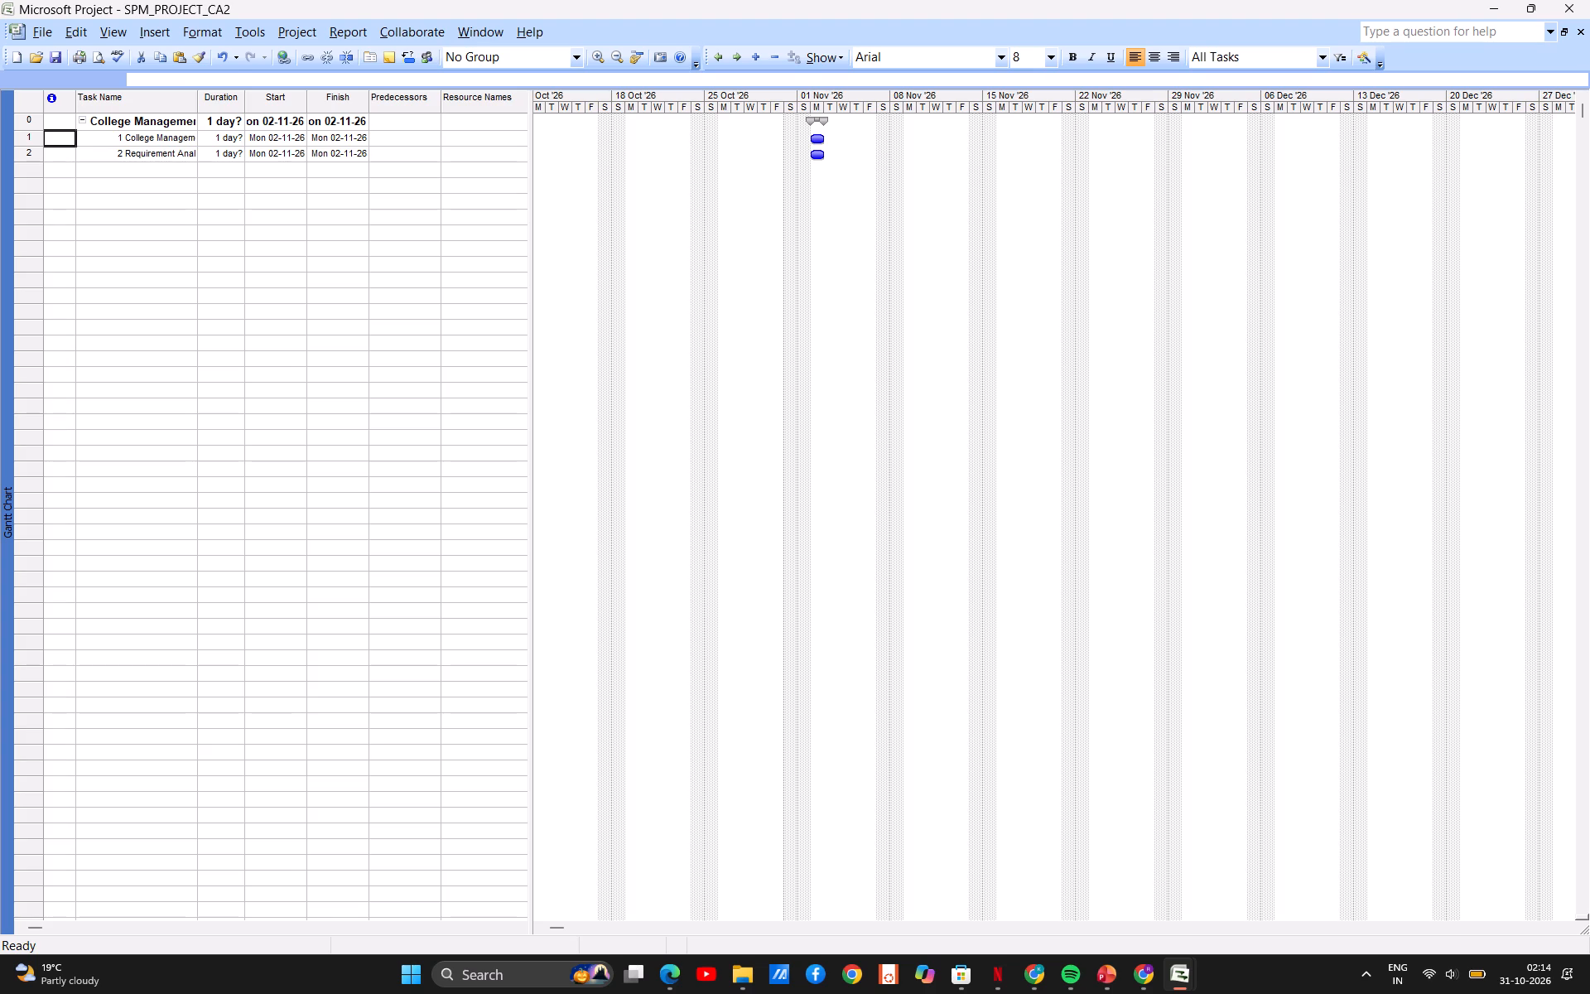
{"action": "left_click", "coordinate": [79, 138]}
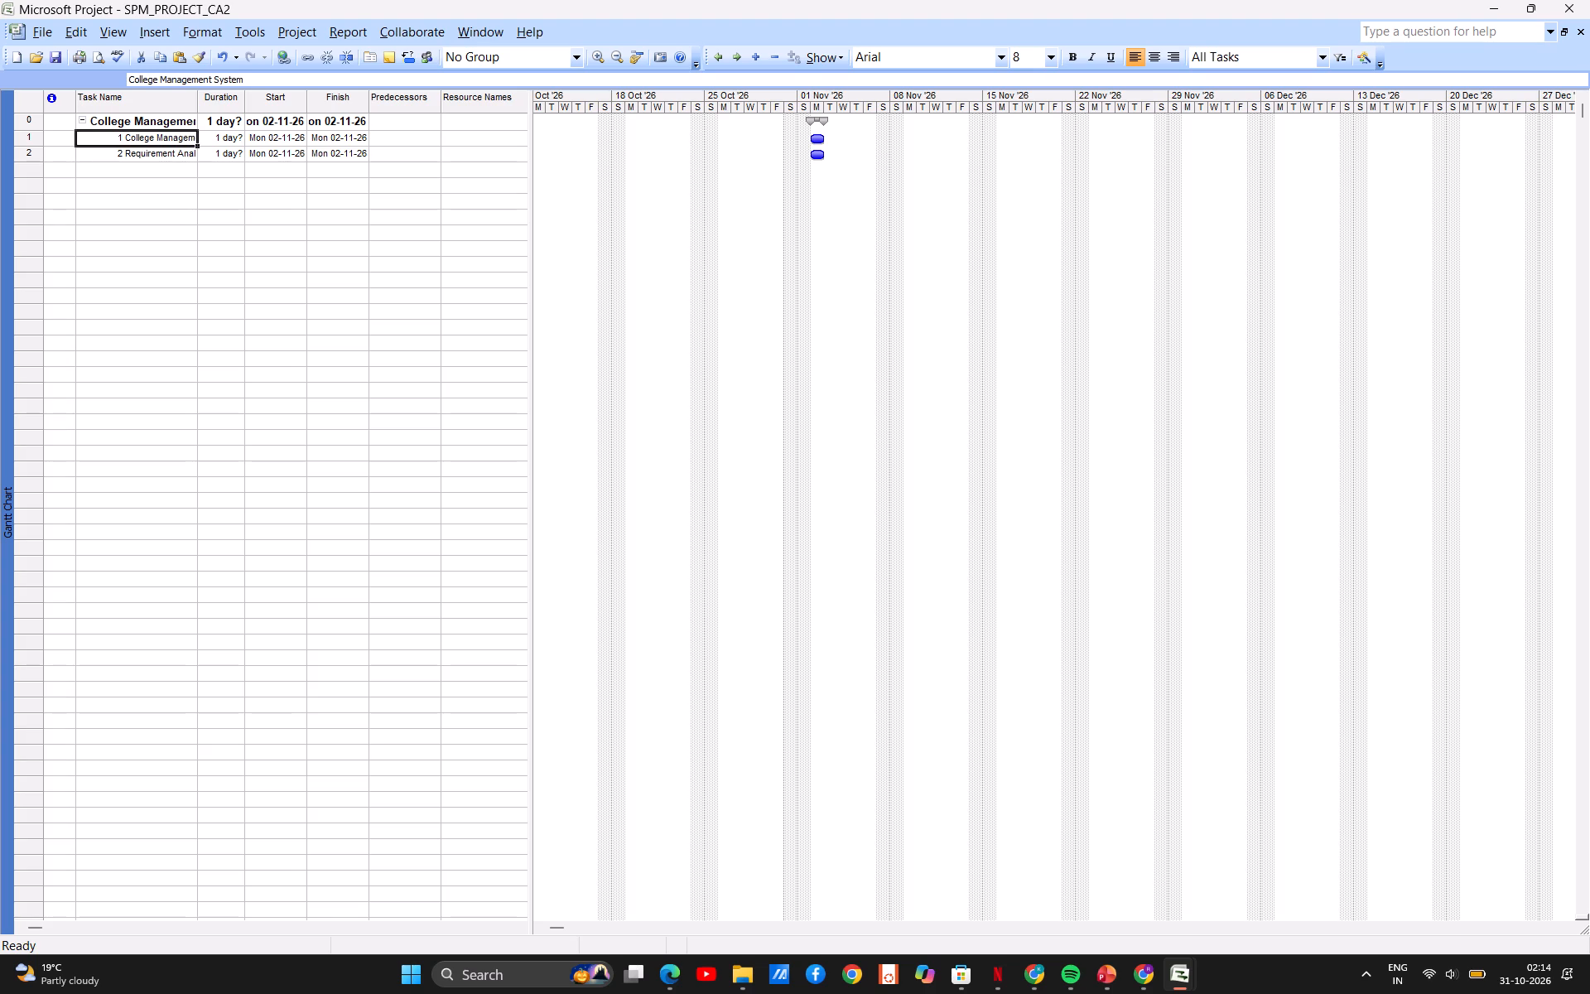
{"action": "left_click", "coordinate": [55, 141], "text": "ctrl"}
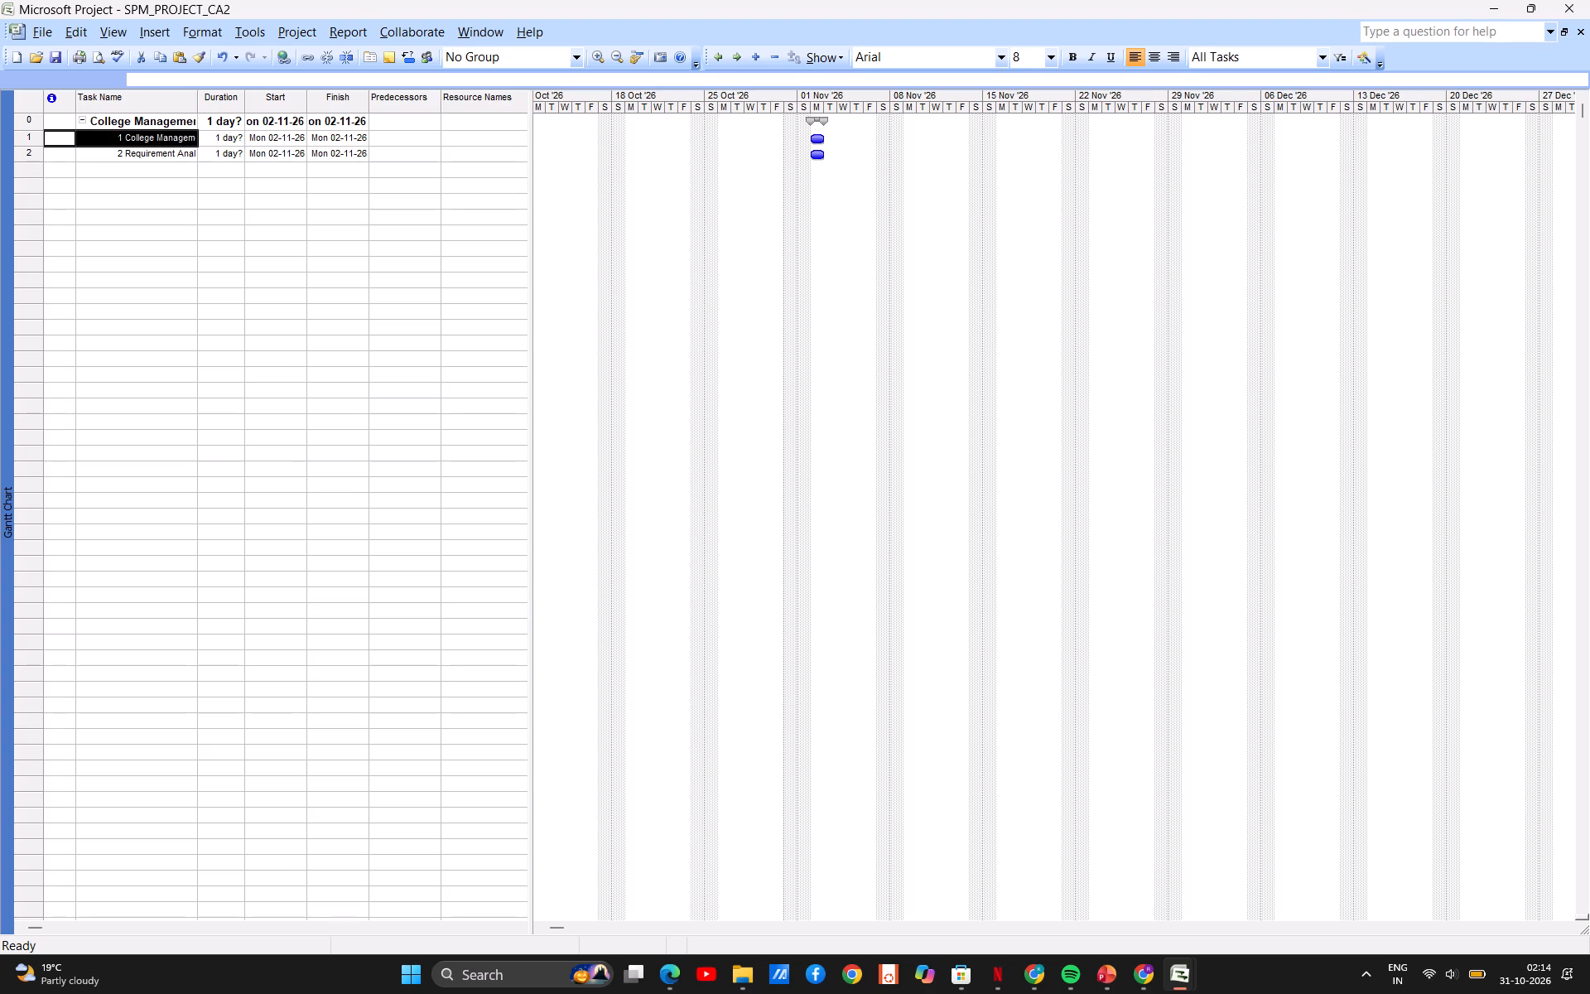
{"action": "left_click", "coordinate": [222, 143], "text": "ctrl"}
{"action": "left_click", "coordinate": [269, 141], "text": "ctrl"}
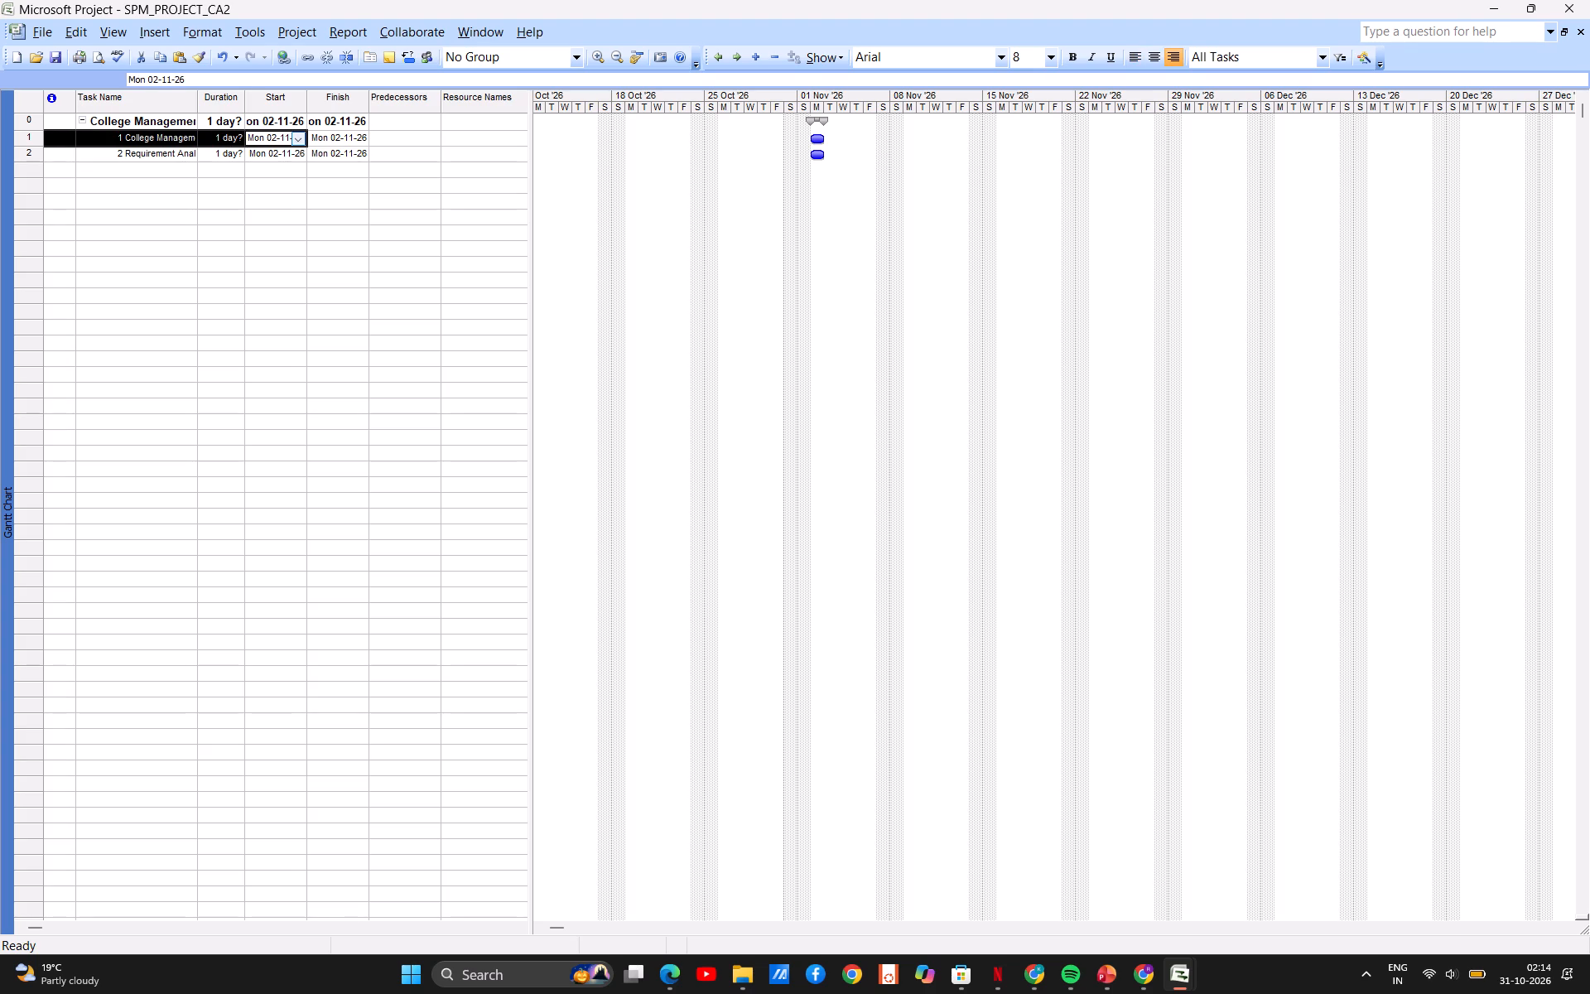
{"action": "left_click", "coordinate": [330, 138], "text": "ctrl"}
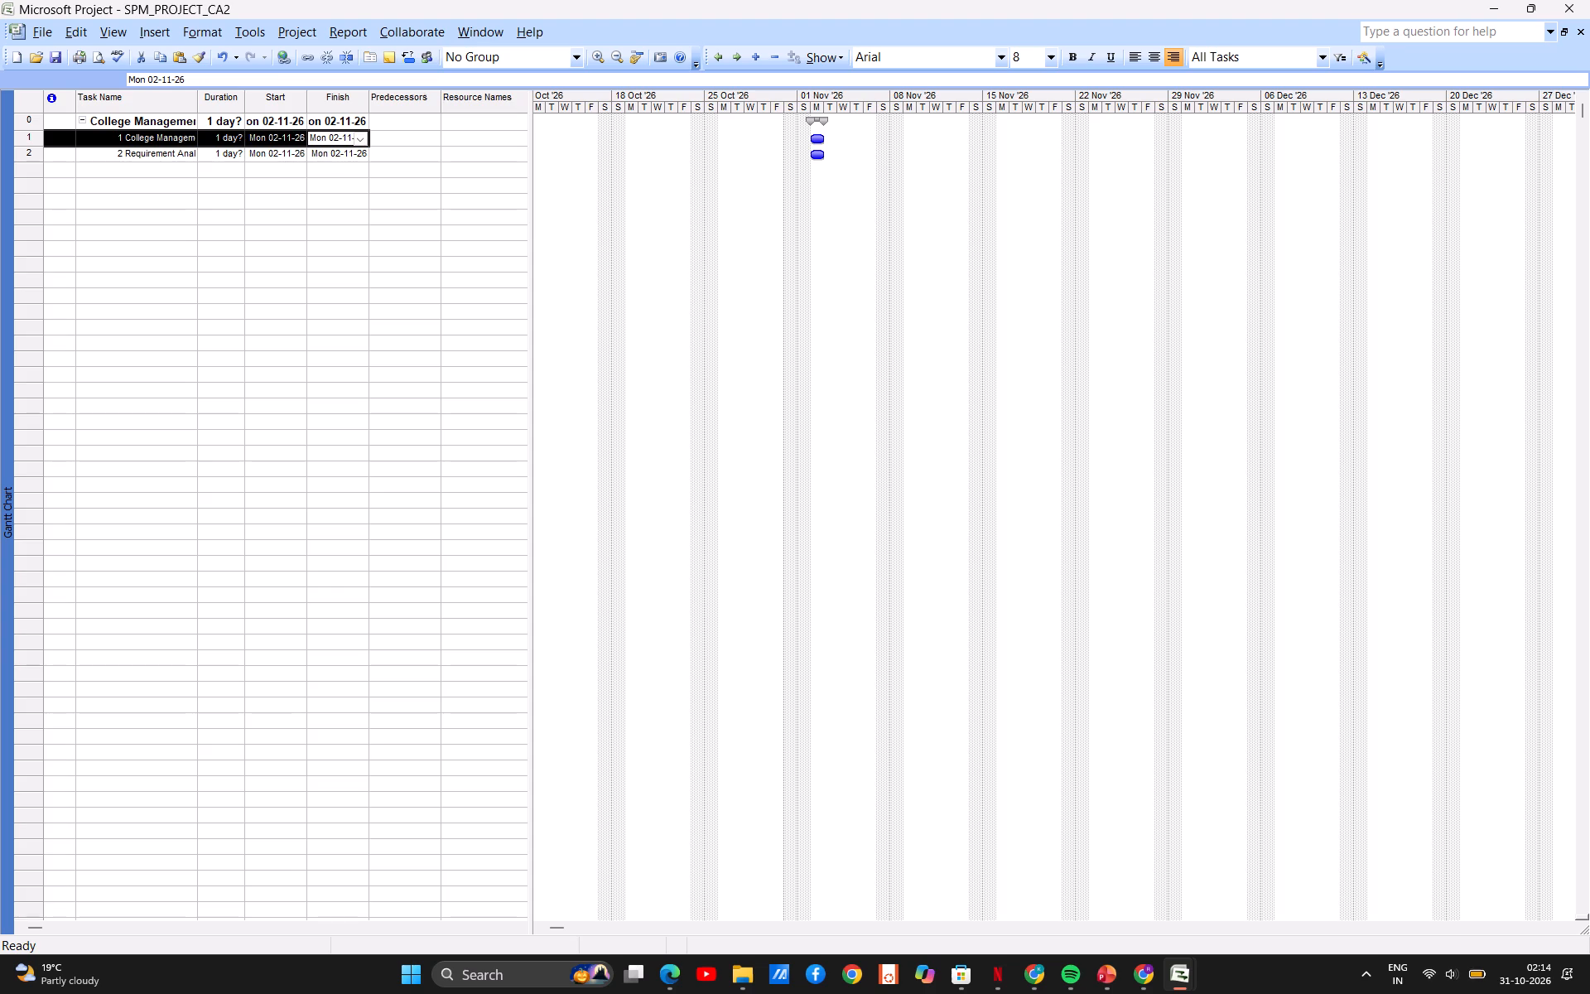
{"action": "left_click", "coordinate": [23, 142]}
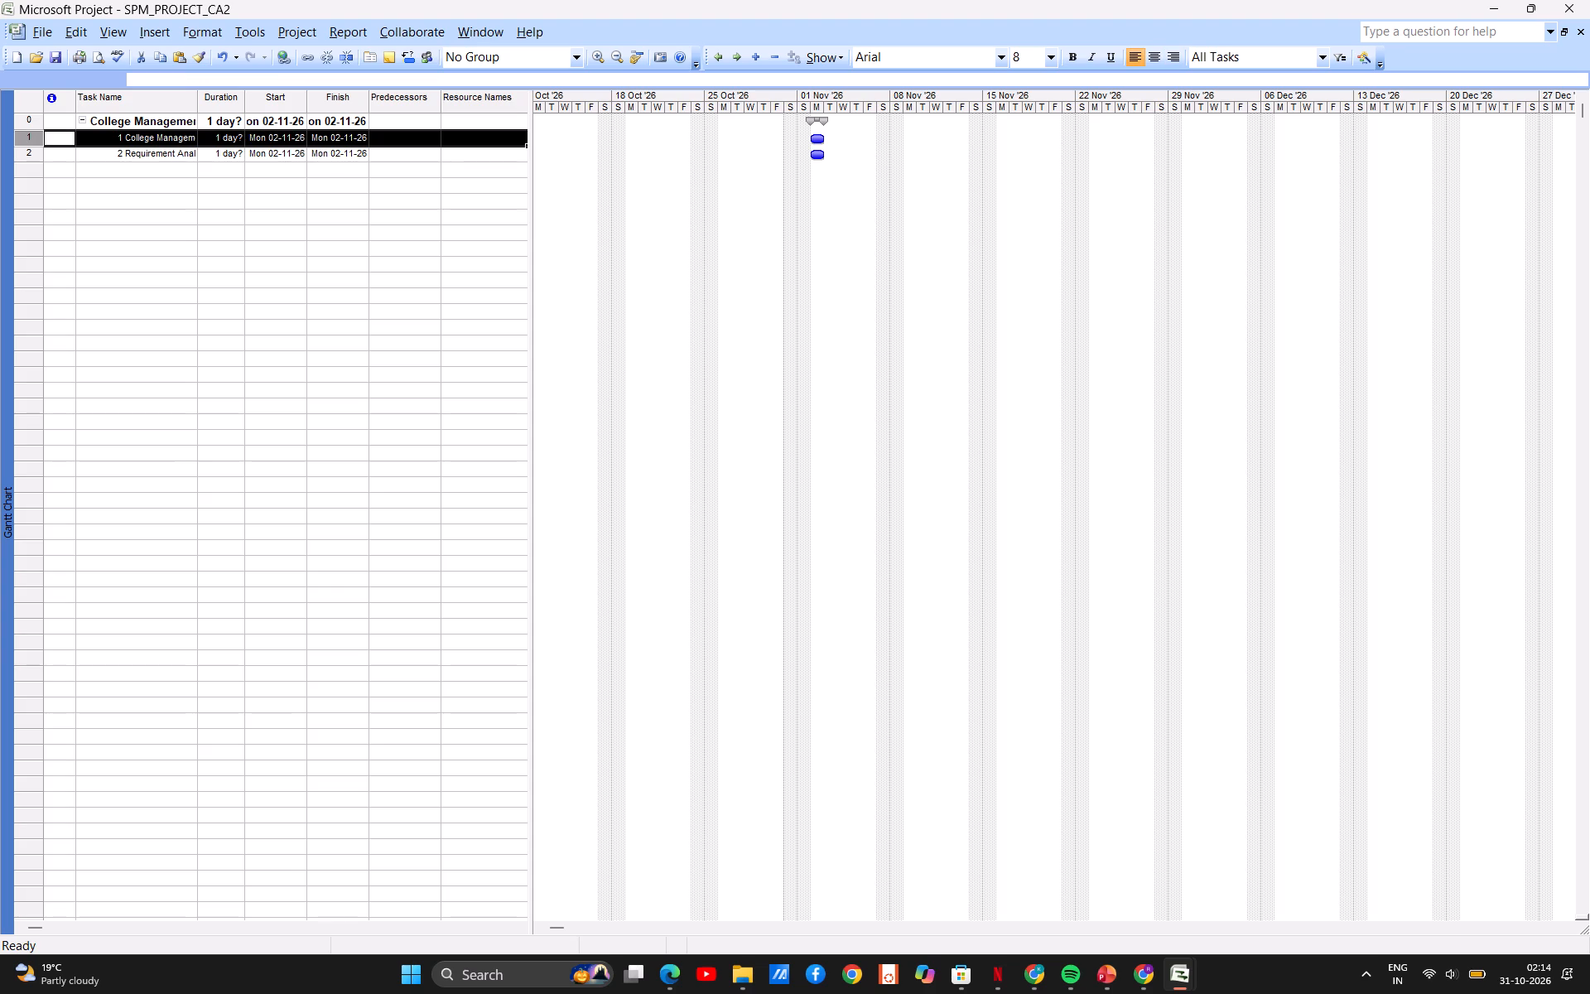
{"action": "key", "text": "Delete"}
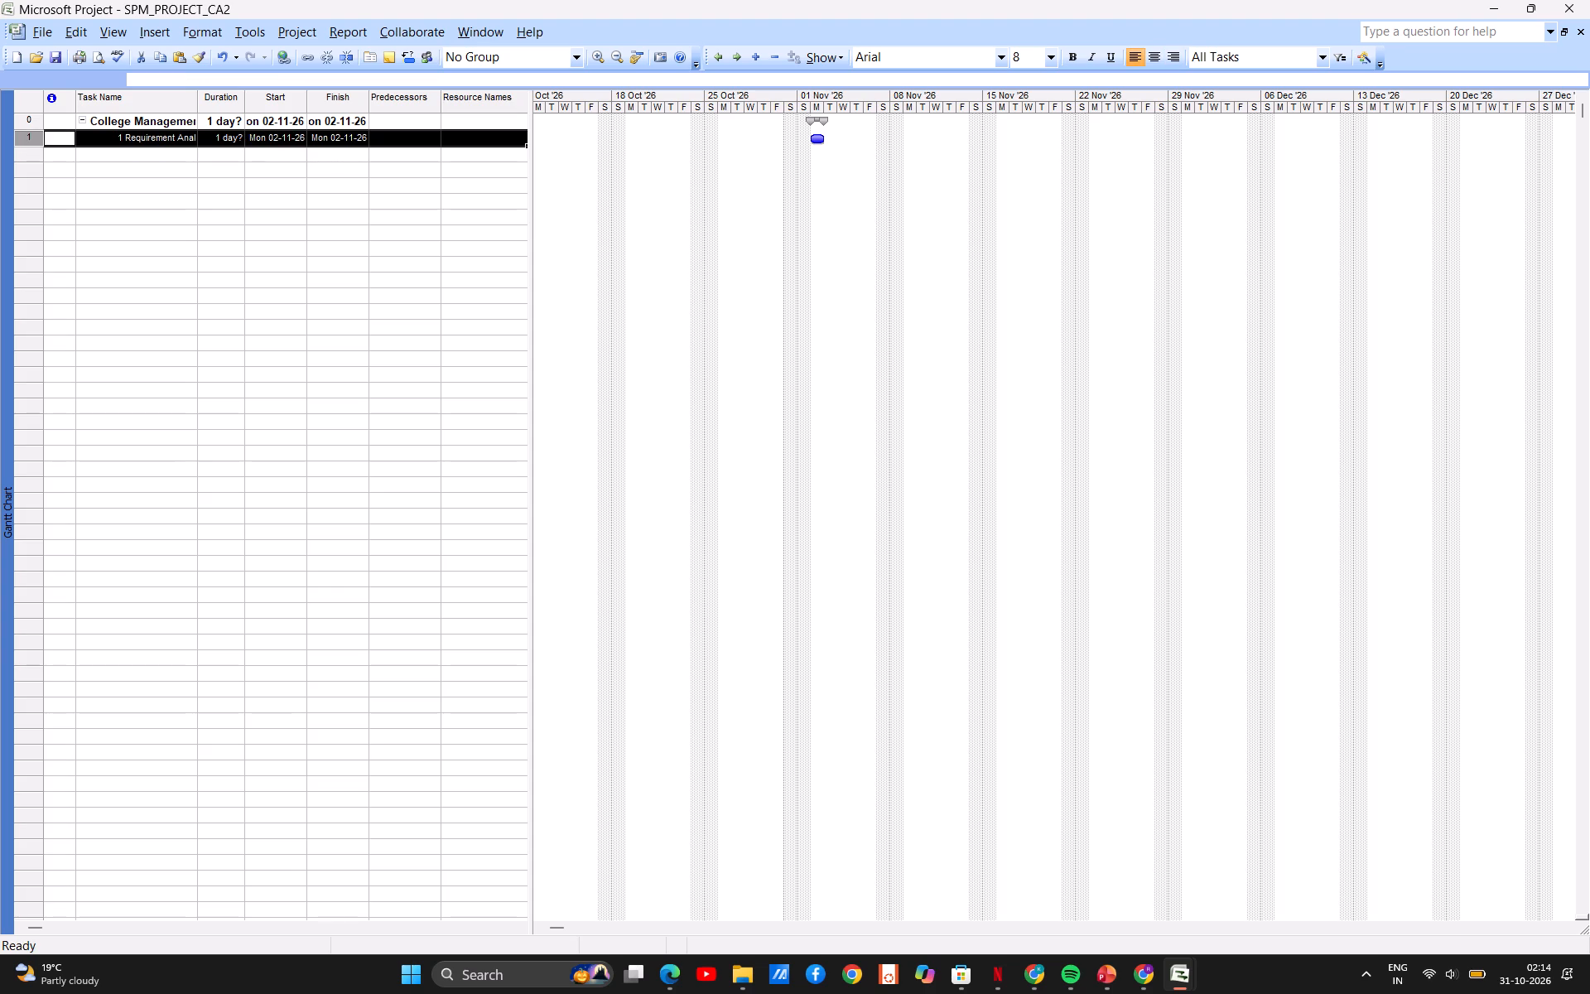
Add a task named System Design in the row below Requirement Analysis.
{"action": "left_click", "coordinate": [127, 150]}
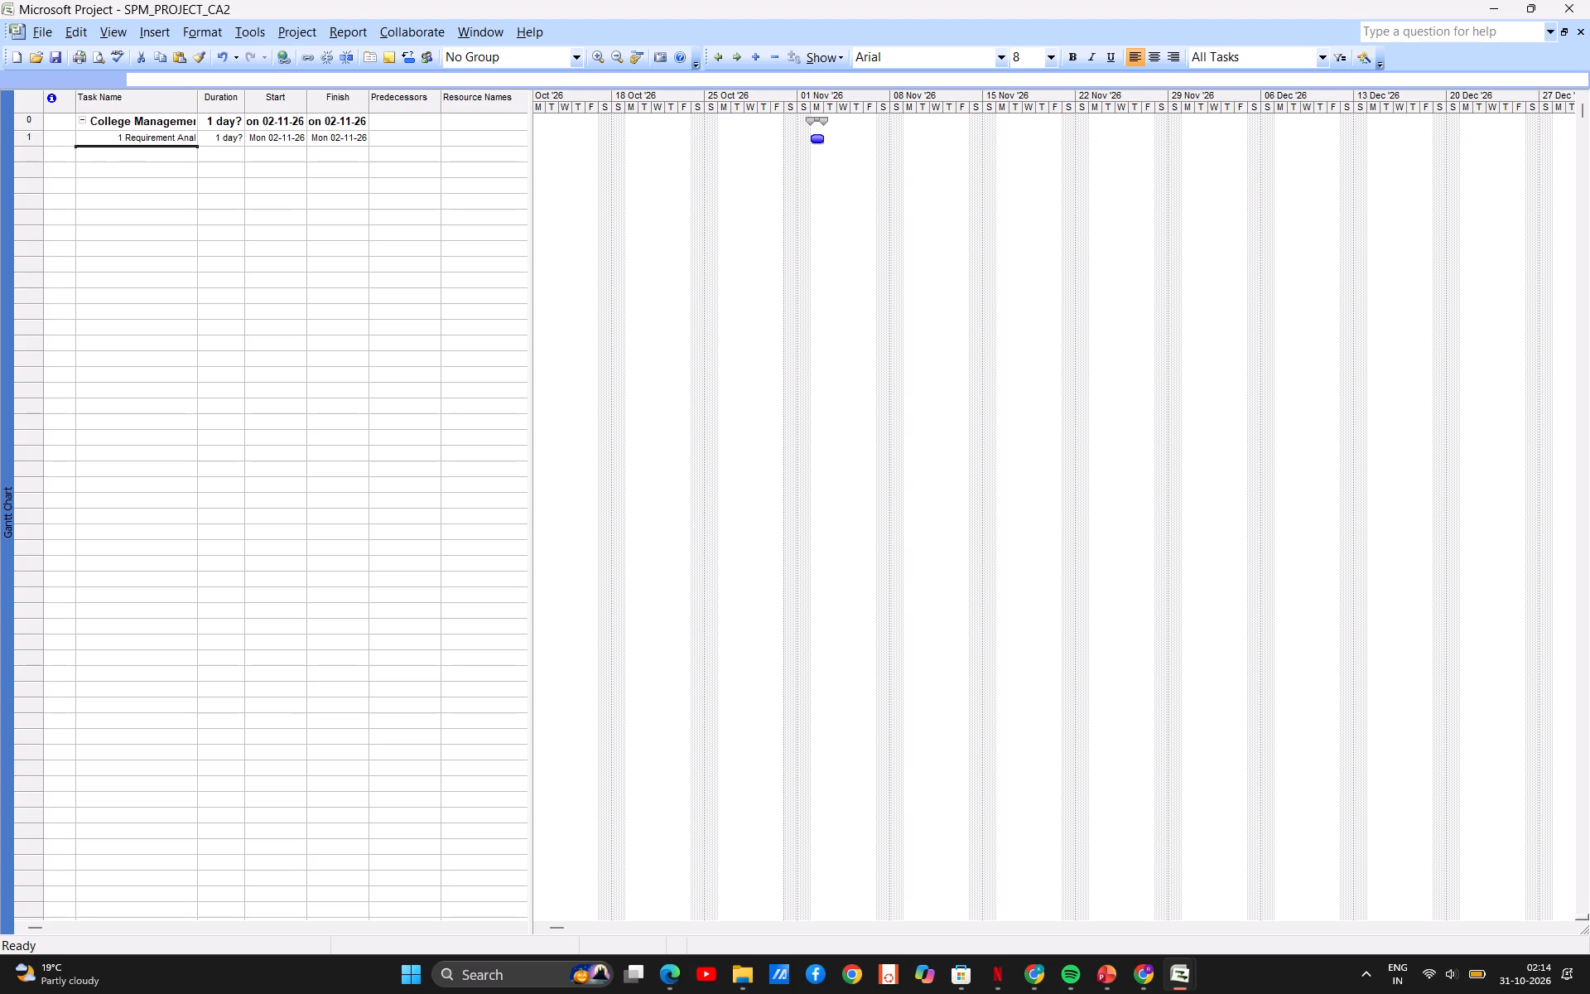
{"action": "key", "text": "d"}
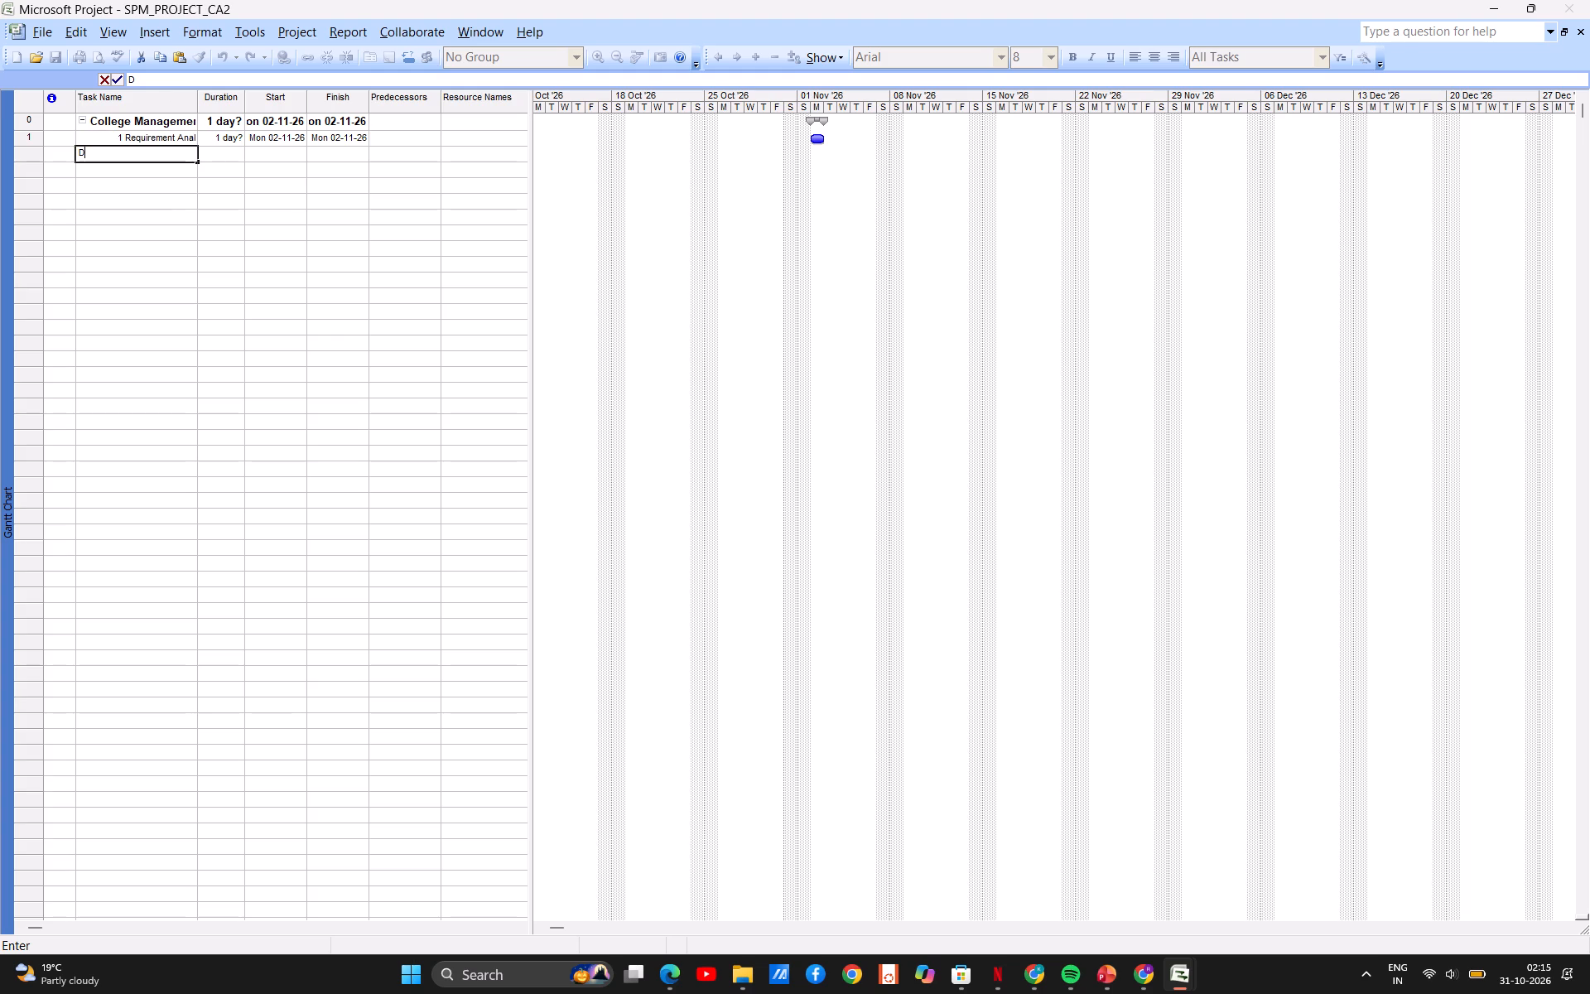
{"action": "key", "text": "BackSpace"}
{"action": "key", "text": "BackSpace"}
{"action": "key", "text": "BackSpace"}
{"action": "key", "text": "BackSpace"}
{"action": "key", "text": "Return"}
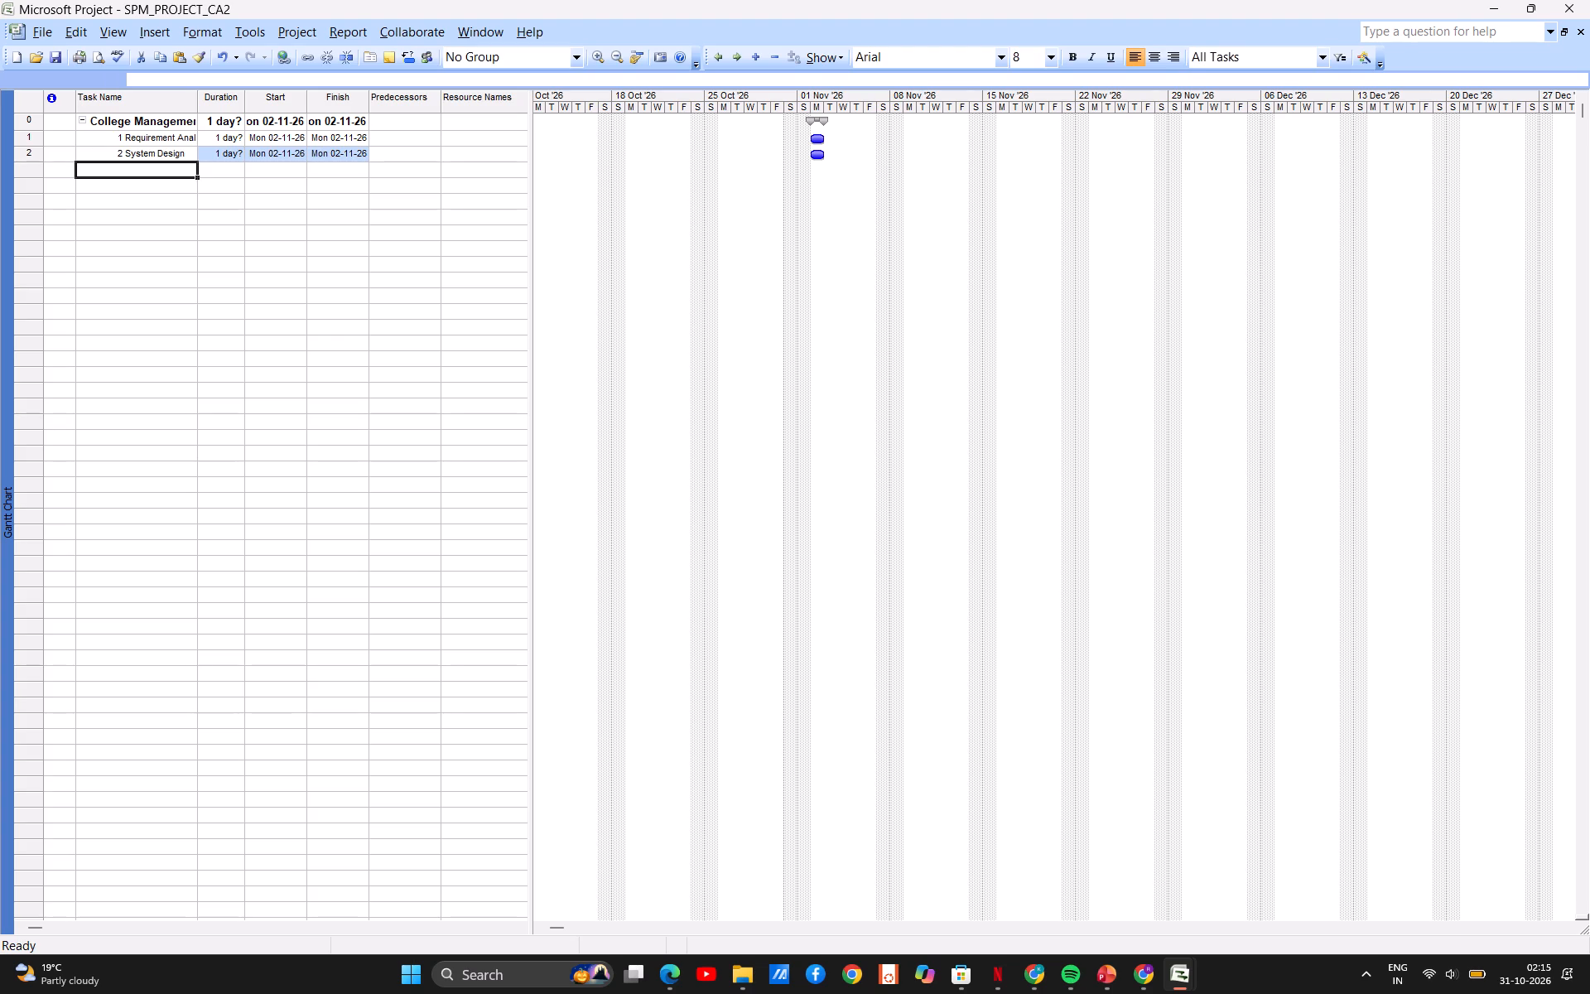
Add a task named Data base design in the row below System Design.
{"action": "type", "text": "ata"}
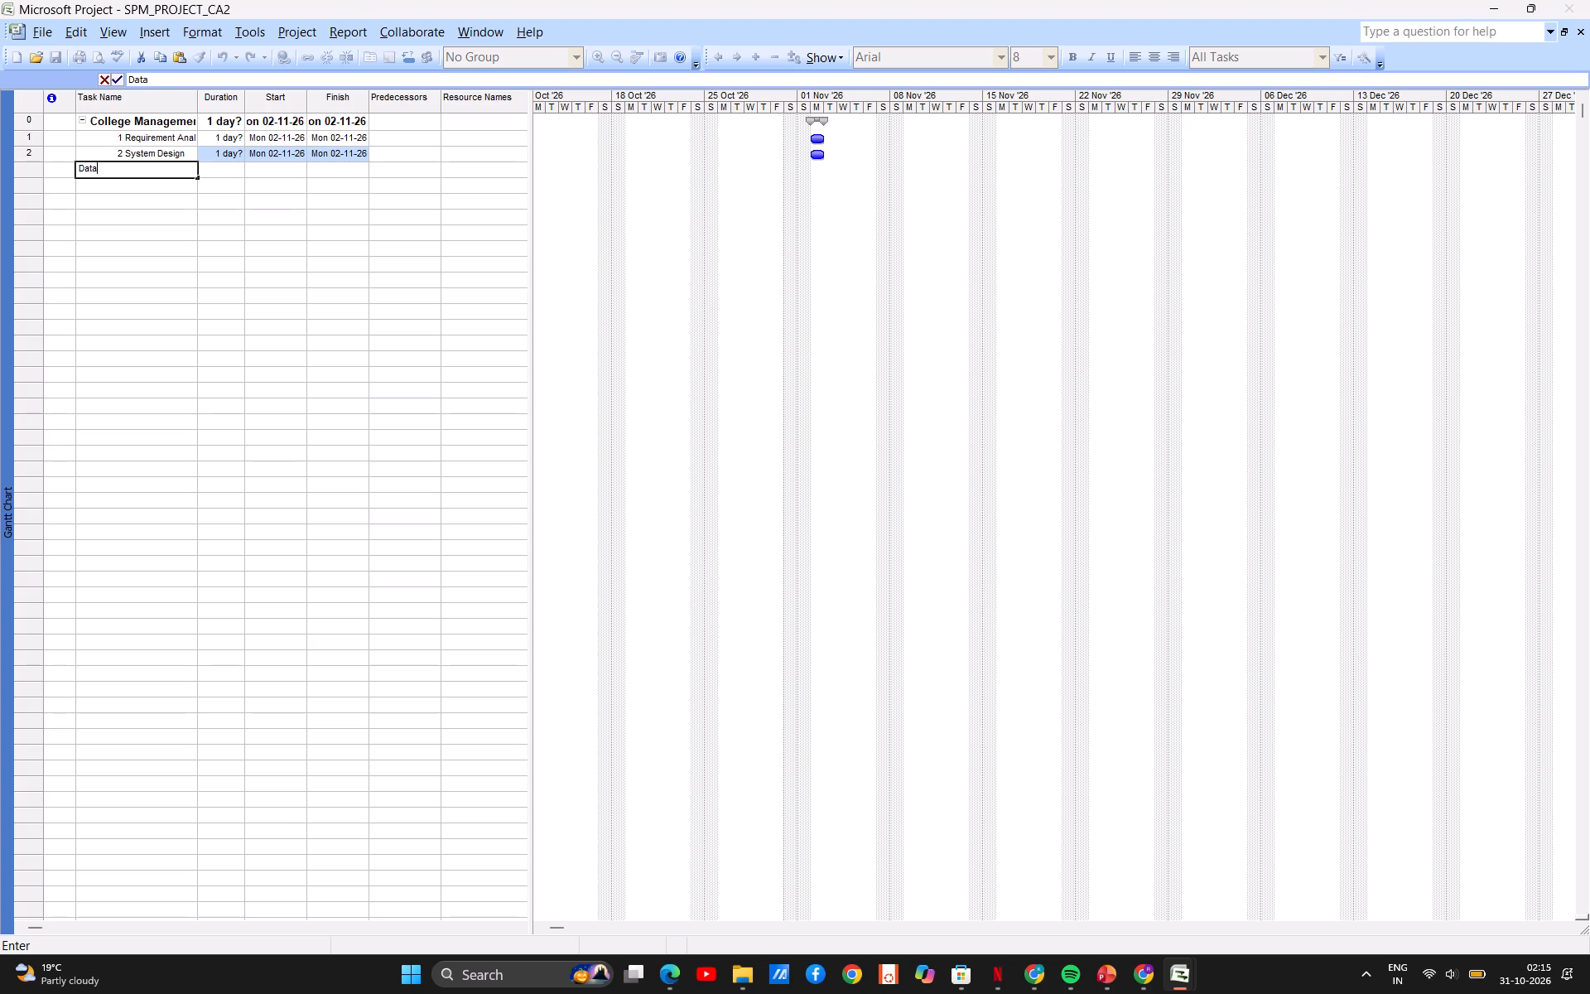
{"action": "key", "text": "space"}
{"action": "type", "text": "bas"}
{"action": "type", "text": "e design"}
{"action": "key", "text": "Return"}
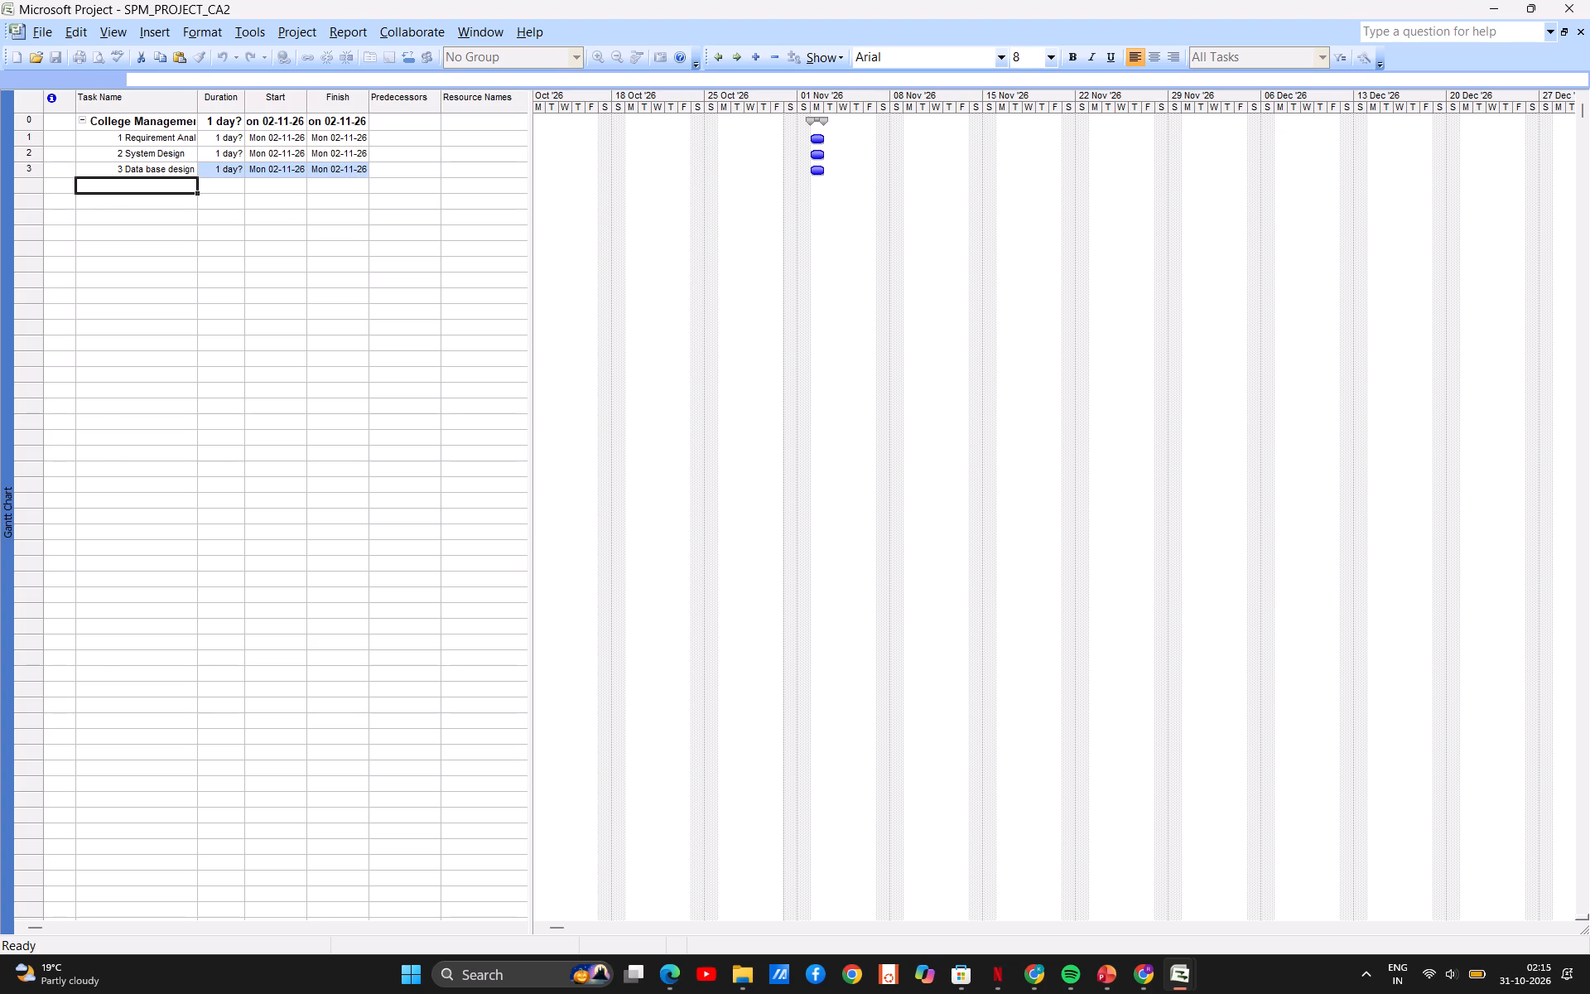
Add a task named backend Development in the row below Data base design.
{"action": "type", "text": "backend"}
{"action": "key", "text": "BackSpace"}
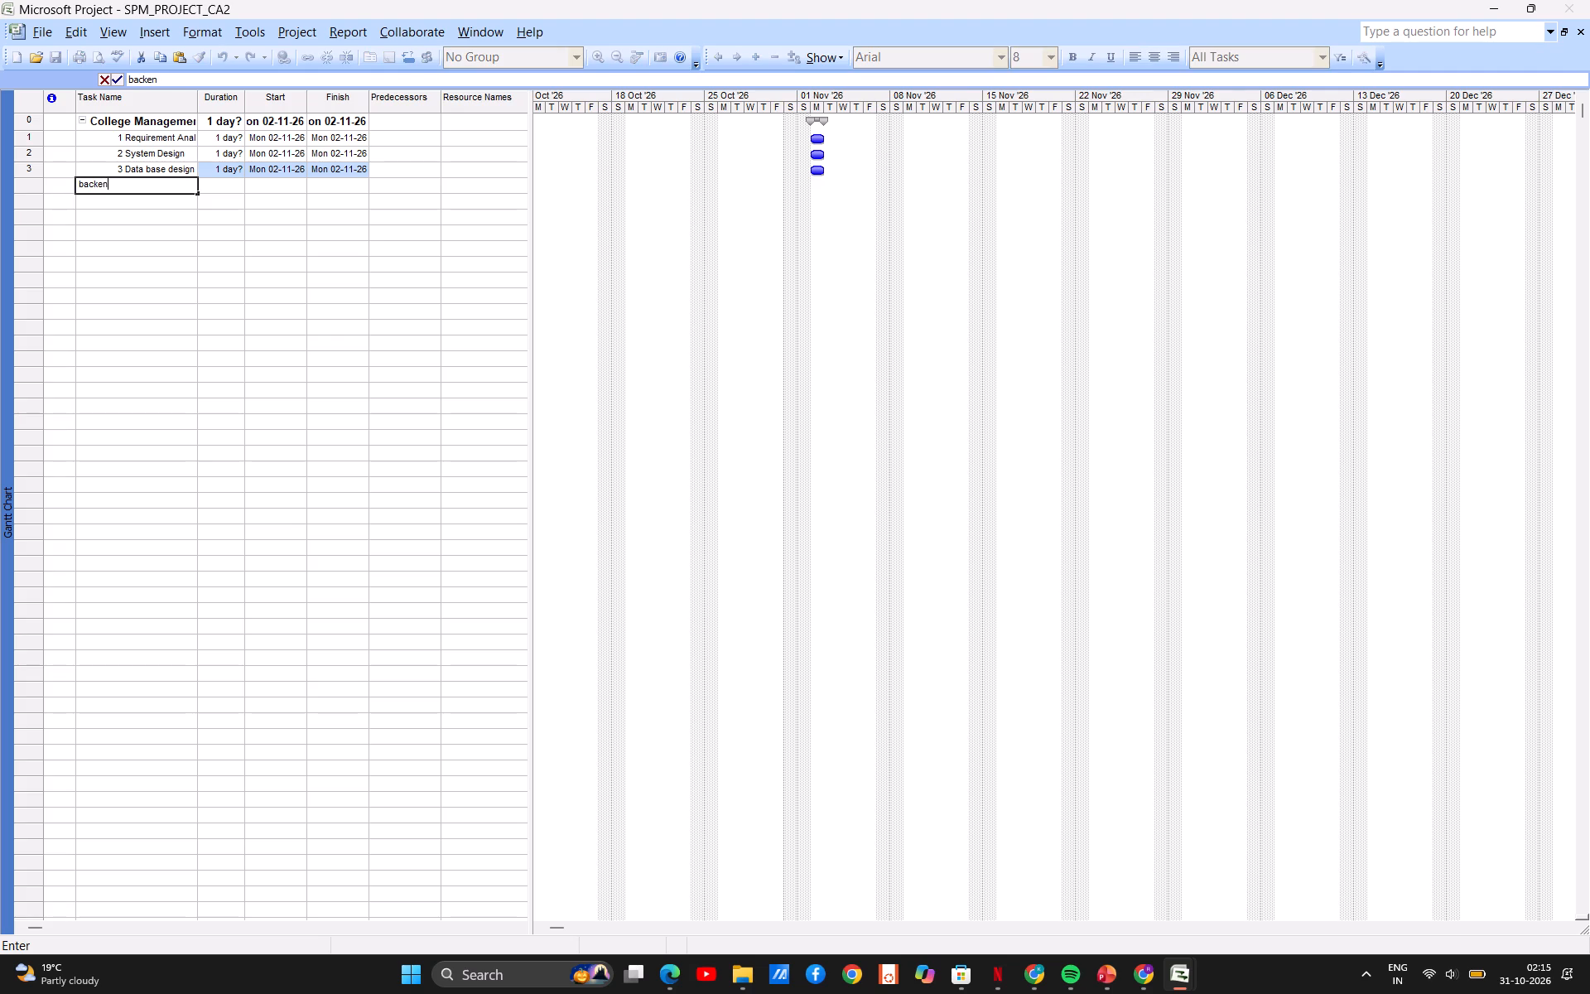
{"action": "type", "text": "d"}
{"action": "key", "text": "space"}
{"action": "type", "text": "ment"}
{"action": "key", "text": "Return"}
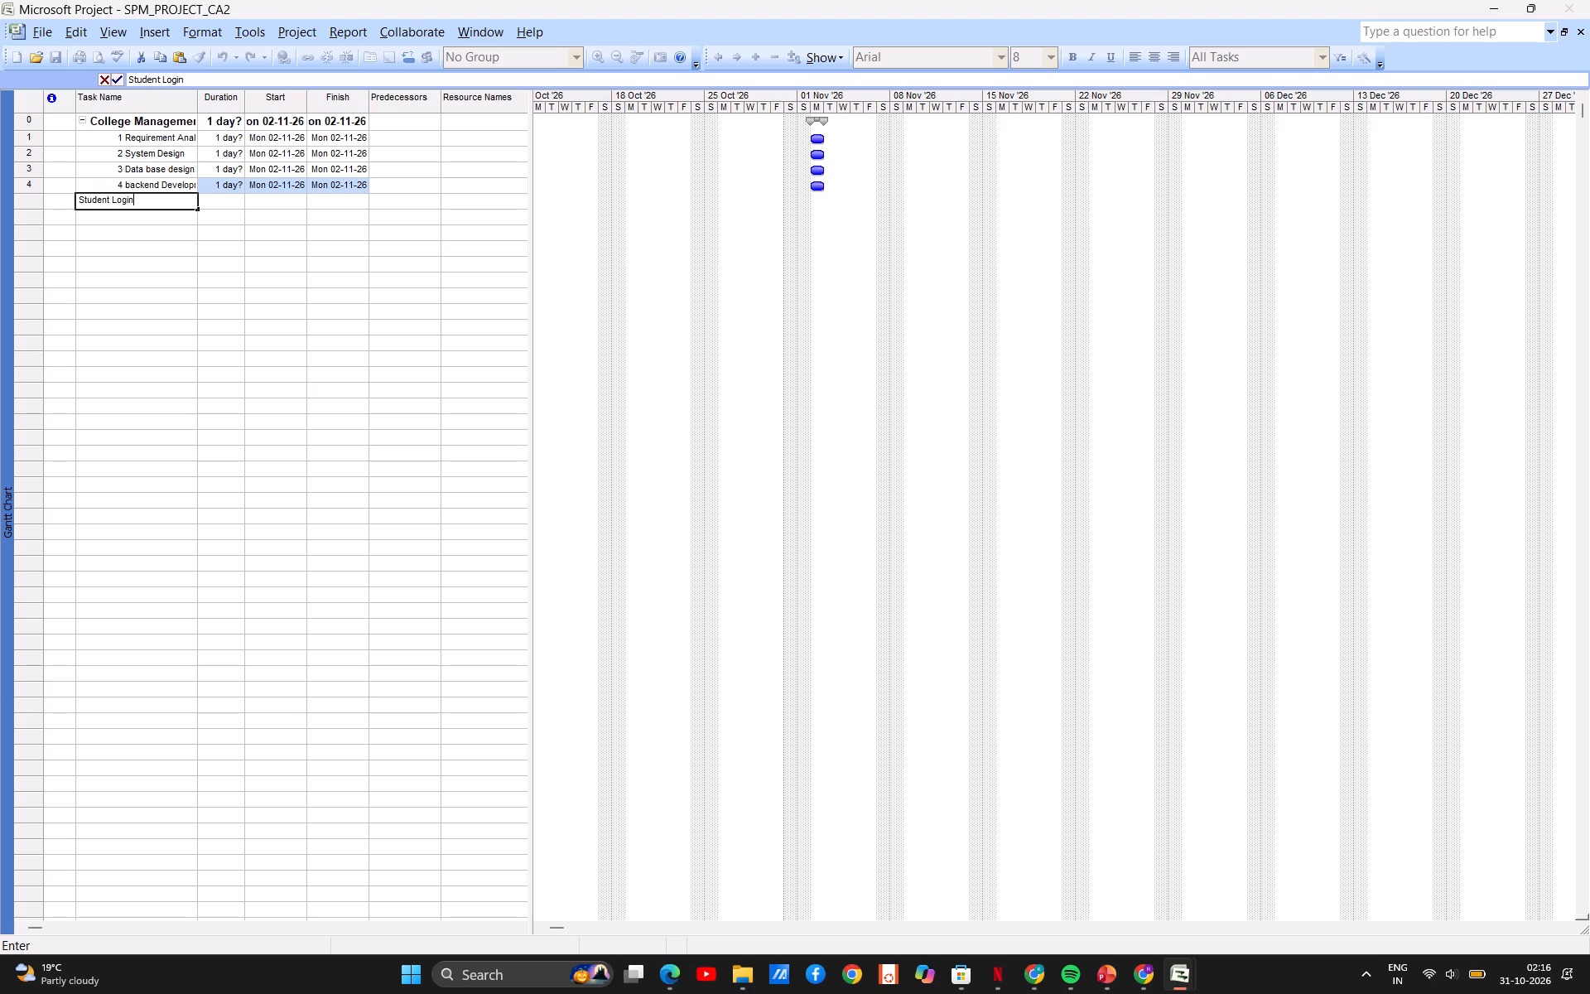
Add two tasks named Student Login and Teacher Login in the rows below backend Development.
{"action": "key", "text": "Return"}
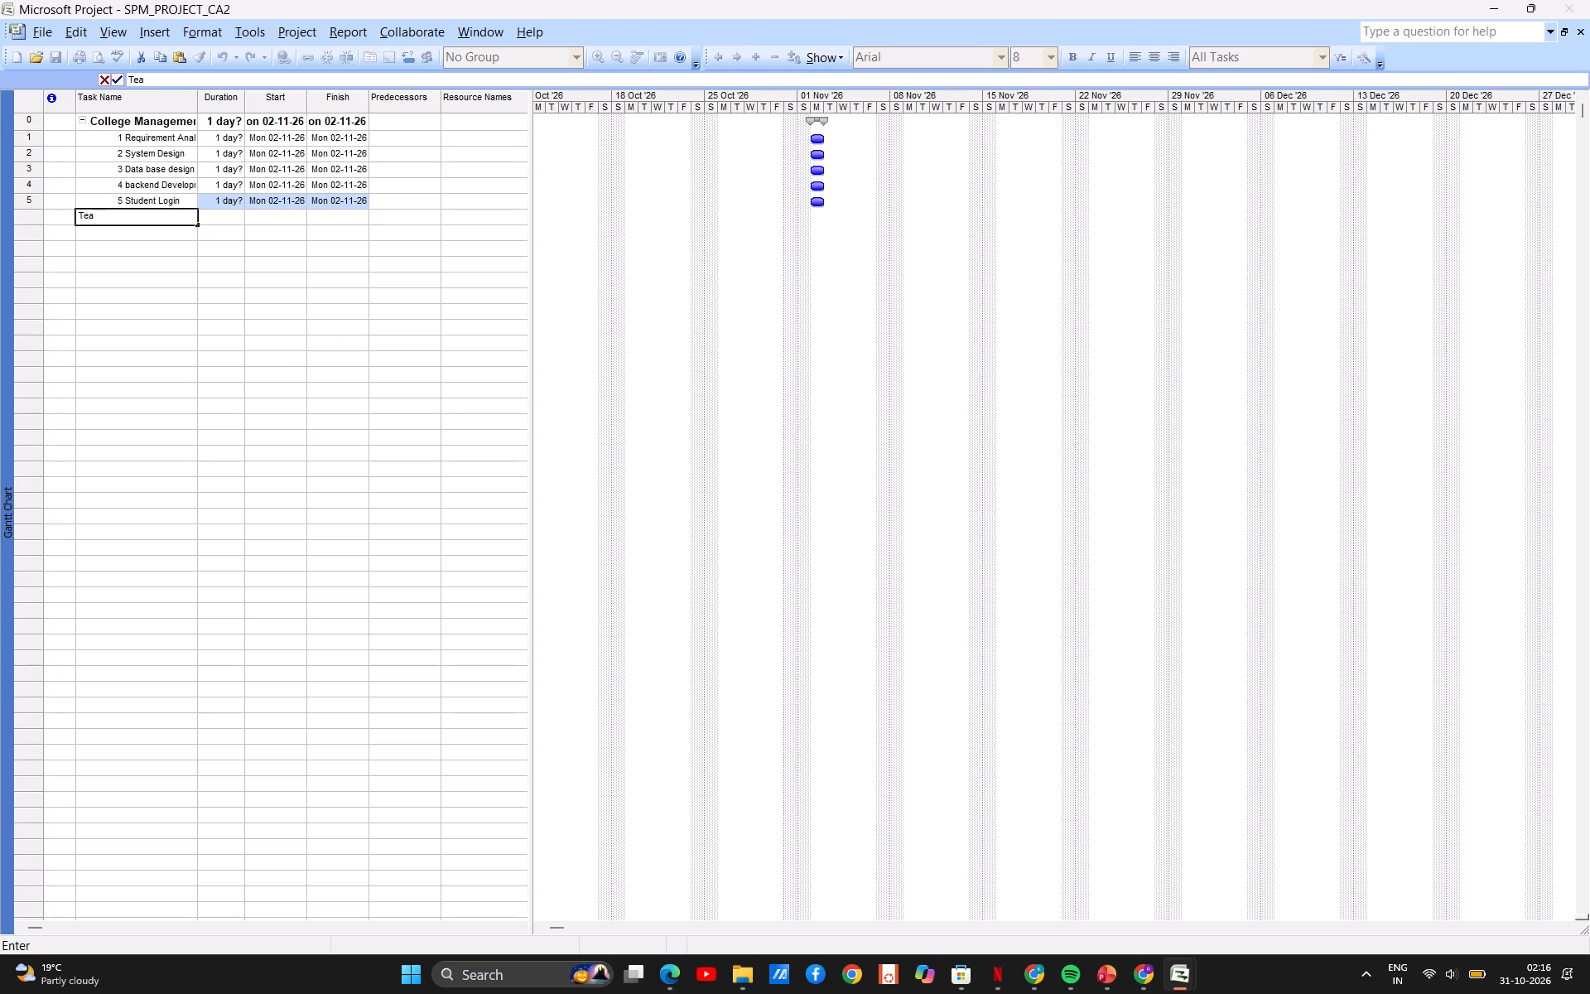
{"action": "key", "text": "v"}
{"action": "key", "text": "BackSpace"}
{"action": "type", "text": "cher"}
{"action": "key", "text": "Return"}
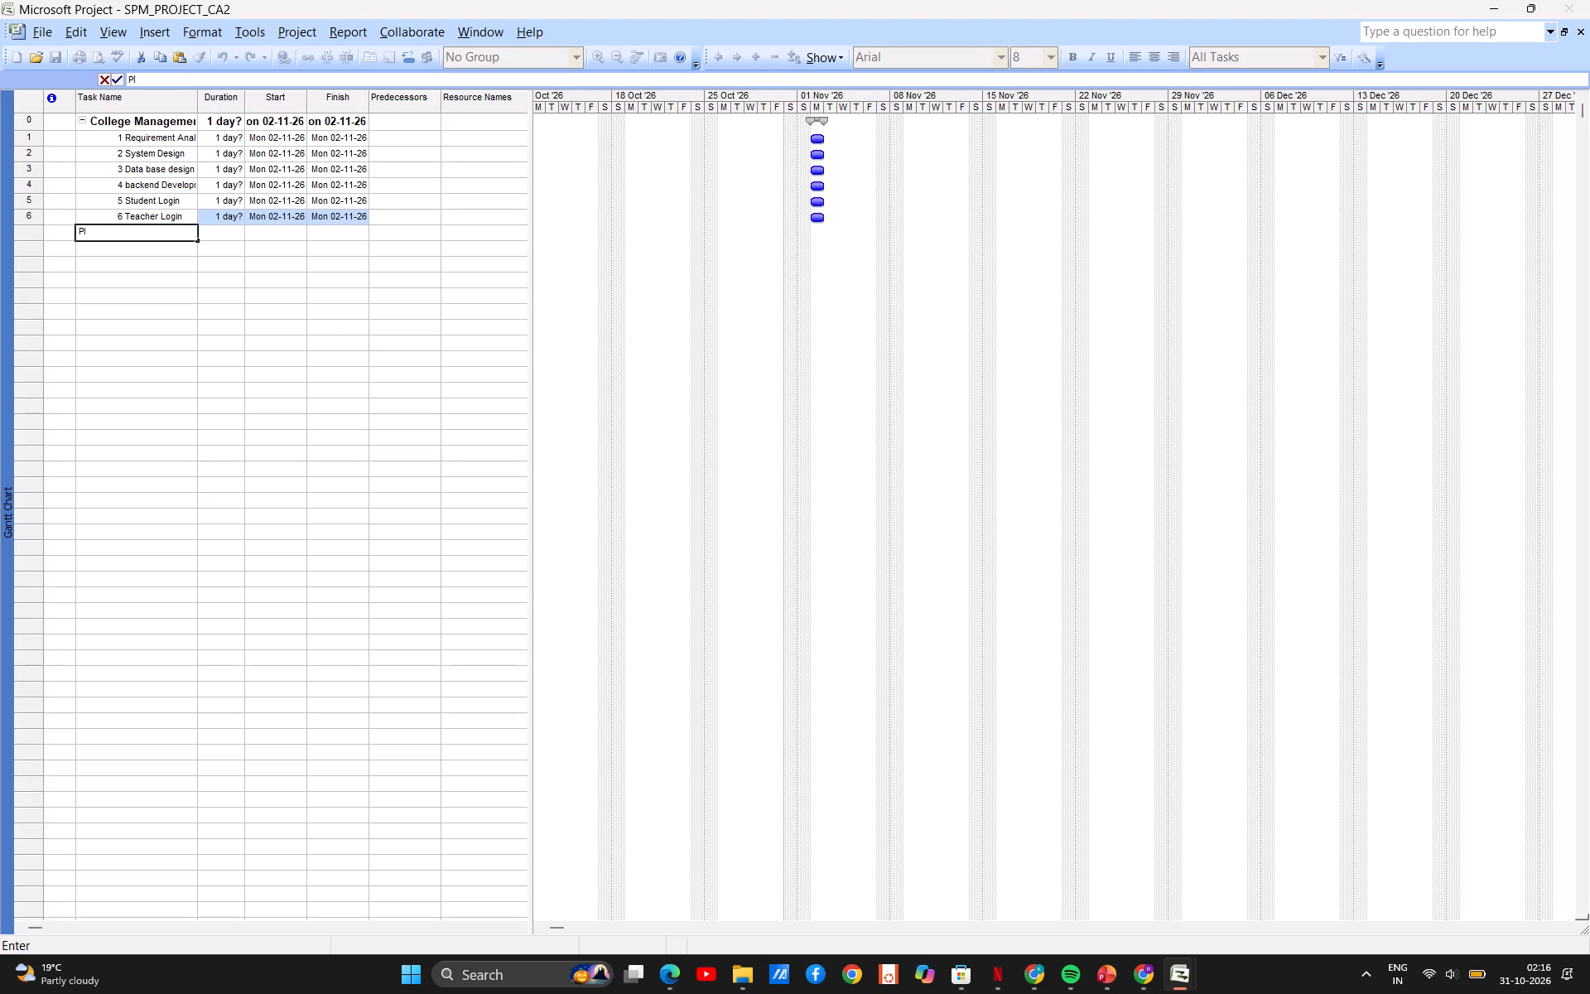
Add a task named Placement cell Login in the row below Teacher Login.
{"action": "type", "text": "ace"}
{"action": "type", "text": "mne"}
{"action": "key", "text": "BackSpace"}
{"action": "key", "text": "BackSpace"}
{"action": "key", "text": "Return"}
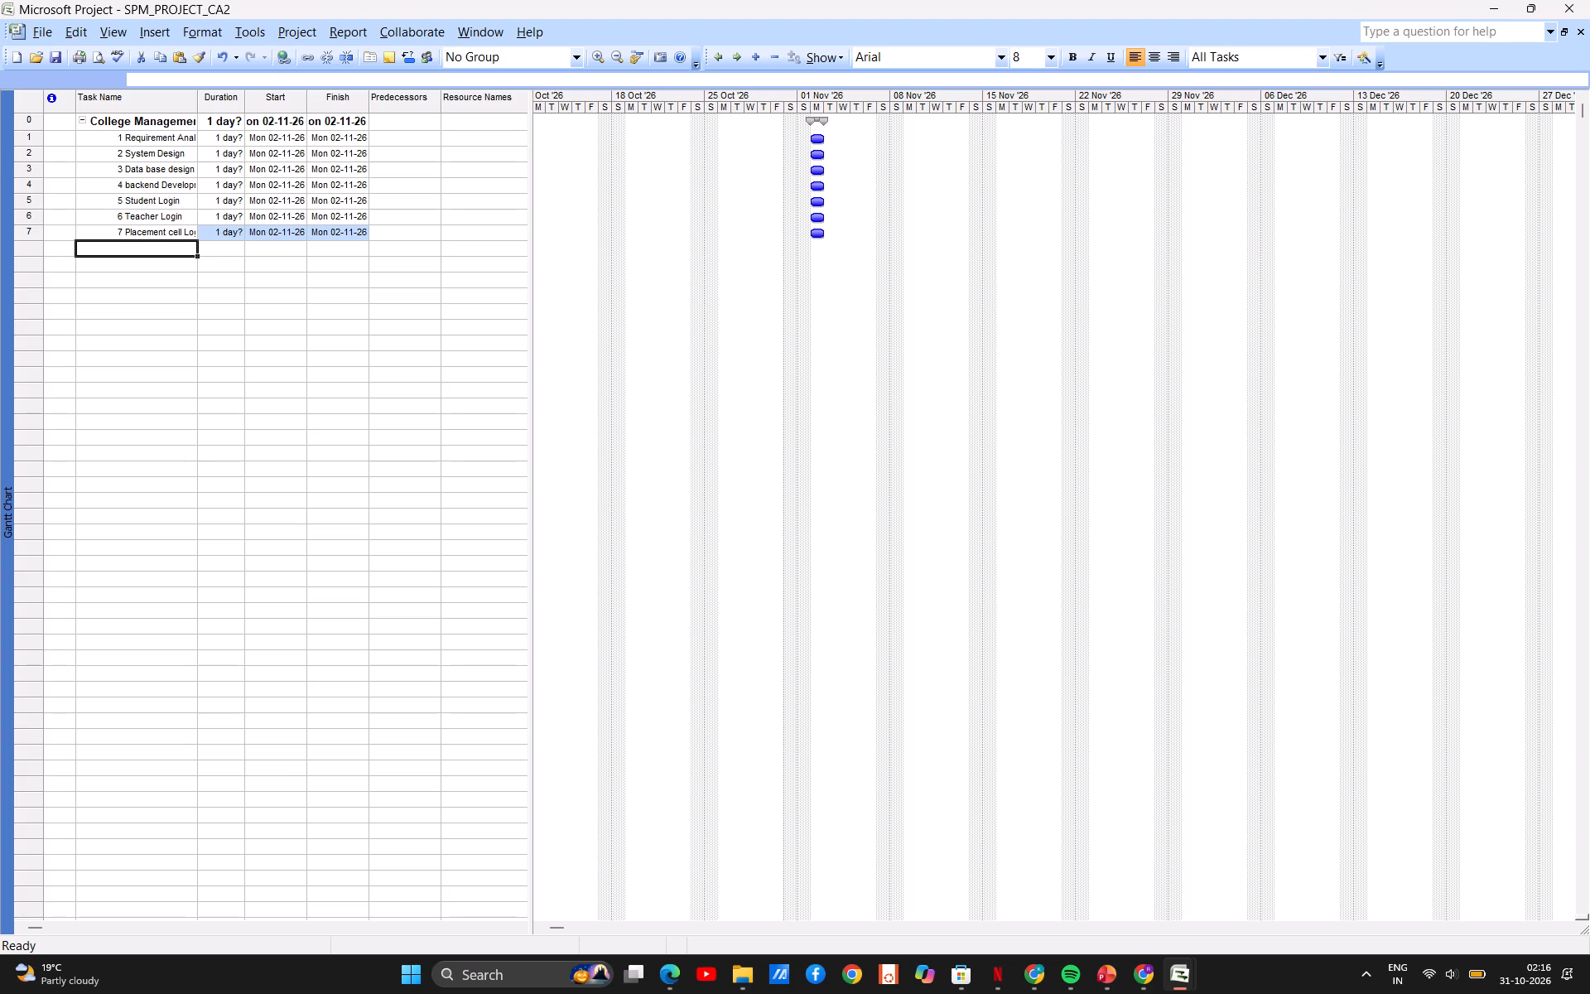
Add a task named Online Examination System in the row below the placement cell task.
{"action": "left_click", "coordinate": [127, 249]}
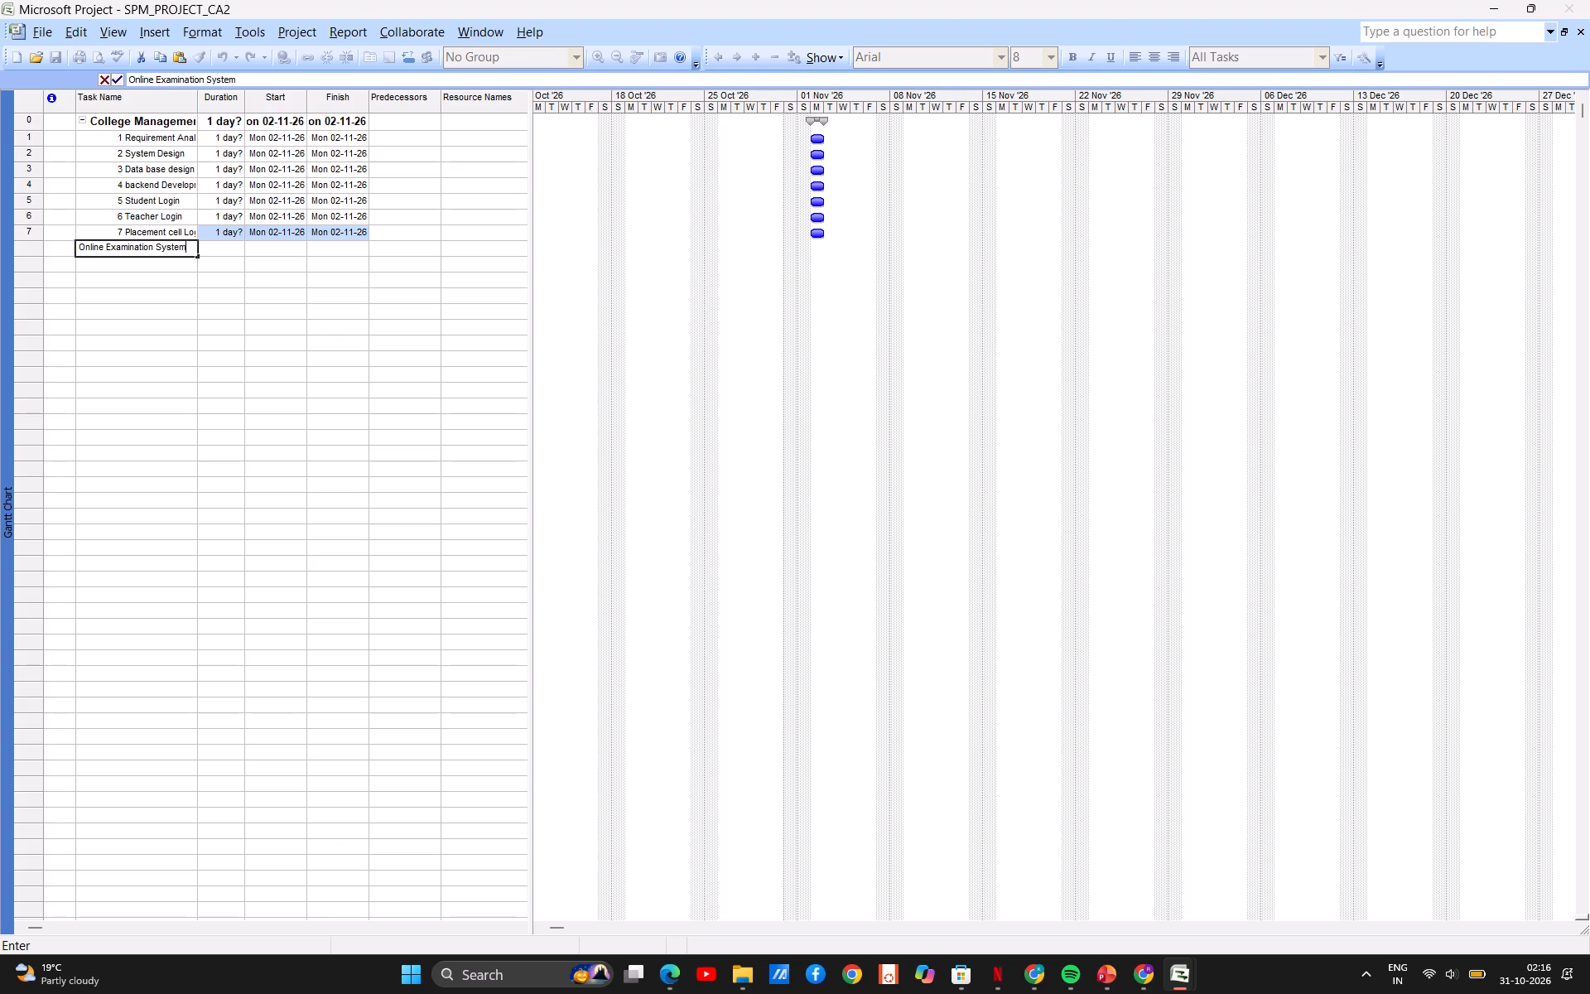
{"action": "key", "text": "Return"}
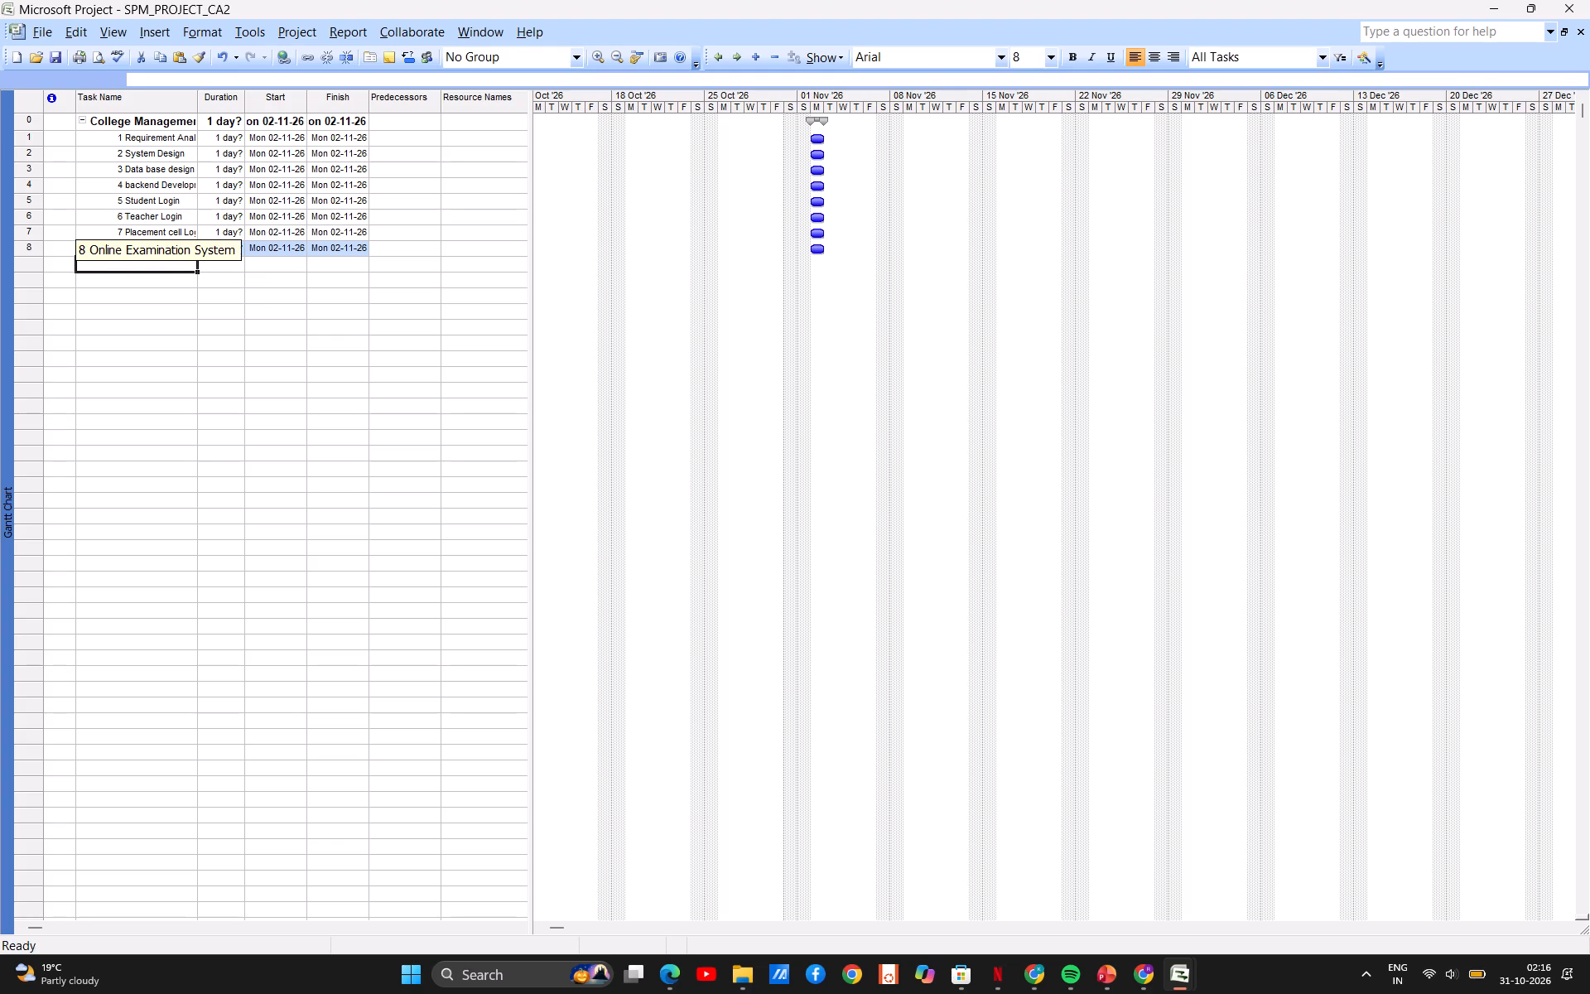
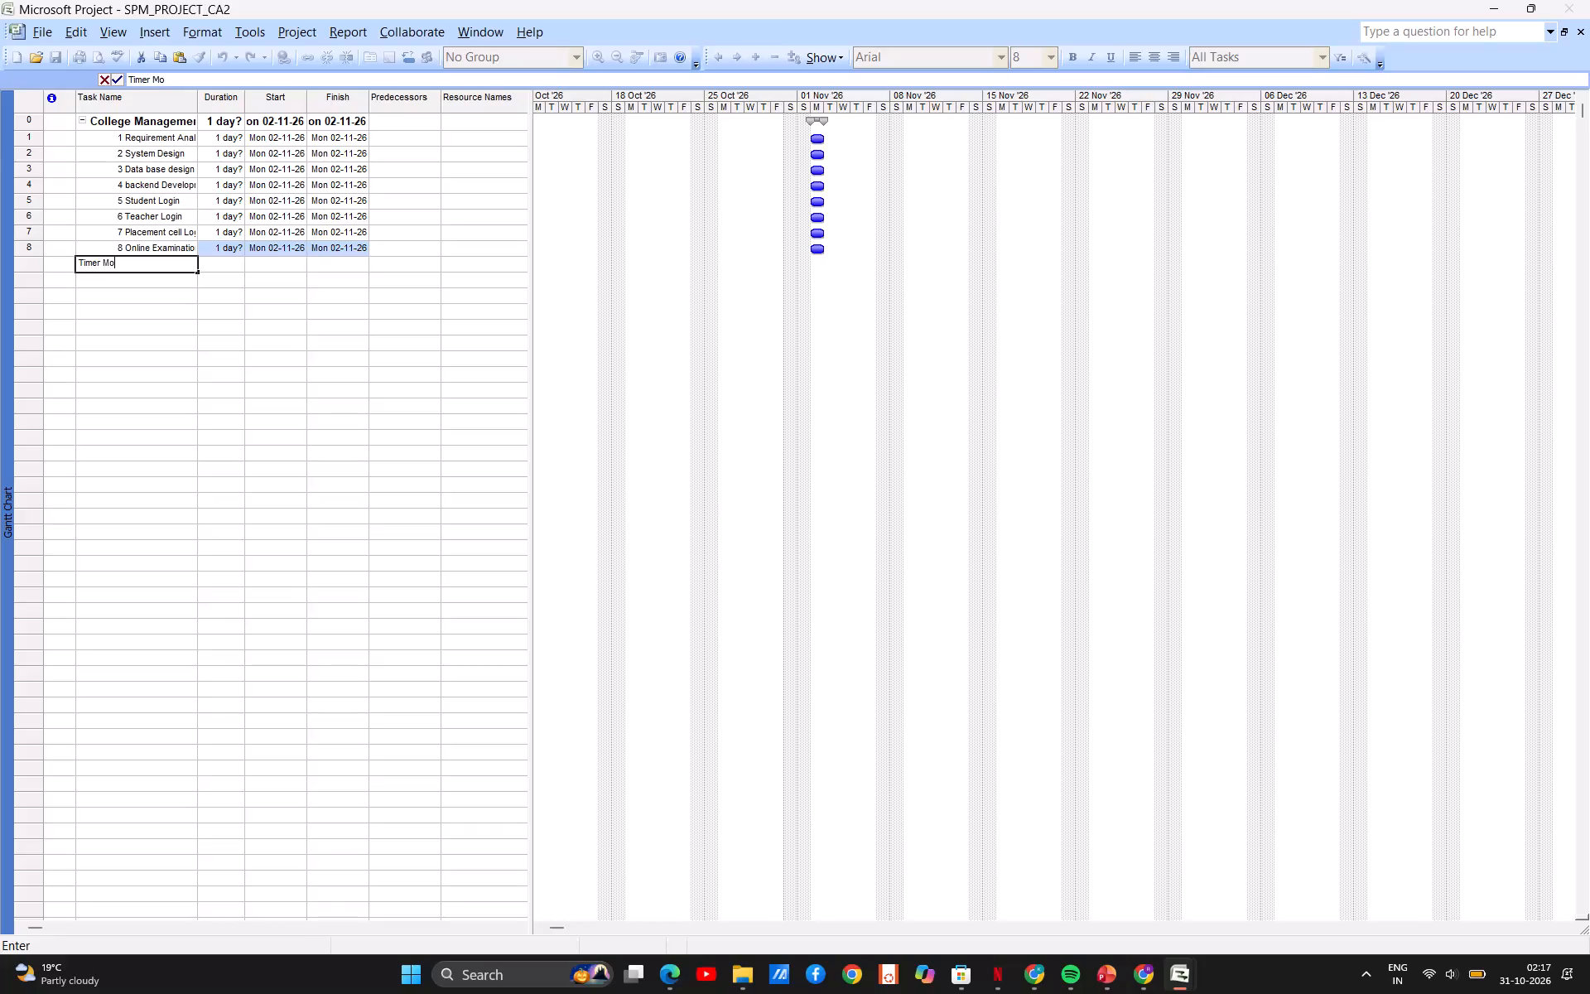
Add a task named Timer Module in the row below the online examination task.
{"action": "key", "text": "Return"}
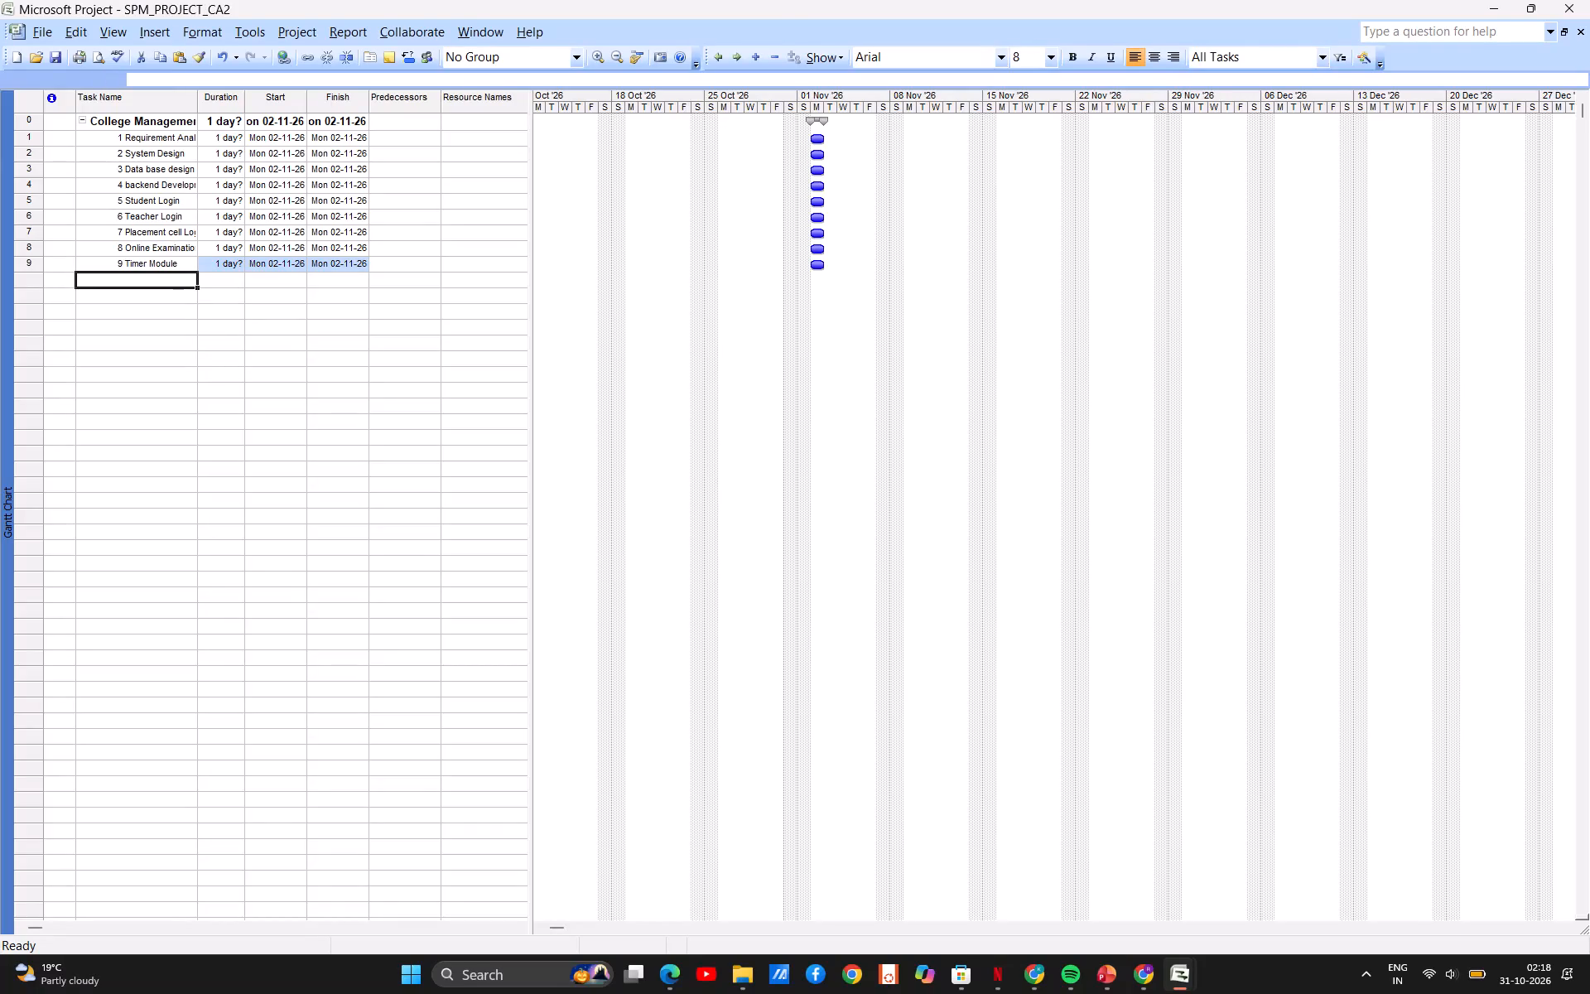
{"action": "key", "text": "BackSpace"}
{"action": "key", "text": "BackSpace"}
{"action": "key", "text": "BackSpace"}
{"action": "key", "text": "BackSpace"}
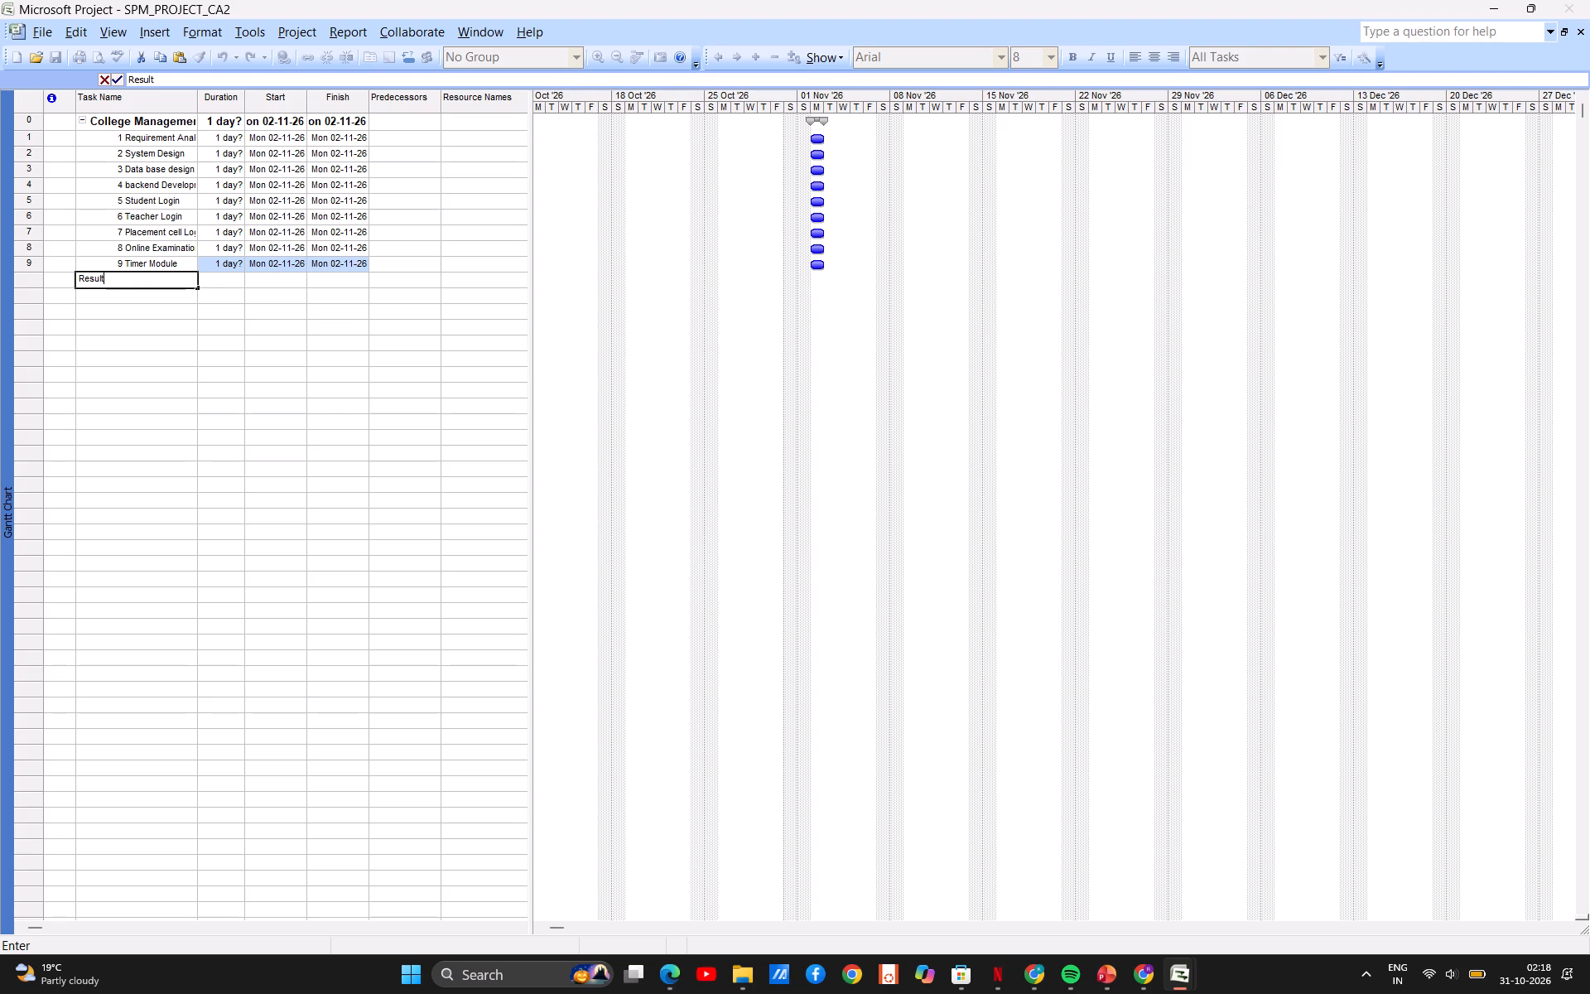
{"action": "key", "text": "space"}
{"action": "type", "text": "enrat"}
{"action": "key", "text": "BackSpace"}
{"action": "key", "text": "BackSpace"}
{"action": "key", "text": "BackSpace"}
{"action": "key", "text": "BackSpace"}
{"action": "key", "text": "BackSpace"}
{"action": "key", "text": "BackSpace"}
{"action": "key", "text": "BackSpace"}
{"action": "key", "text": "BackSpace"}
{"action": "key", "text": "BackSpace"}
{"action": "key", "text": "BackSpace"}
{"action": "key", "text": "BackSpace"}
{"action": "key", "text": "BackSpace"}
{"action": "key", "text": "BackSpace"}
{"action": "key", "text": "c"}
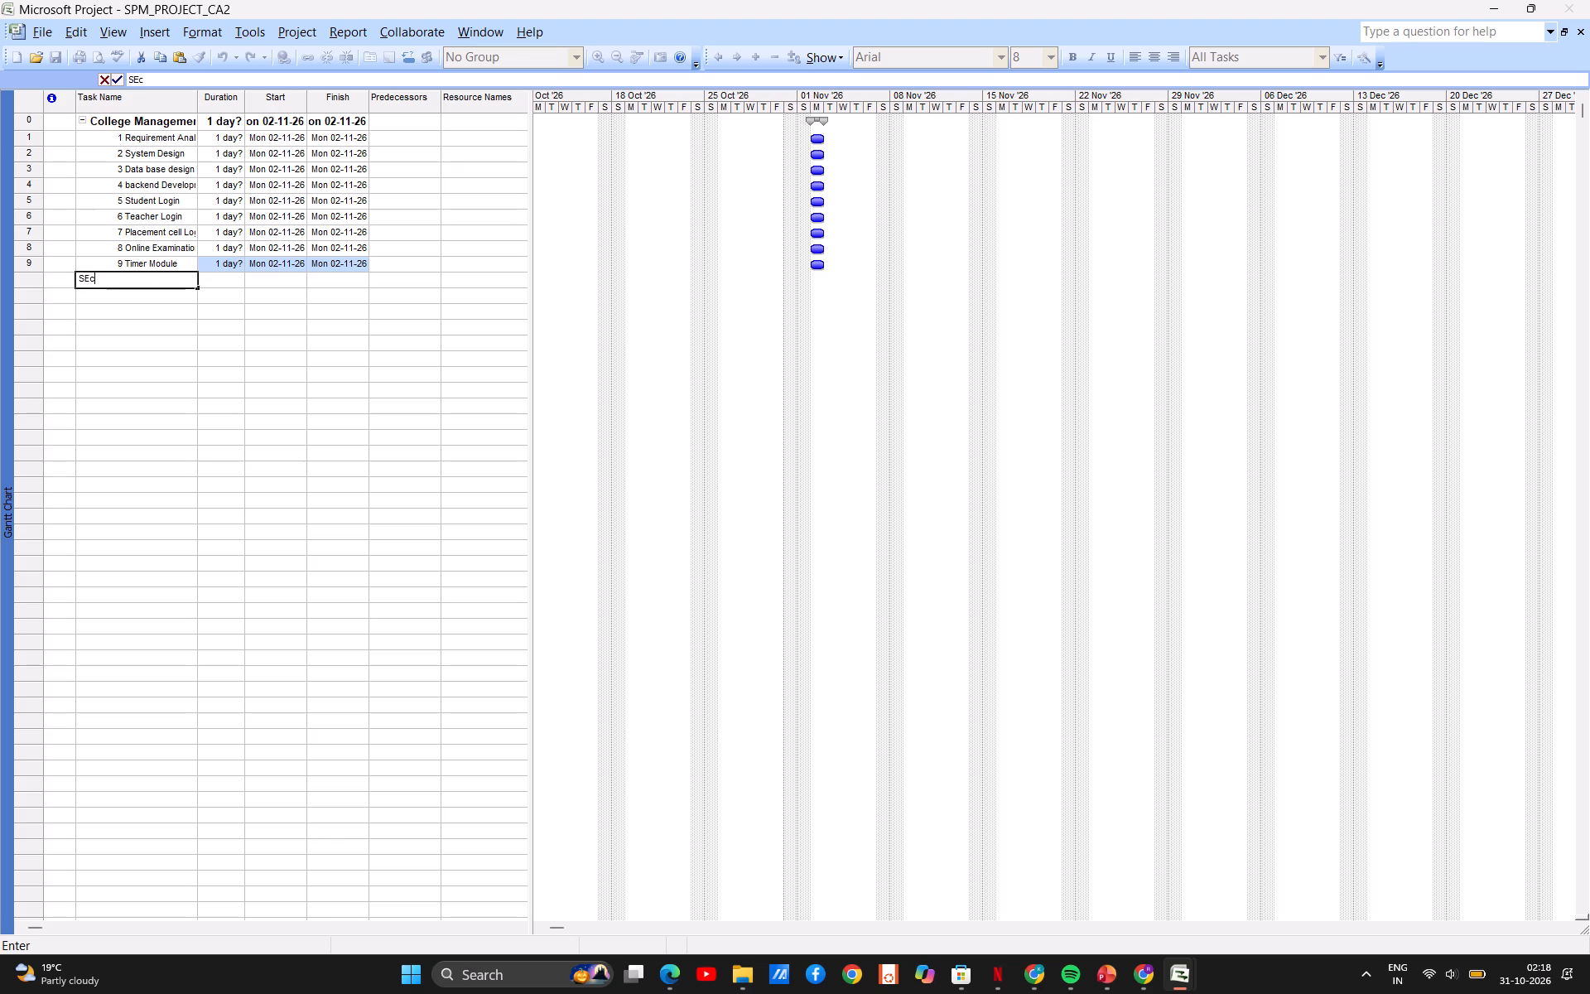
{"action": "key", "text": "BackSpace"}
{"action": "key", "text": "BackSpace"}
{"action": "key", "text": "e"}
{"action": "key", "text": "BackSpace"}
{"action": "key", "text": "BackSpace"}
Add two tasks named Integration and Security testing in the rows below Timer Module.
{"action": "type", "text": "ration"}
{"action": "key", "text": "Return"}
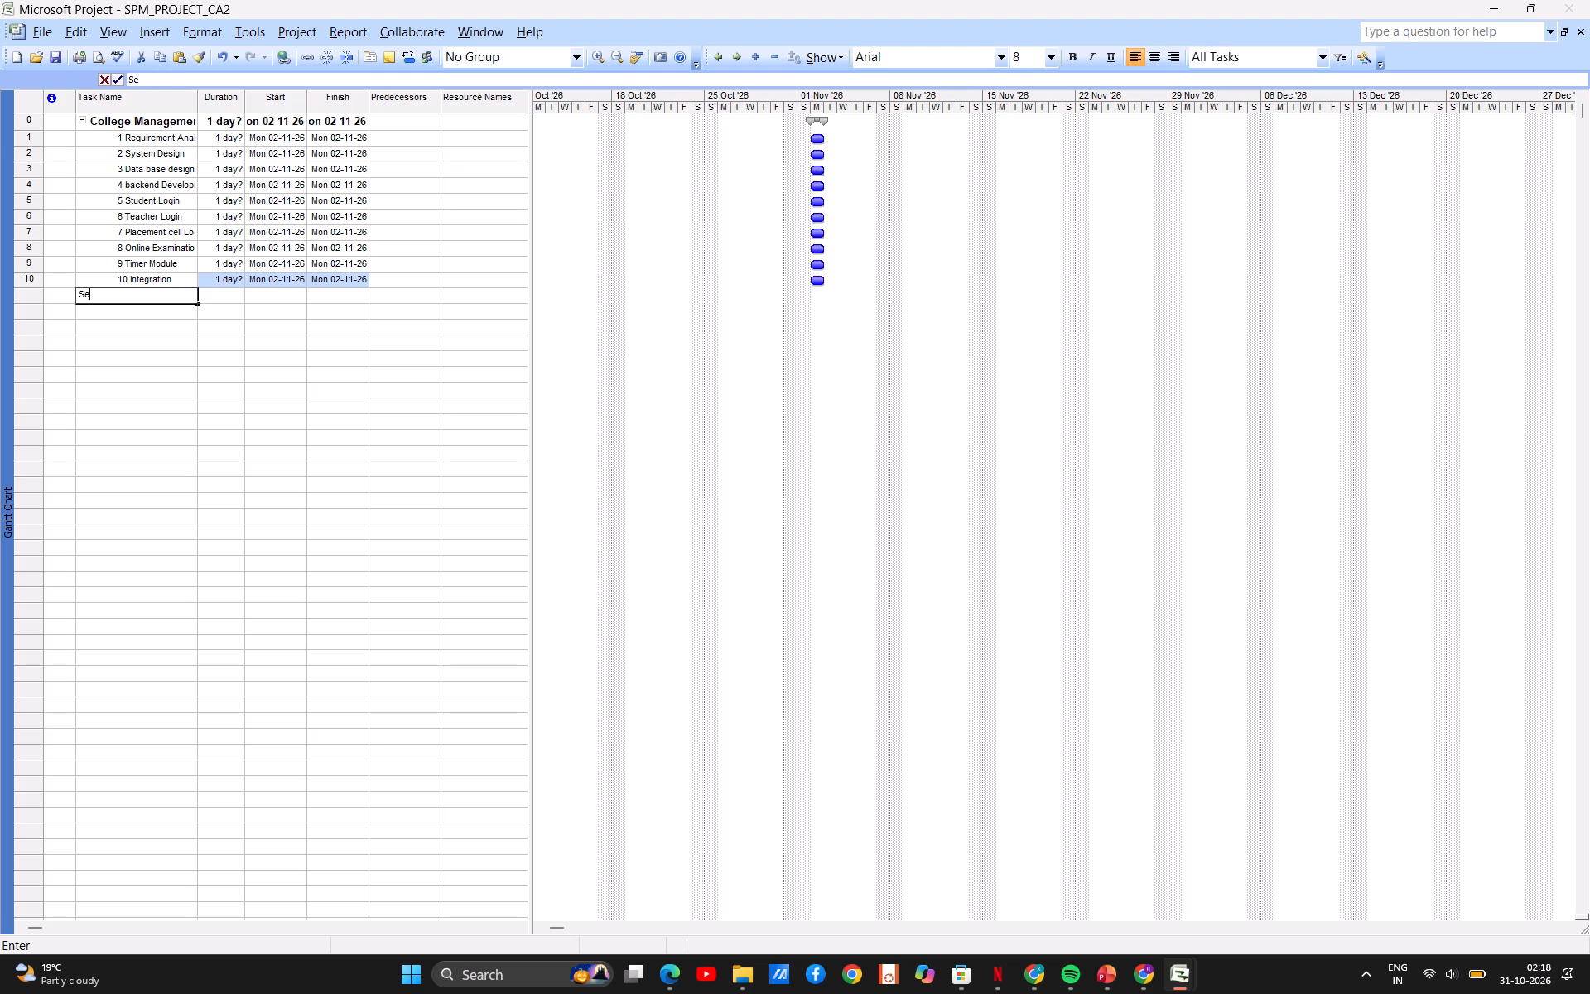
{"action": "type", "text": "cu"}
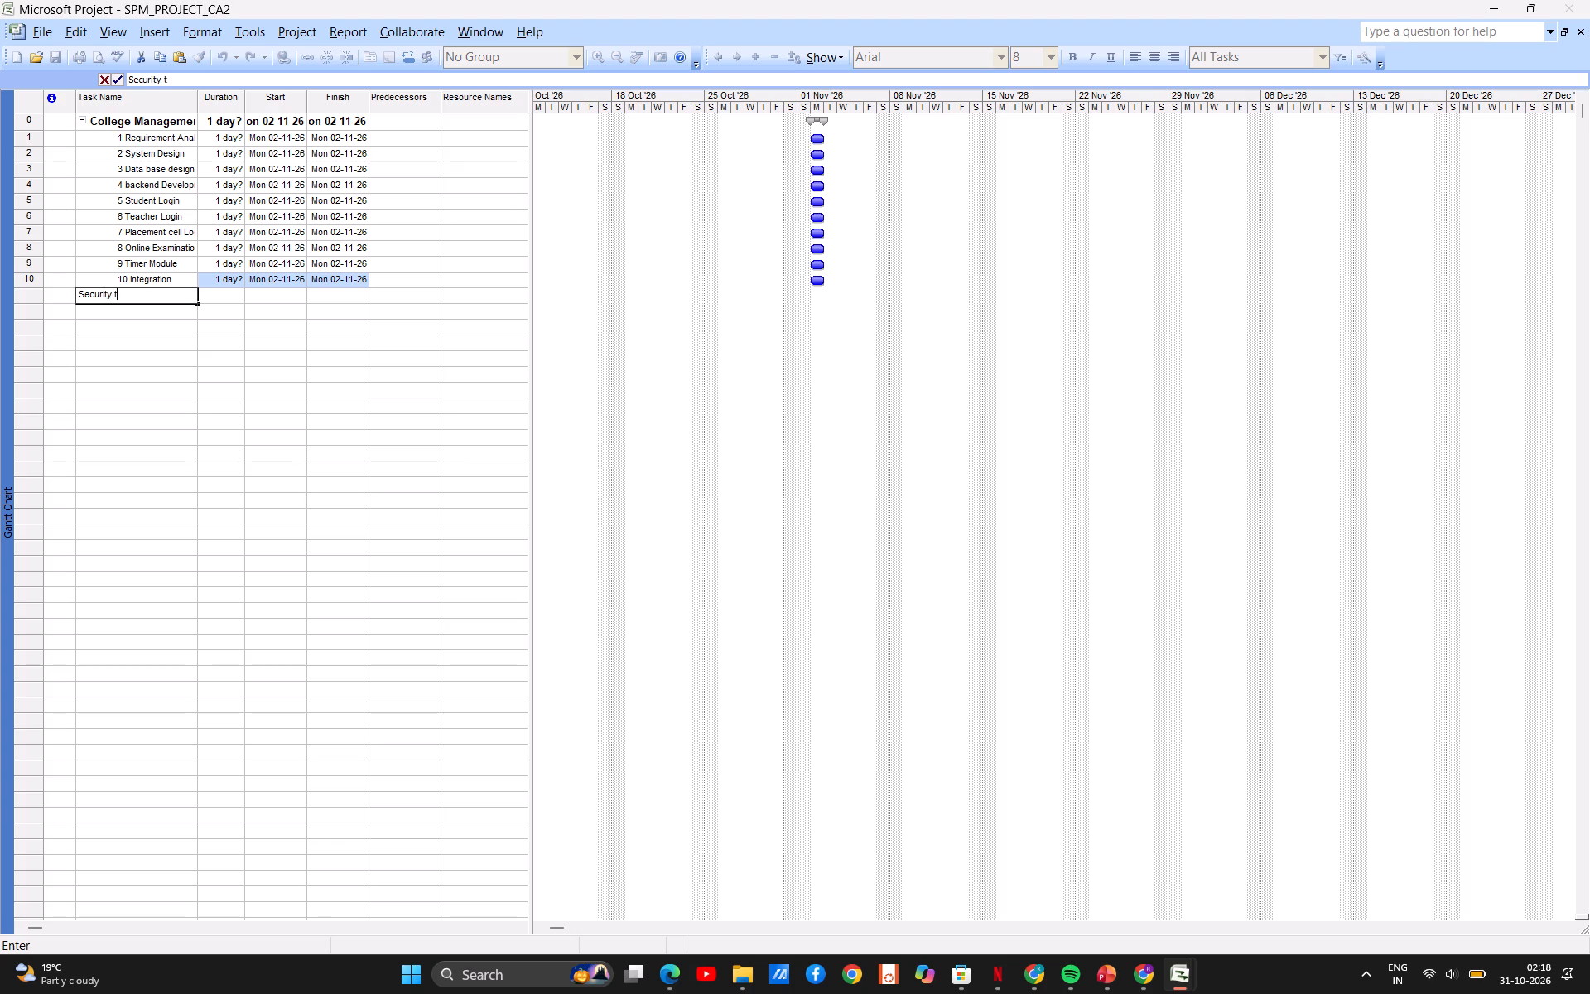
{"action": "type", "text": "esting"}
{"action": "key", "text": "Return"}
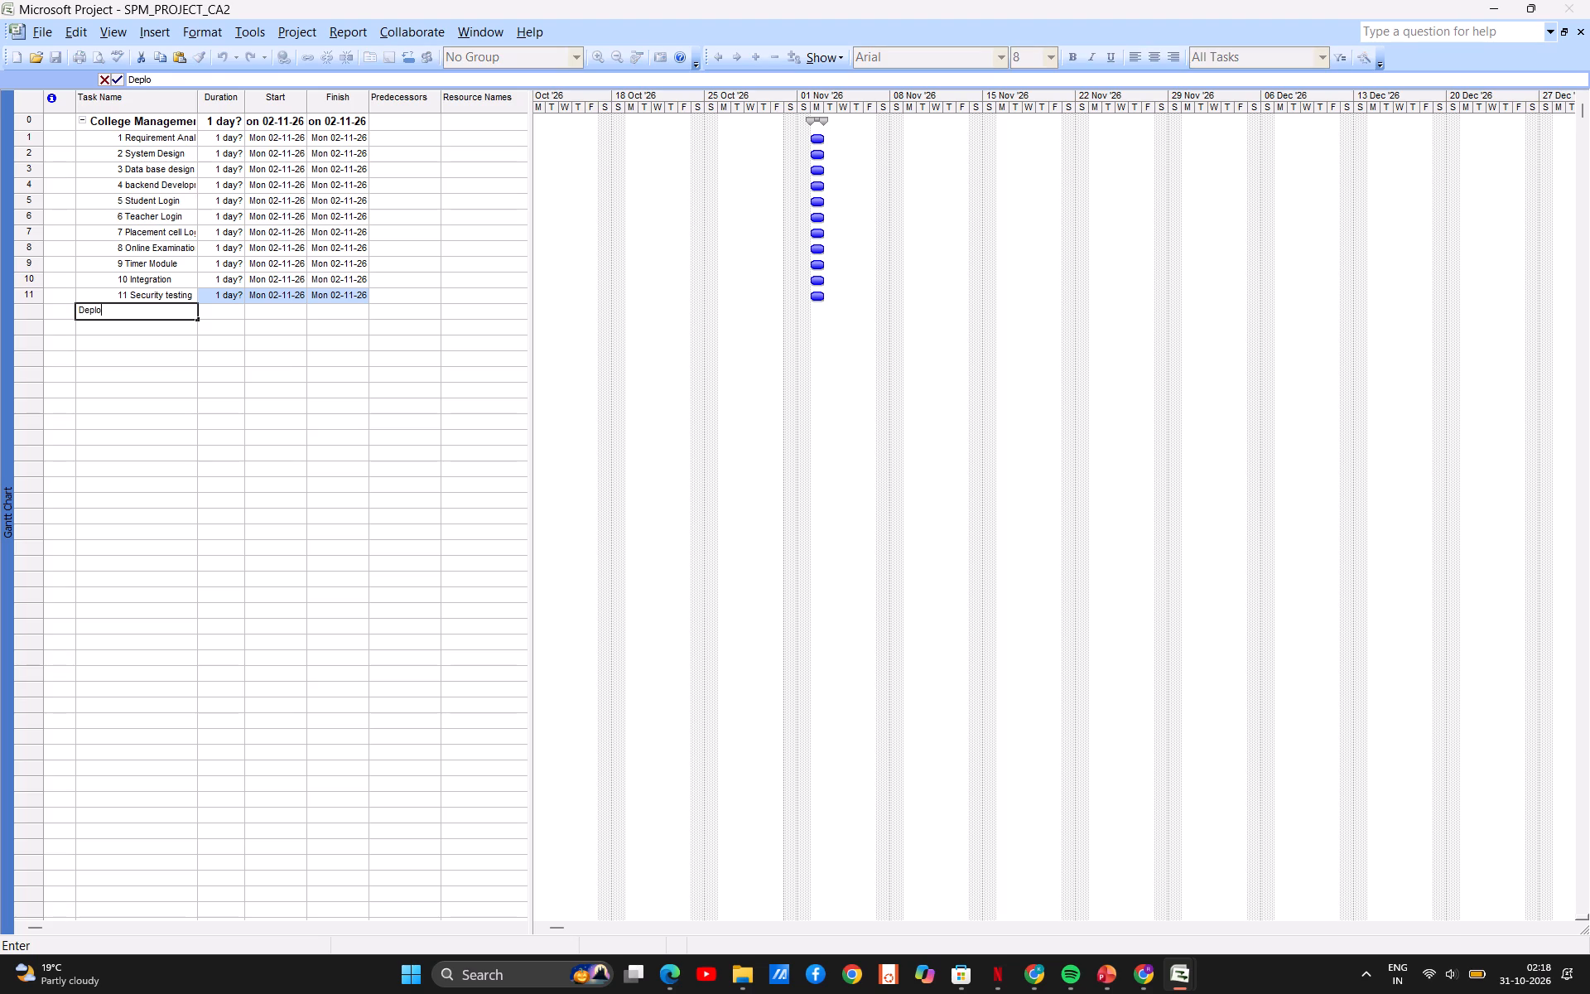
Add two tasks named Deployment and Maintainence in the rows below Security testing.
{"action": "type", "text": "yment"}
{"action": "key", "text": "Return"}
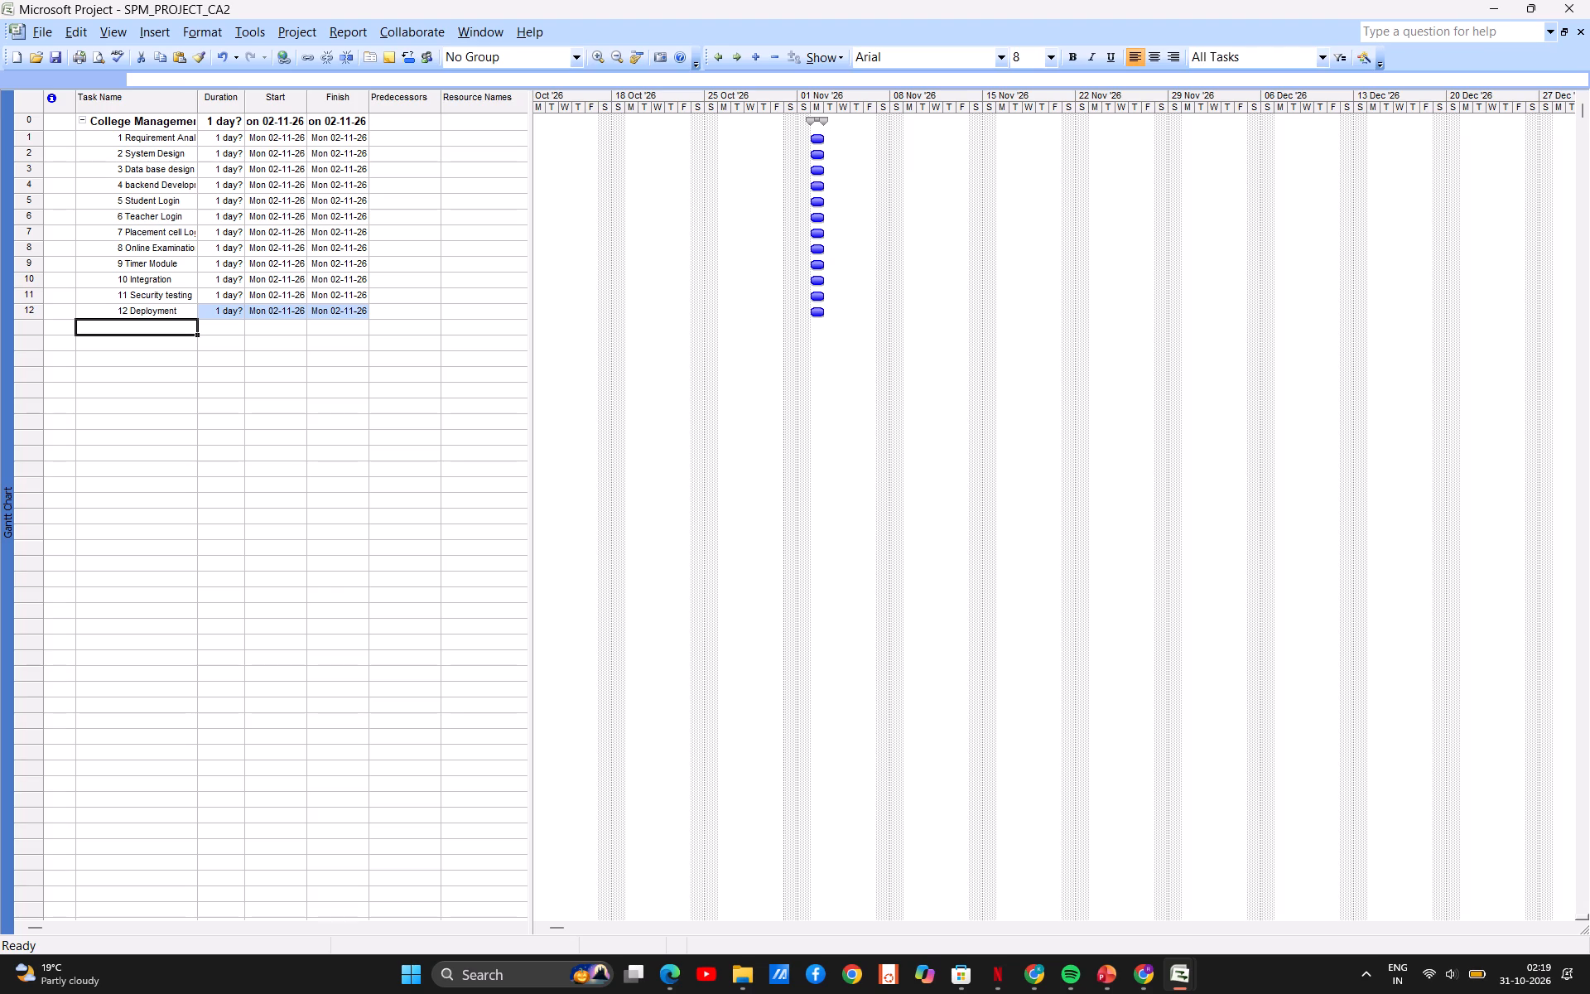
{"action": "type", "text": "aintainen"}
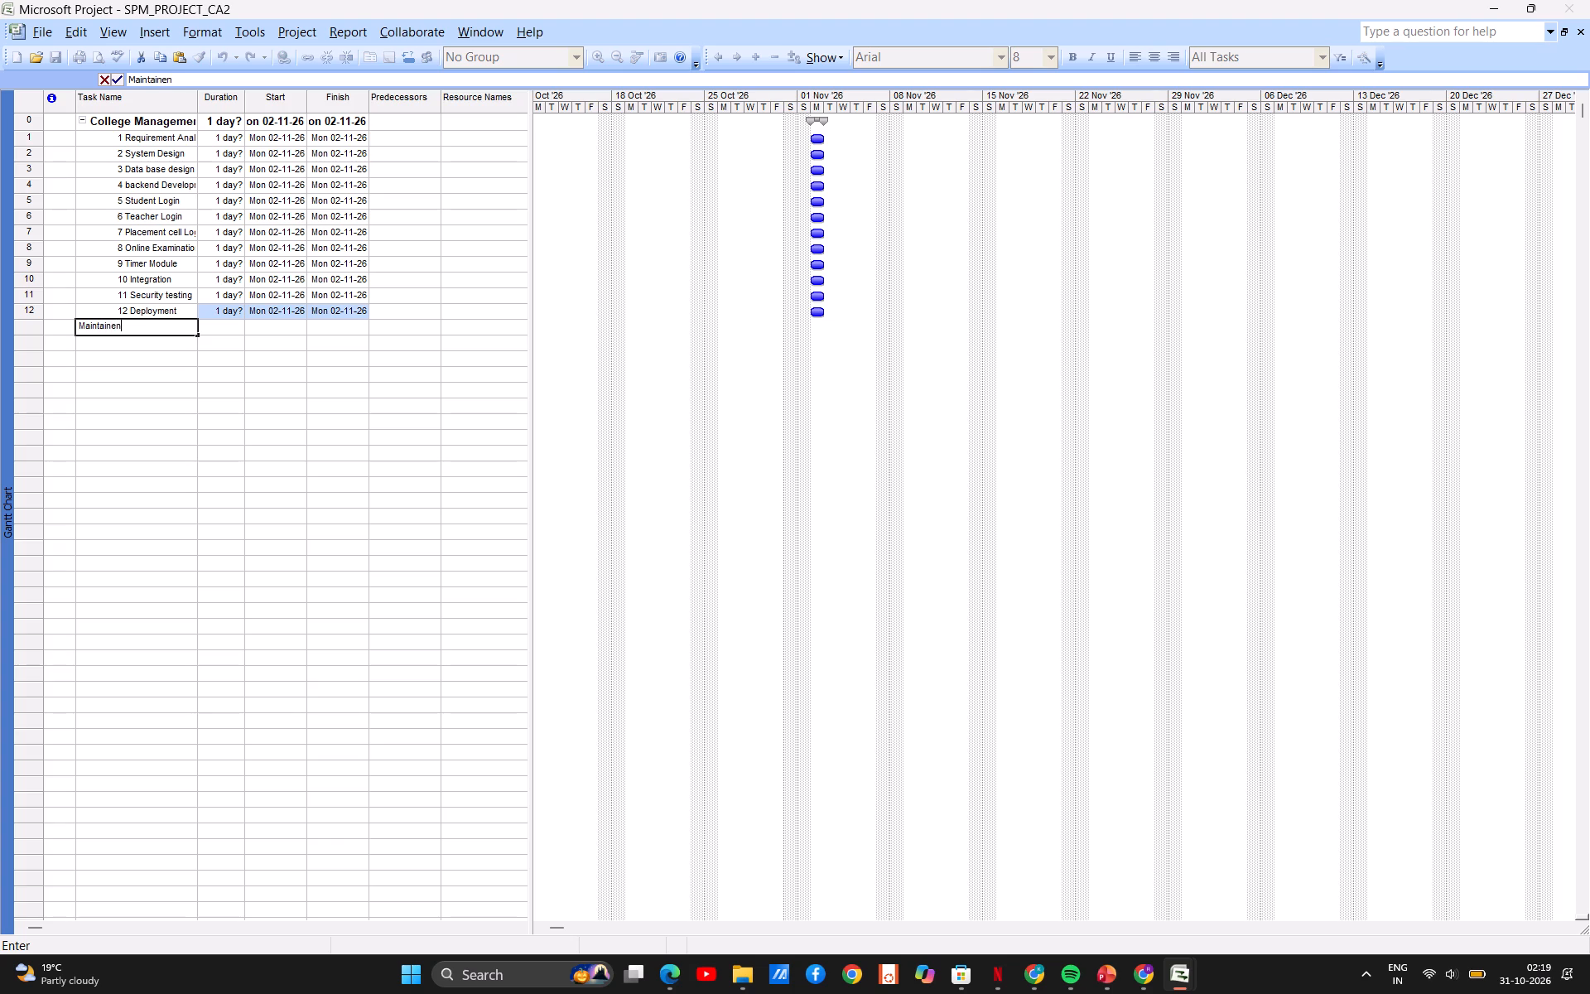
{"action": "type", "text": "ce"}
{"action": "key", "text": "Return"}
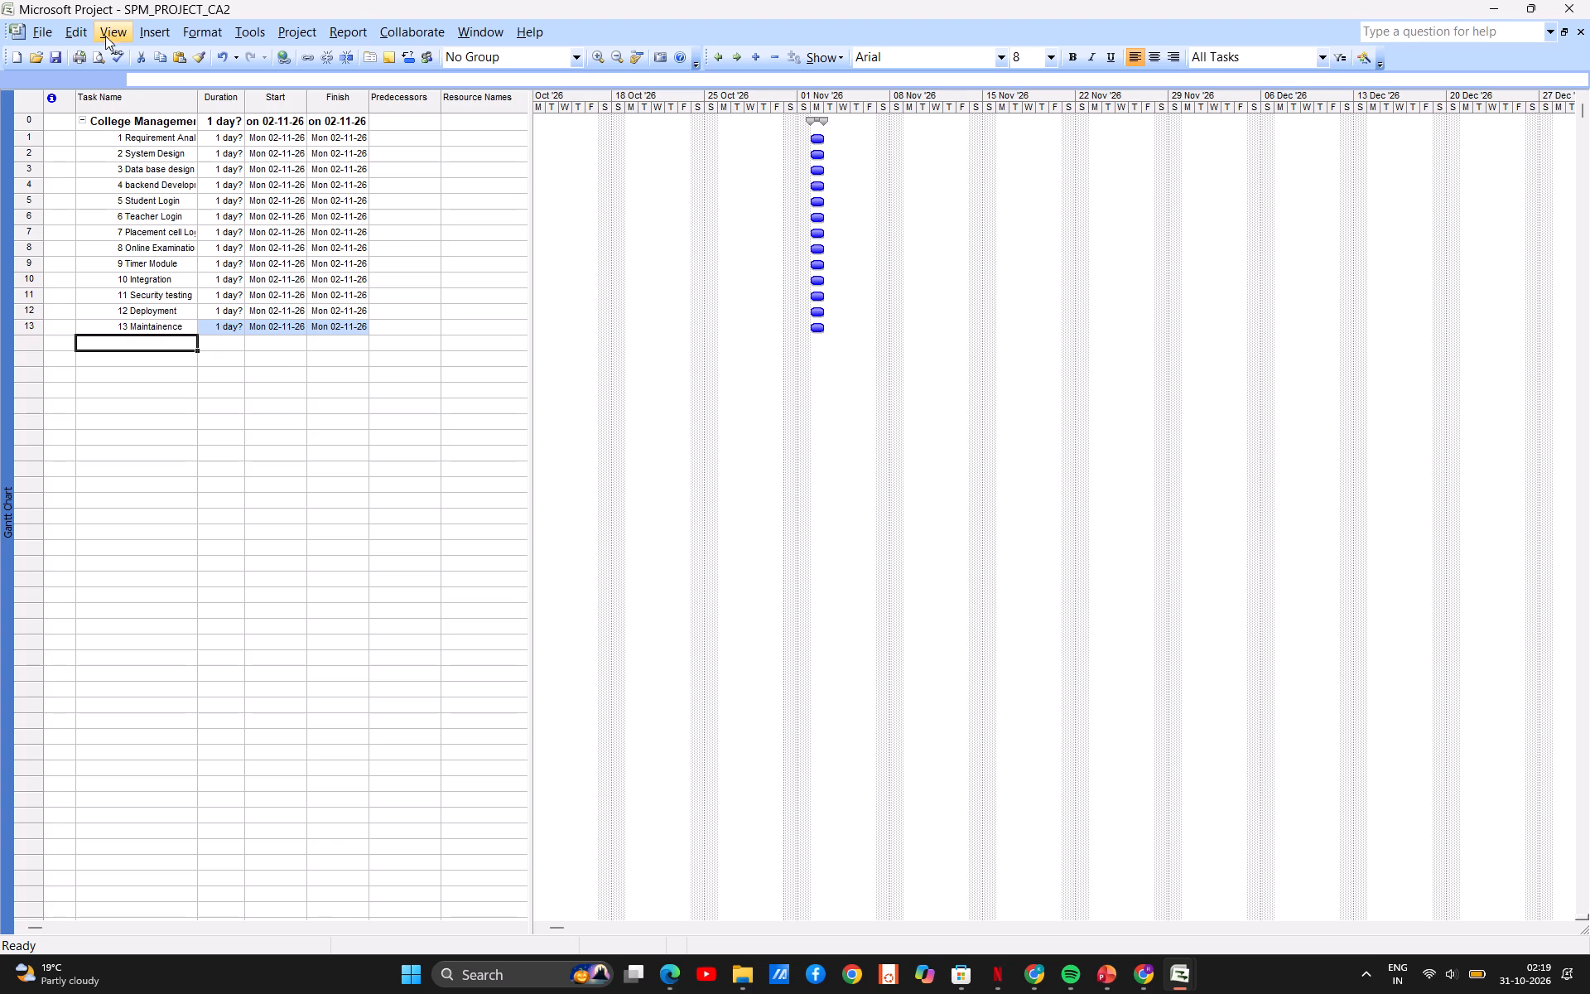
Start a recurring task below Maintainence named Weekly Update Meeting with a duration of 1hr.
{"action": "left_click", "coordinate": [149, 36]}
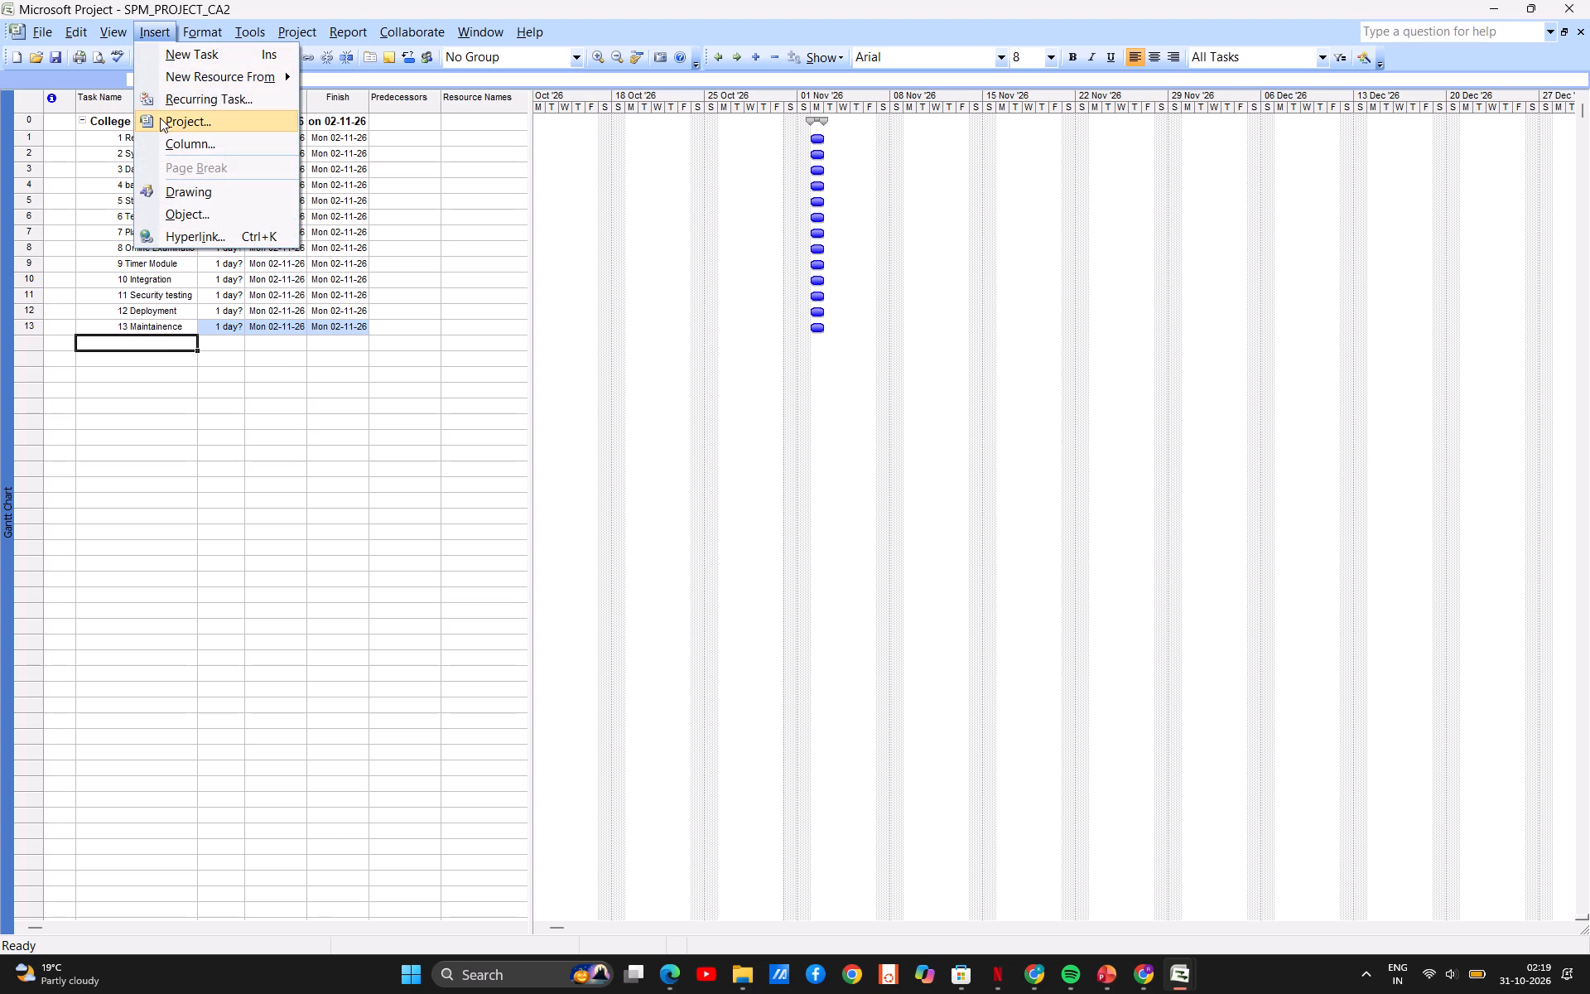
{"action": "left_click", "coordinate": [179, 102]}
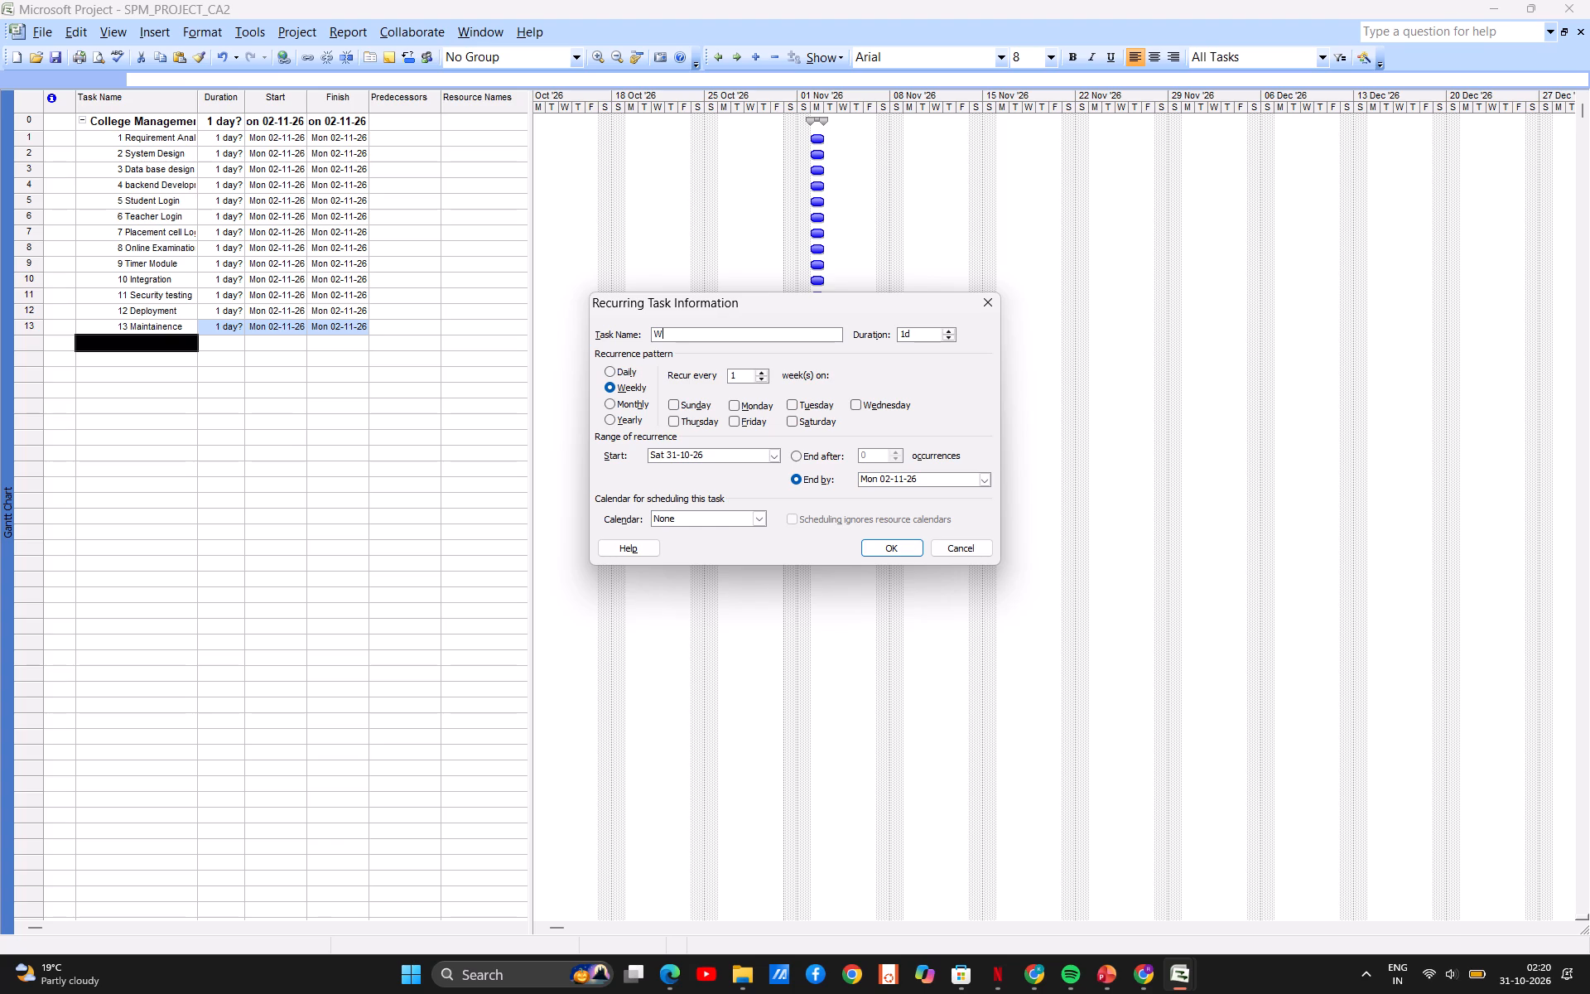
{"action": "type", "text": "eeklu"}
{"action": "key", "text": "BackSpace"}
{"action": "type", "text": "y"}
{"action": "key", "text": "space"}
{"action": "type", "text": "pdate"}
{"action": "key", "text": "space"}
{"action": "type", "text": "eeting"}
{"action": "left_click", "coordinate": [919, 335]}
{"action": "key", "text": "BackSpace"}
{"action": "type", "text": "hr"}
Set the meeting to recur weekly on Monday and Friday and insert it into the task list.
{"action": "left_click", "coordinate": [611, 405]}
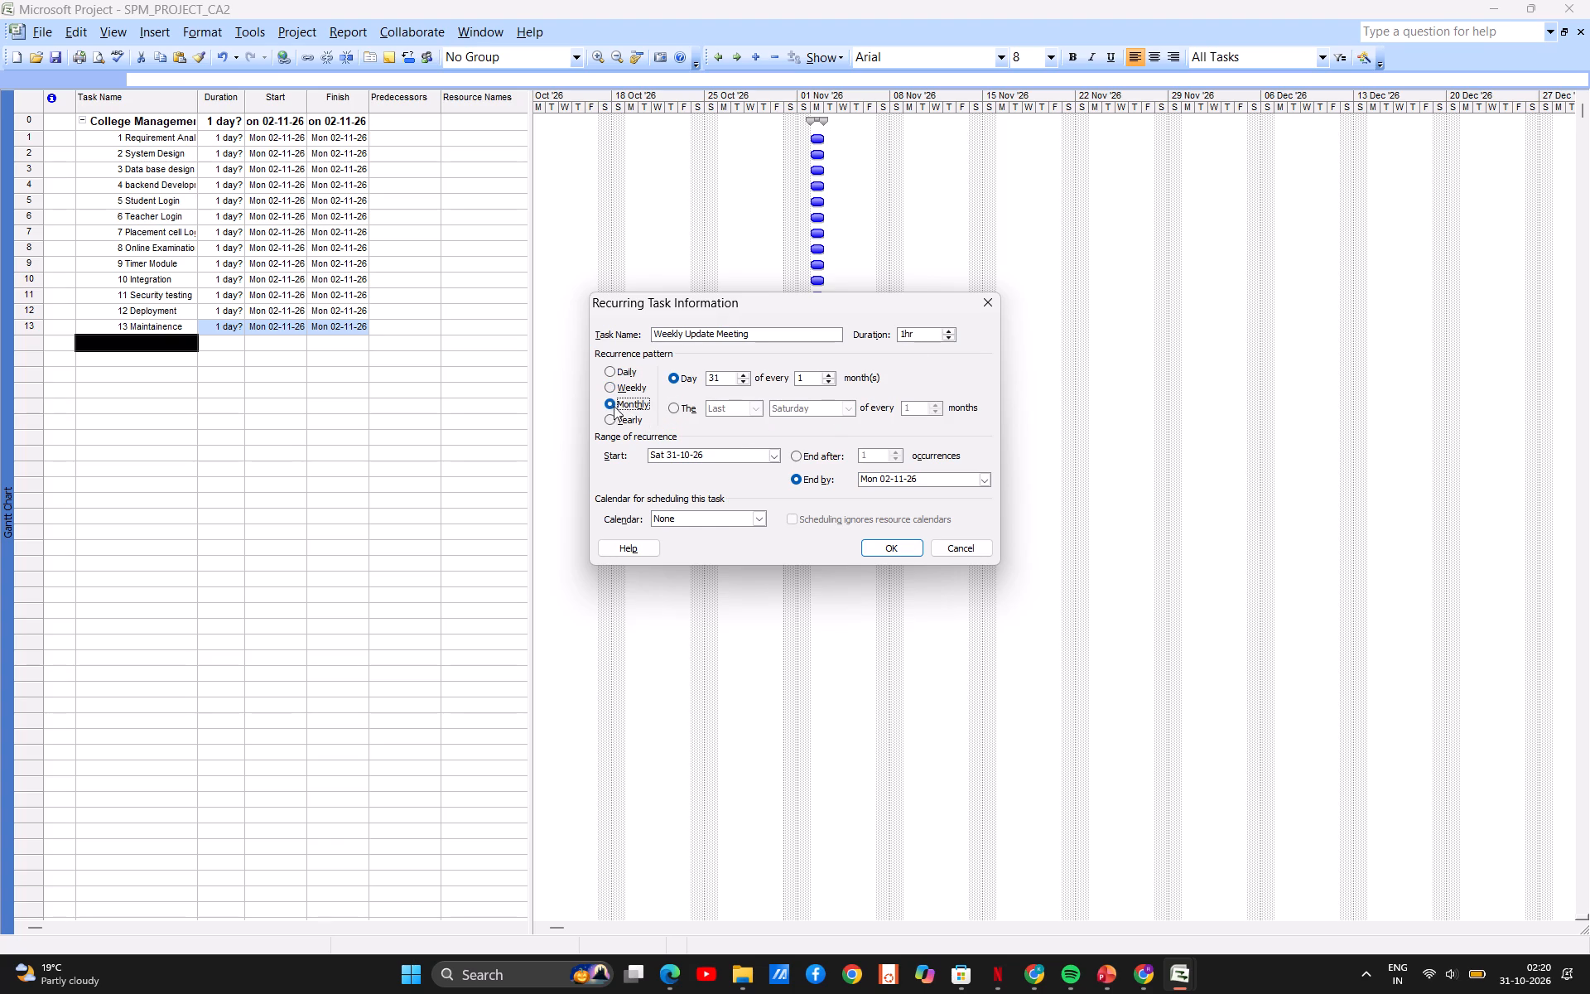
{"action": "left_click", "coordinate": [609, 388]}
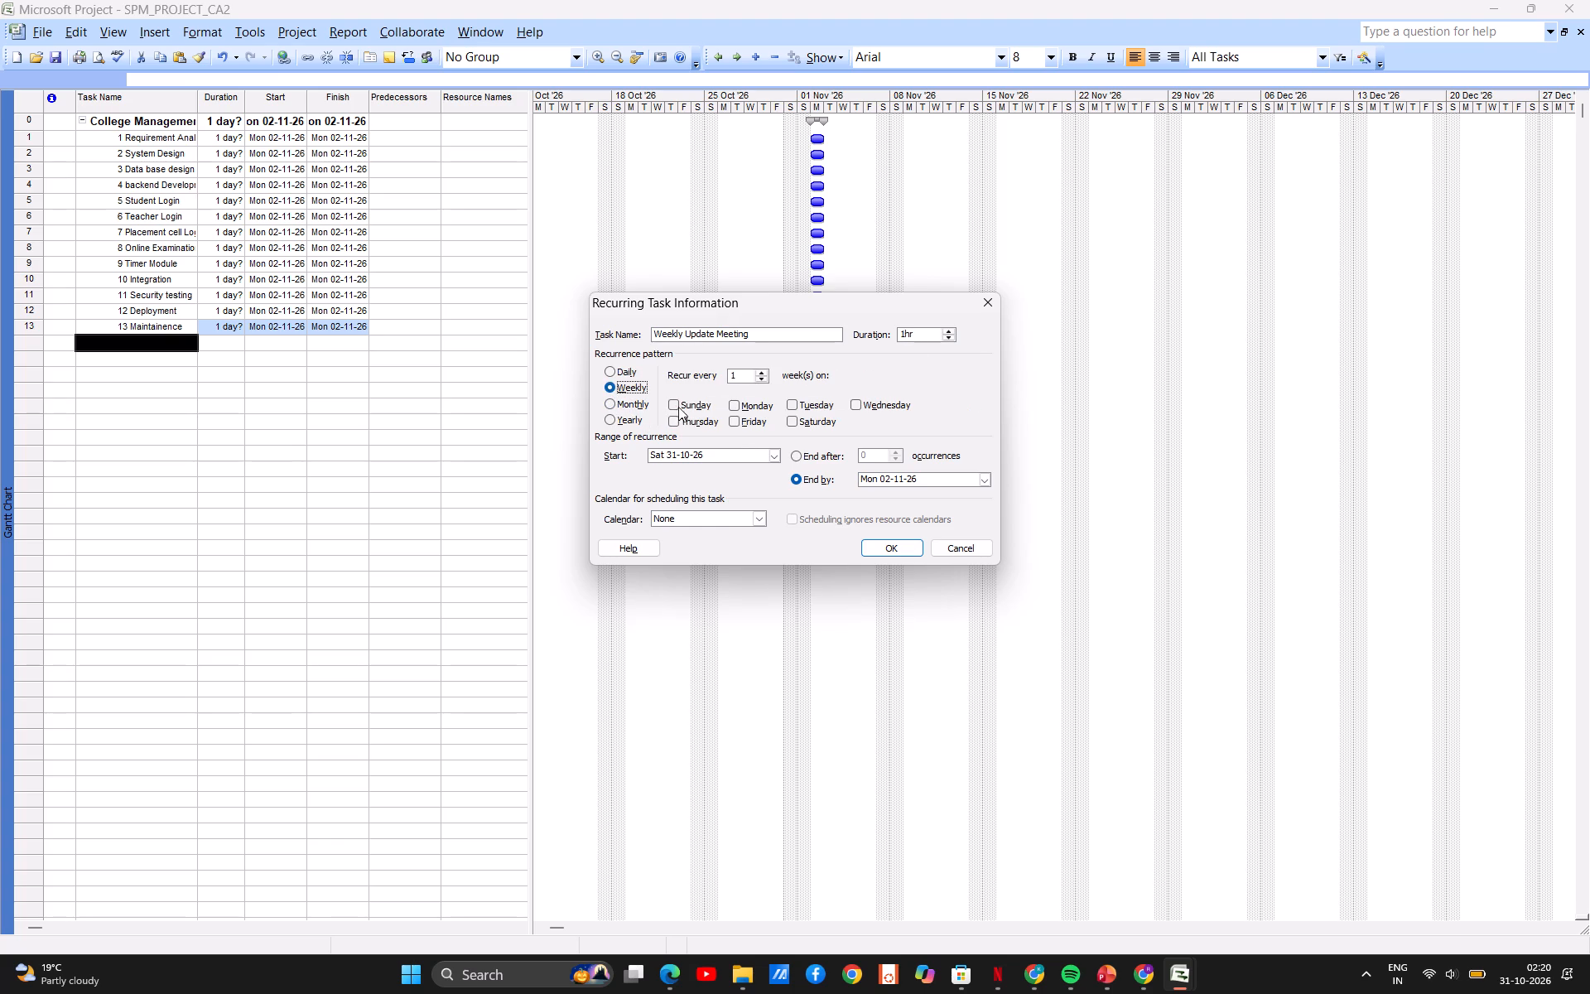
{"action": "left_click", "coordinate": [674, 403]}
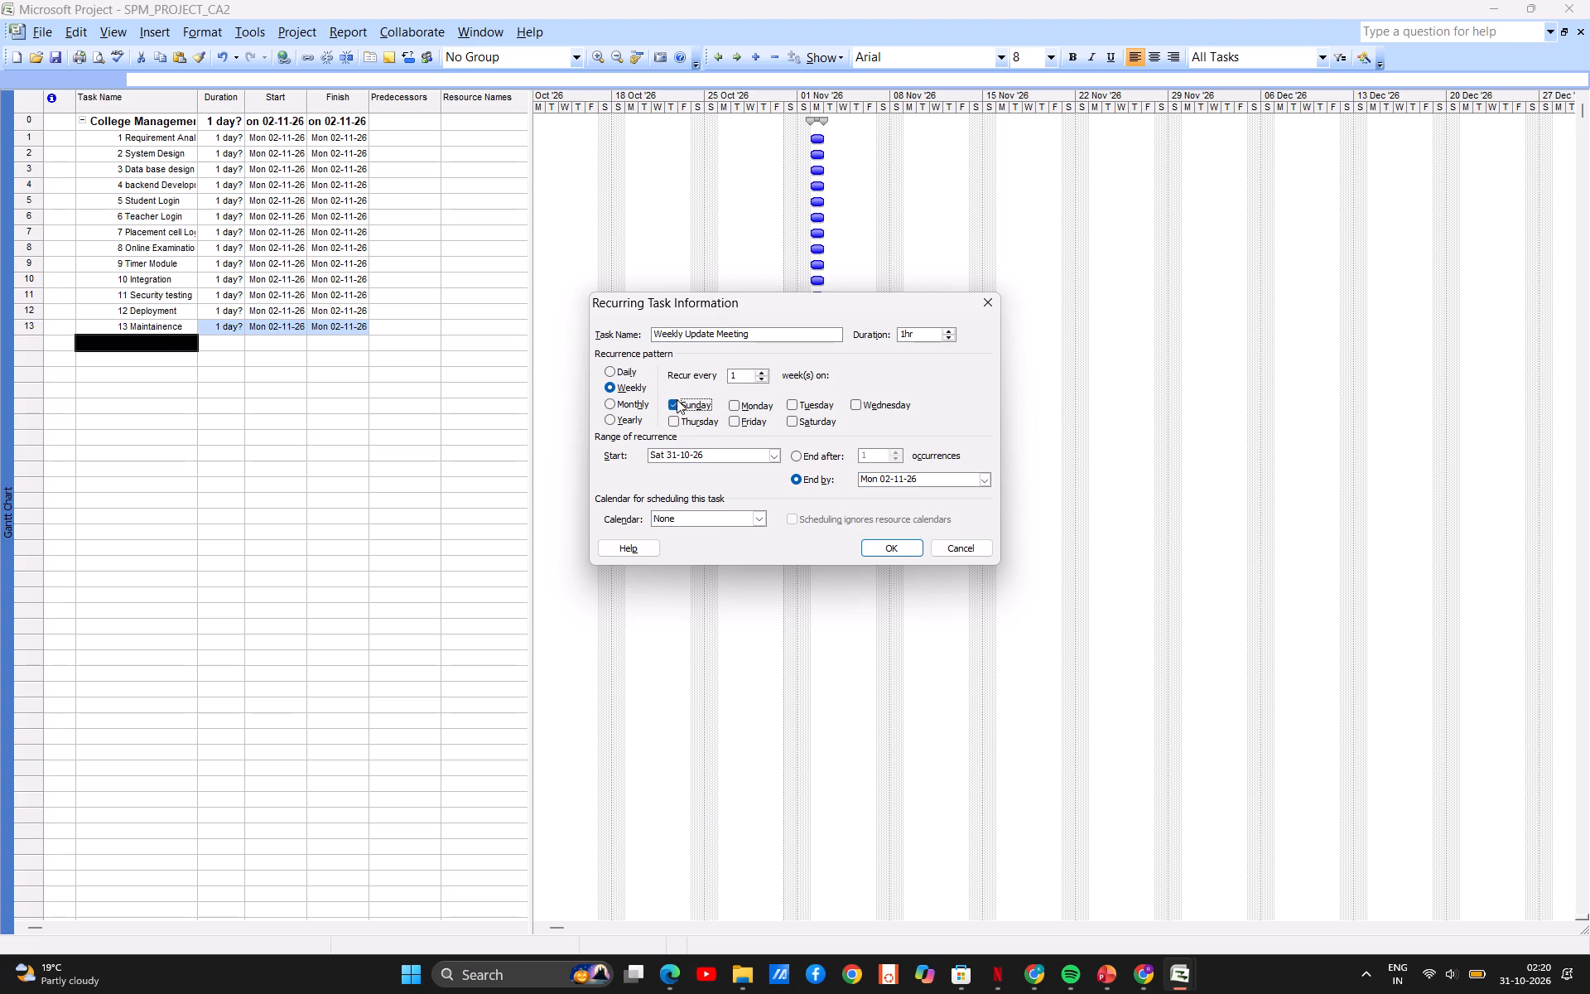
{"action": "left_click", "coordinate": [675, 403]}
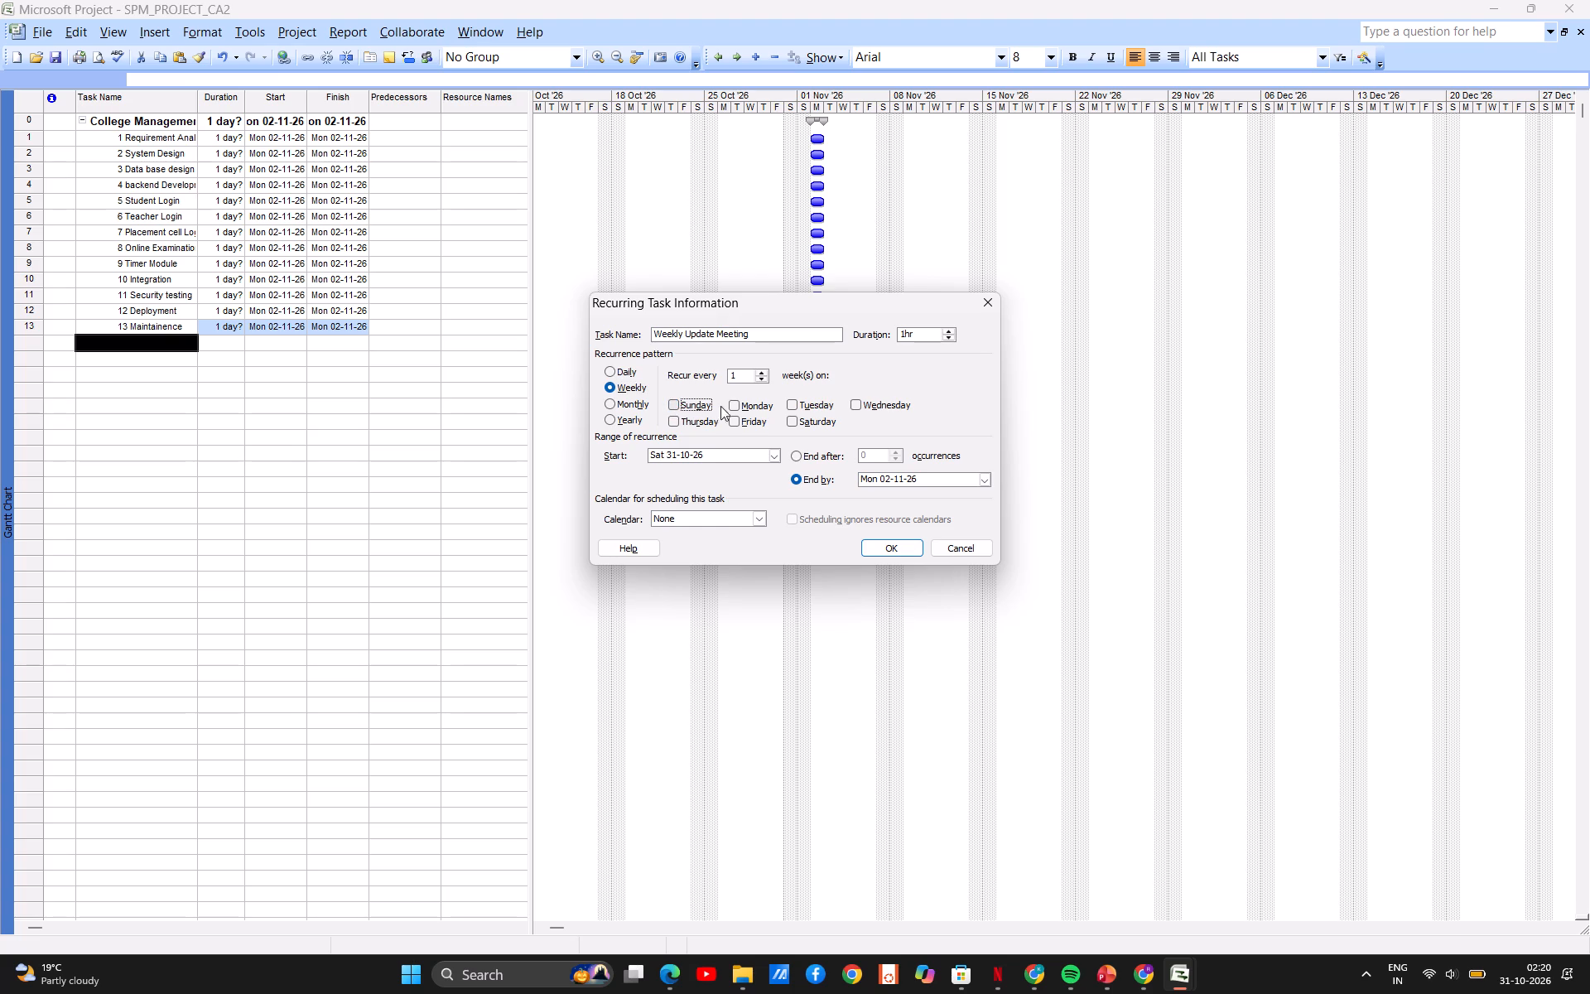
{"action": "left_click", "coordinate": [731, 406]}
{"action": "left_click", "coordinate": [735, 421]}
{"action": "left_click", "coordinate": [889, 548]}
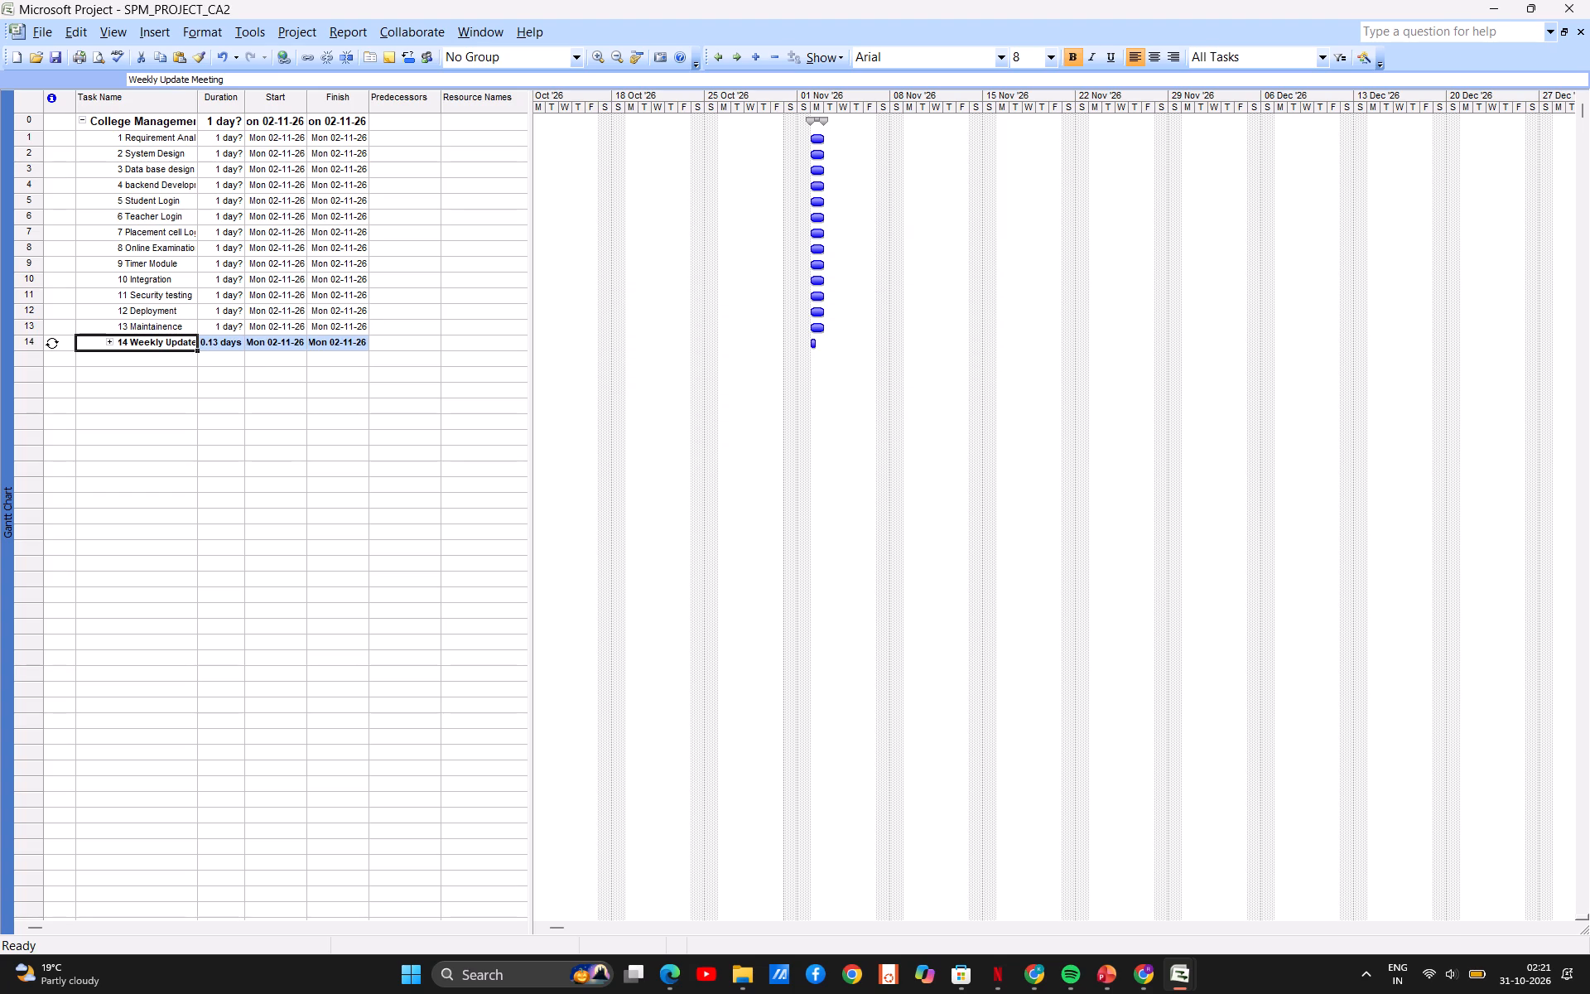
Choose the Standard calendar in the Project Information for SPM_PROJECT_CA2 and apply it.
{"action": "left_click", "coordinate": [105, 32]}
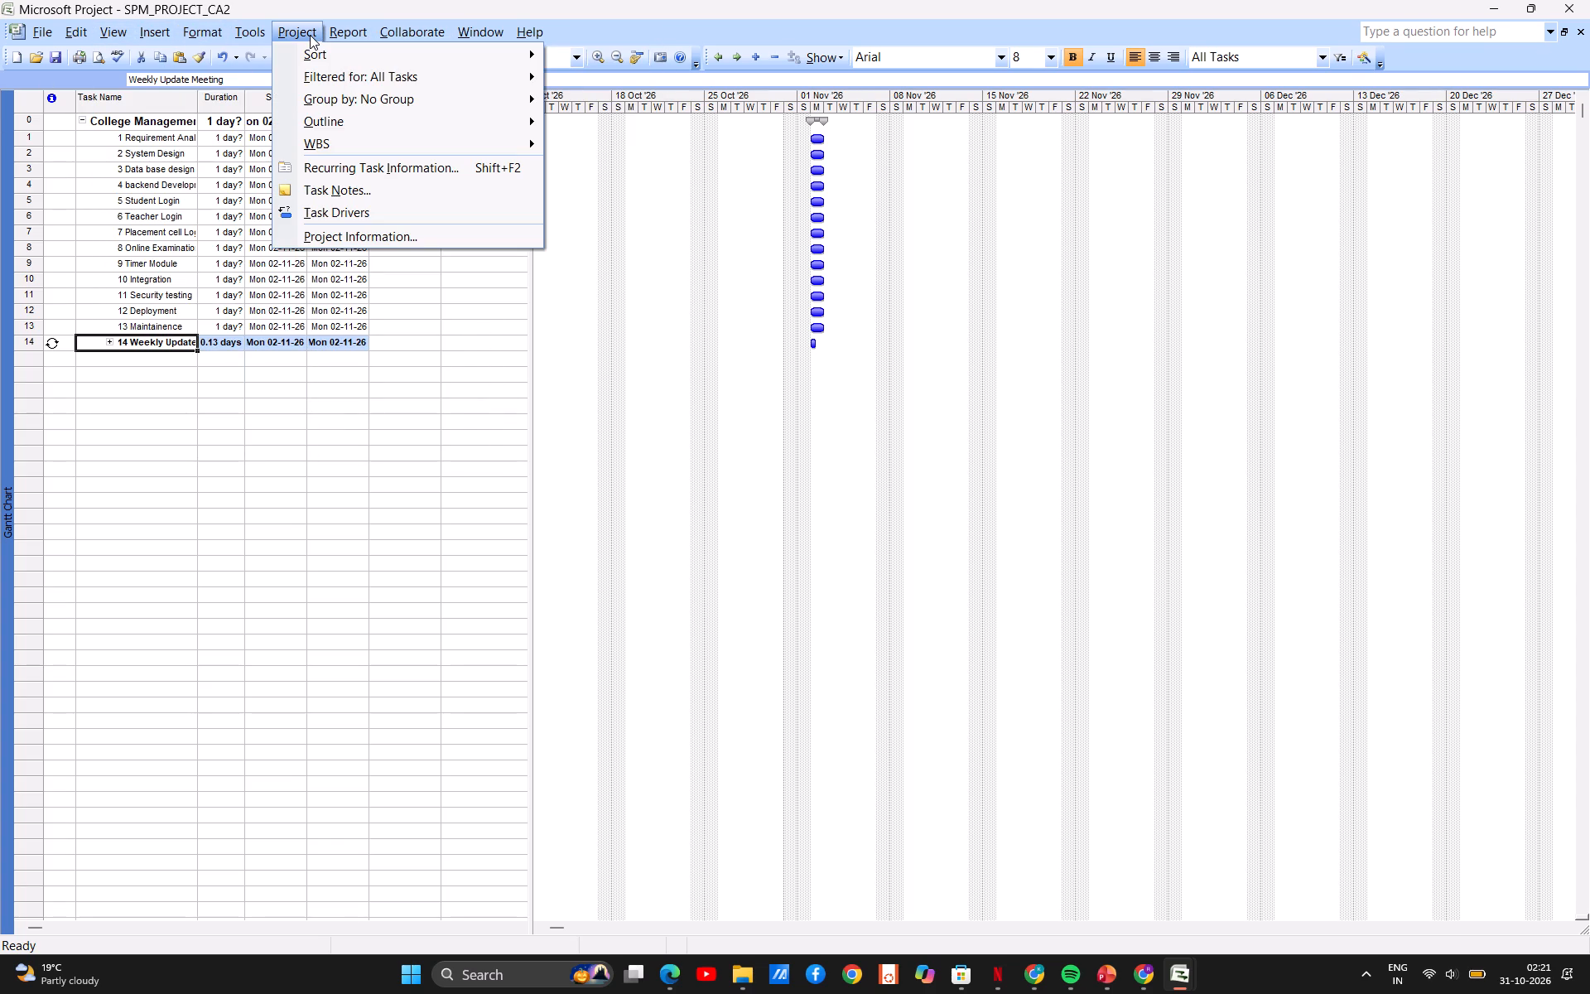
{"action": "left_click", "coordinate": [313, 227]}
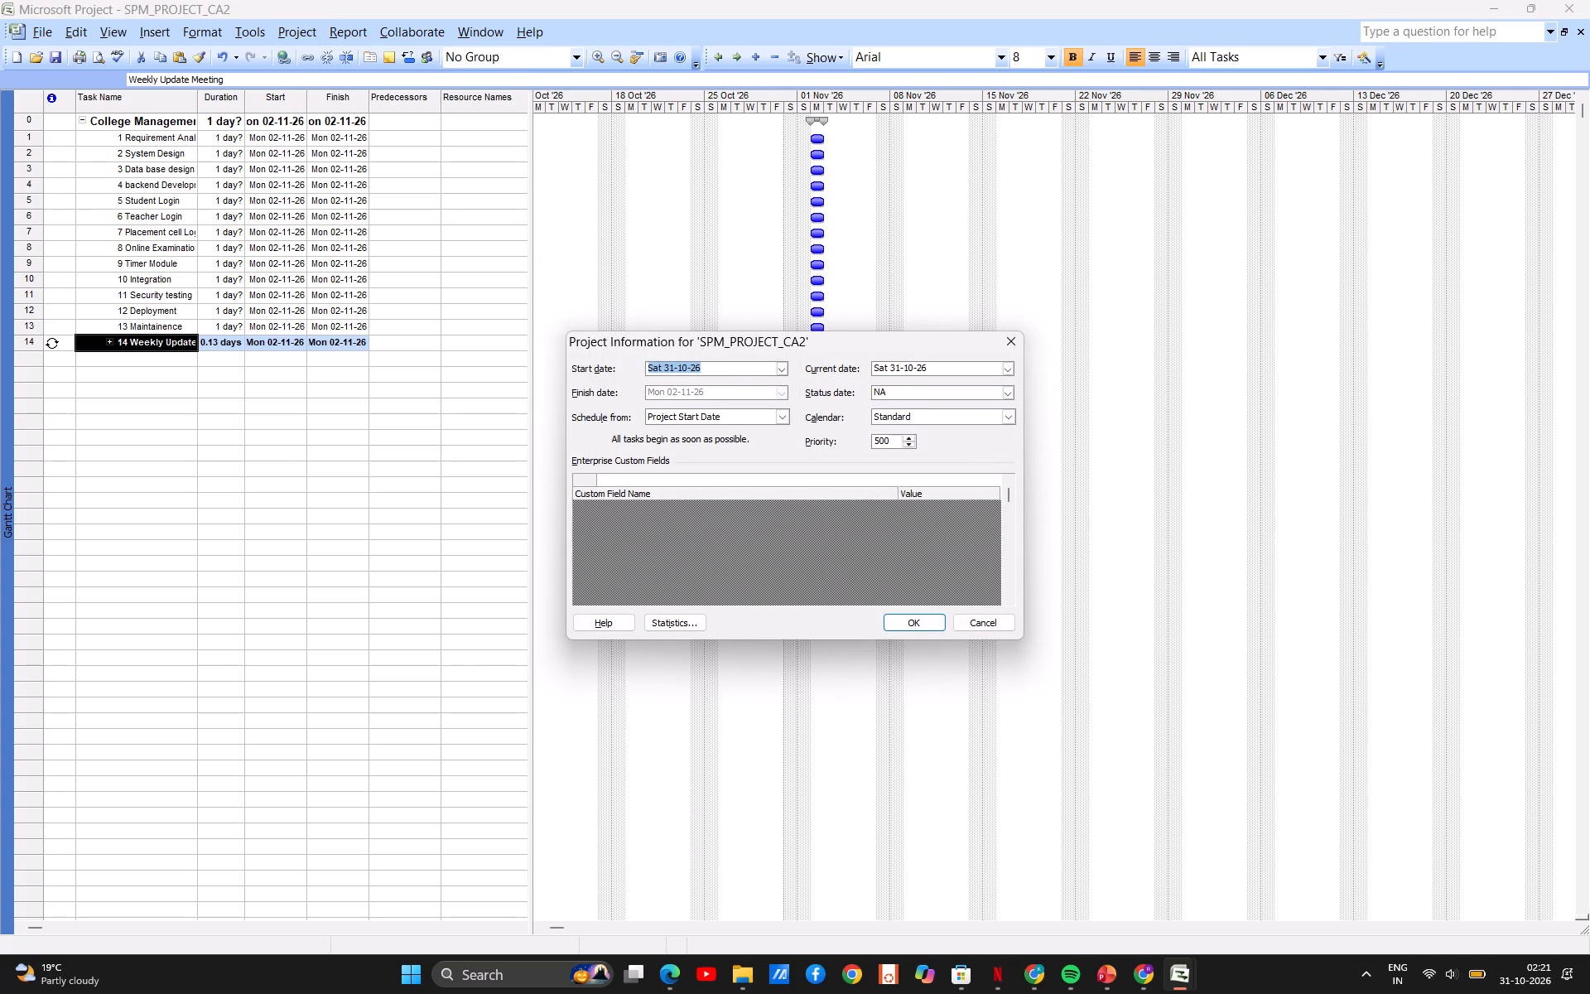
{"action": "left_click", "coordinate": [716, 370]}
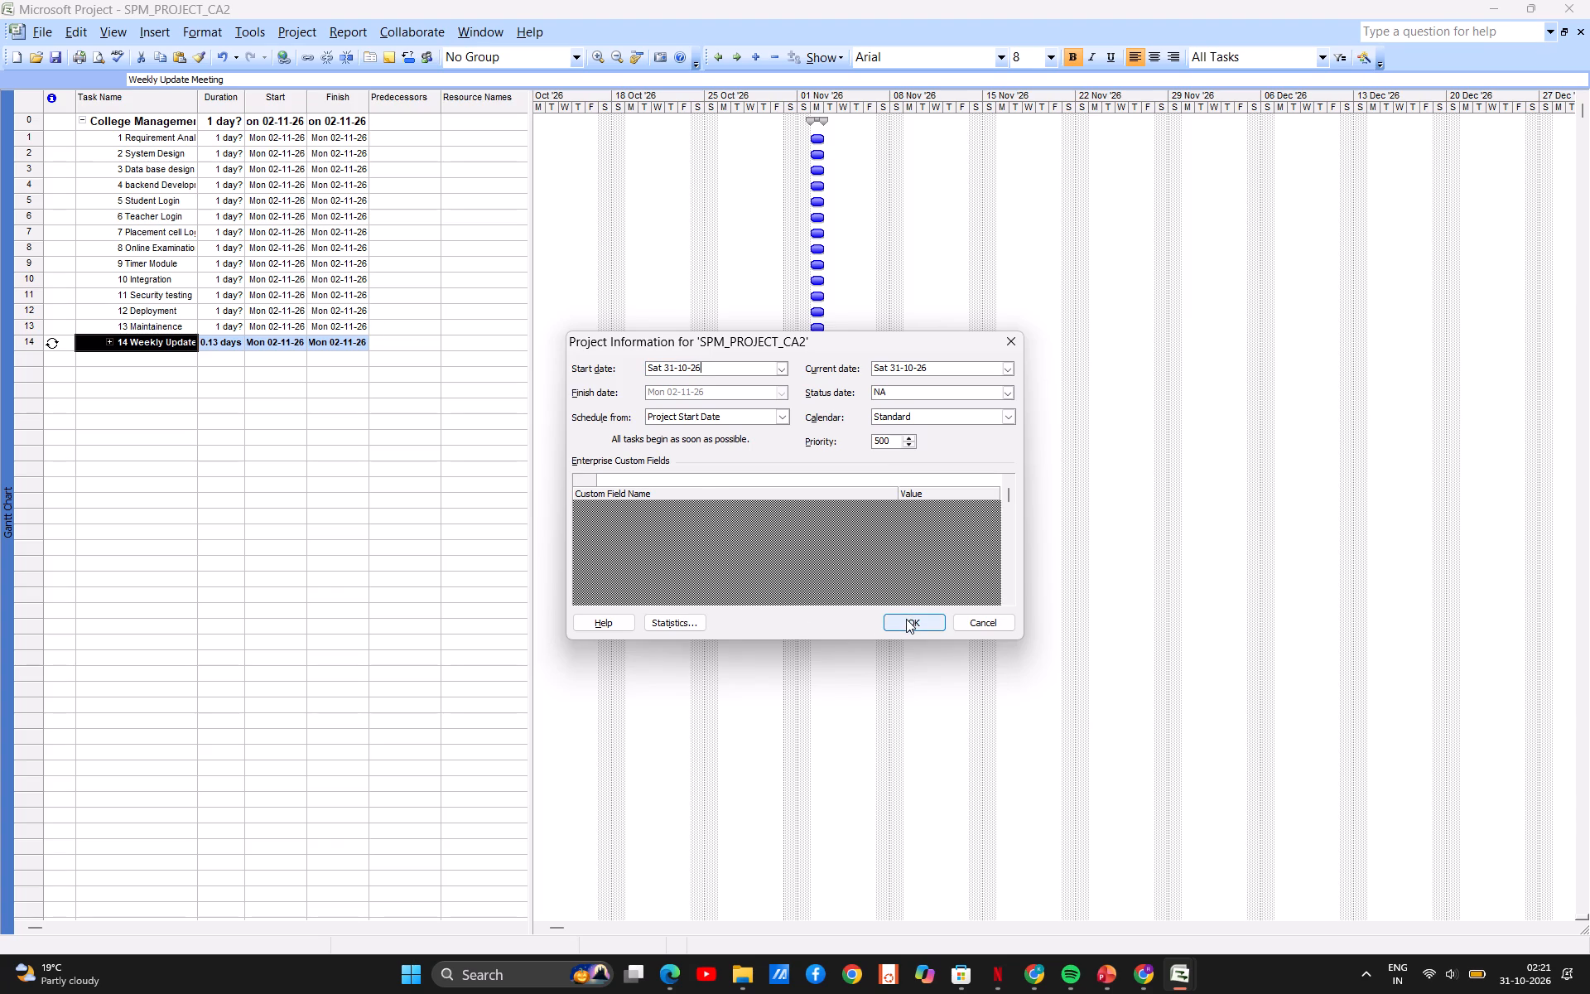
{"action": "left_click", "coordinate": [1005, 417]}
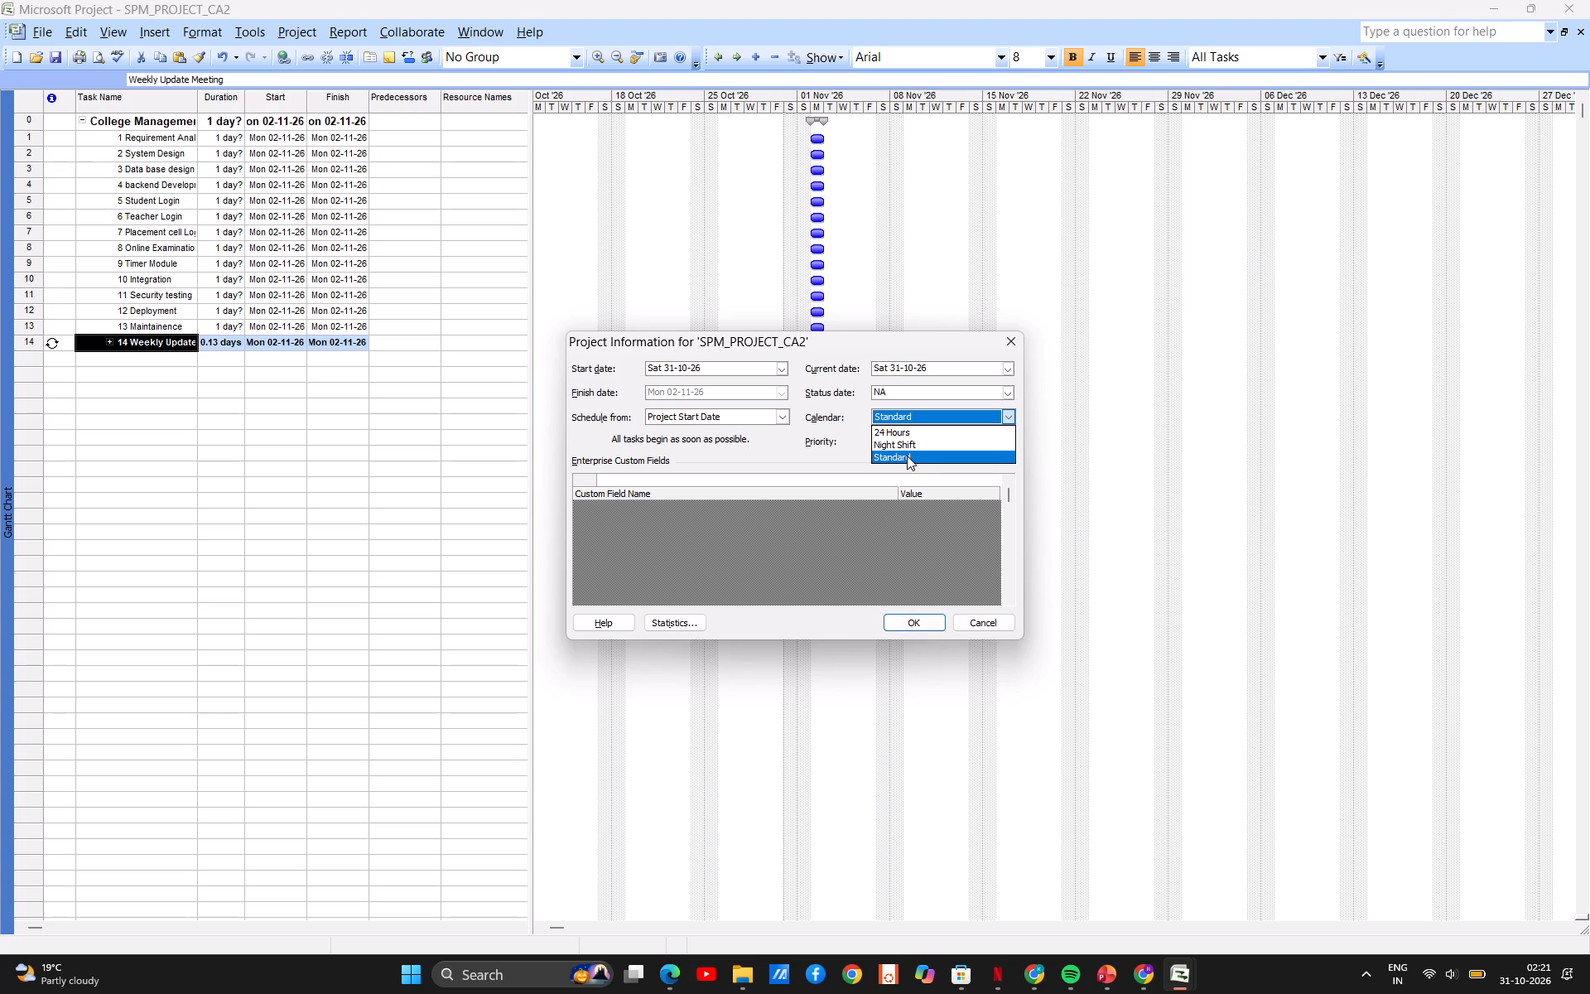
{"action": "left_click", "coordinate": [907, 456]}
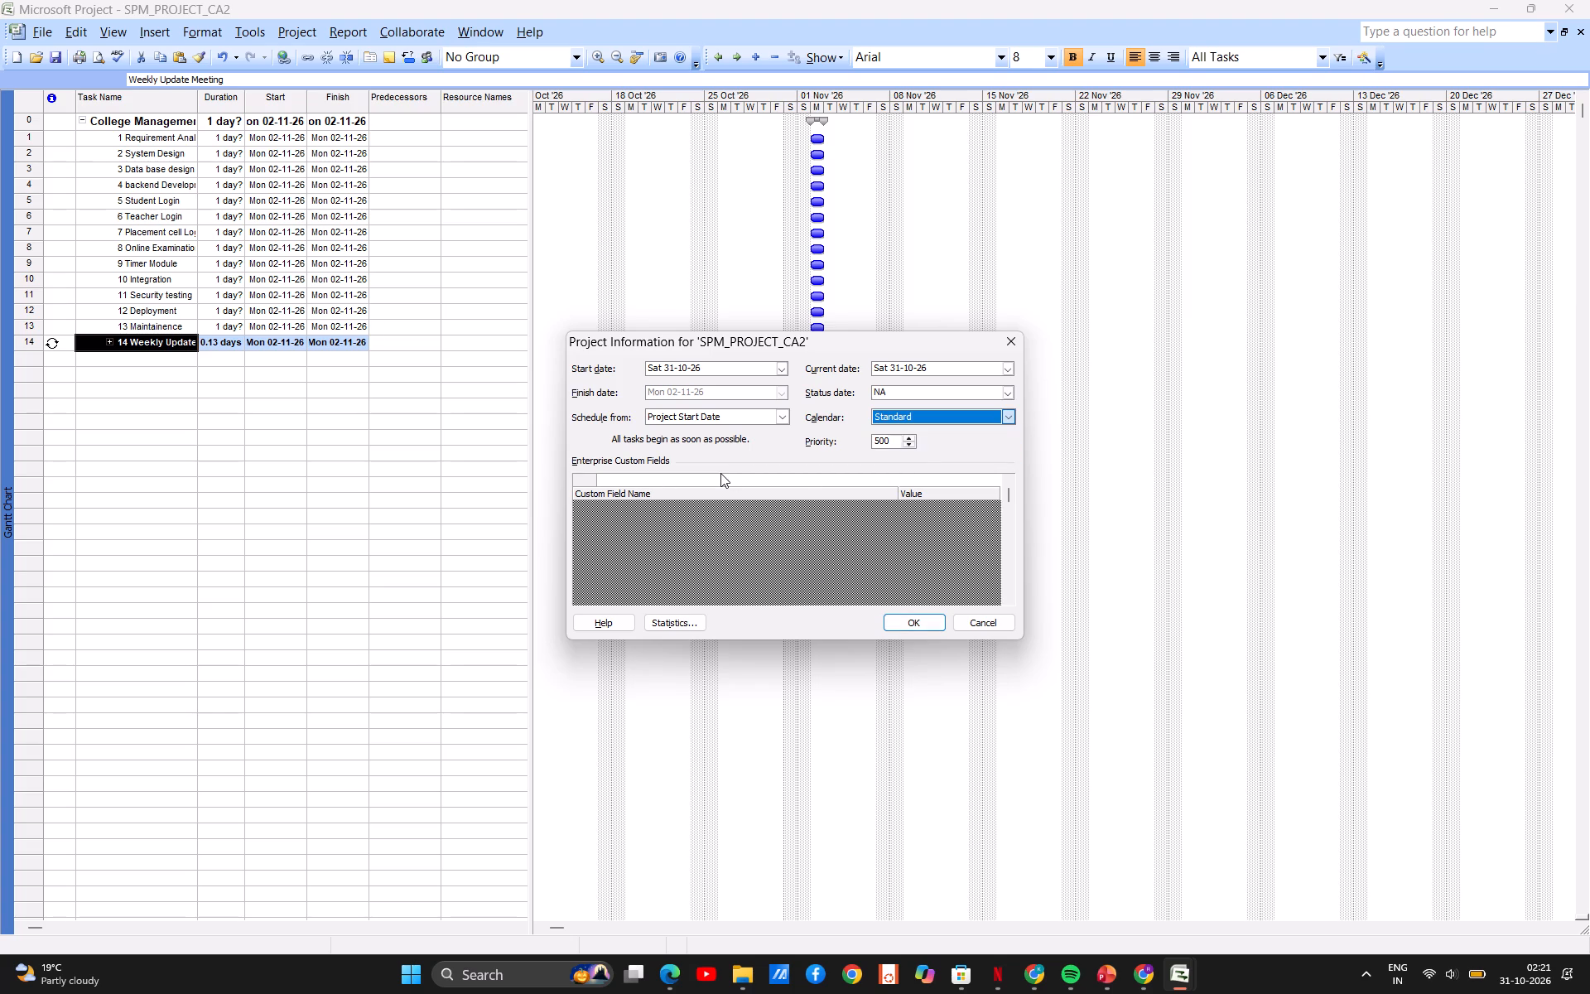
{"action": "left_click", "coordinate": [903, 623]}
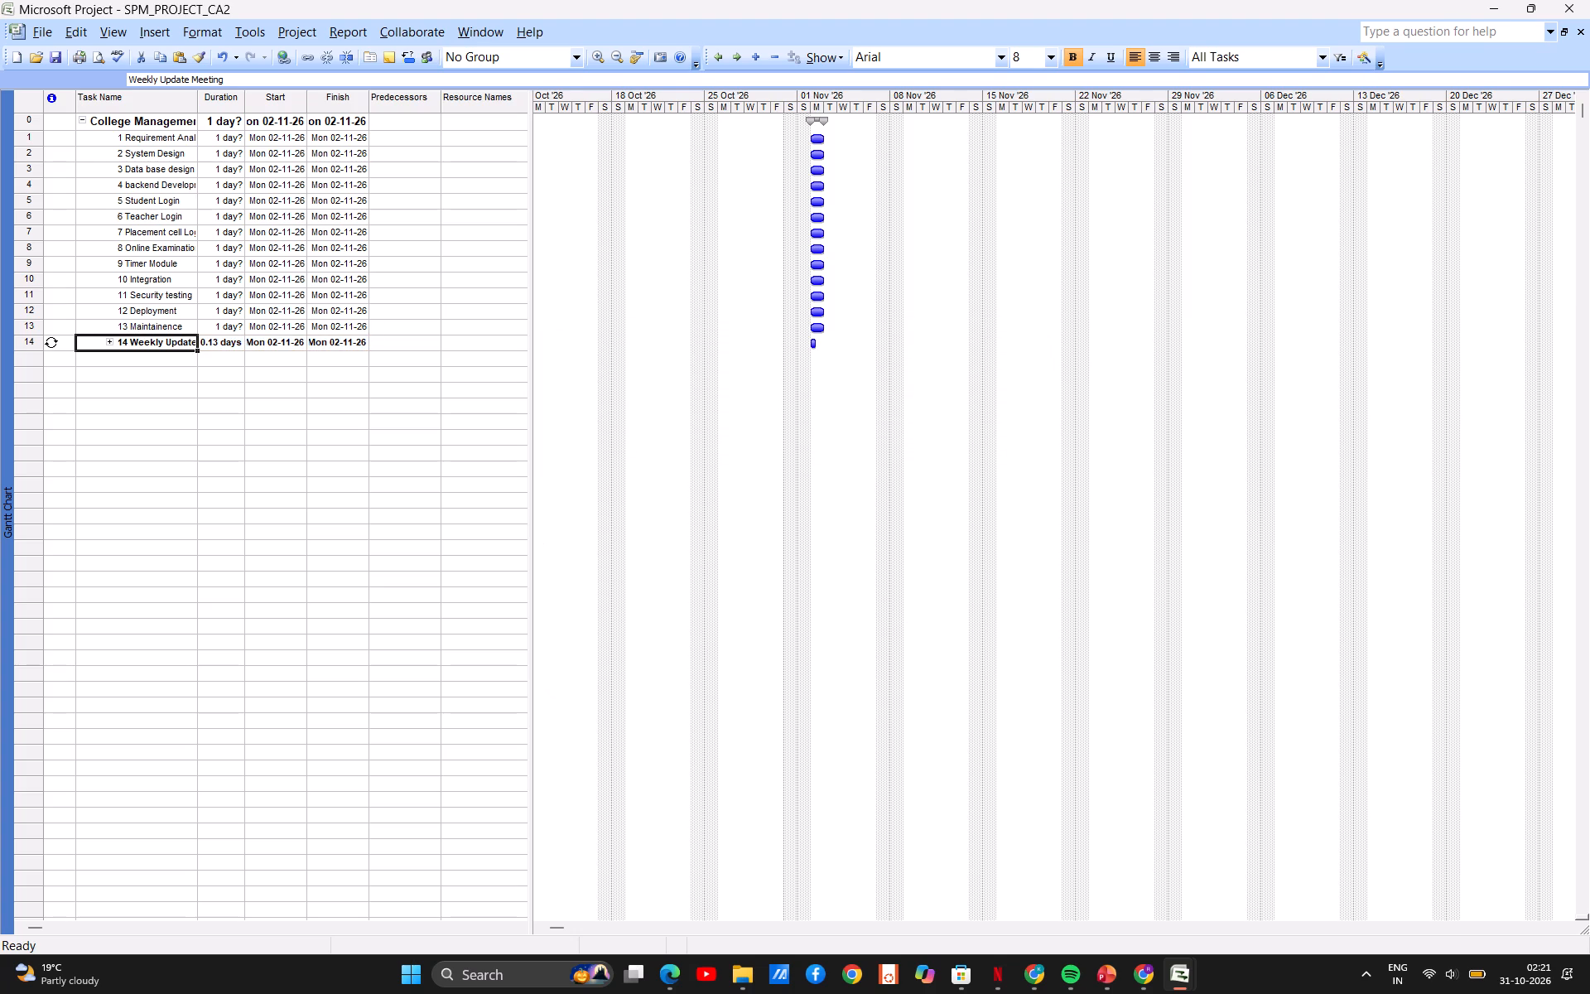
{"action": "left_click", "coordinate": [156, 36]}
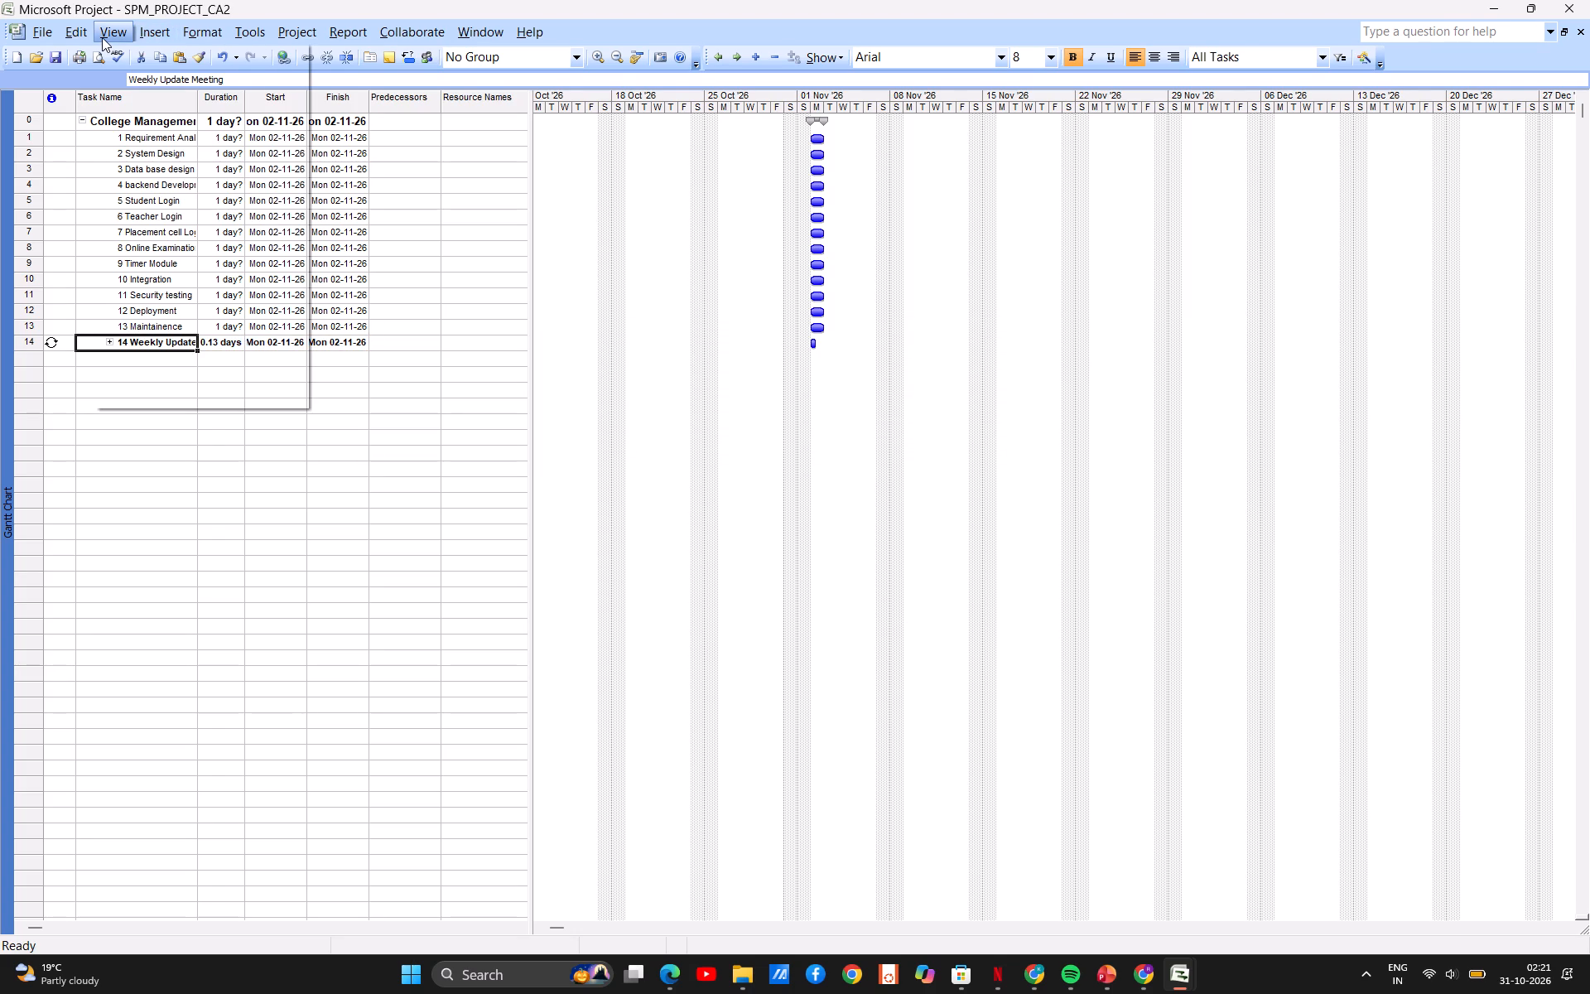
View the project schedule in the Calendar view and return to the Gantt Chart.
{"action": "left_click", "coordinate": [133, 51]}
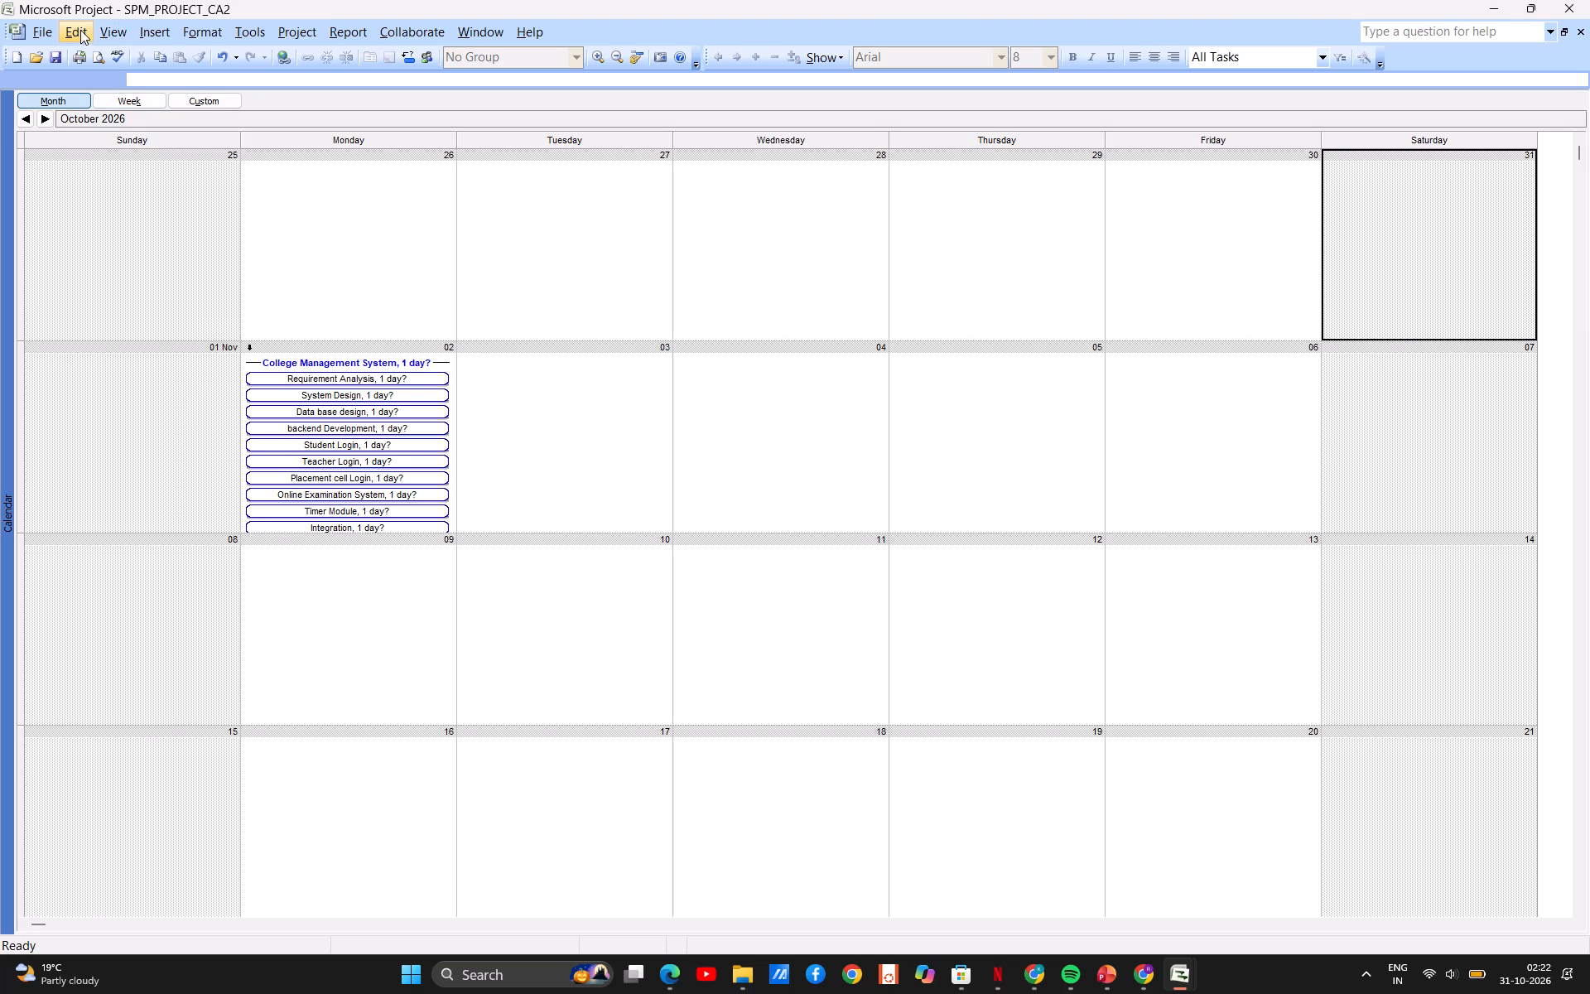
{"action": "left_click", "coordinate": [111, 31]}
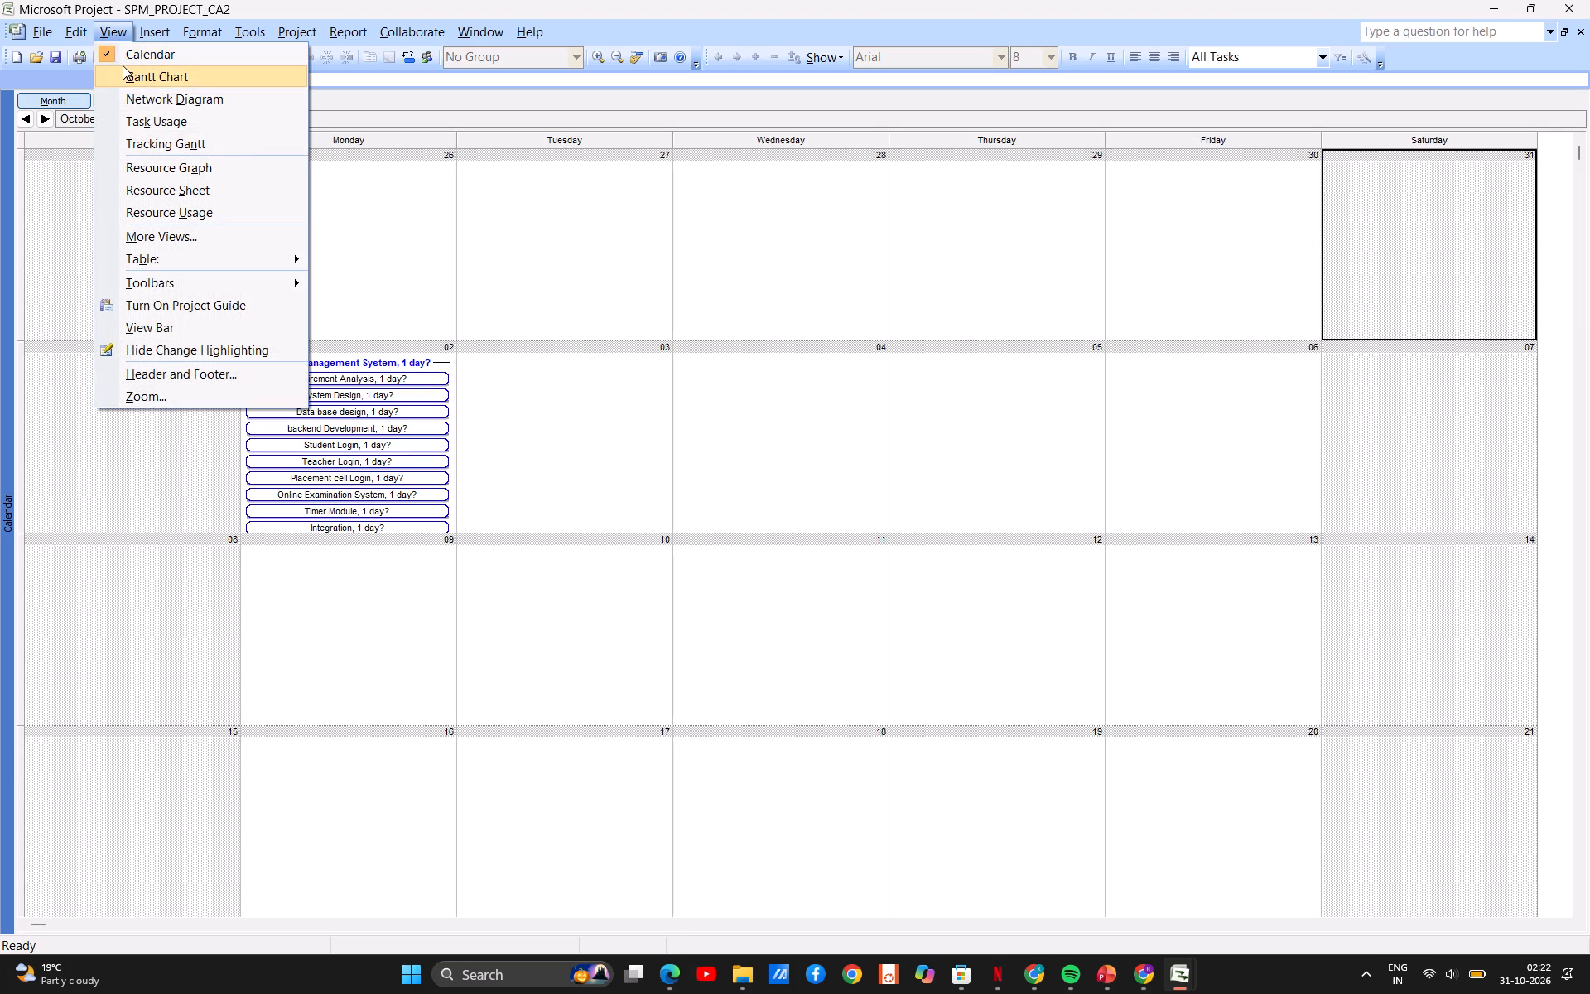
{"action": "left_click", "coordinate": [123, 65]}
Open the Change Working Time settings for the project.
{"action": "left_click", "coordinate": [117, 32]}
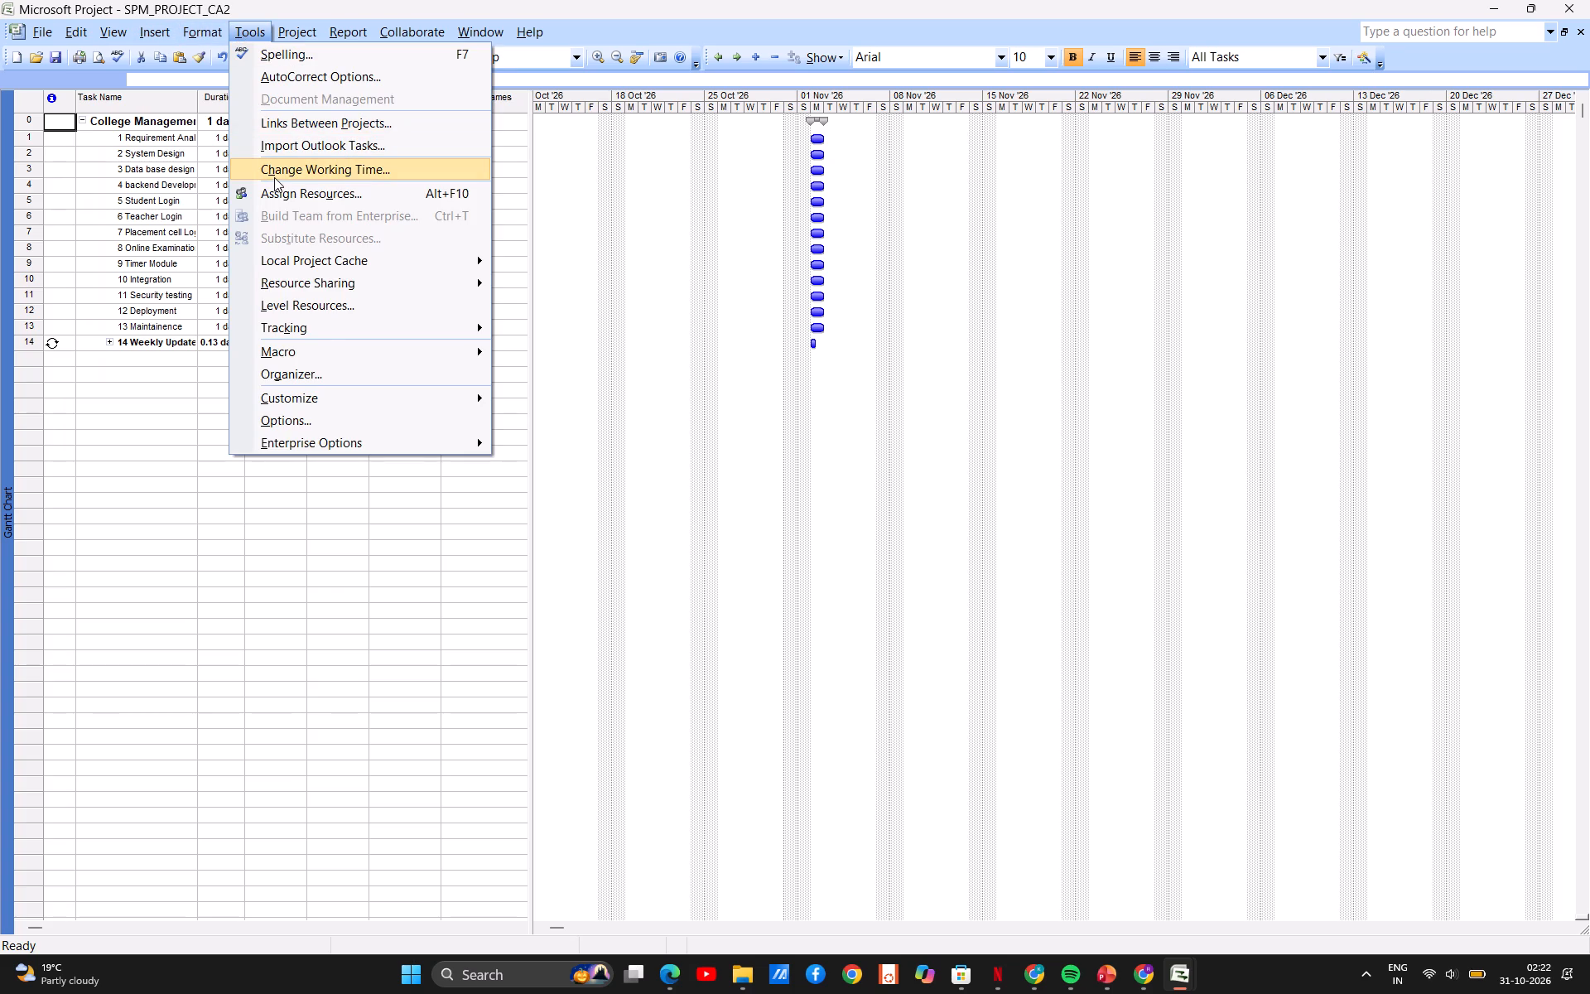
{"action": "left_click", "coordinate": [274, 177]}
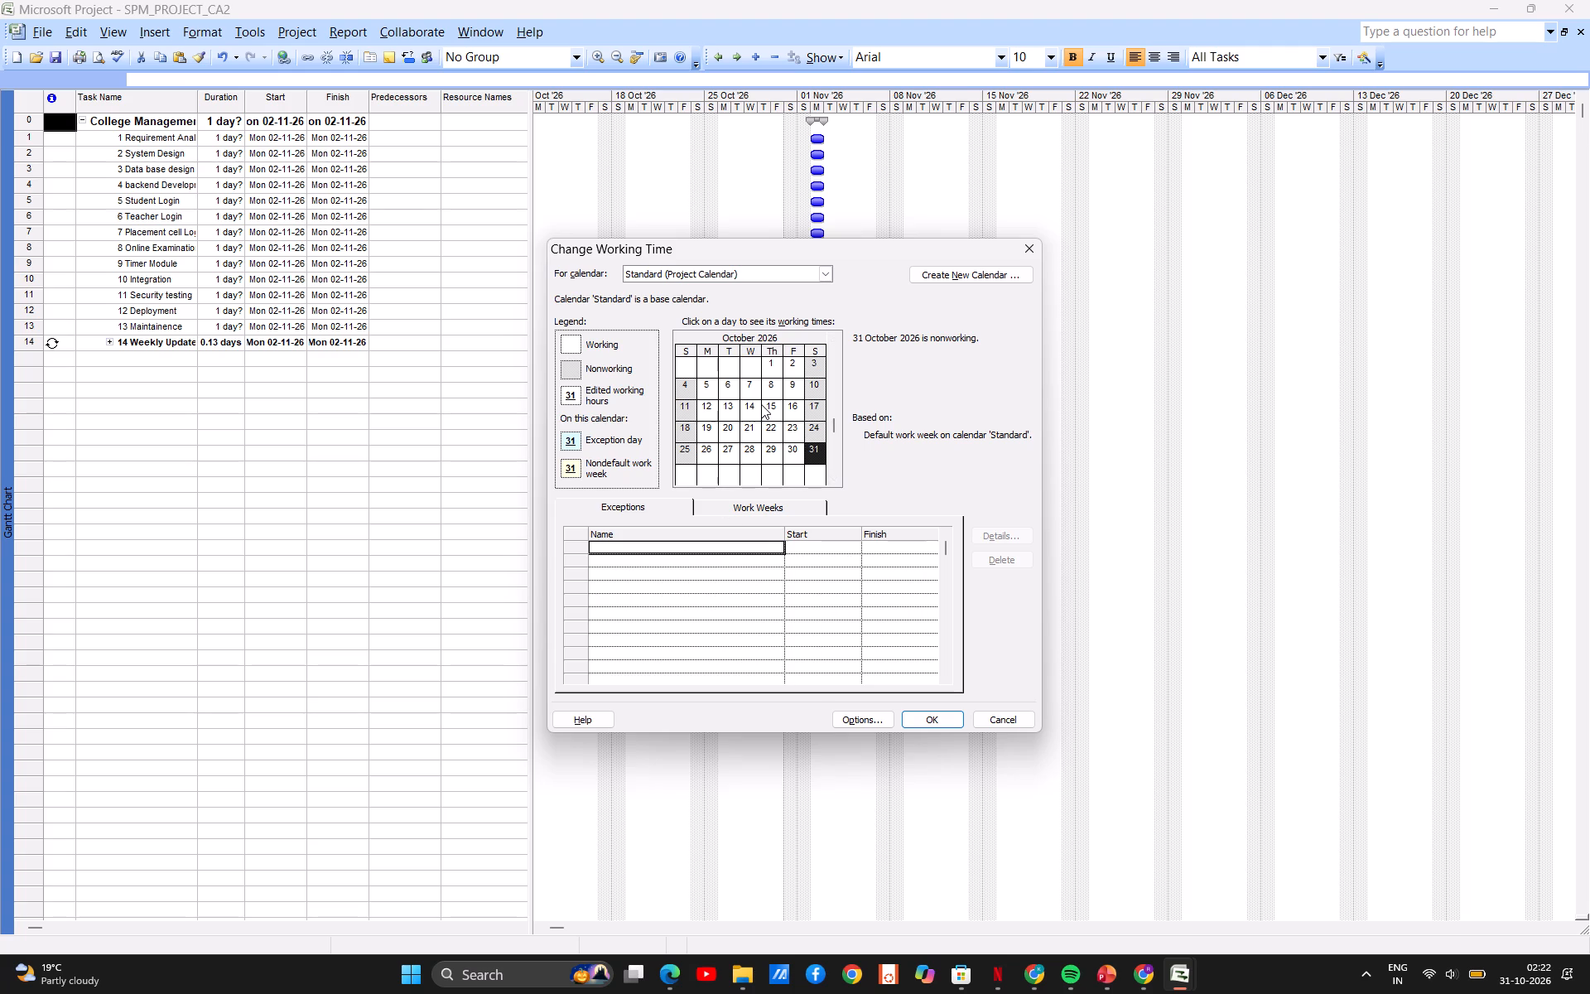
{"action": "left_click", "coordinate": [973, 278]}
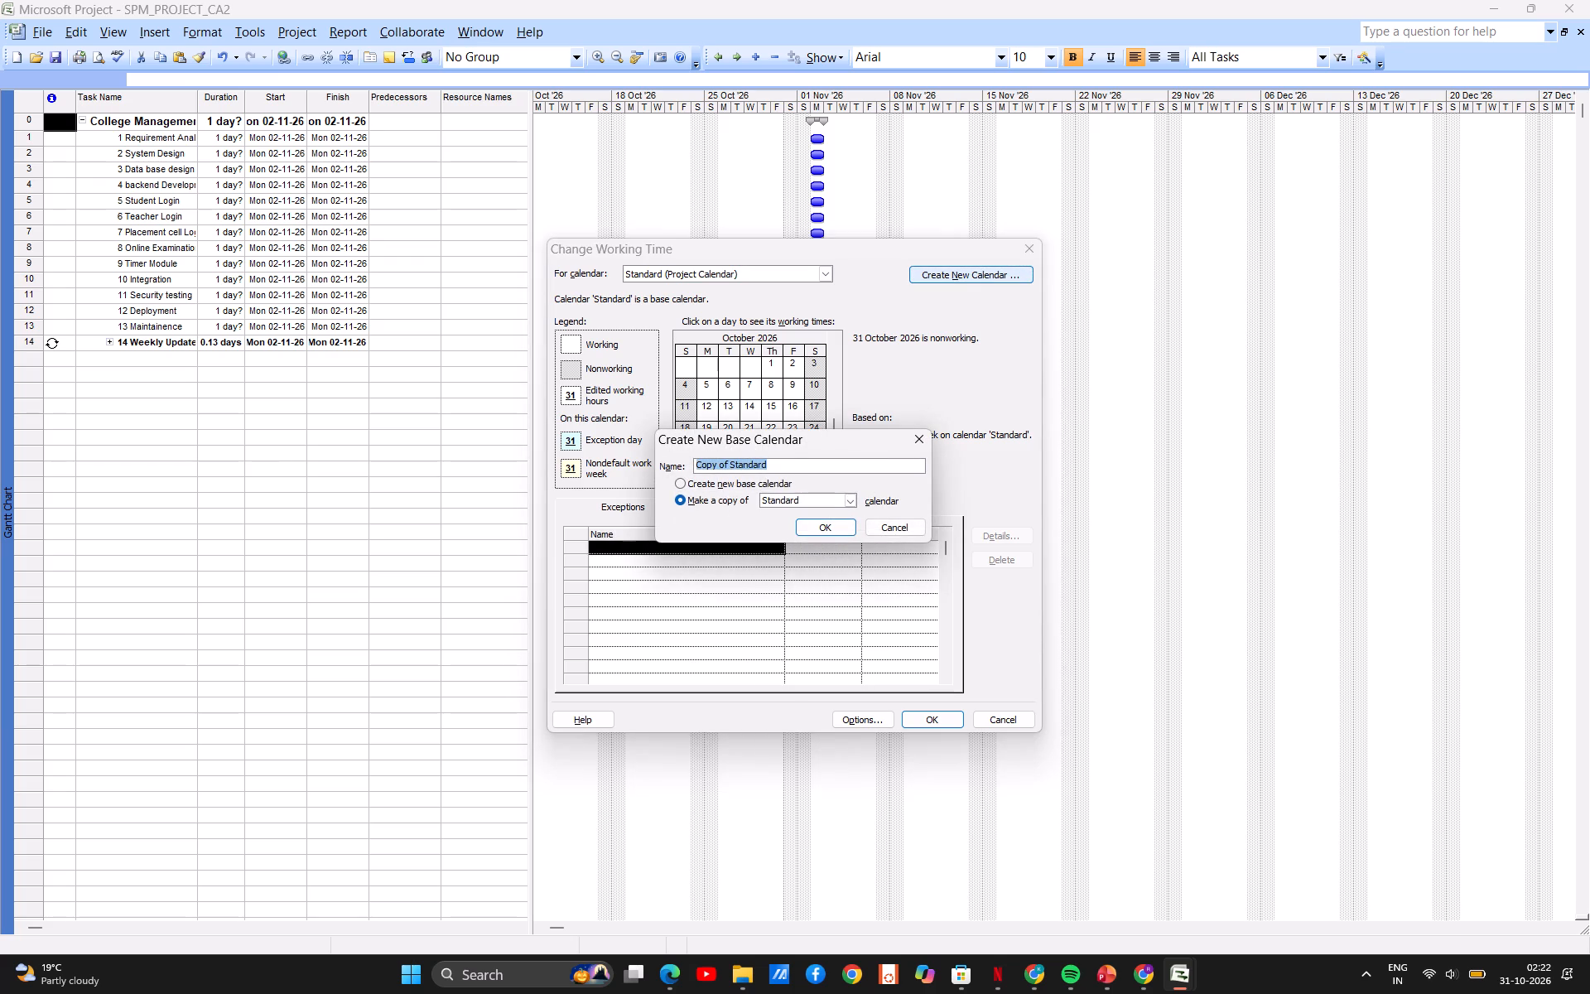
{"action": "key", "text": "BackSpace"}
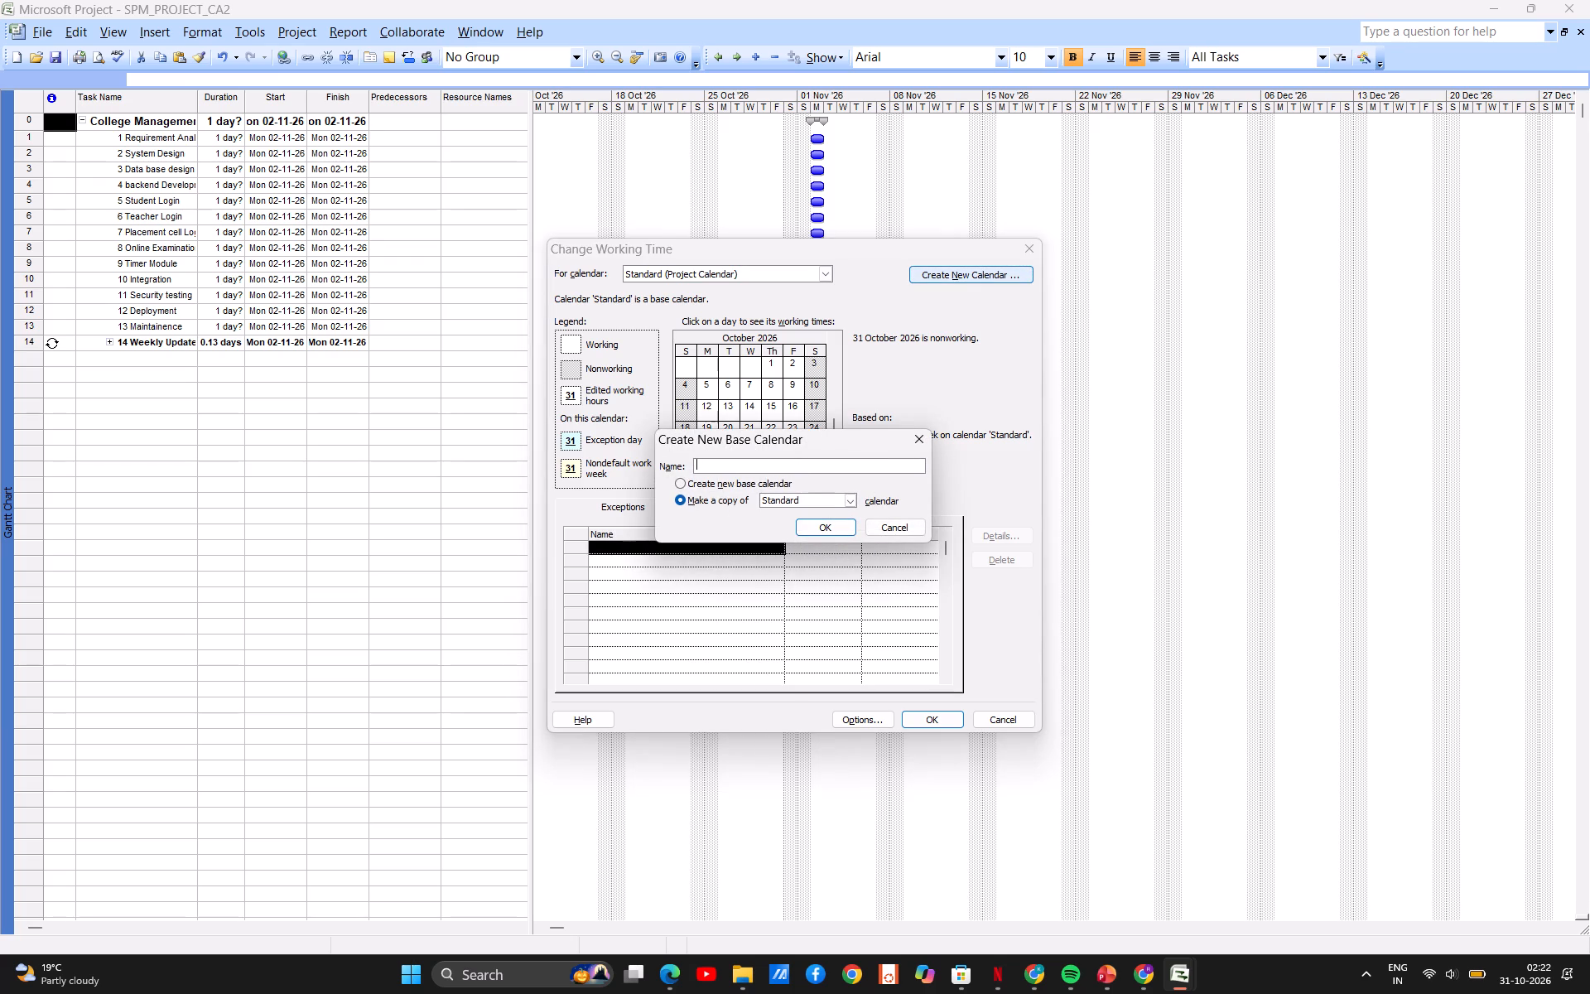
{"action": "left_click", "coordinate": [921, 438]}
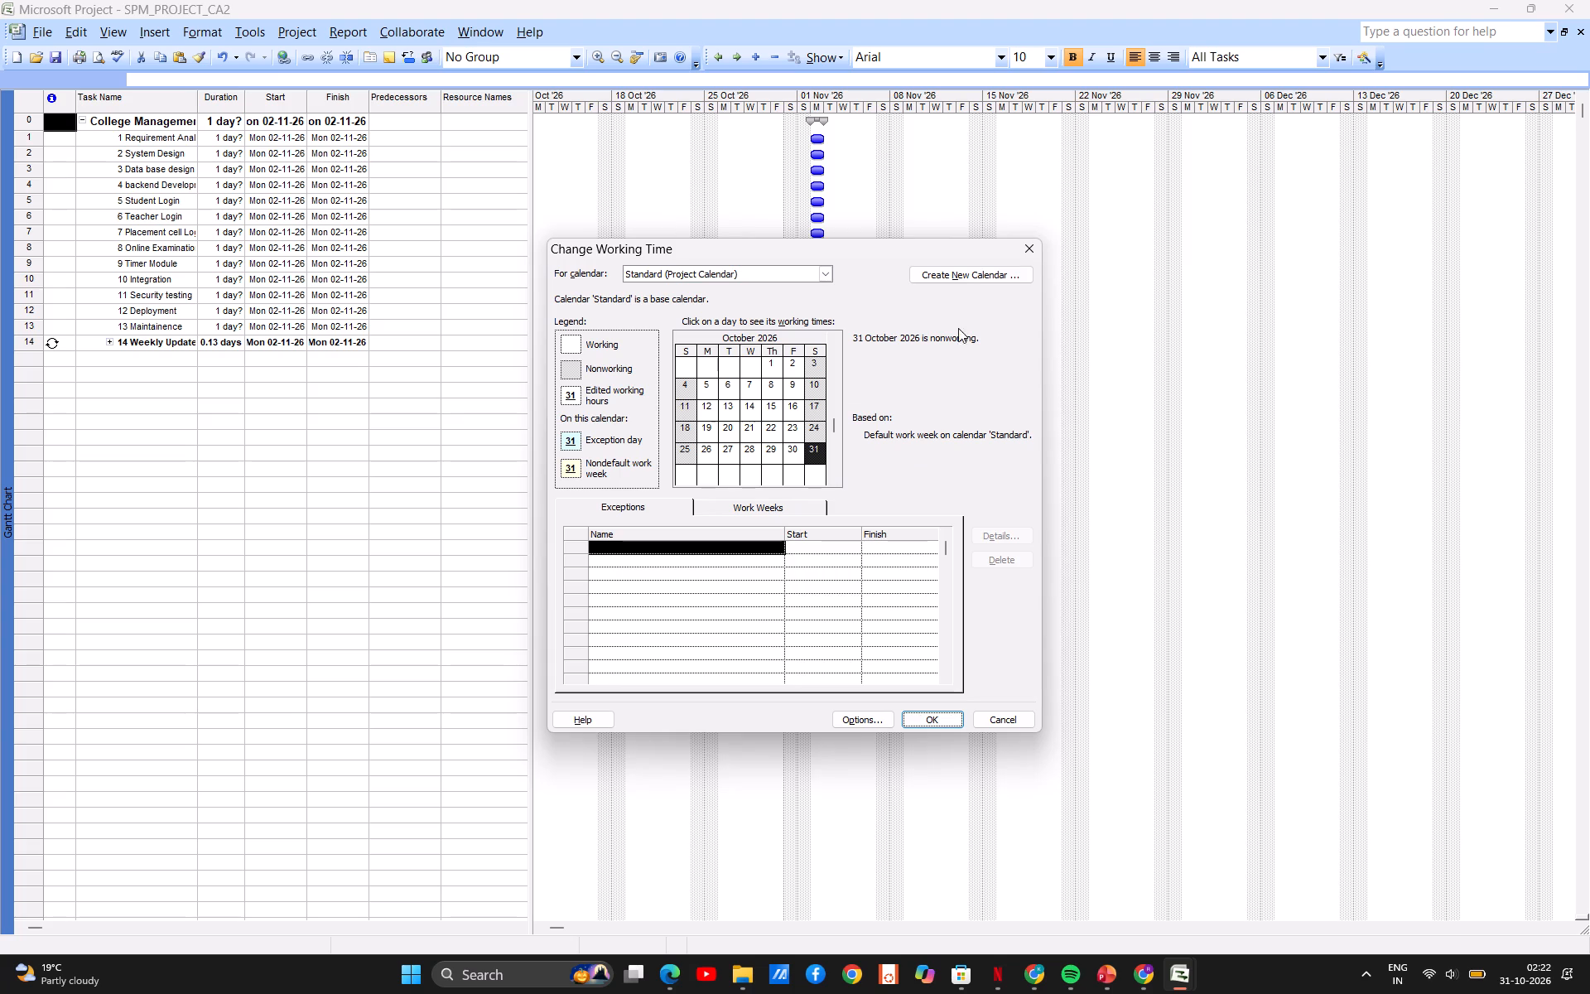
With the Standard project calendar selected, start creating a new calendar and enter College Mangement System as its name.
{"action": "left_click", "coordinate": [825, 275]}
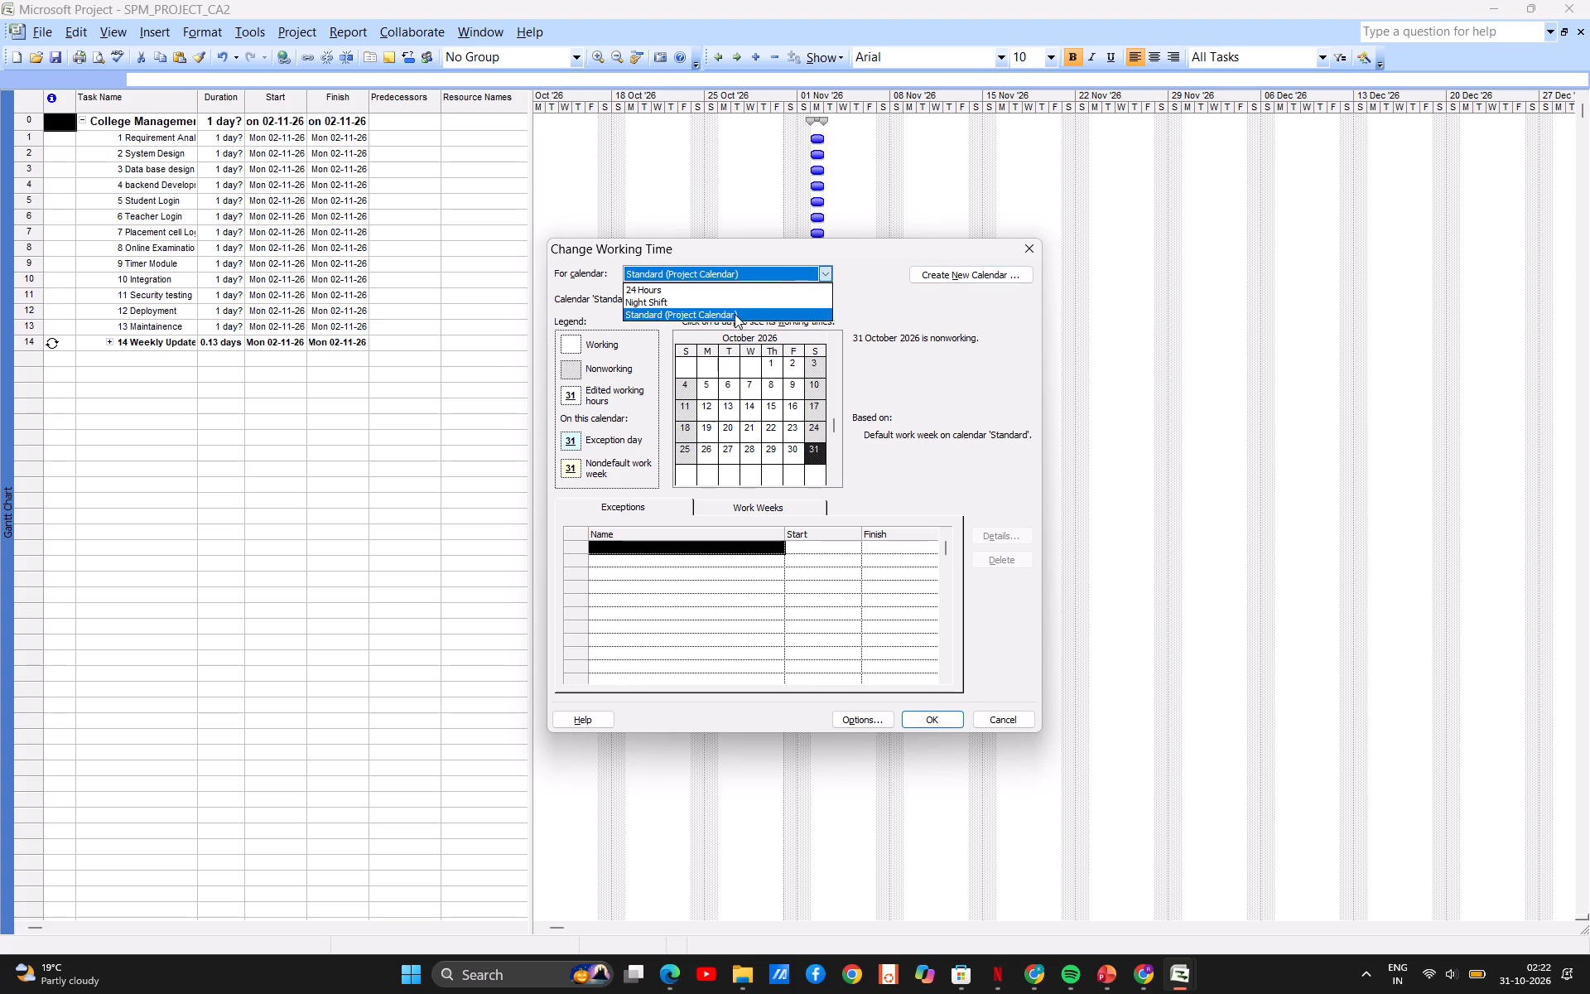
{"action": "left_click", "coordinate": [735, 314]}
{"action": "left_click", "coordinate": [971, 273]}
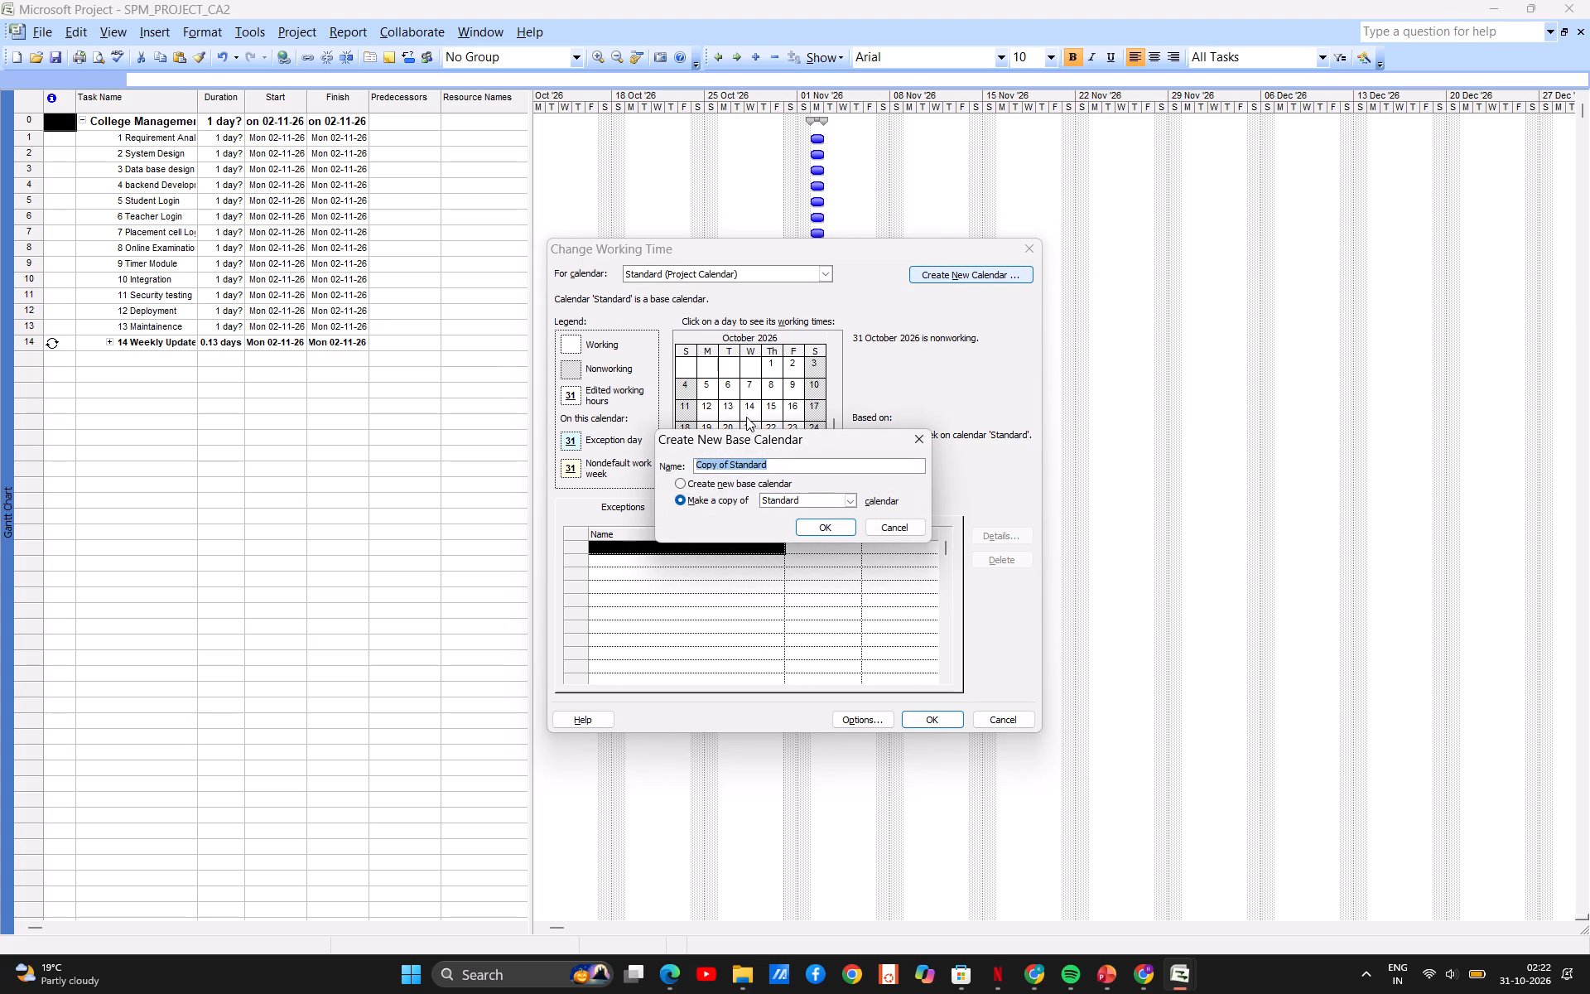
{"action": "key", "text": "BackSpace"}
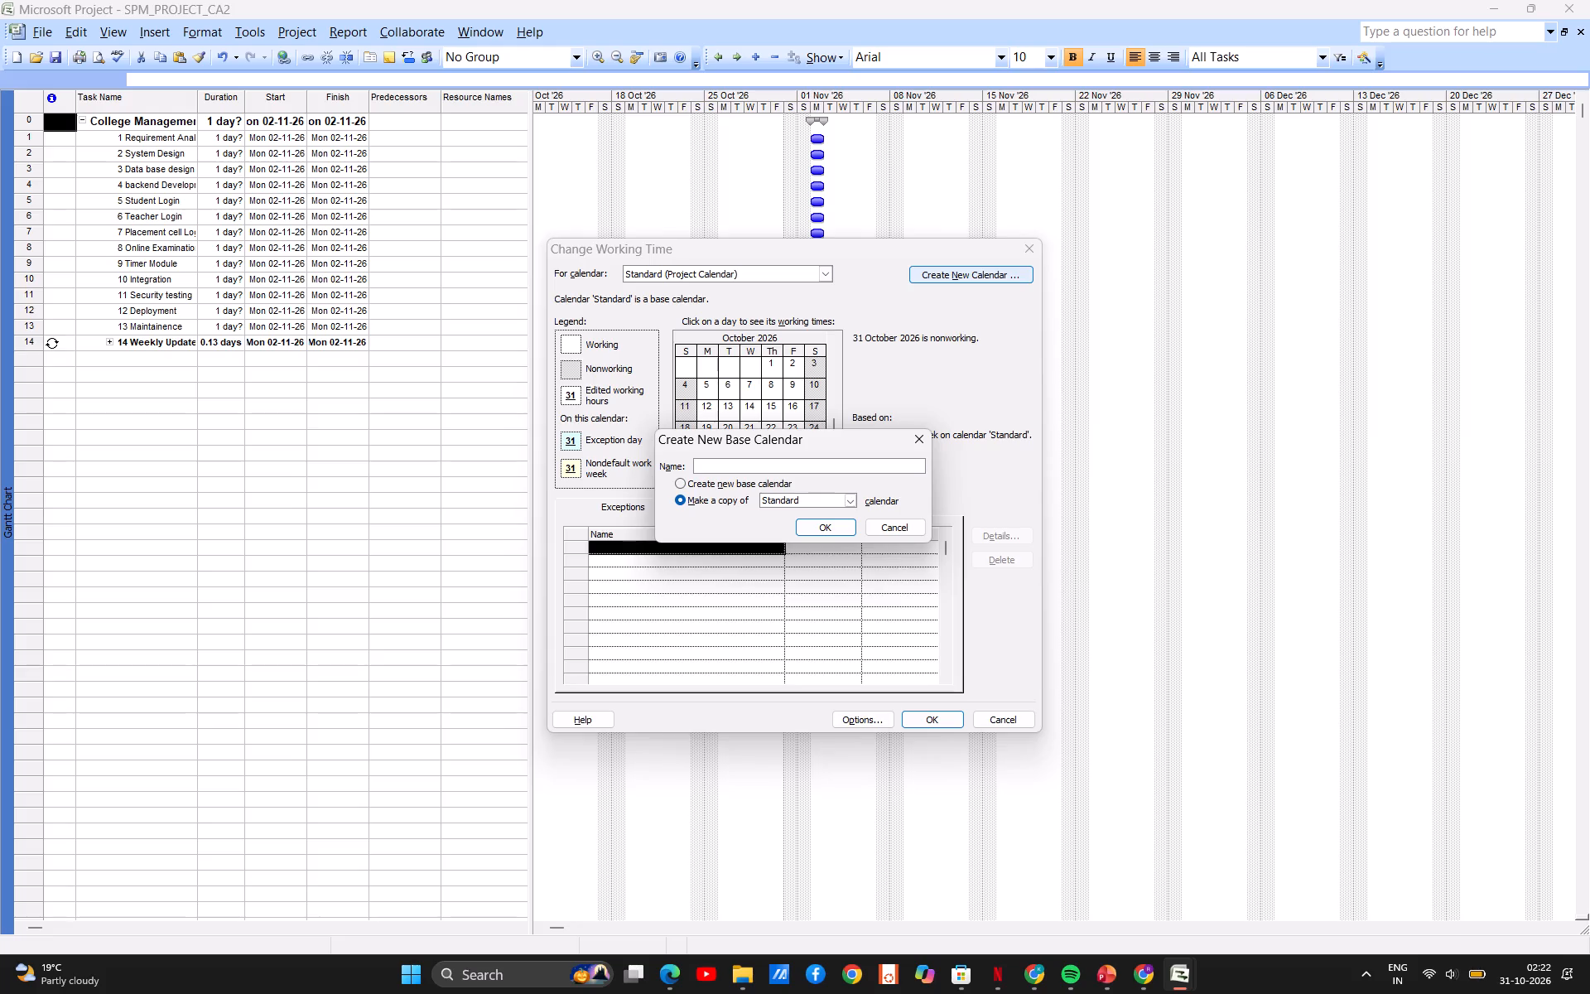
{"action": "type", "text": "ol"}
{"action": "type", "text": "lege"}
{"action": "key", "text": "space"}
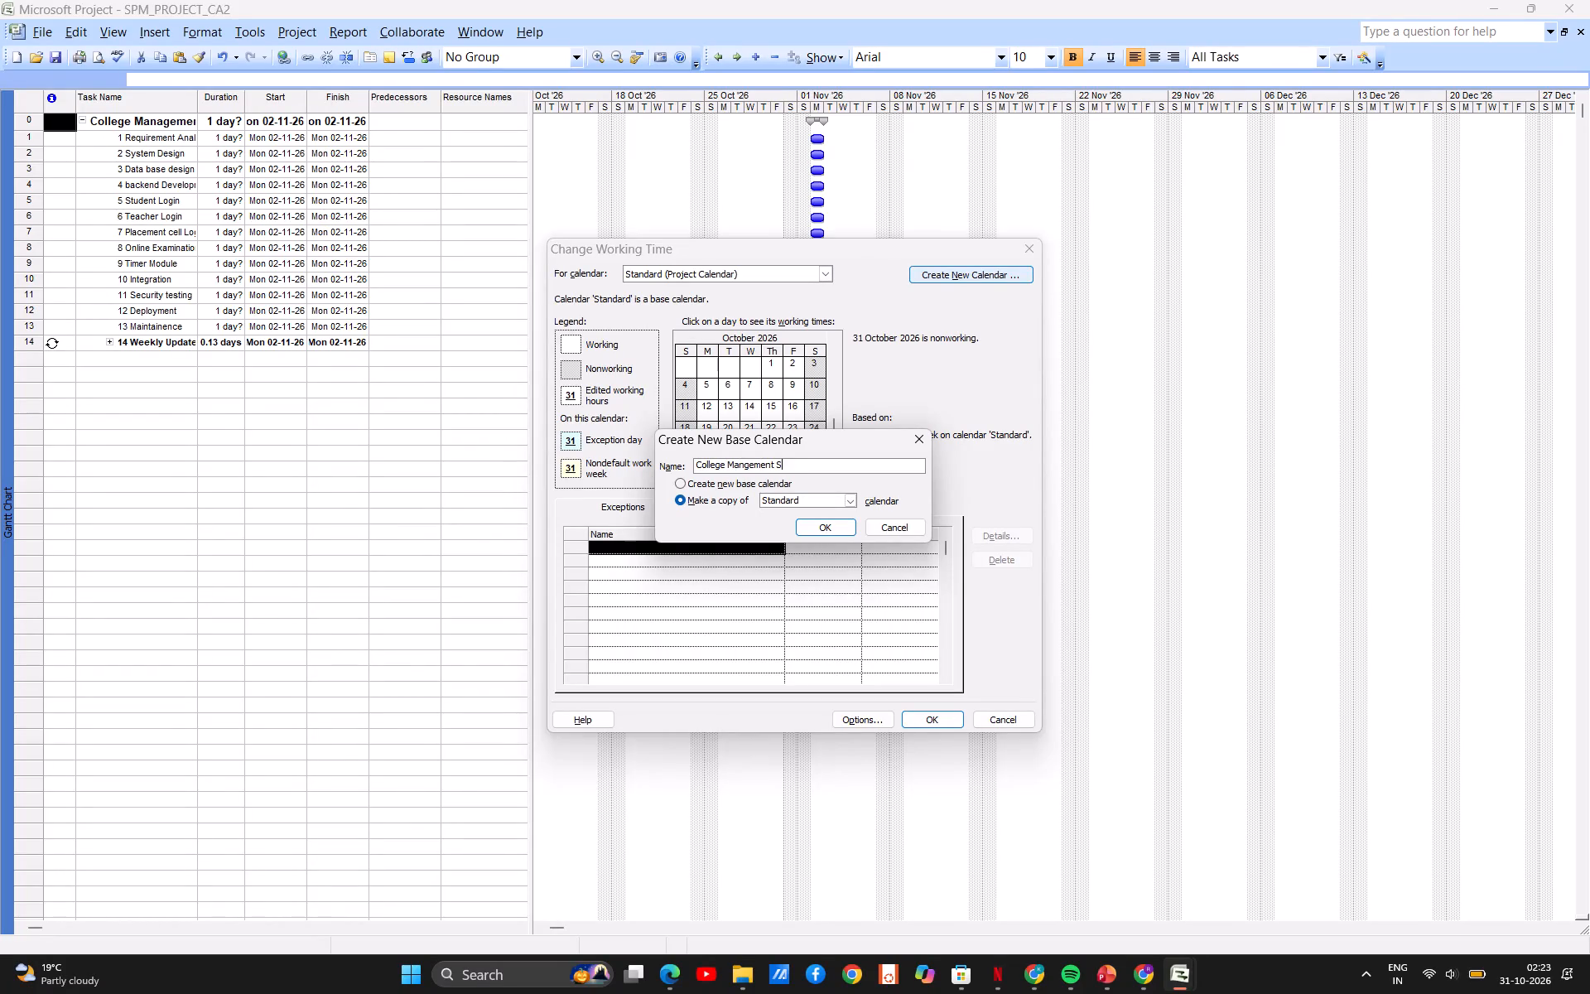
{"action": "type", "text": "yste"}
{"action": "key", "text": "m"}
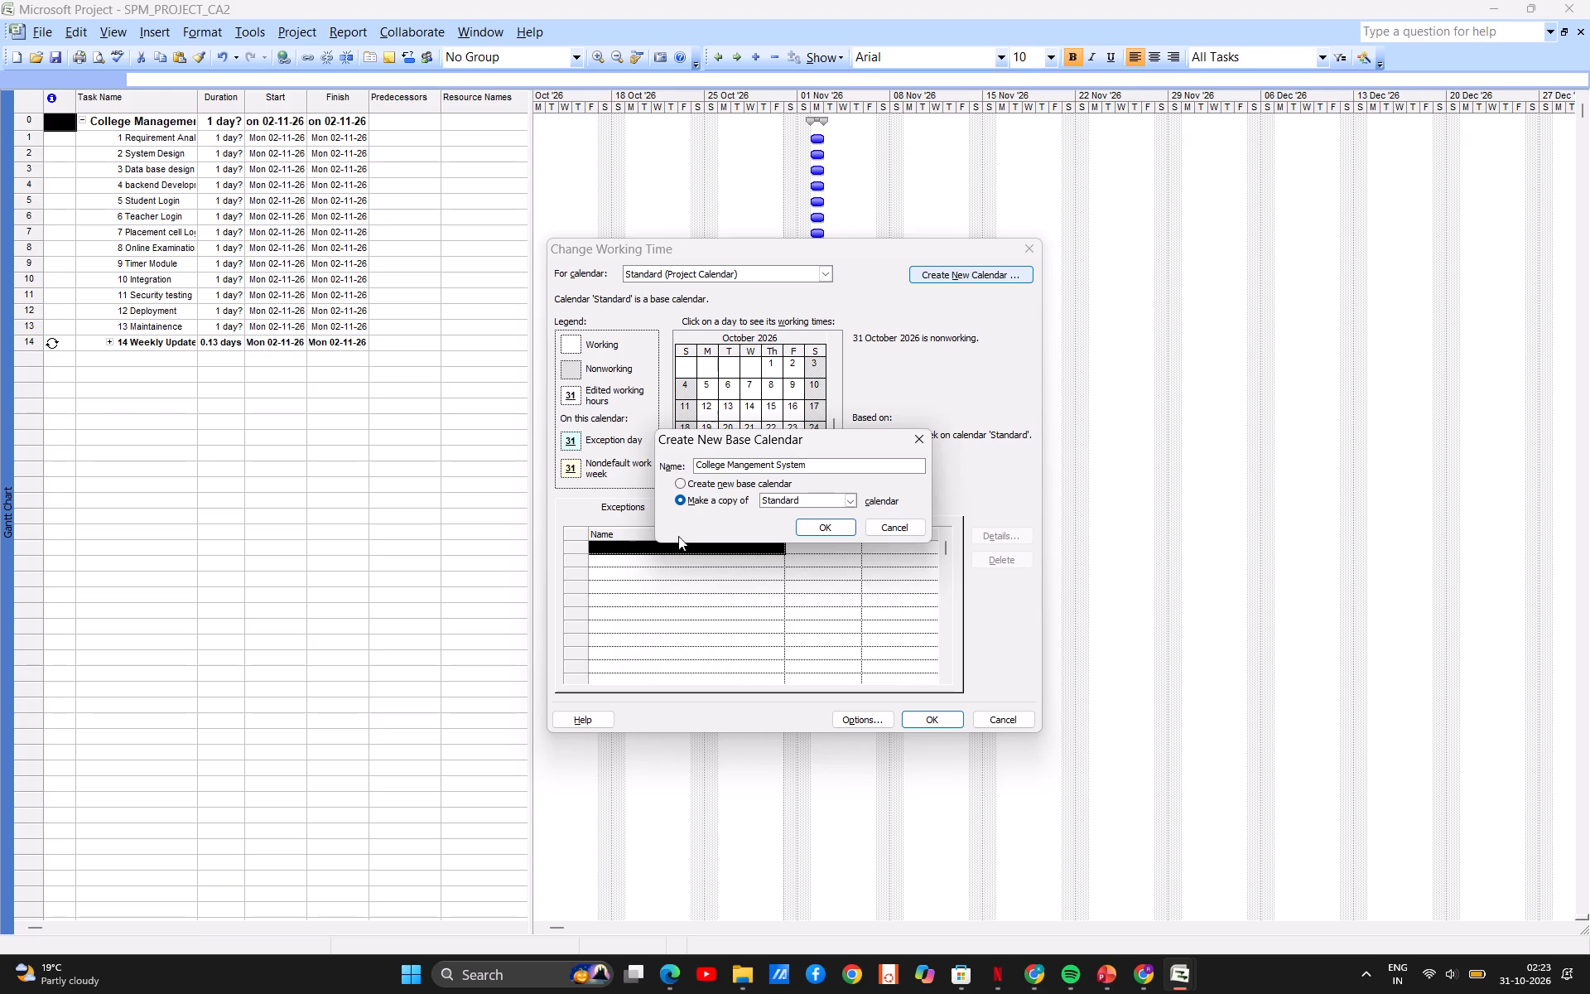
Create the calendar as a new base calendar instead of a copy of Standard, accepting the default name.
{"action": "left_click", "coordinate": [684, 485]}
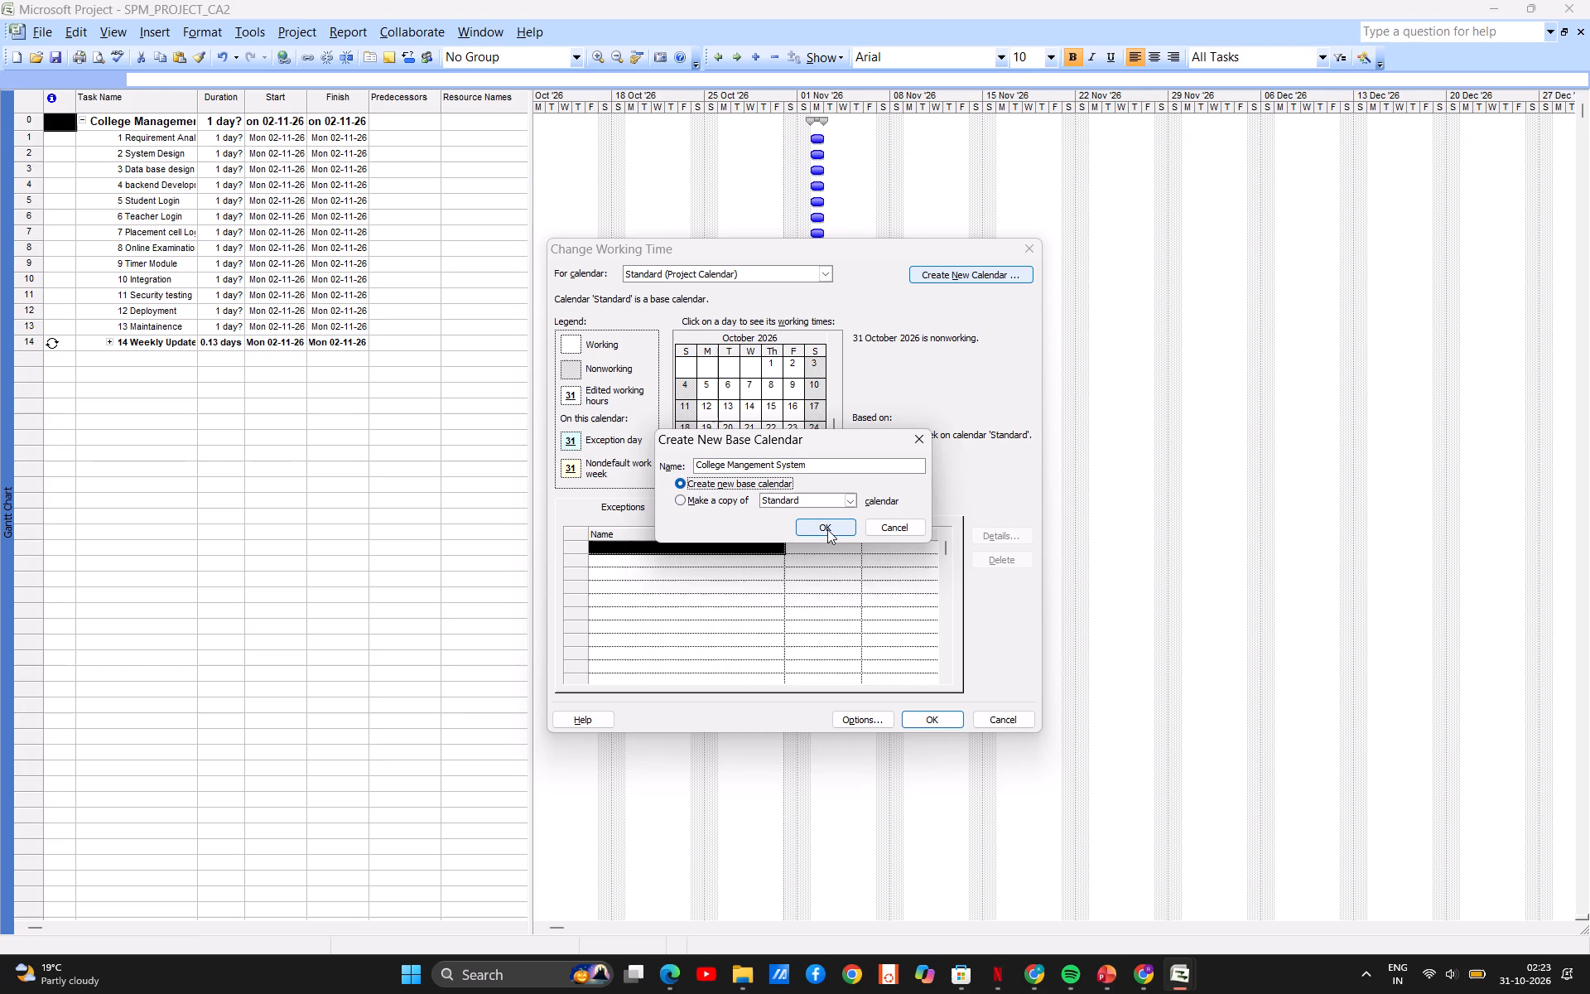
{"action": "left_click", "coordinate": [681, 499]}
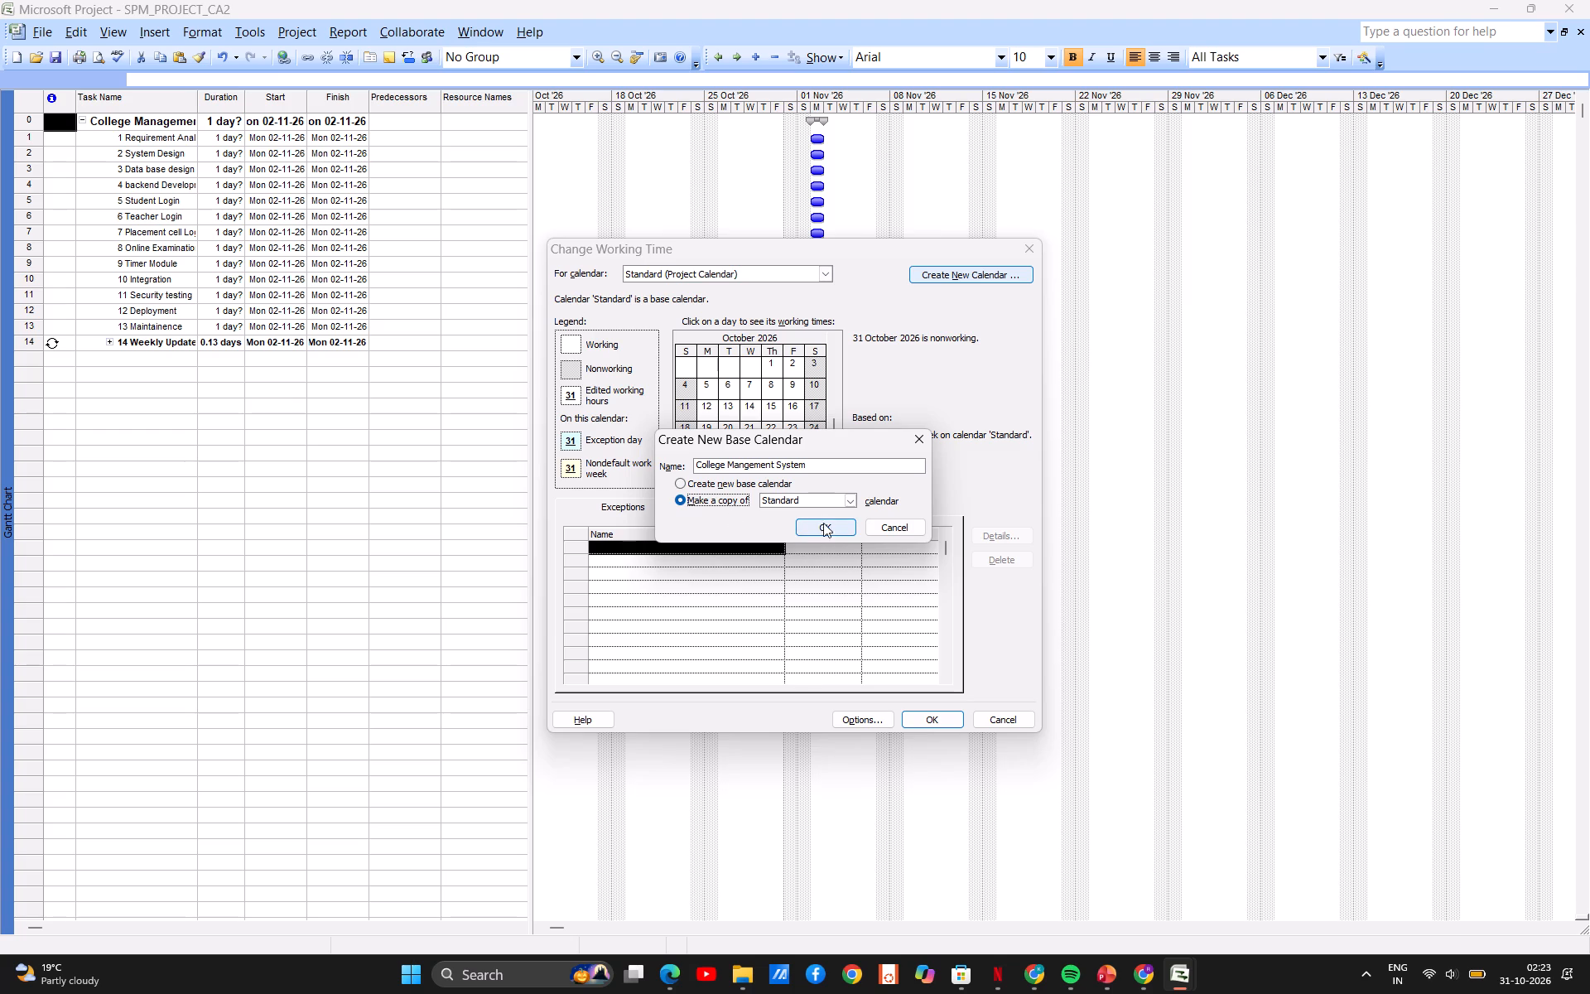
{"action": "left_click", "coordinate": [857, 502]}
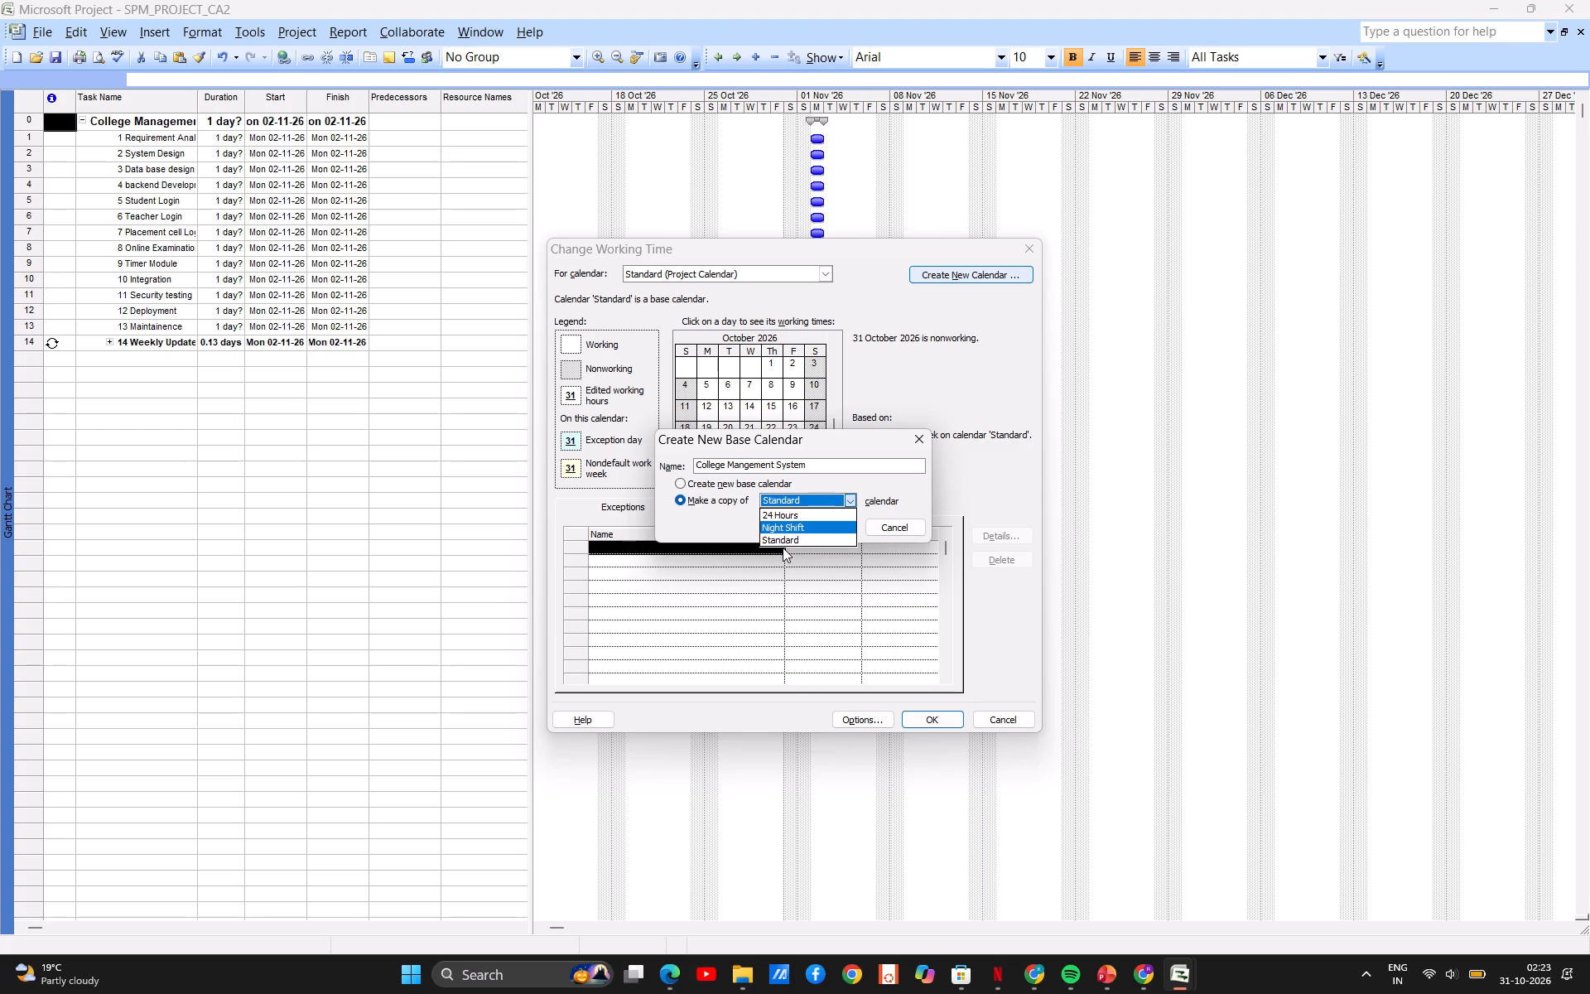
{"action": "left_click", "coordinate": [783, 548]}
{"action": "left_click", "coordinate": [777, 543]}
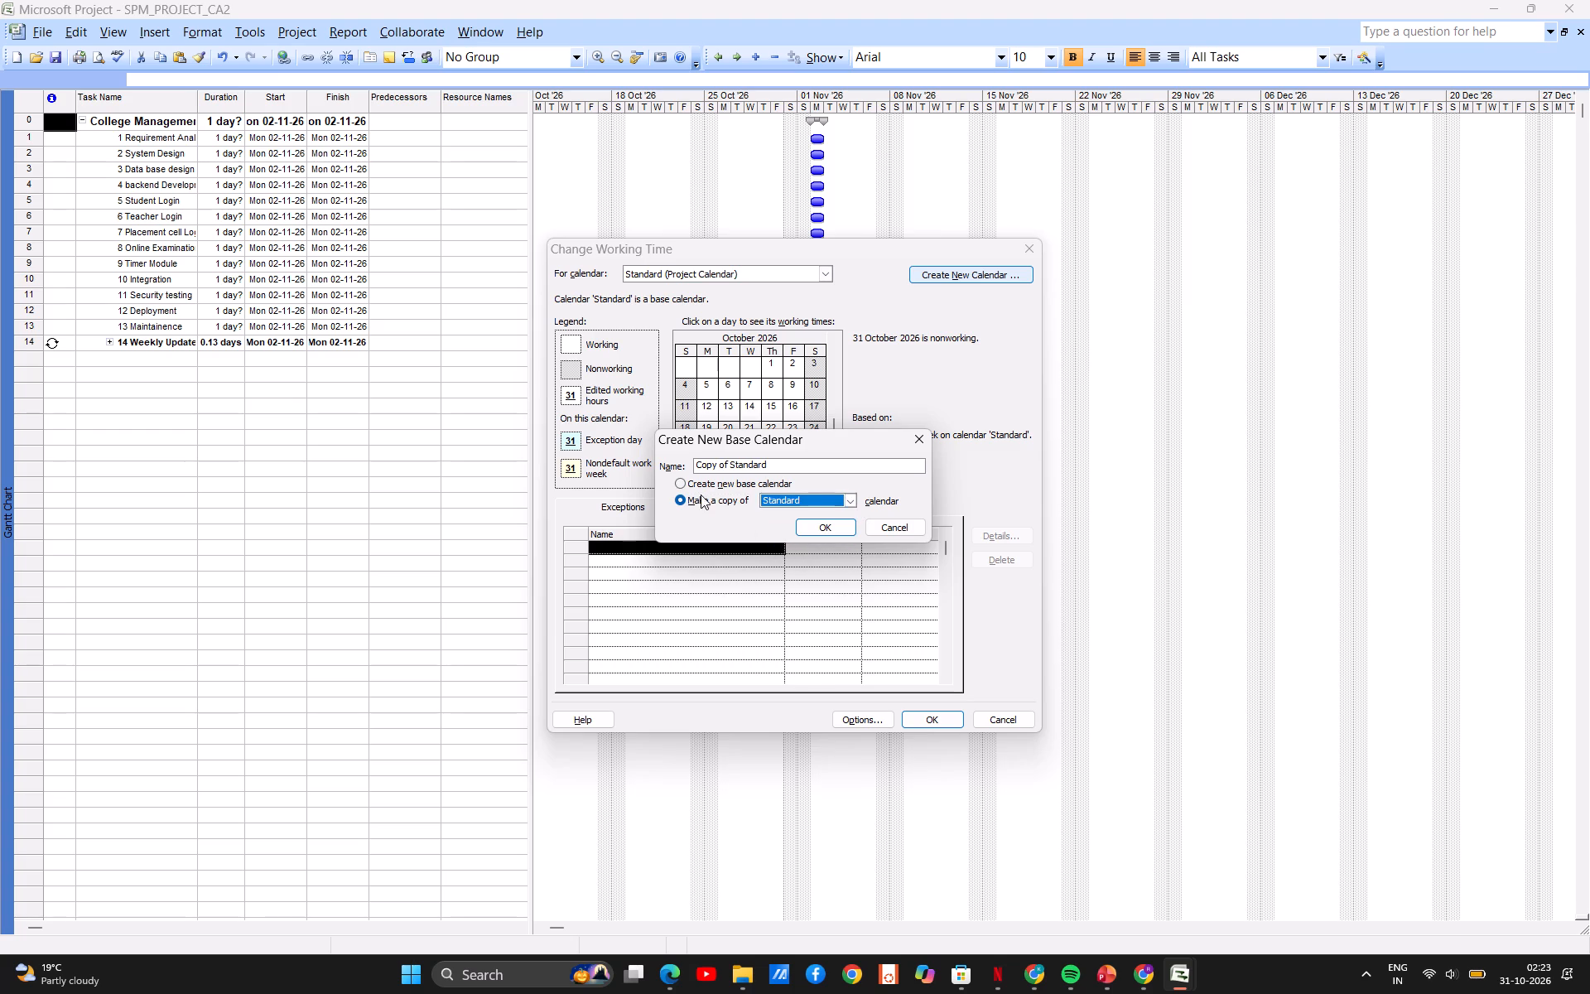
{"action": "left_click", "coordinate": [679, 483]}
{"action": "left_click", "coordinate": [813, 528]}
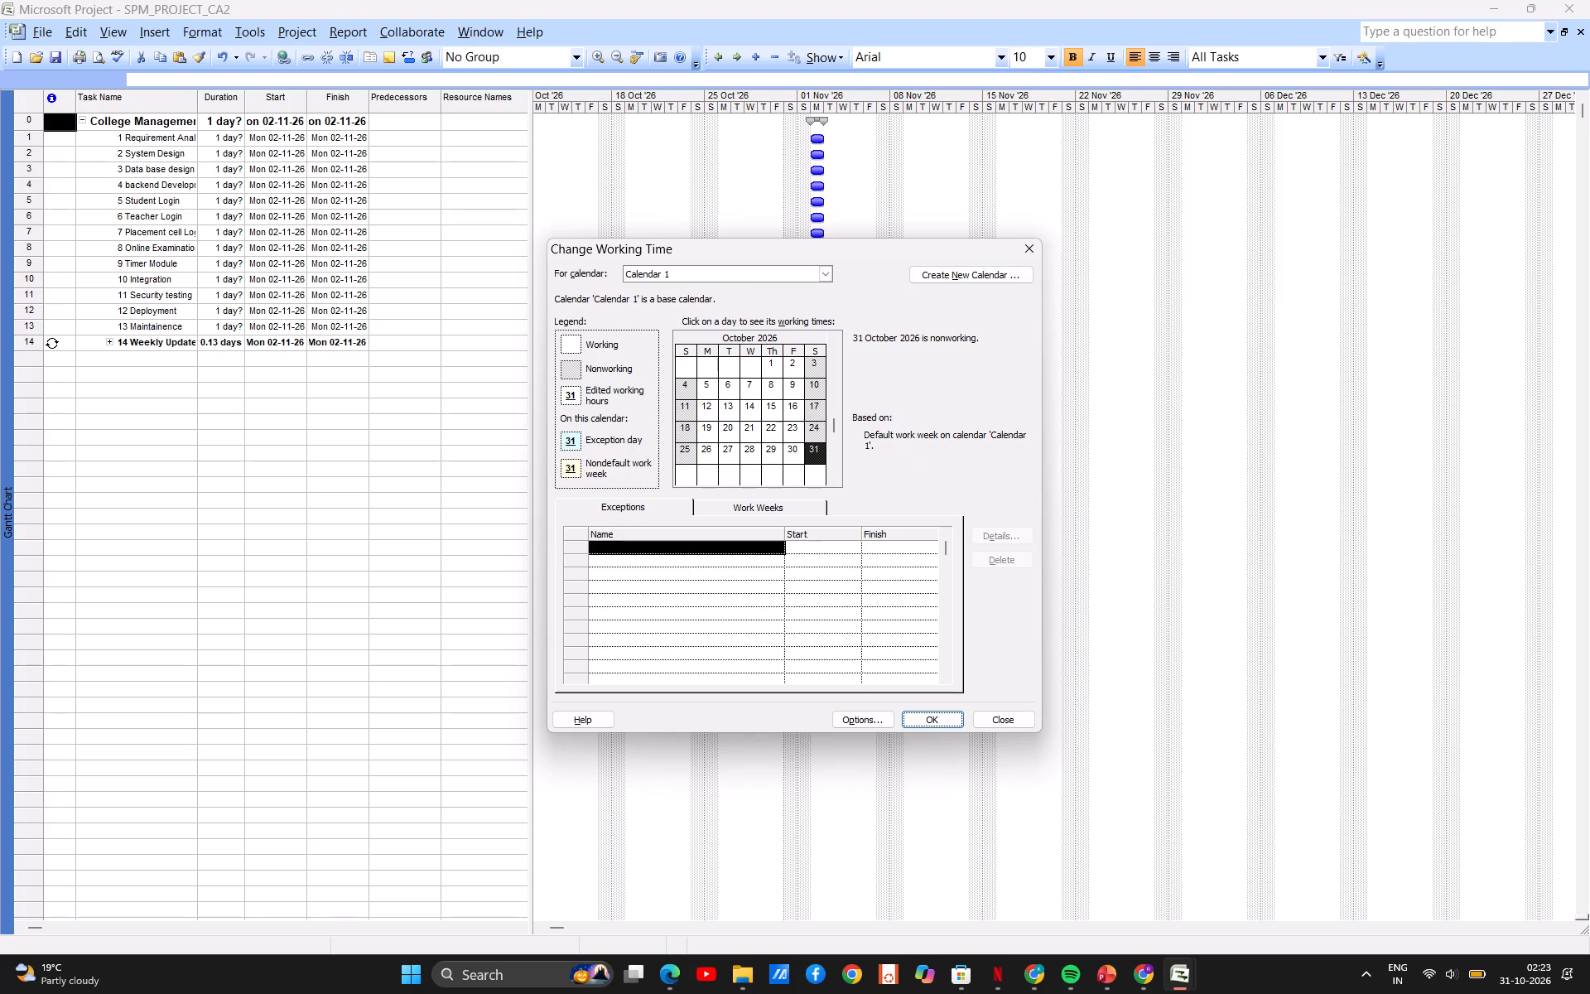
Look at the Standard project calendar's working time settings and return to Calendar 1.
{"action": "left_click", "coordinate": [824, 275]}
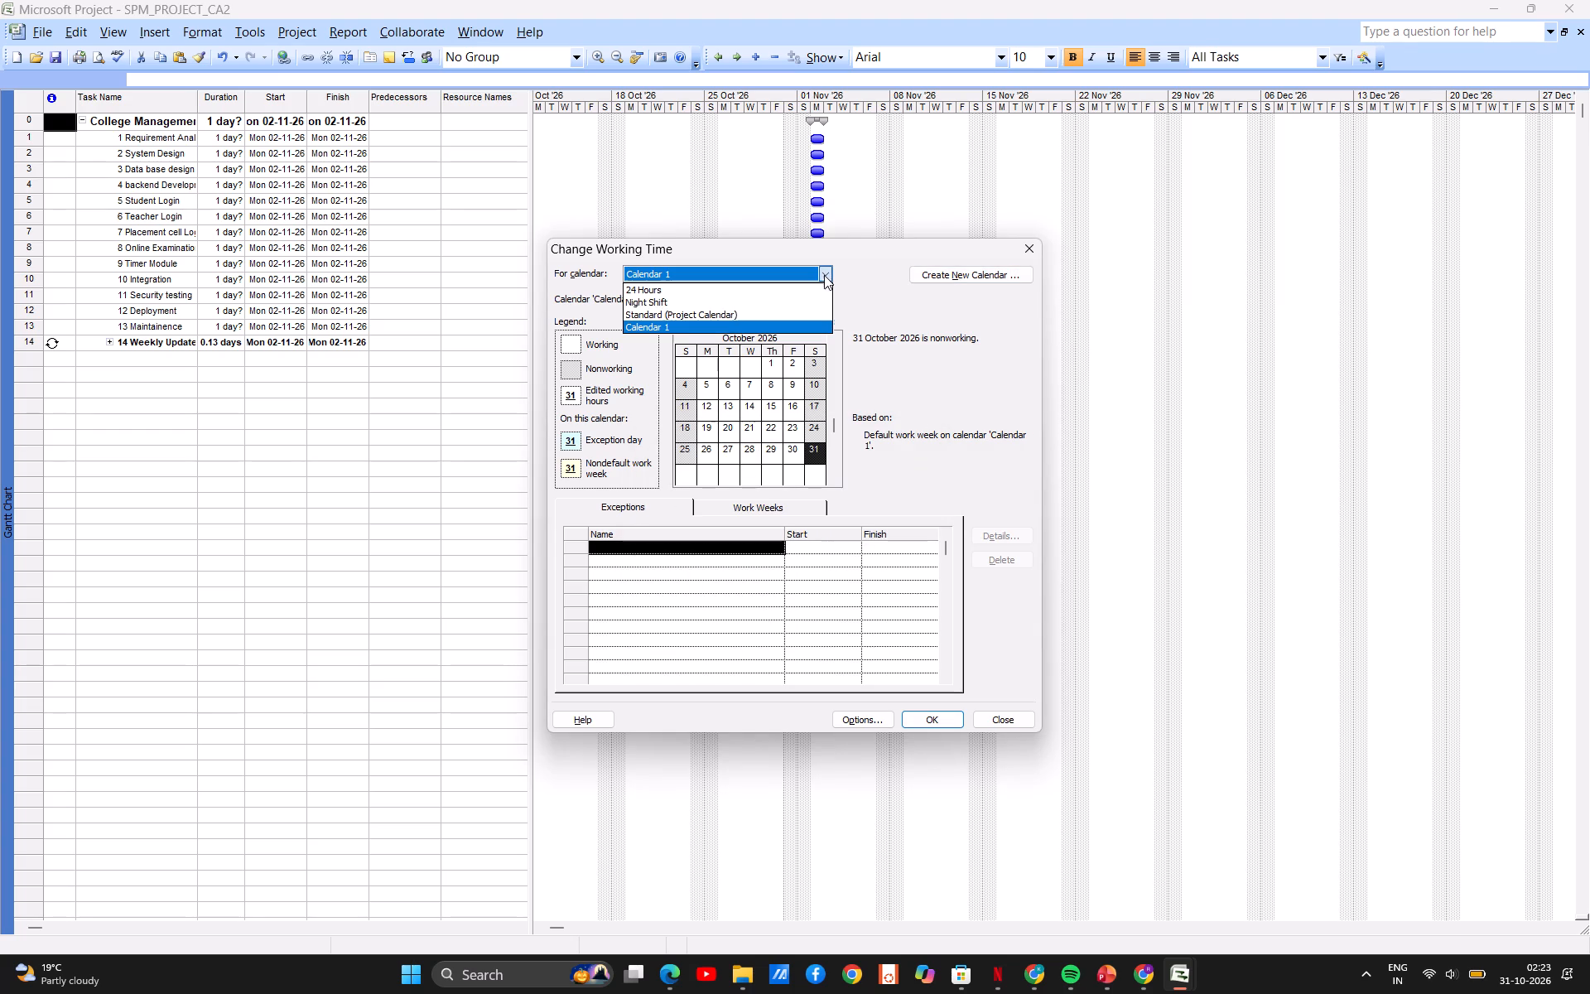
{"action": "left_click", "coordinate": [662, 317]}
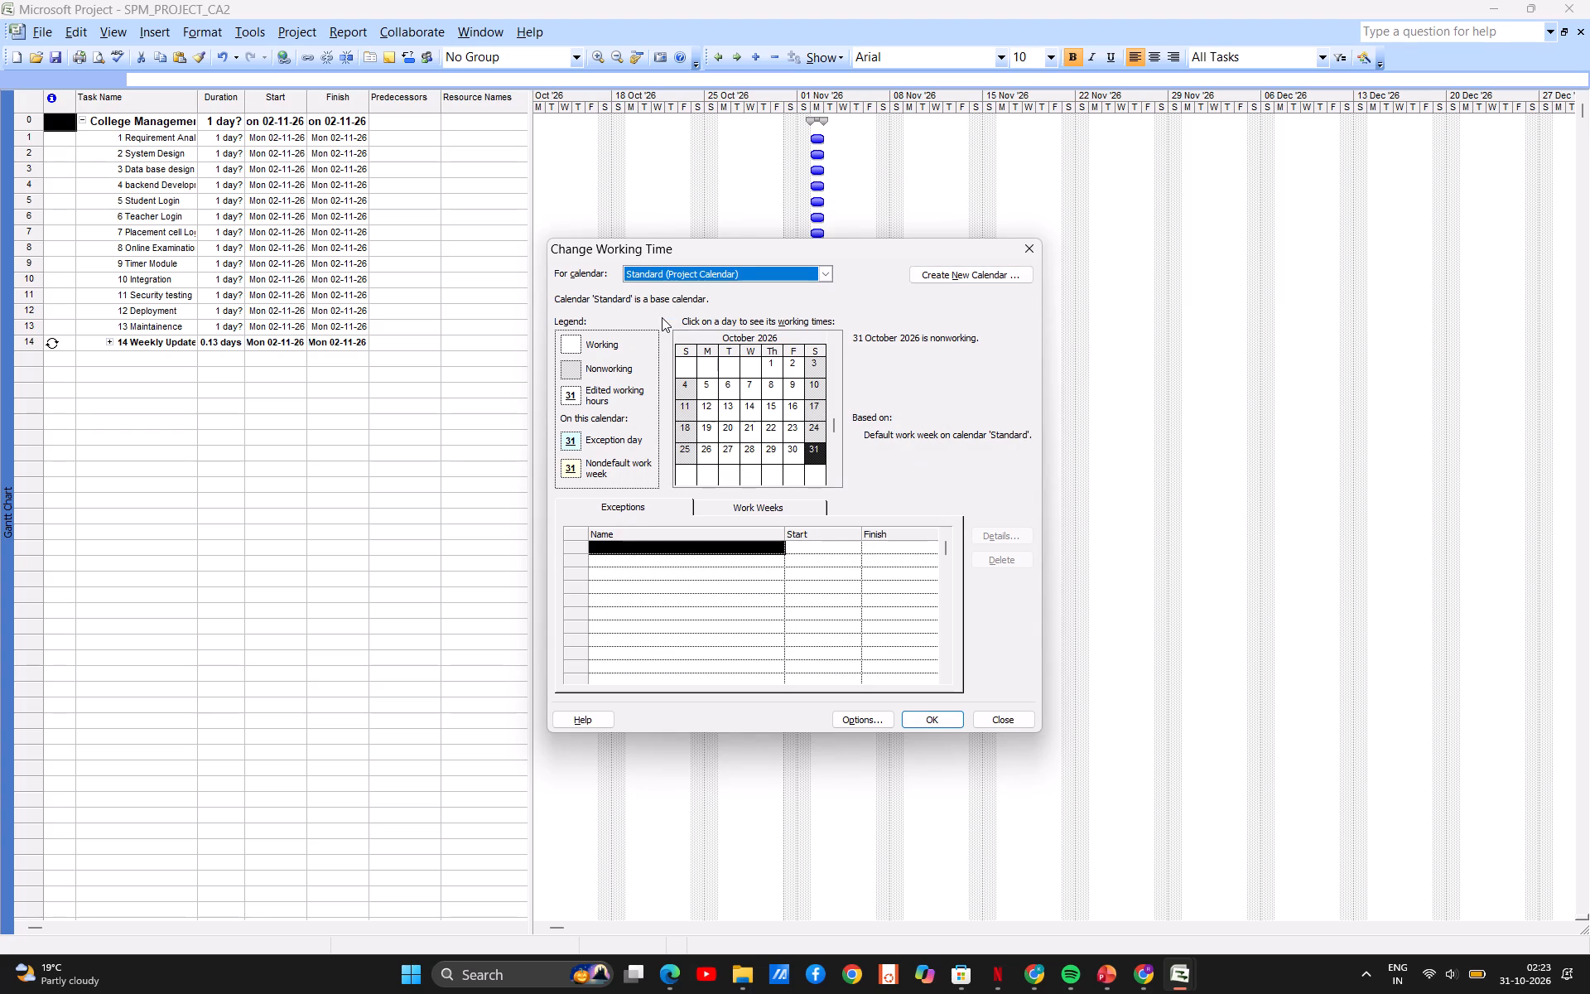
{"action": "left_click", "coordinate": [683, 547]}
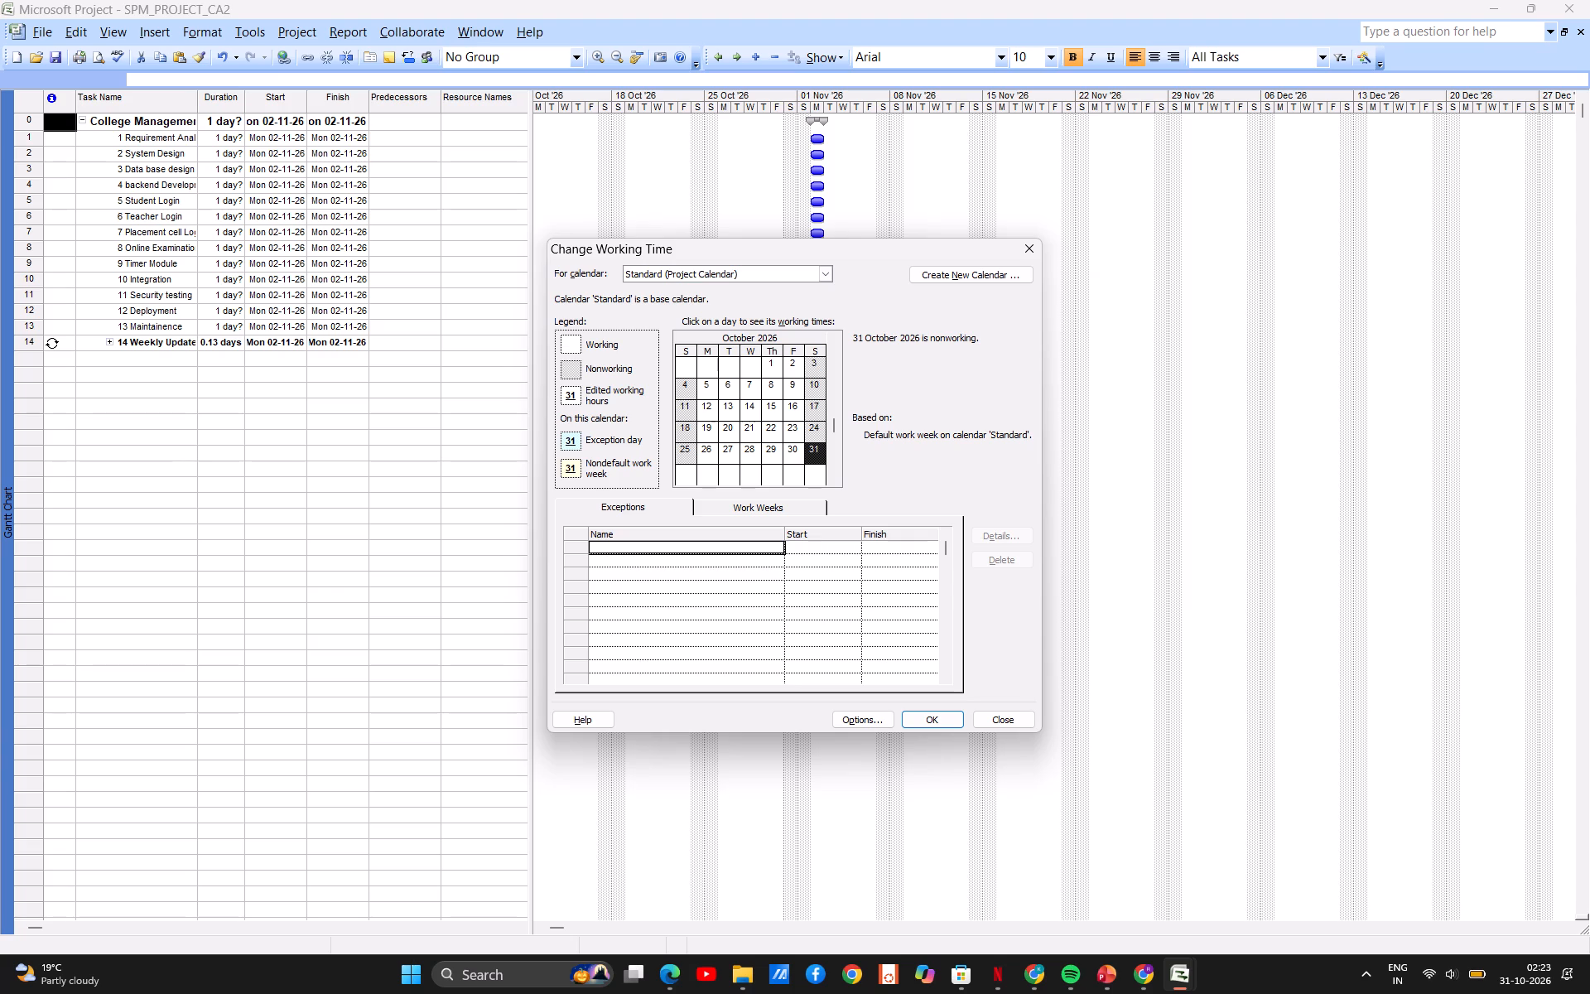
{"action": "left_click", "coordinate": [725, 269]}
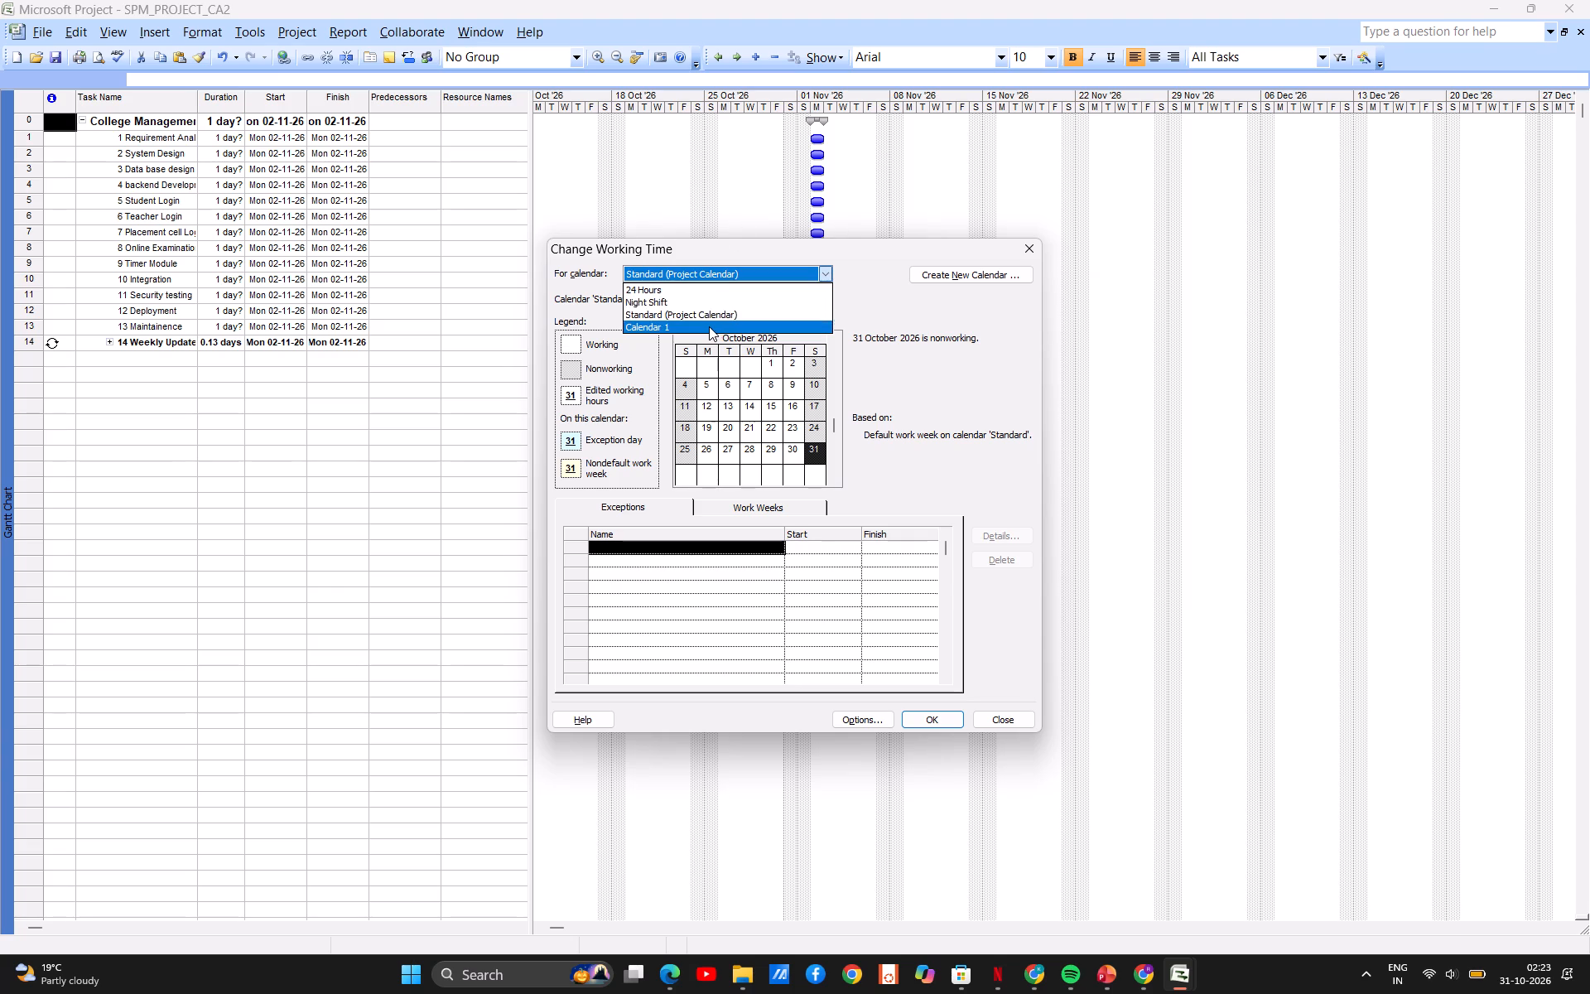
{"action": "left_click", "coordinate": [709, 326]}
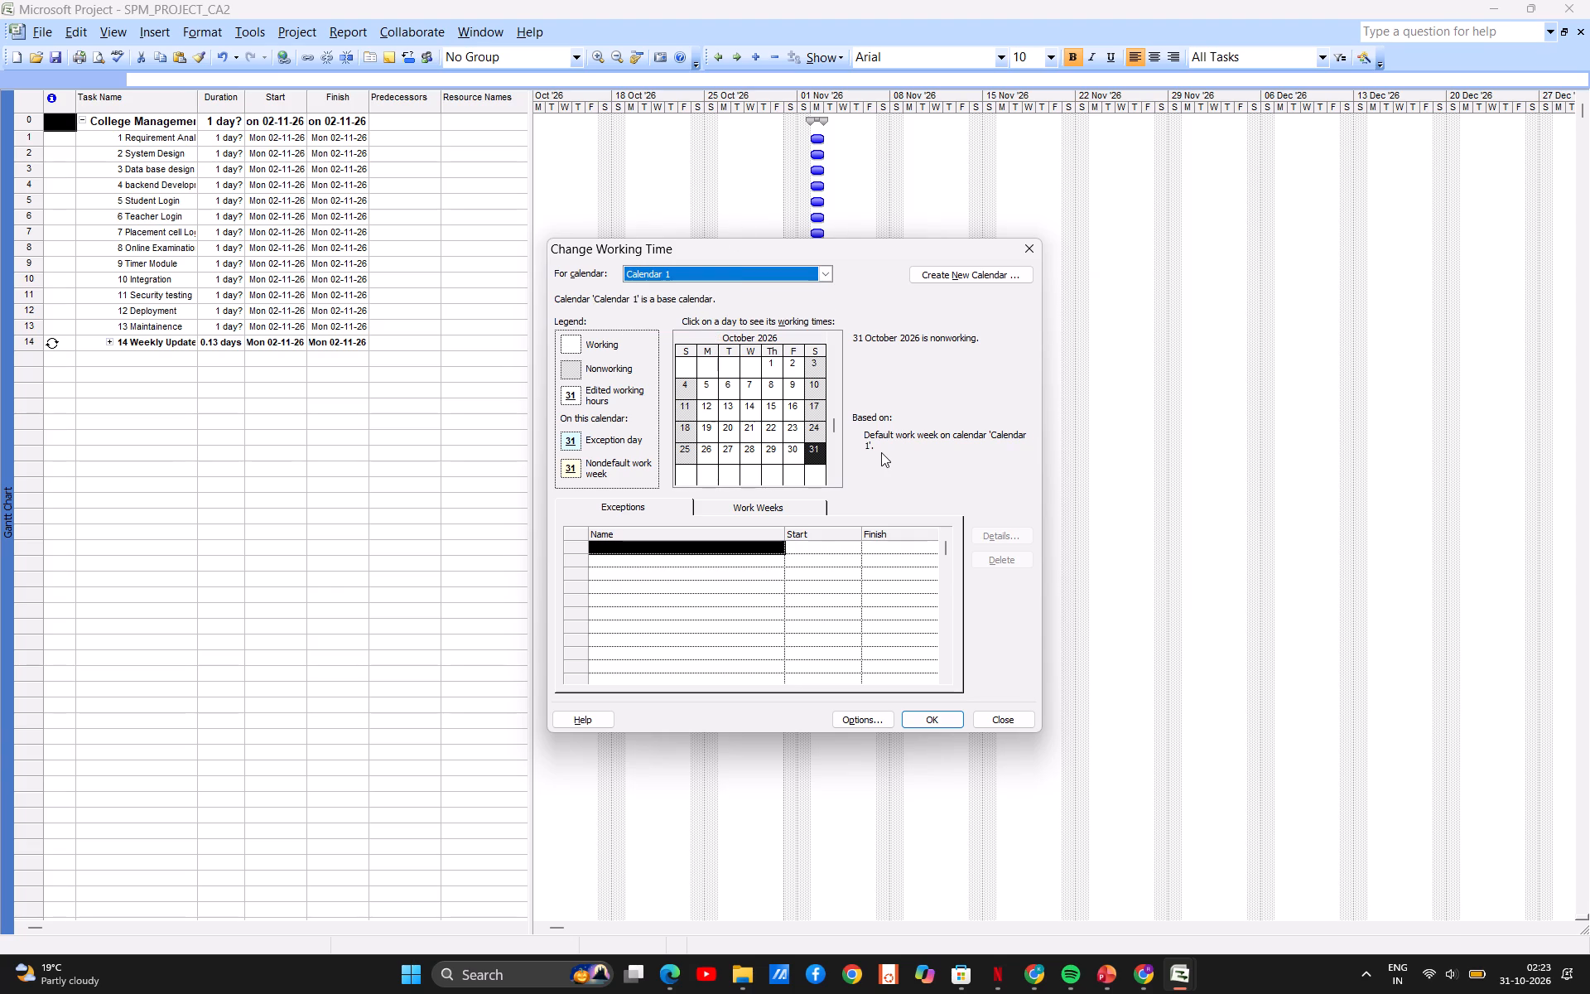
{"action": "left_click", "coordinate": [881, 452]}
{"action": "left_click", "coordinate": [712, 568]}
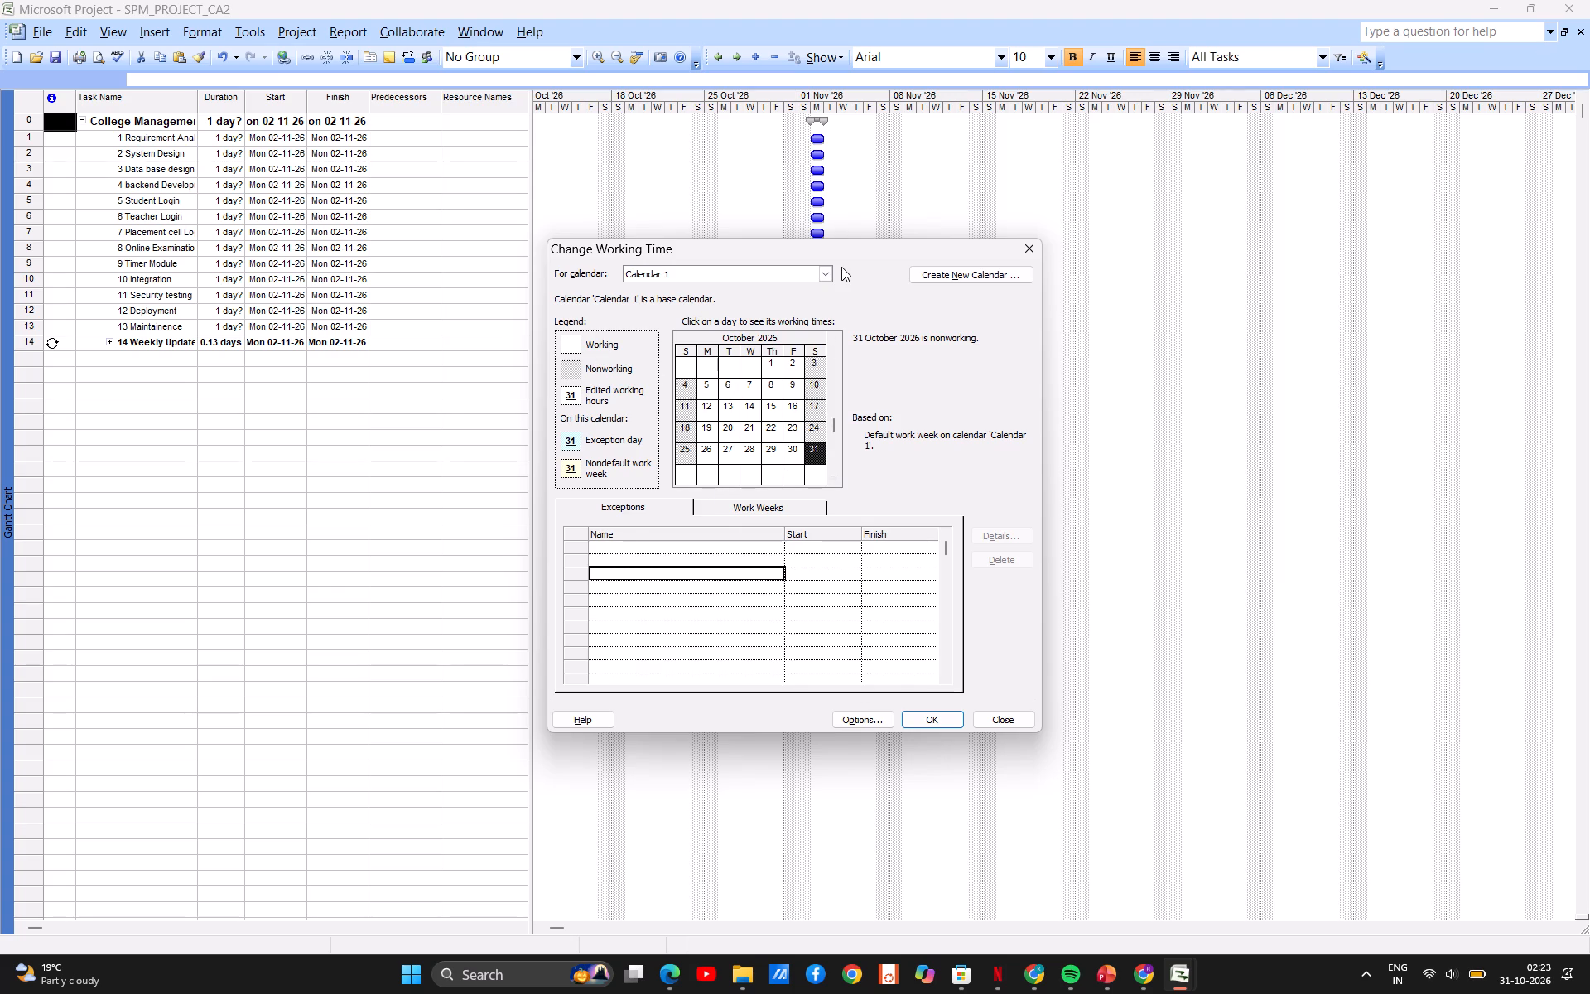
Show the work weeks of Calendar 1 and check the working times of 4 and 11 October 2026.
{"action": "left_click", "coordinate": [742, 509]}
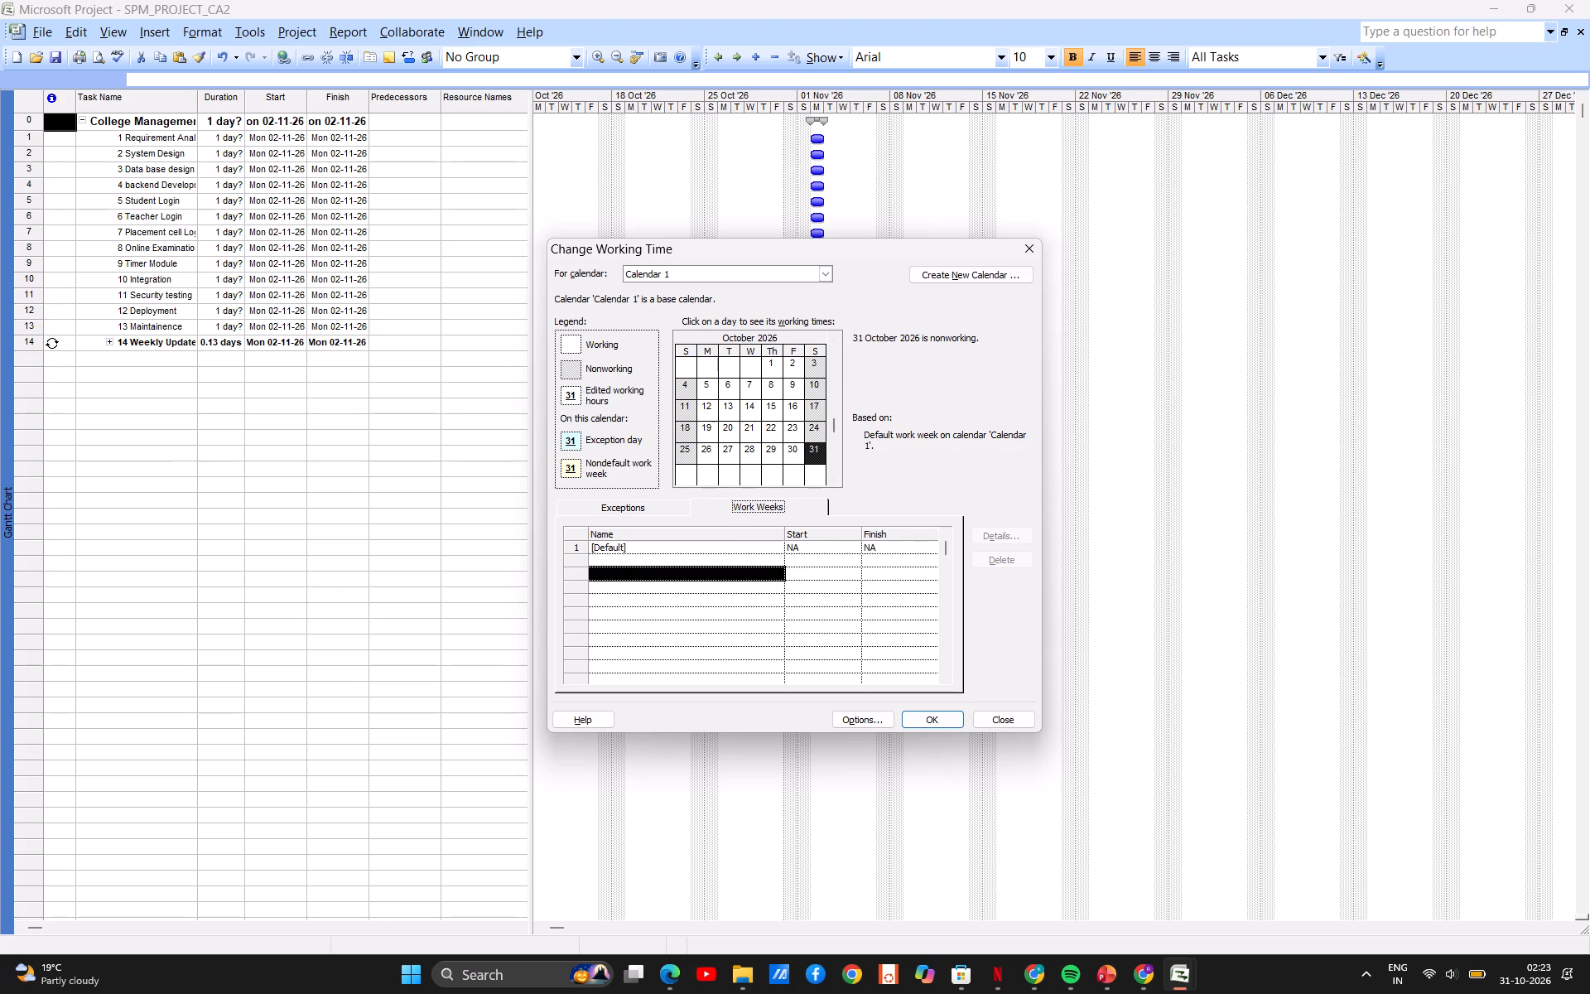
{"action": "left_click", "coordinate": [723, 571]}
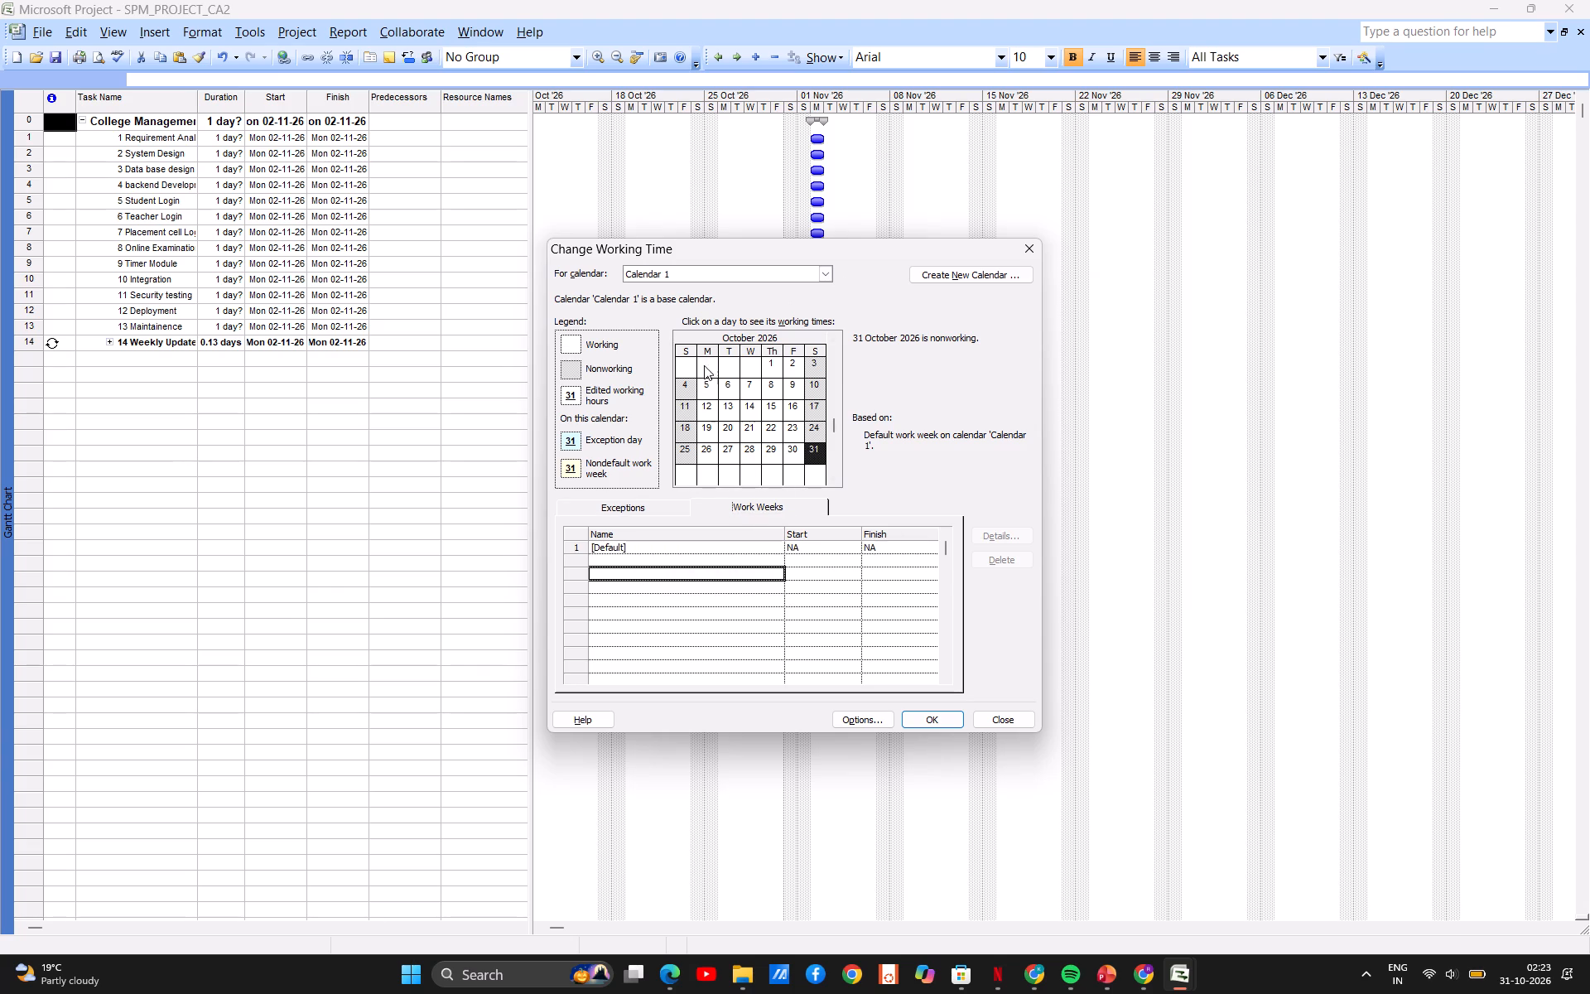
{"action": "left_click", "coordinate": [680, 382]}
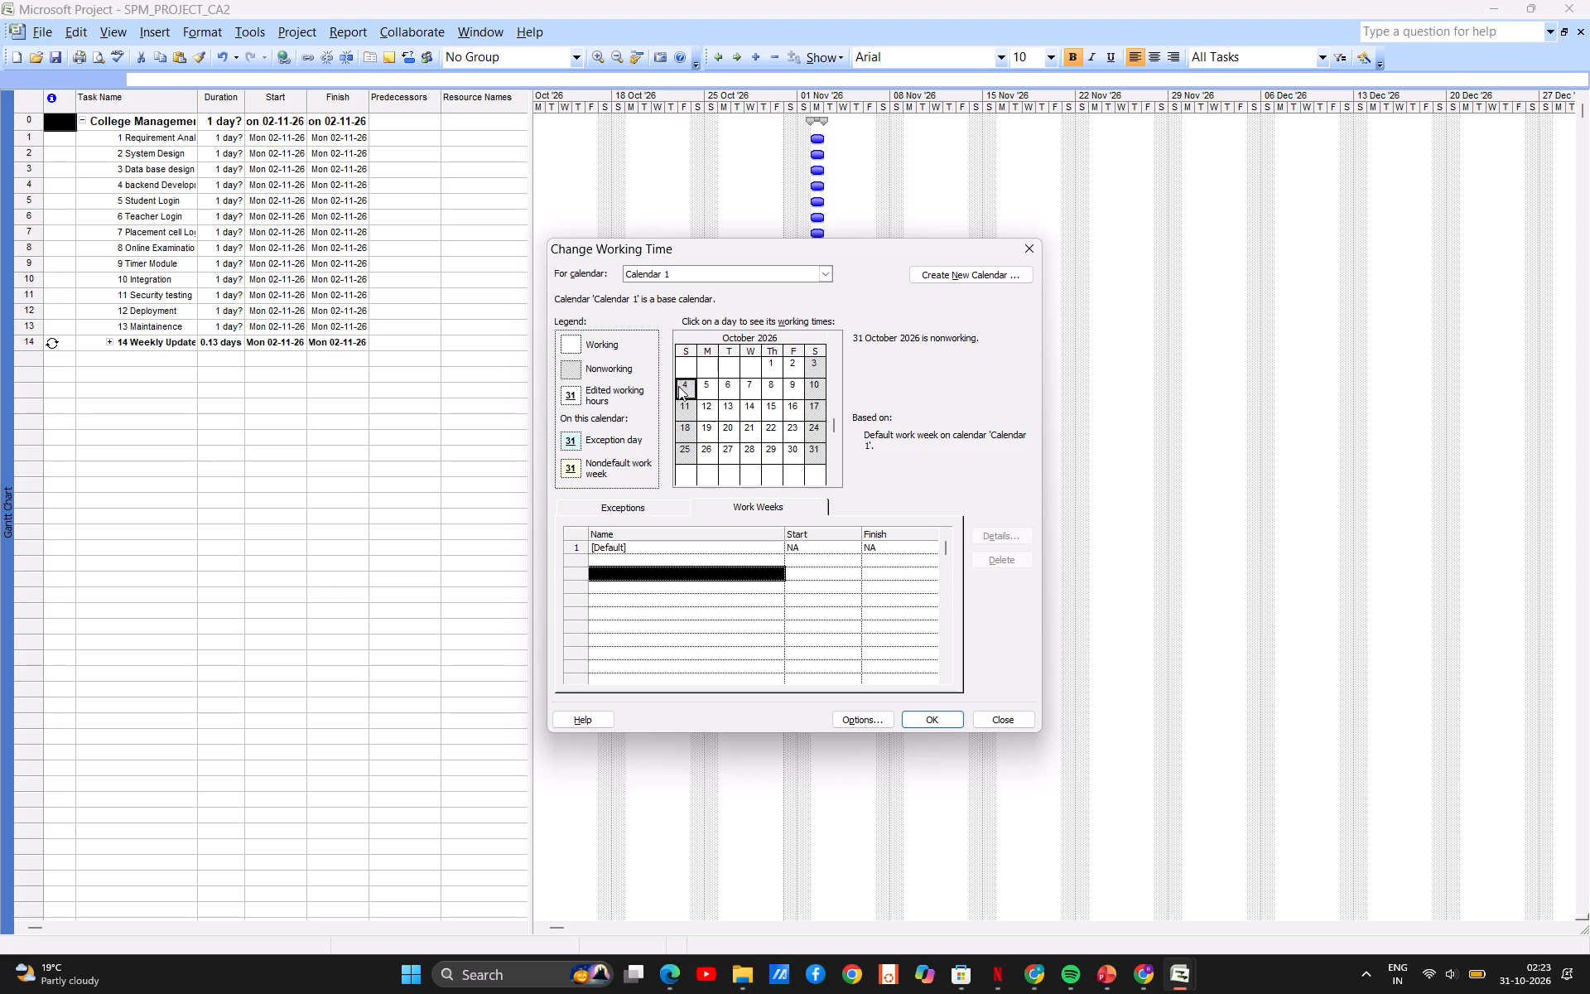
{"action": "left_click", "coordinate": [683, 405], "text": "ctrl"}
Examine the calendar options for SPM_PROJECT_CA2 and close them.
{"action": "left_click", "coordinate": [850, 716]}
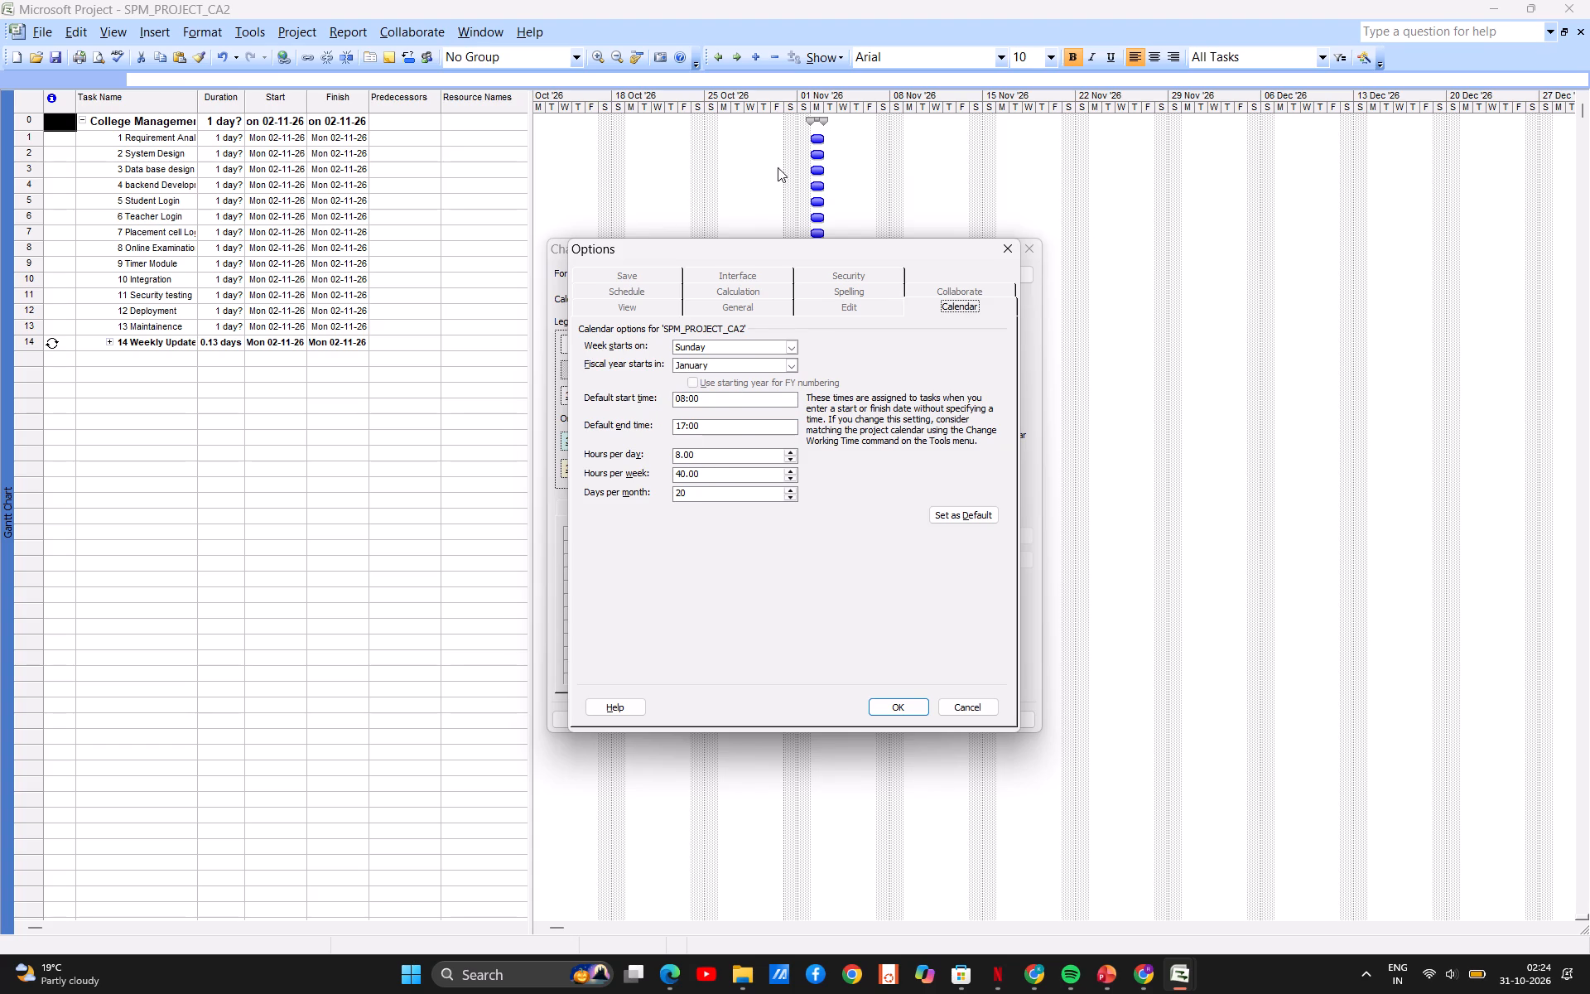
{"action": "left_click", "coordinate": [645, 277]}
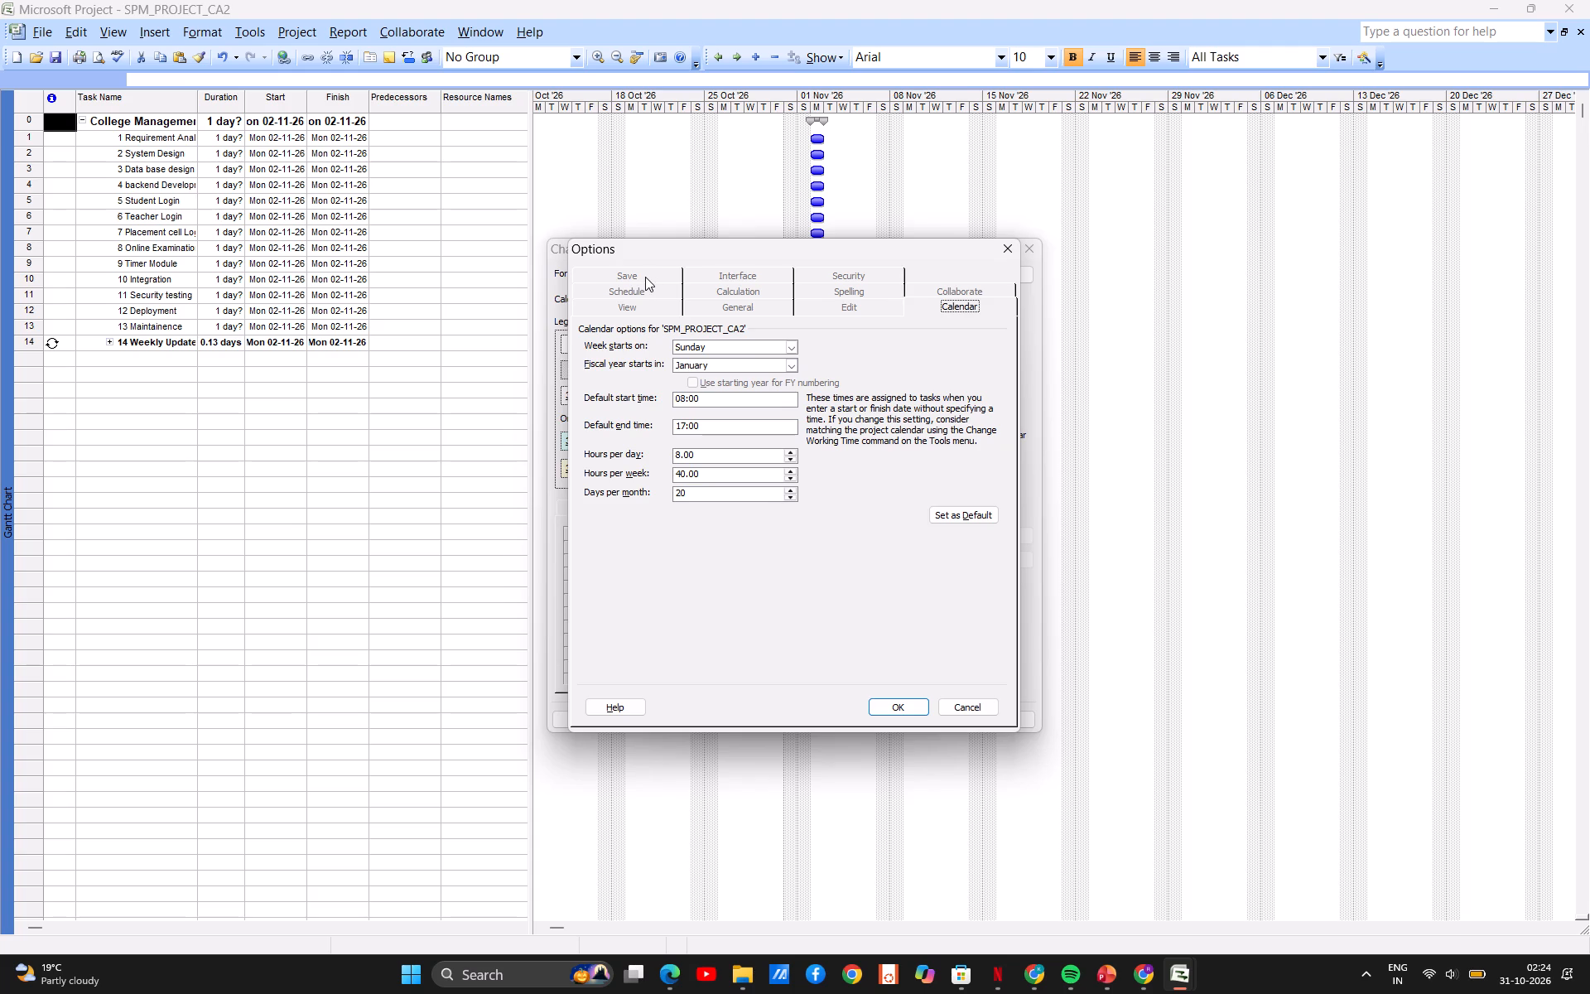
{"action": "left_click", "coordinate": [645, 277]}
{"action": "left_click", "coordinate": [1009, 249]}
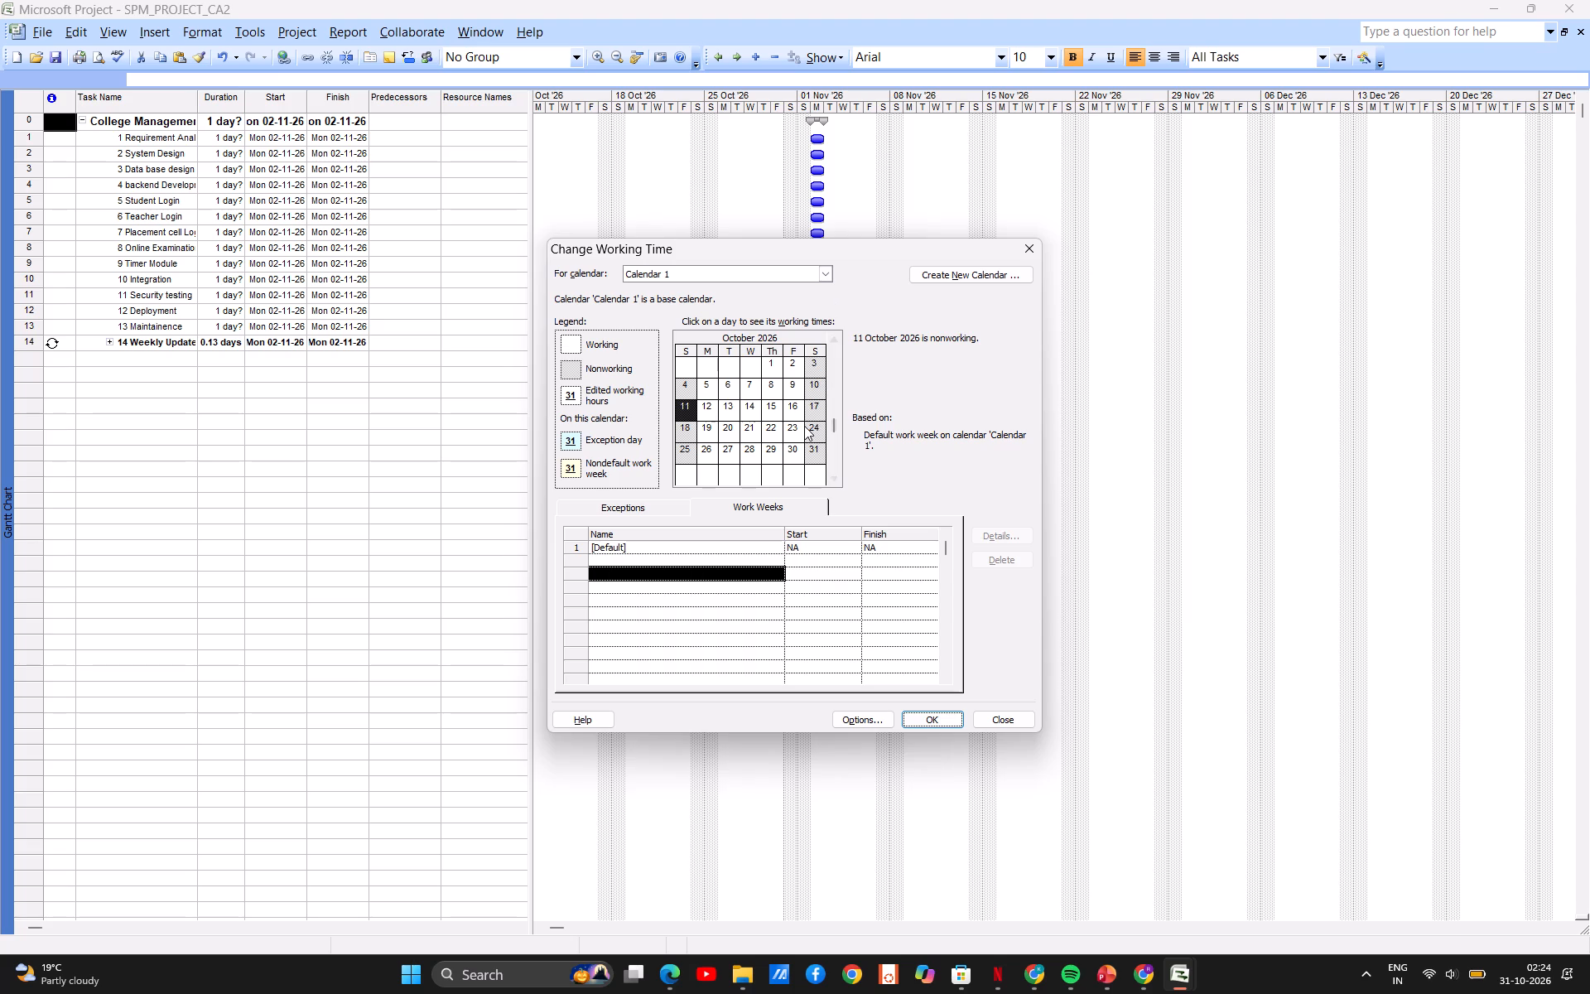
Check the working times of 5, 6 and 24 October 2026 in Calendar 1.
{"action": "left_click", "coordinate": [704, 393]}
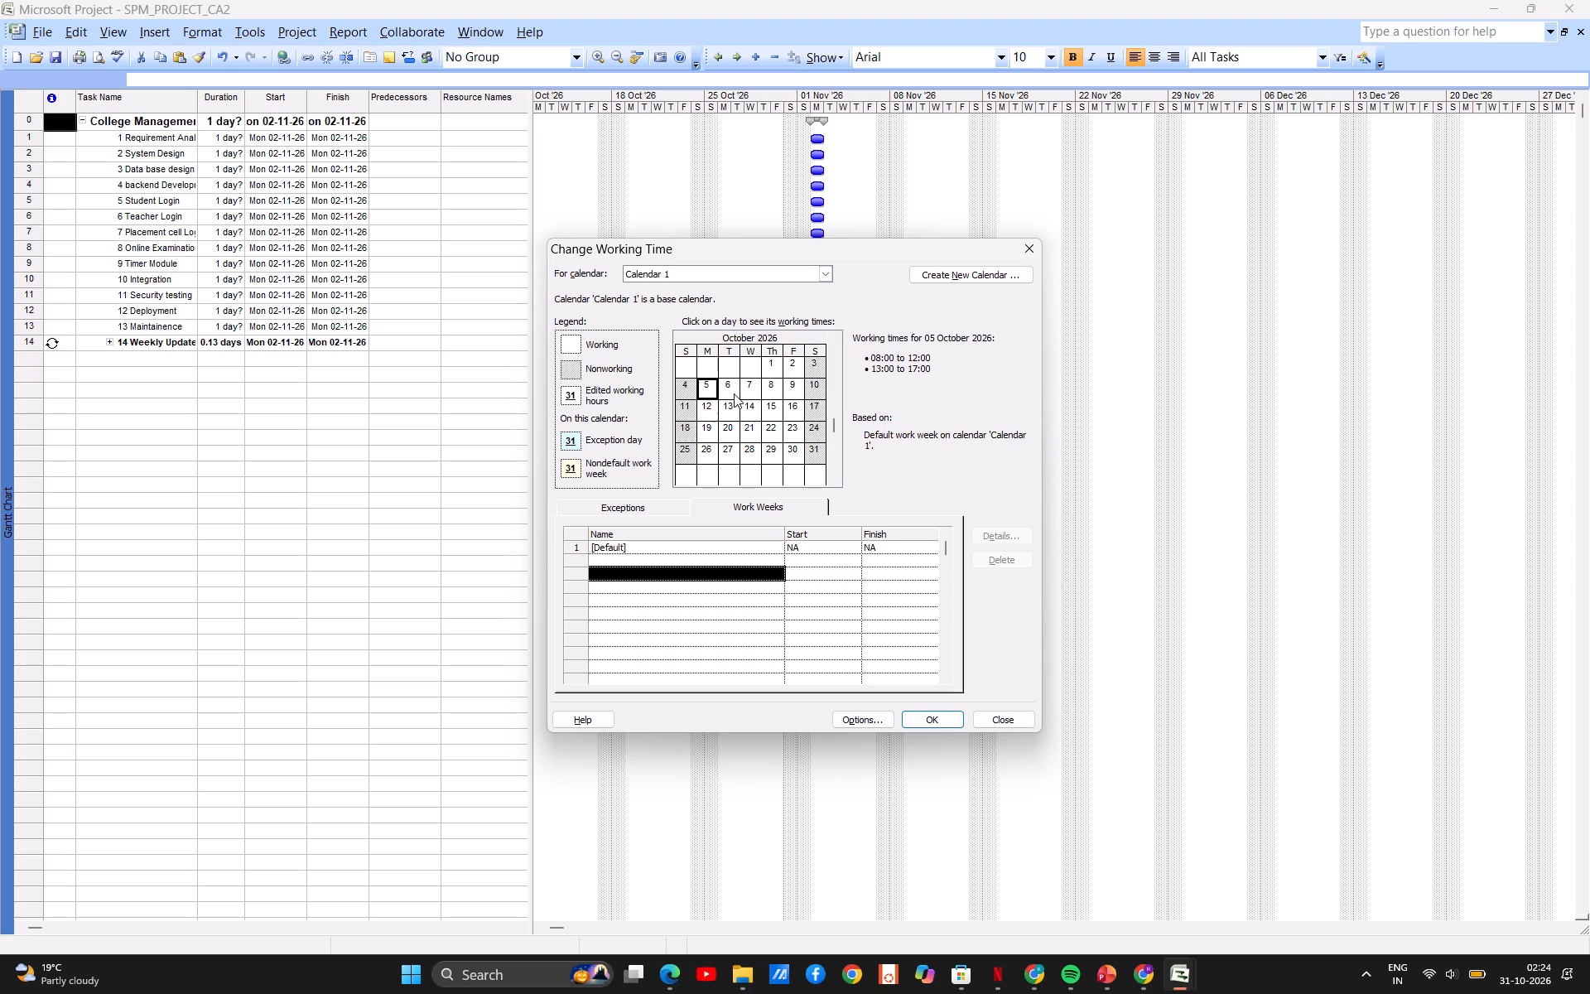
{"action": "left_click", "coordinate": [734, 393]}
{"action": "double_click", "coordinate": [734, 393]}
{"action": "left_click", "coordinate": [810, 425]}
{"action": "right_click", "coordinate": [810, 425]}
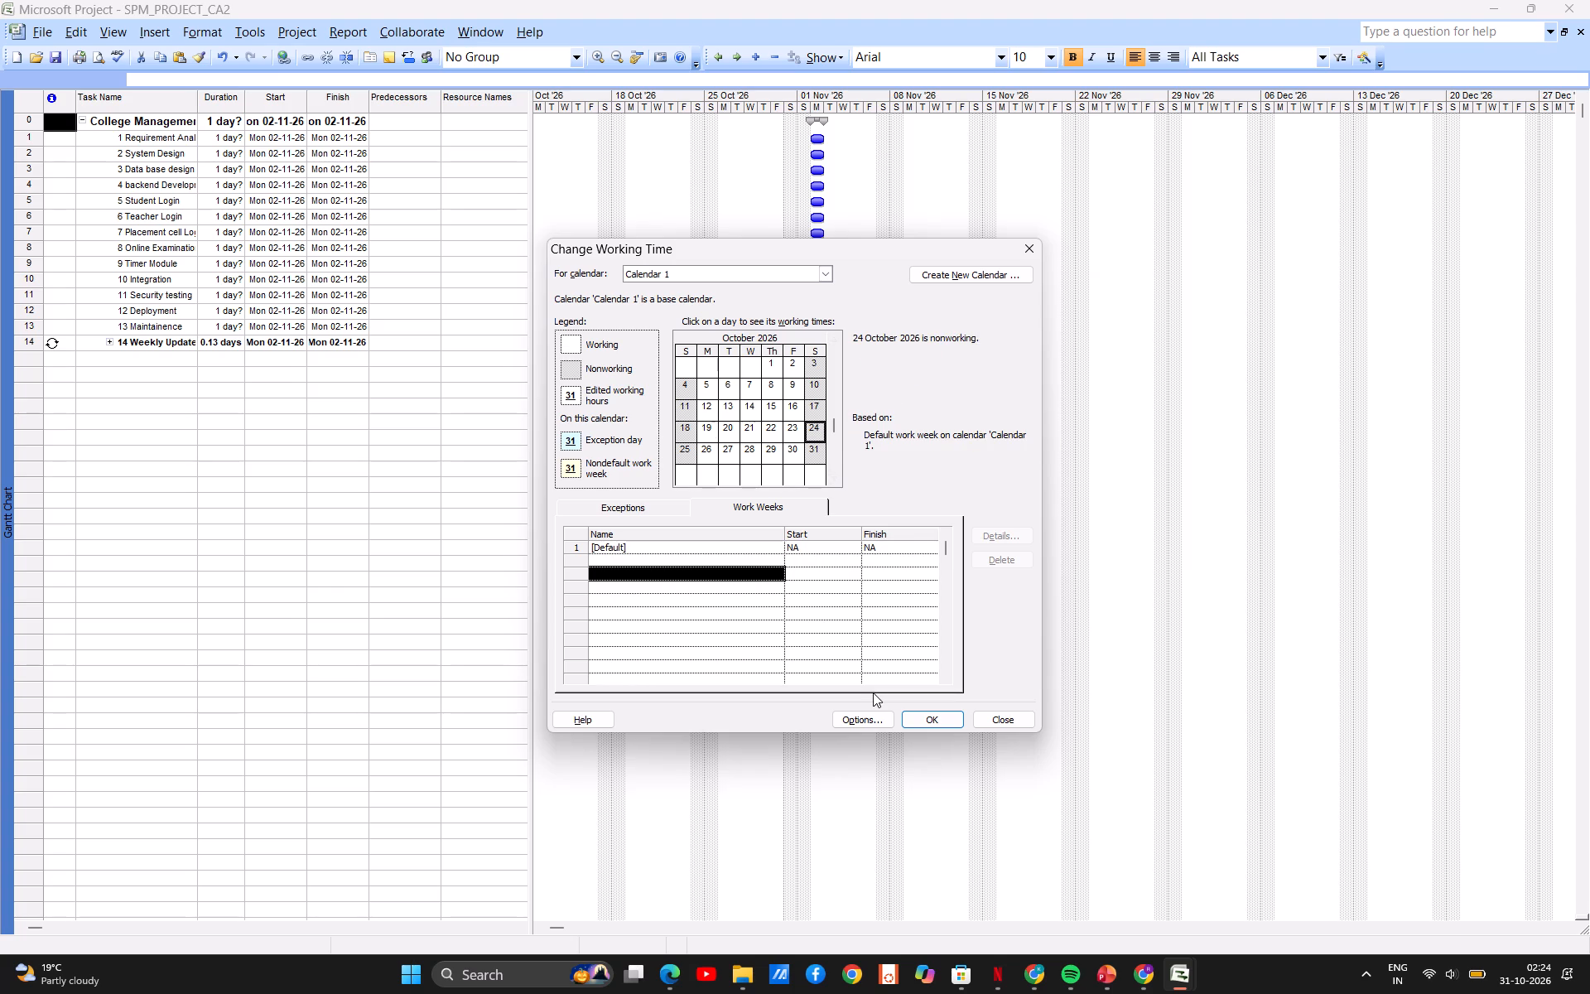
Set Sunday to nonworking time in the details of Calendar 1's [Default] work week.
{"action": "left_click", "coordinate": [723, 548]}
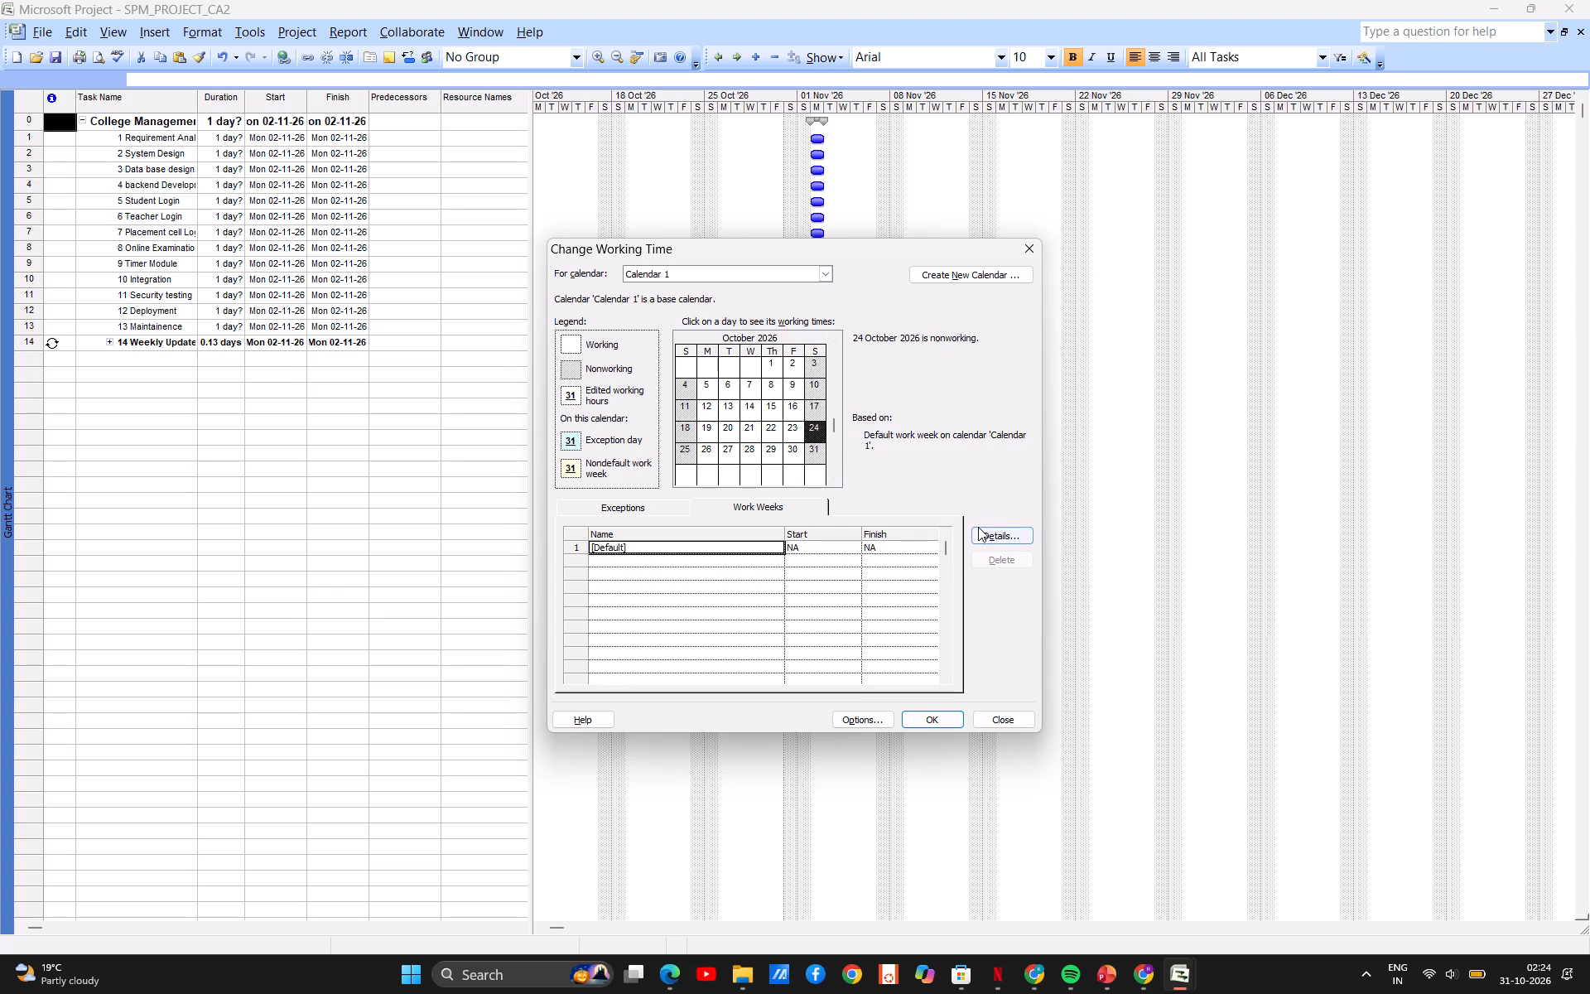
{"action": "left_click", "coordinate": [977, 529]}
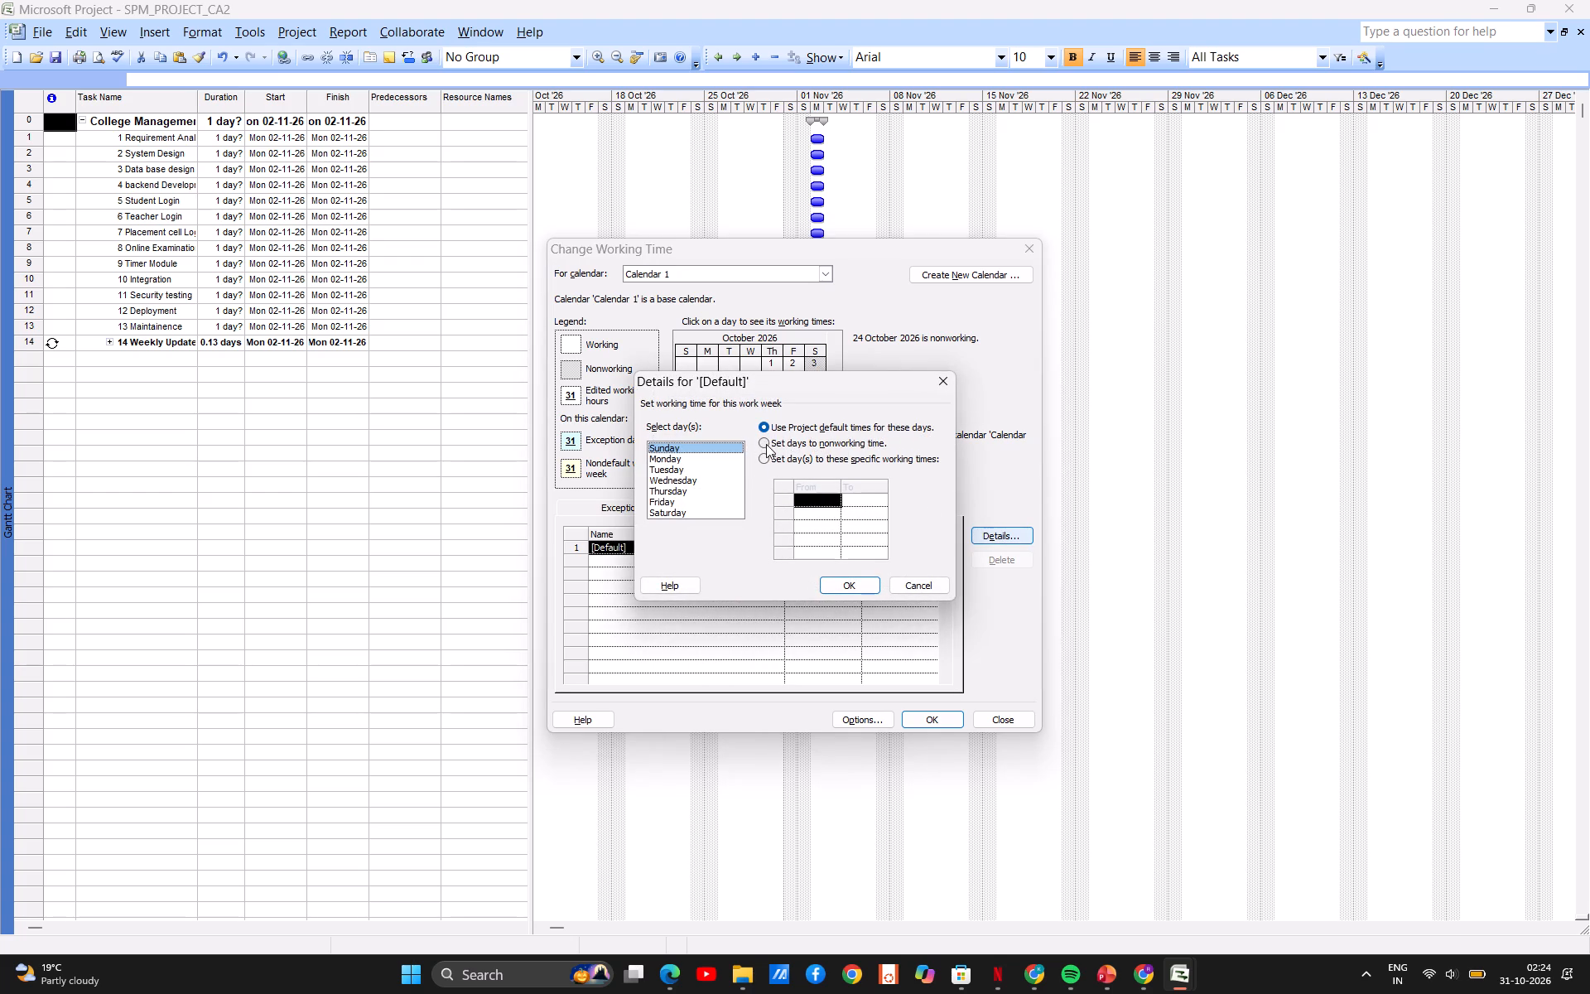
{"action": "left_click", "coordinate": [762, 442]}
Check the working time settings of Saturday and of Monday through Thursday, and accept the work week details.
{"action": "left_click", "coordinate": [658, 512], "text": "ctrl"}
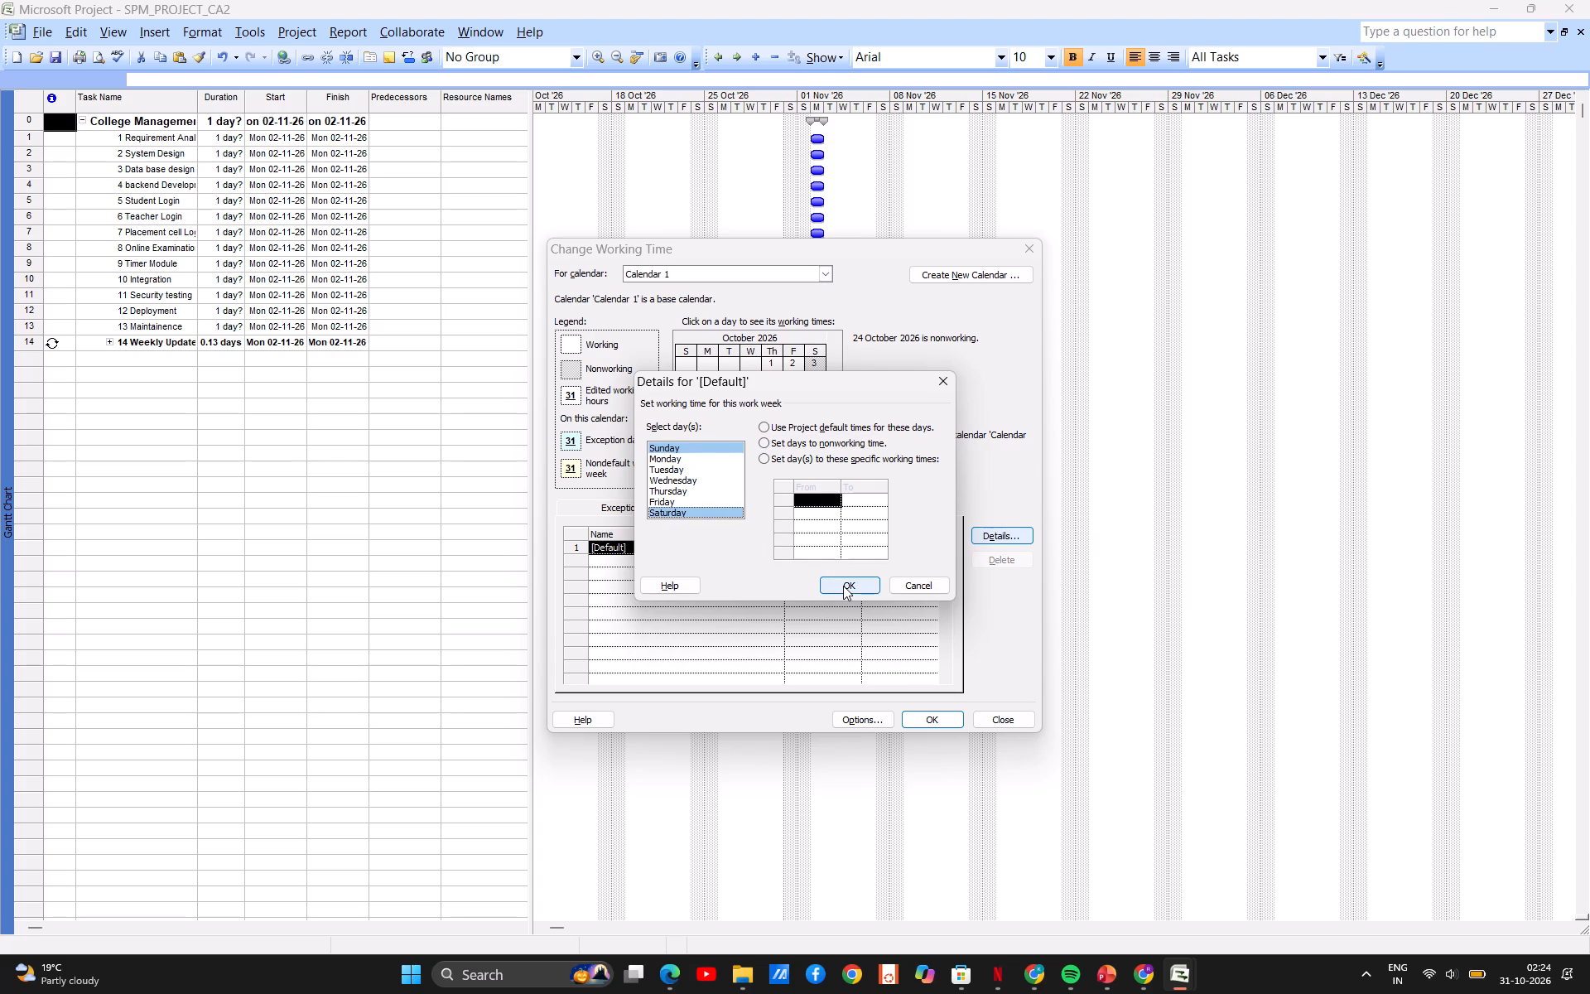
{"action": "left_click", "coordinate": [669, 461]}
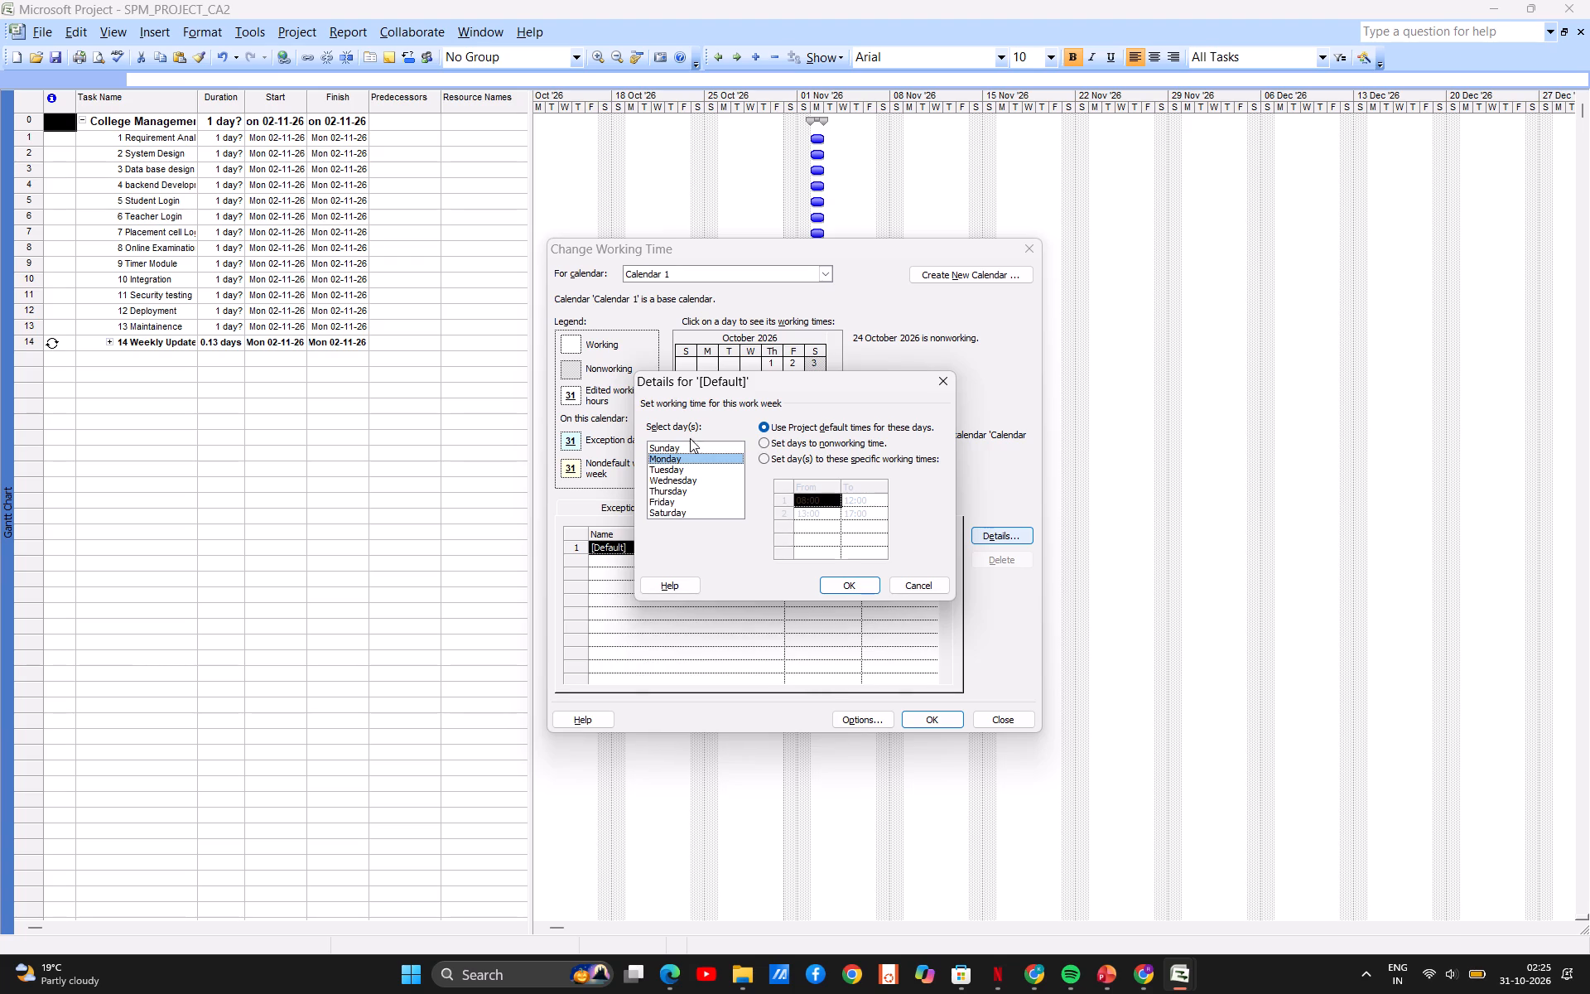
{"action": "left_click", "coordinate": [667, 480]}
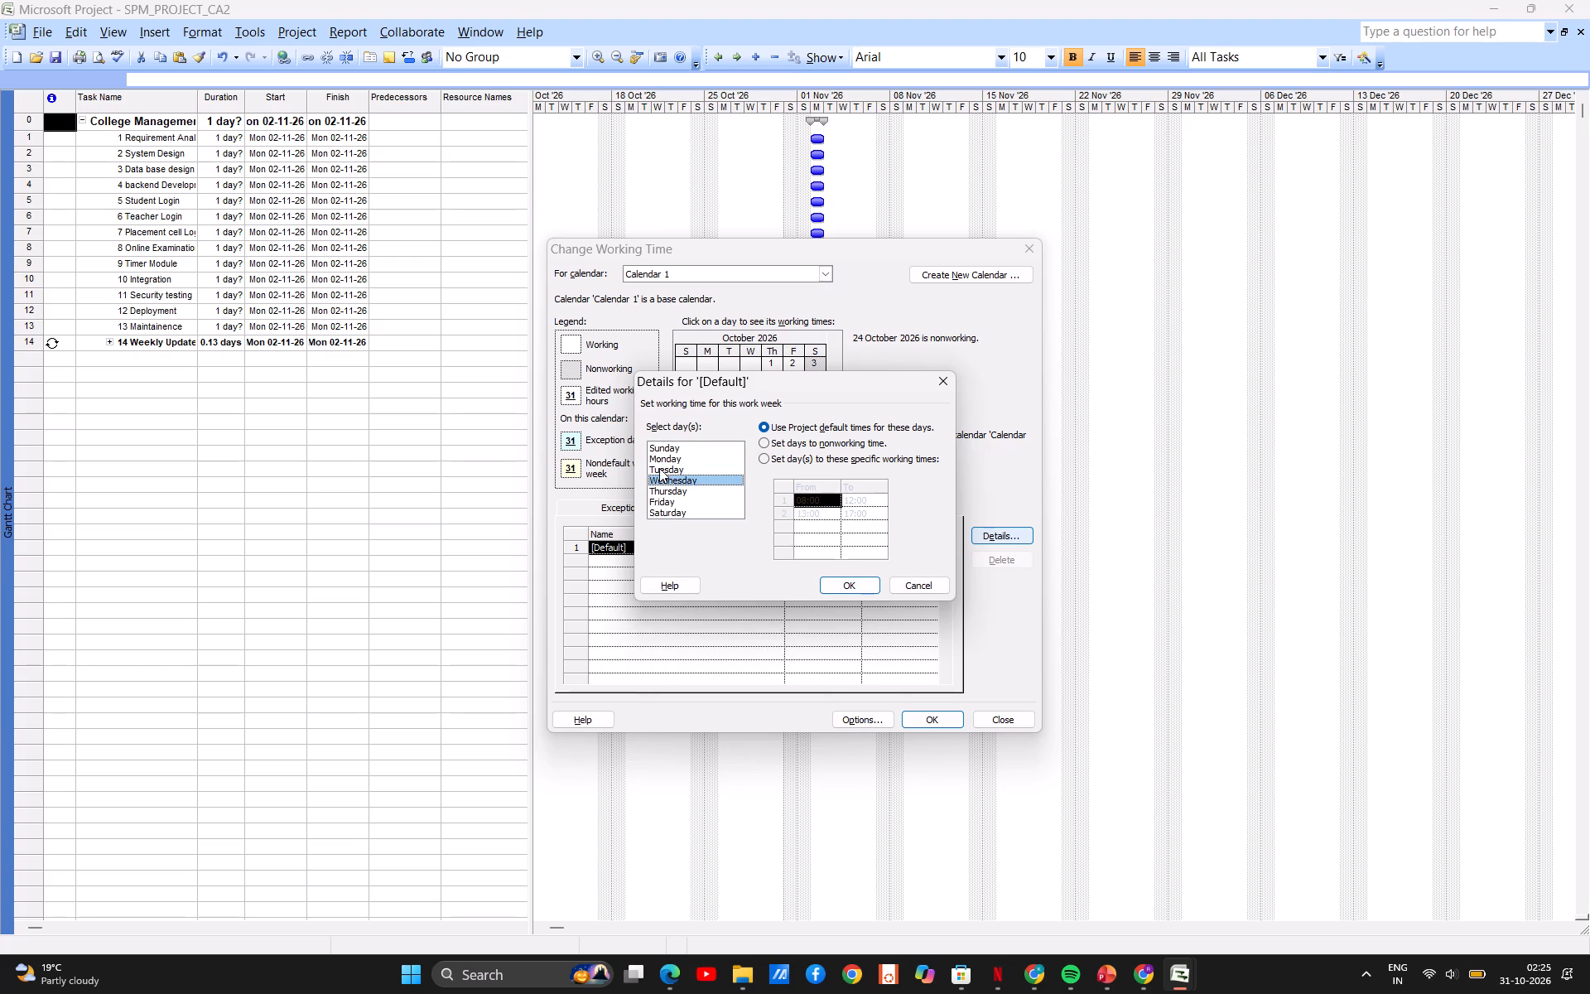
{"action": "left_click", "coordinate": [659, 468], "text": "ctrl"}
{"action": "left_click", "coordinate": [669, 481]}
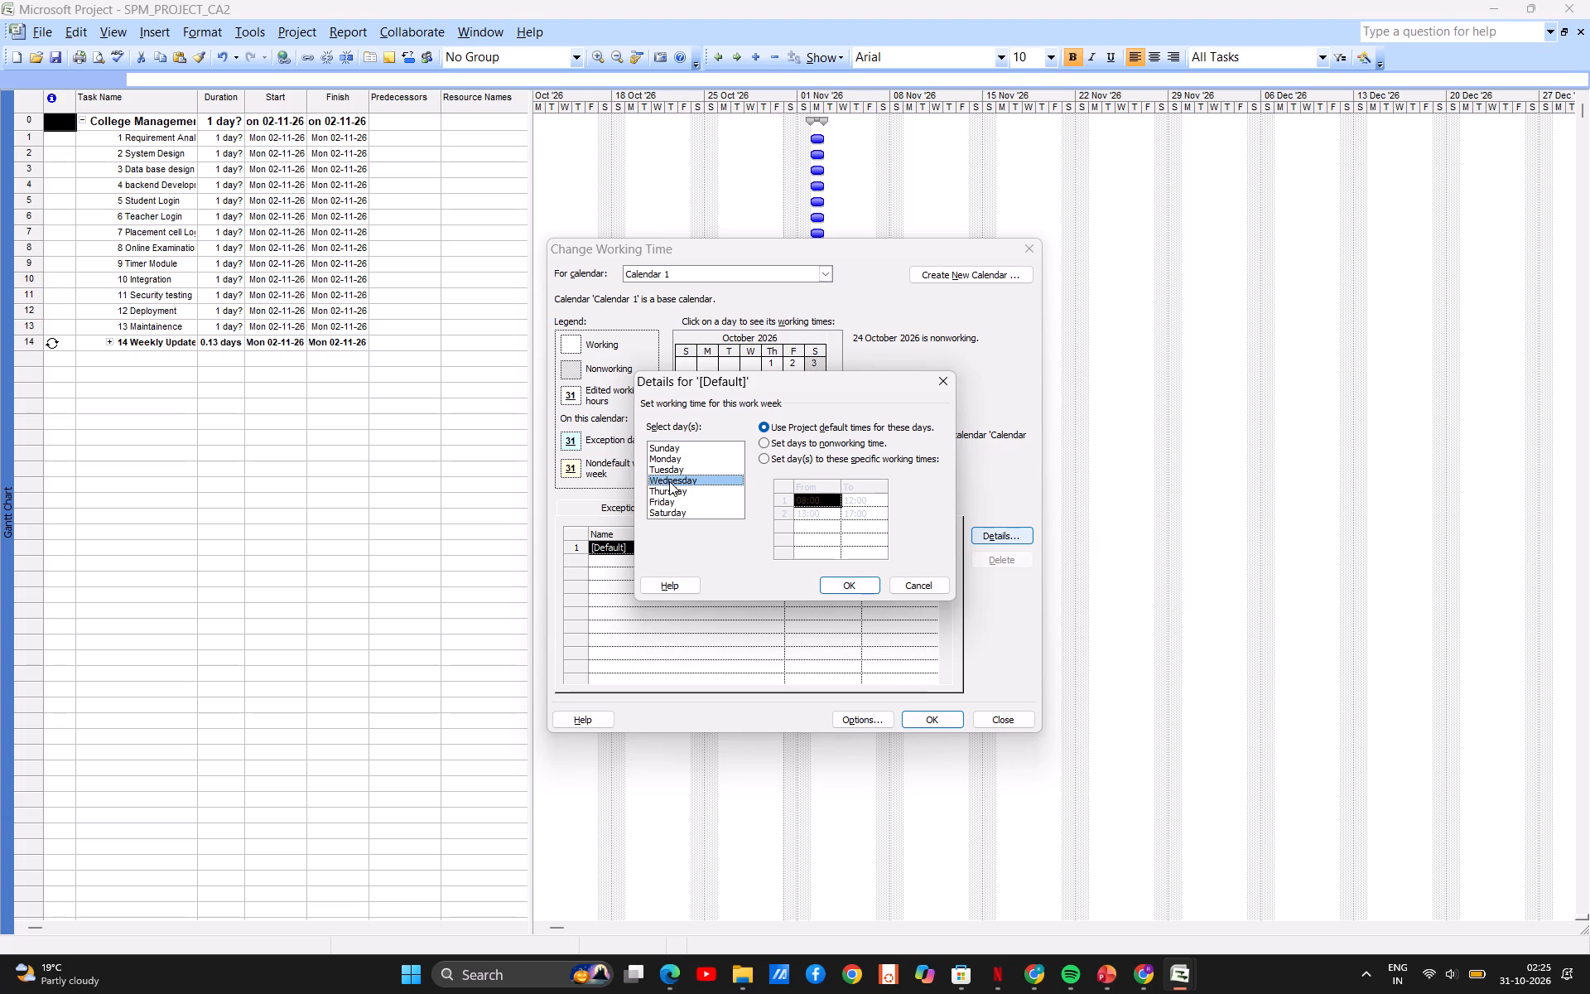
{"action": "left_click", "coordinate": [671, 463]}
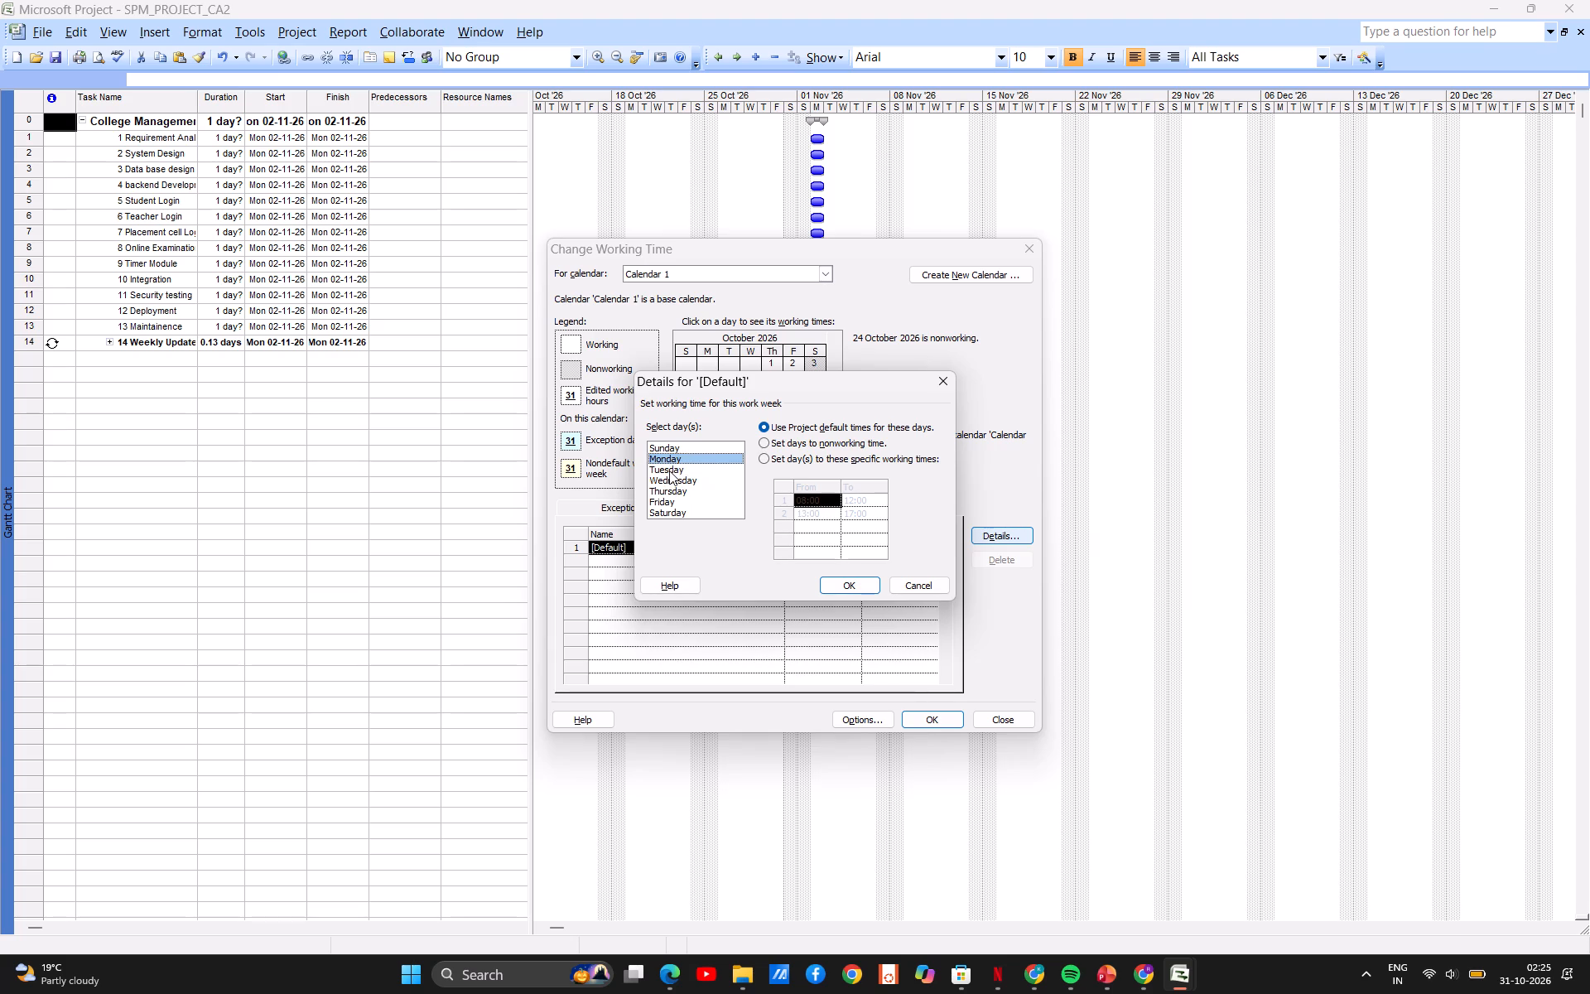
{"action": "left_click", "coordinate": [669, 470]}
{"action": "left_click", "coordinate": [662, 487]}
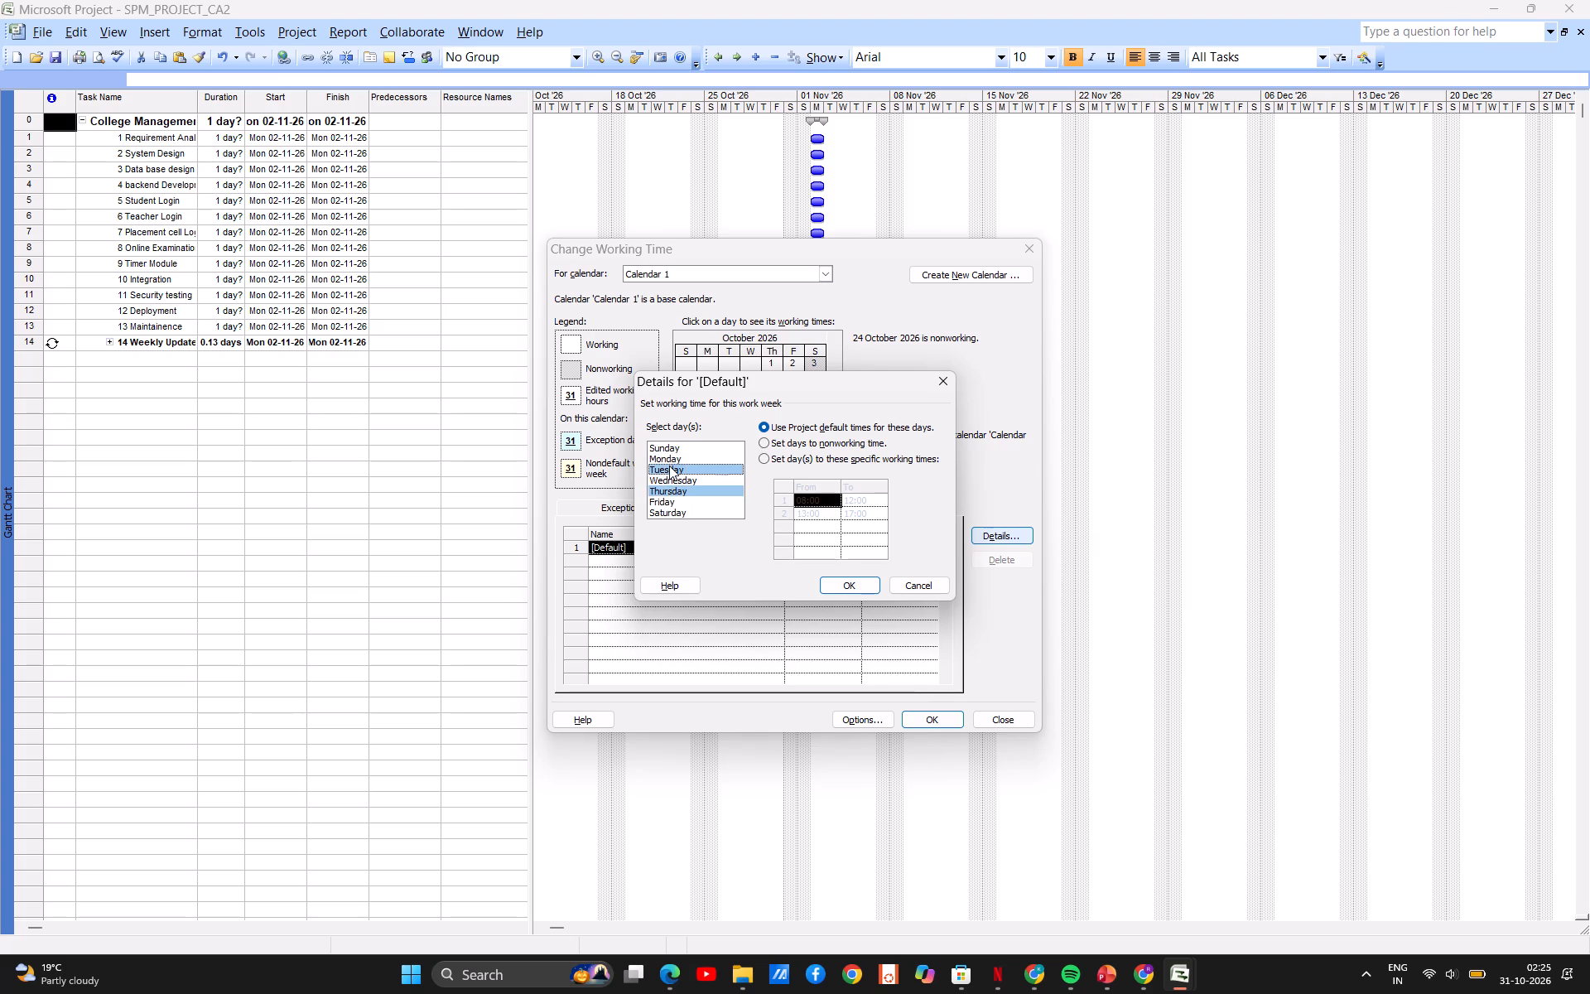
{"action": "left_click", "coordinate": [669, 466], "text": "ctrl"}
{"action": "left_click", "coordinate": [843, 581]}
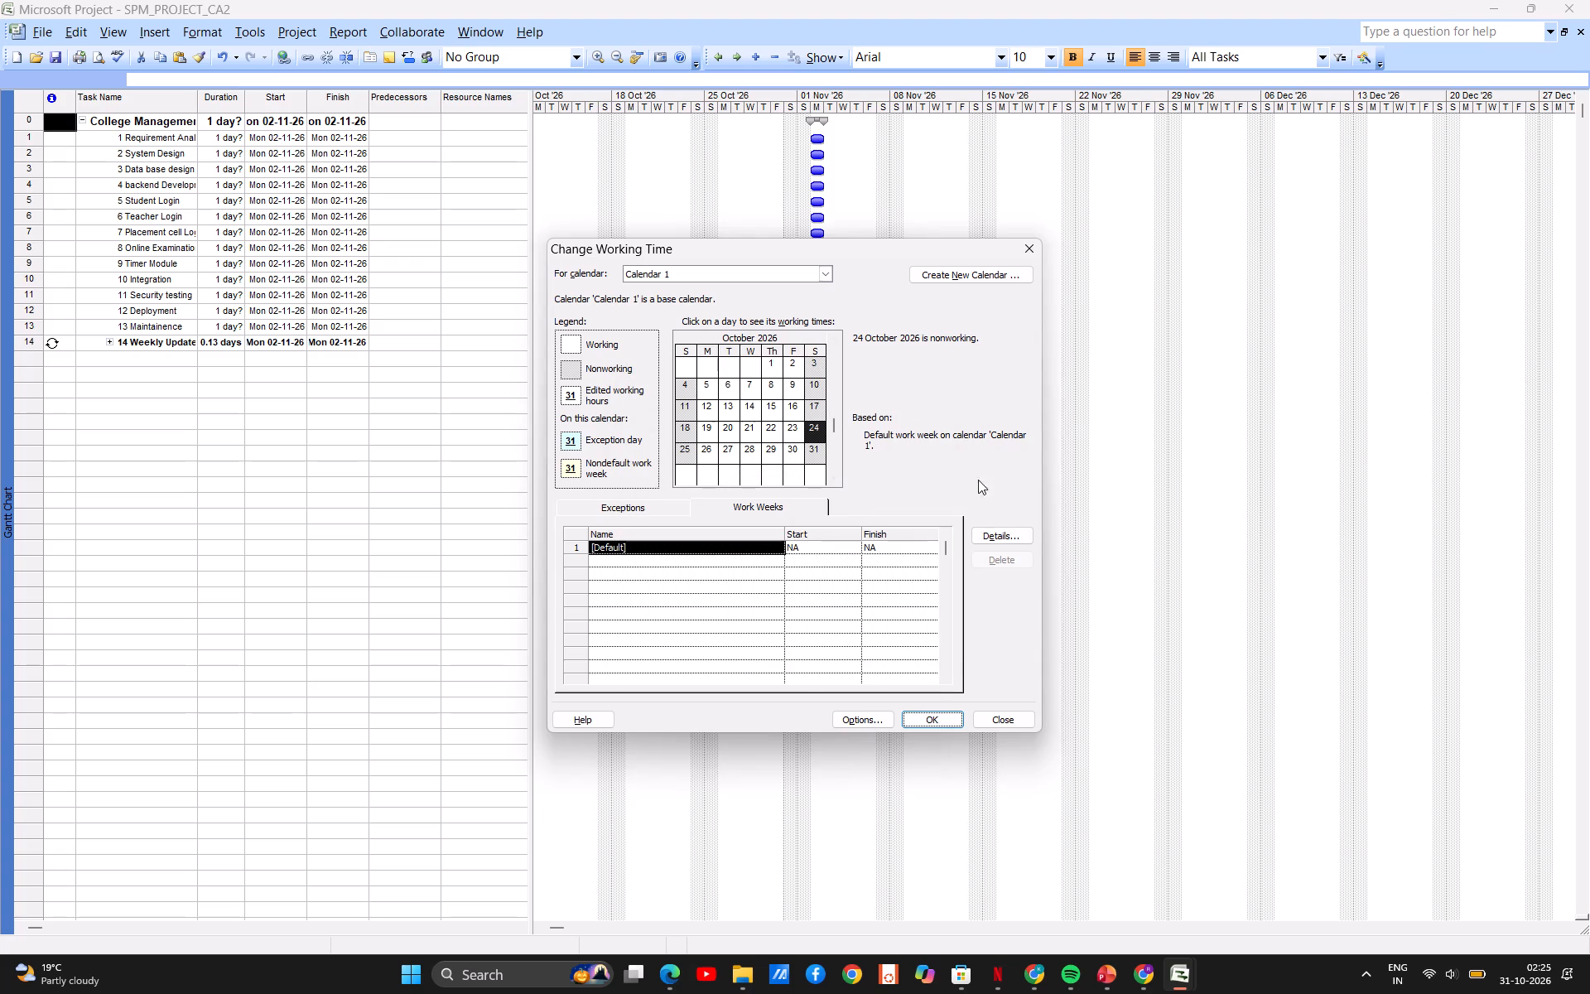
Set Tuesday and Thursday to nonworking time in the [Default] work week of Calendar 1.
{"action": "left_click", "coordinate": [991, 535]}
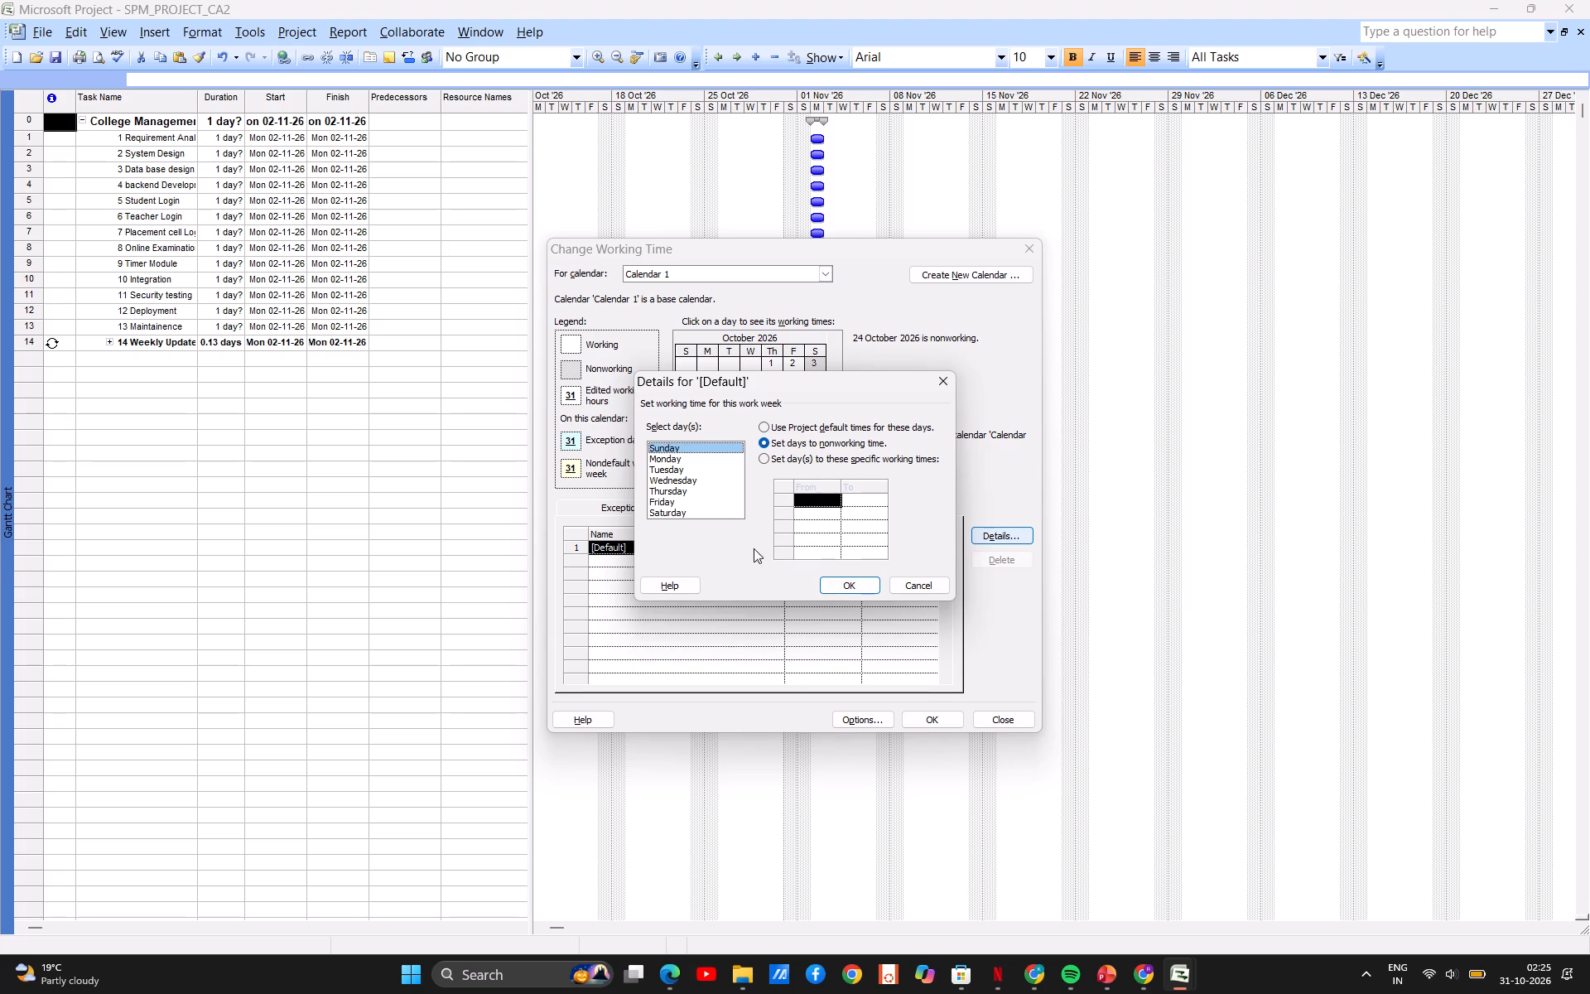
{"action": "left_click", "coordinate": [667, 468], "text": "ctrl"}
{"action": "left_click", "coordinate": [662, 488], "text": "ctrl"}
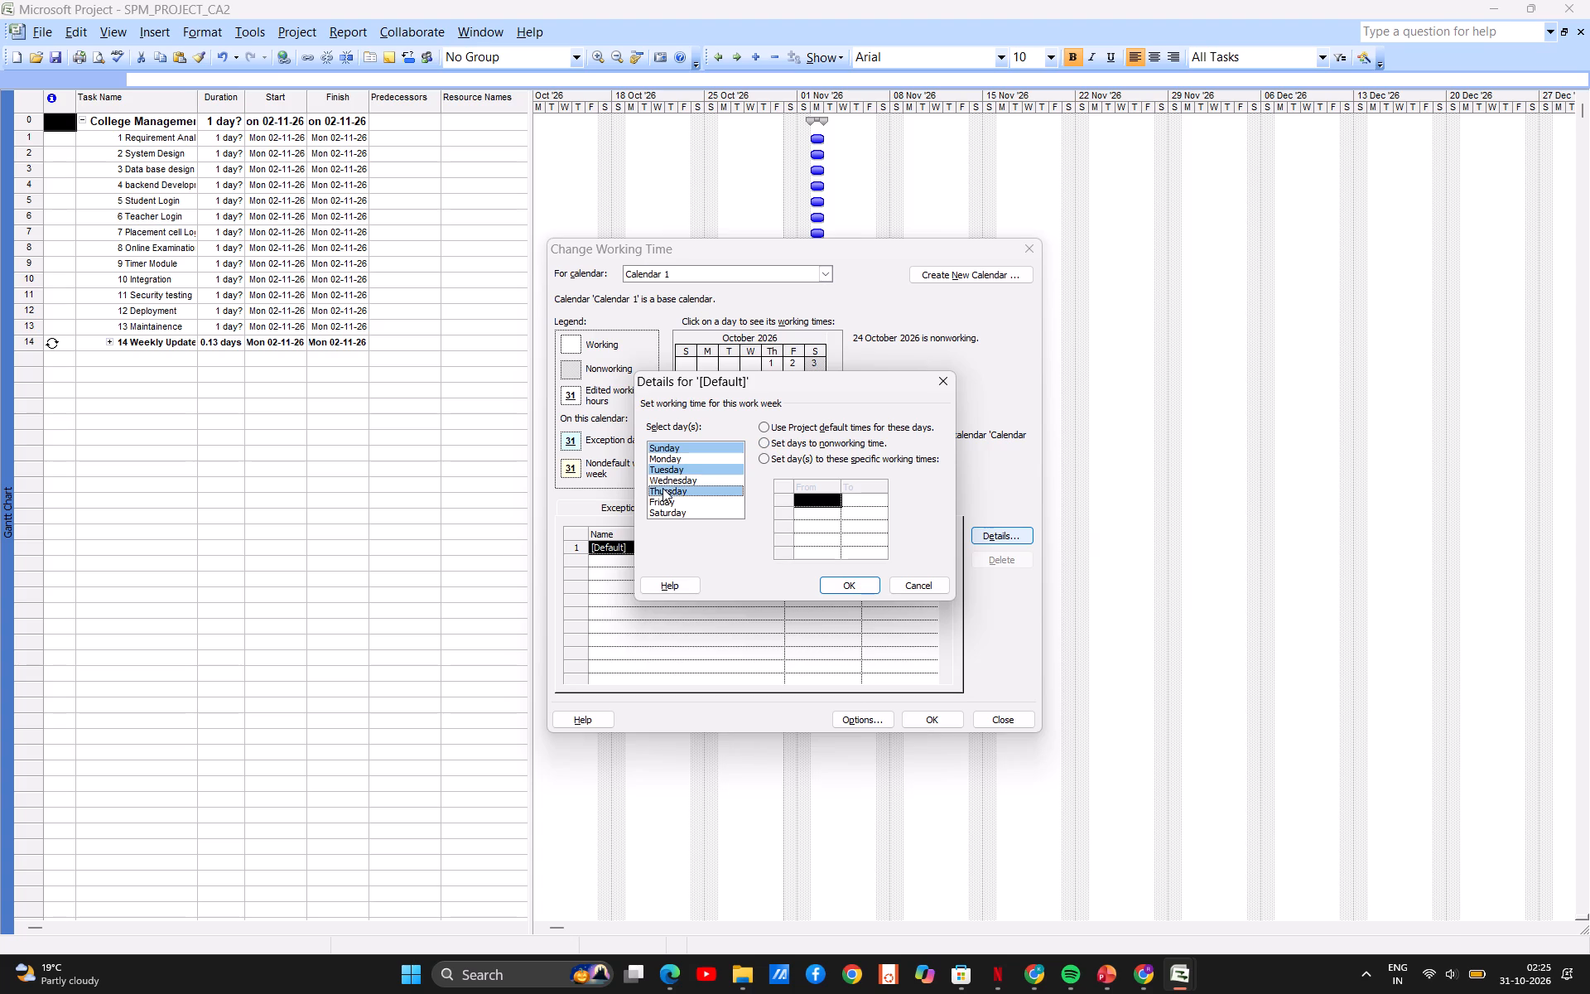
{"action": "left_click", "coordinate": [694, 446]}
{"action": "left_click", "coordinate": [658, 470]}
{"action": "left_click", "coordinate": [662, 489], "text": "ctrl"}
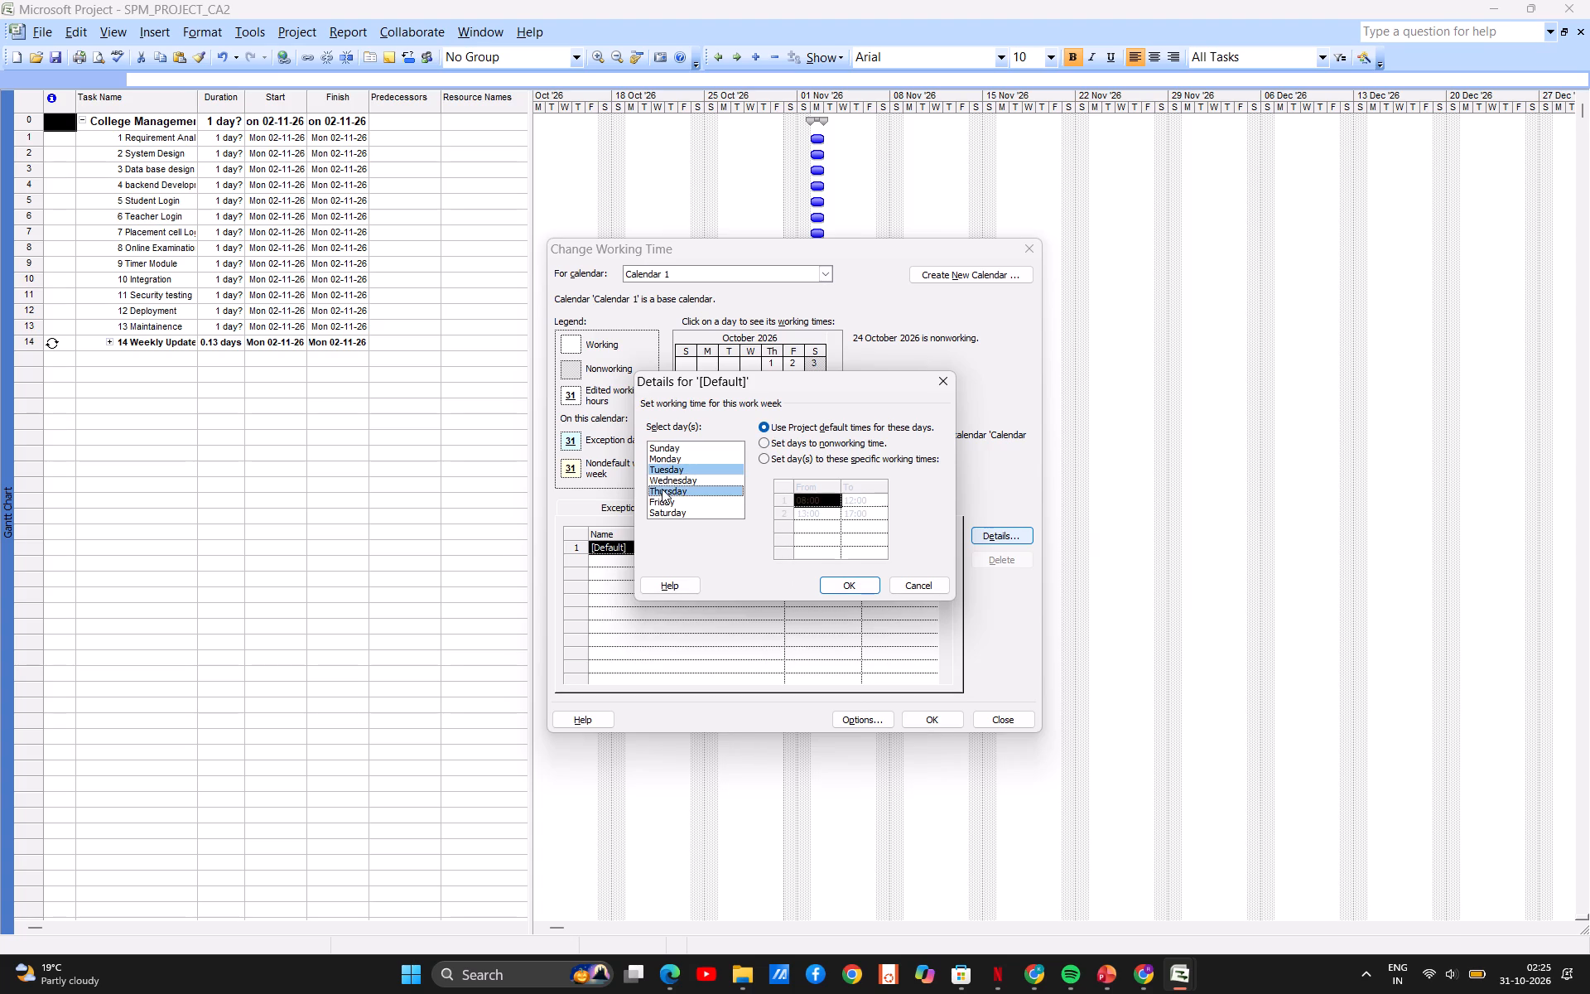
{"action": "left_click", "coordinate": [766, 444]}
{"action": "left_click", "coordinate": [836, 585]}
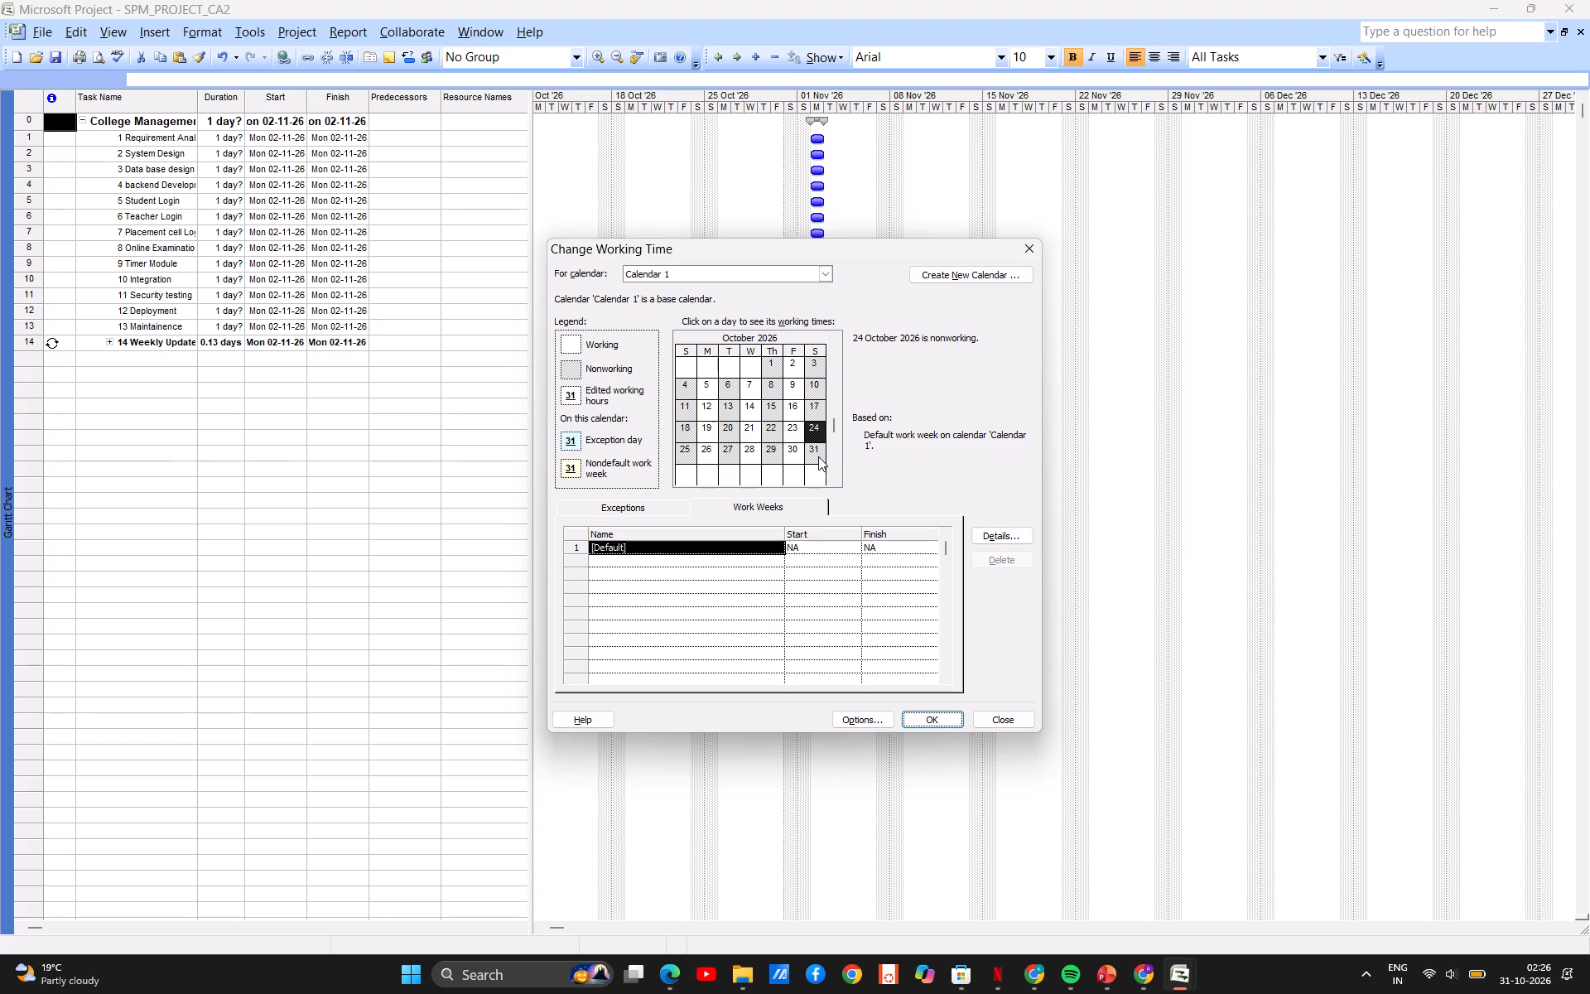
Give Sunday specific working times in the [Default] work week, with a first period from 08:00 to 12:00.
{"action": "left_click", "coordinate": [979, 528]}
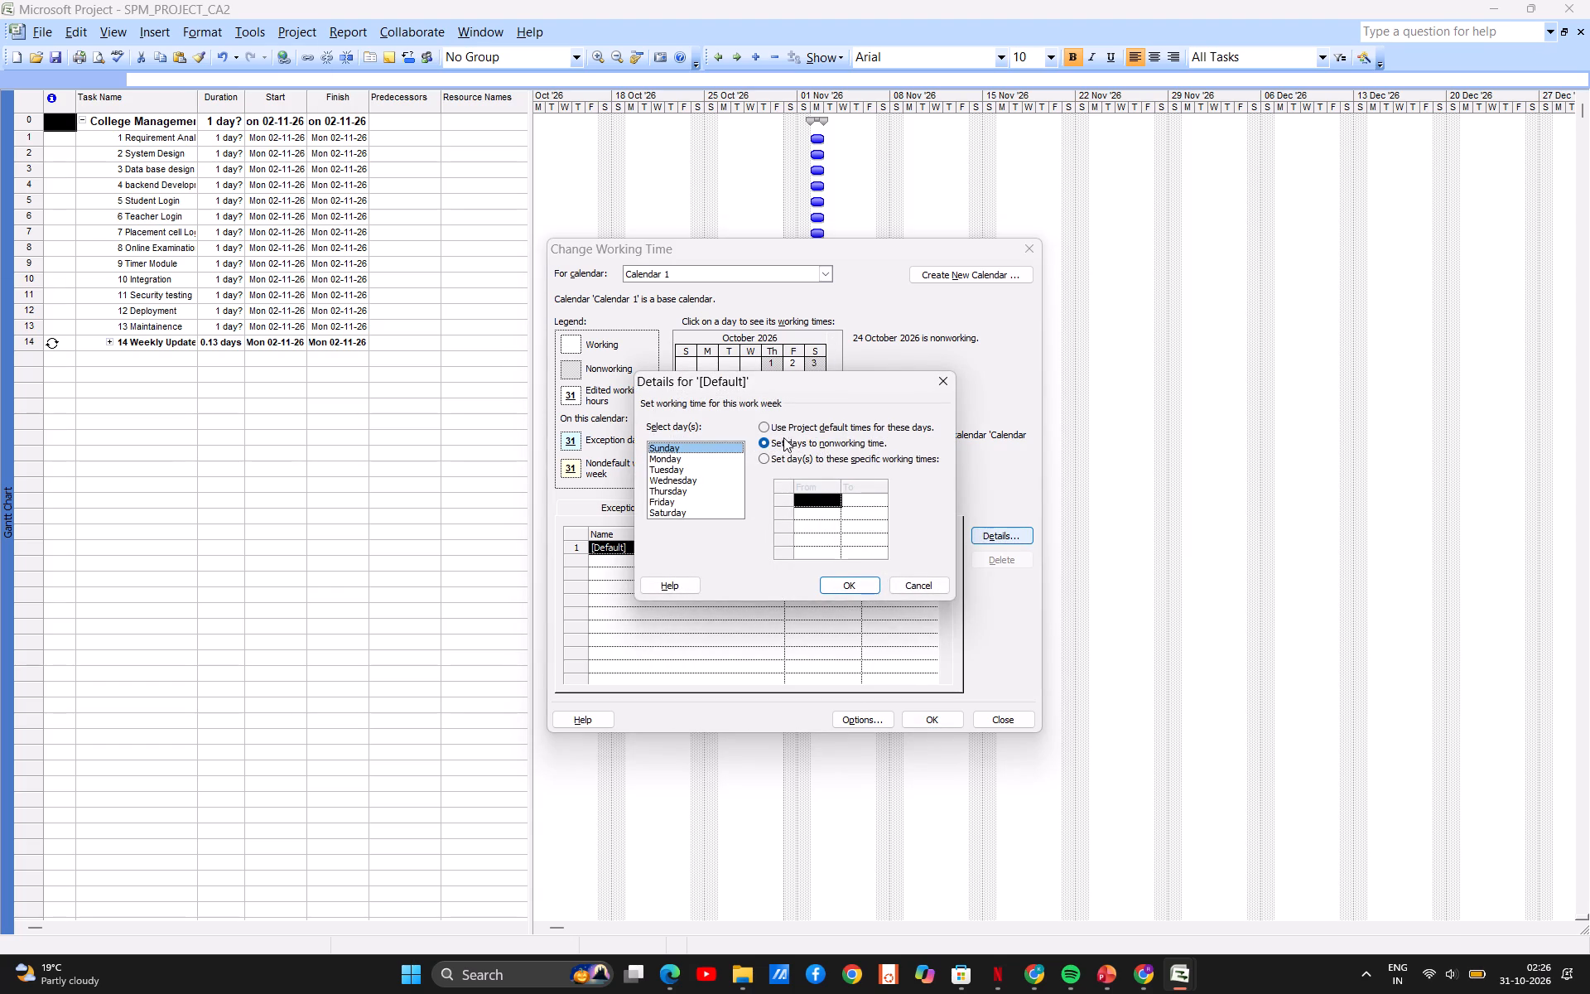
{"action": "left_click", "coordinate": [765, 456]}
{"action": "left_click", "coordinate": [802, 503]}
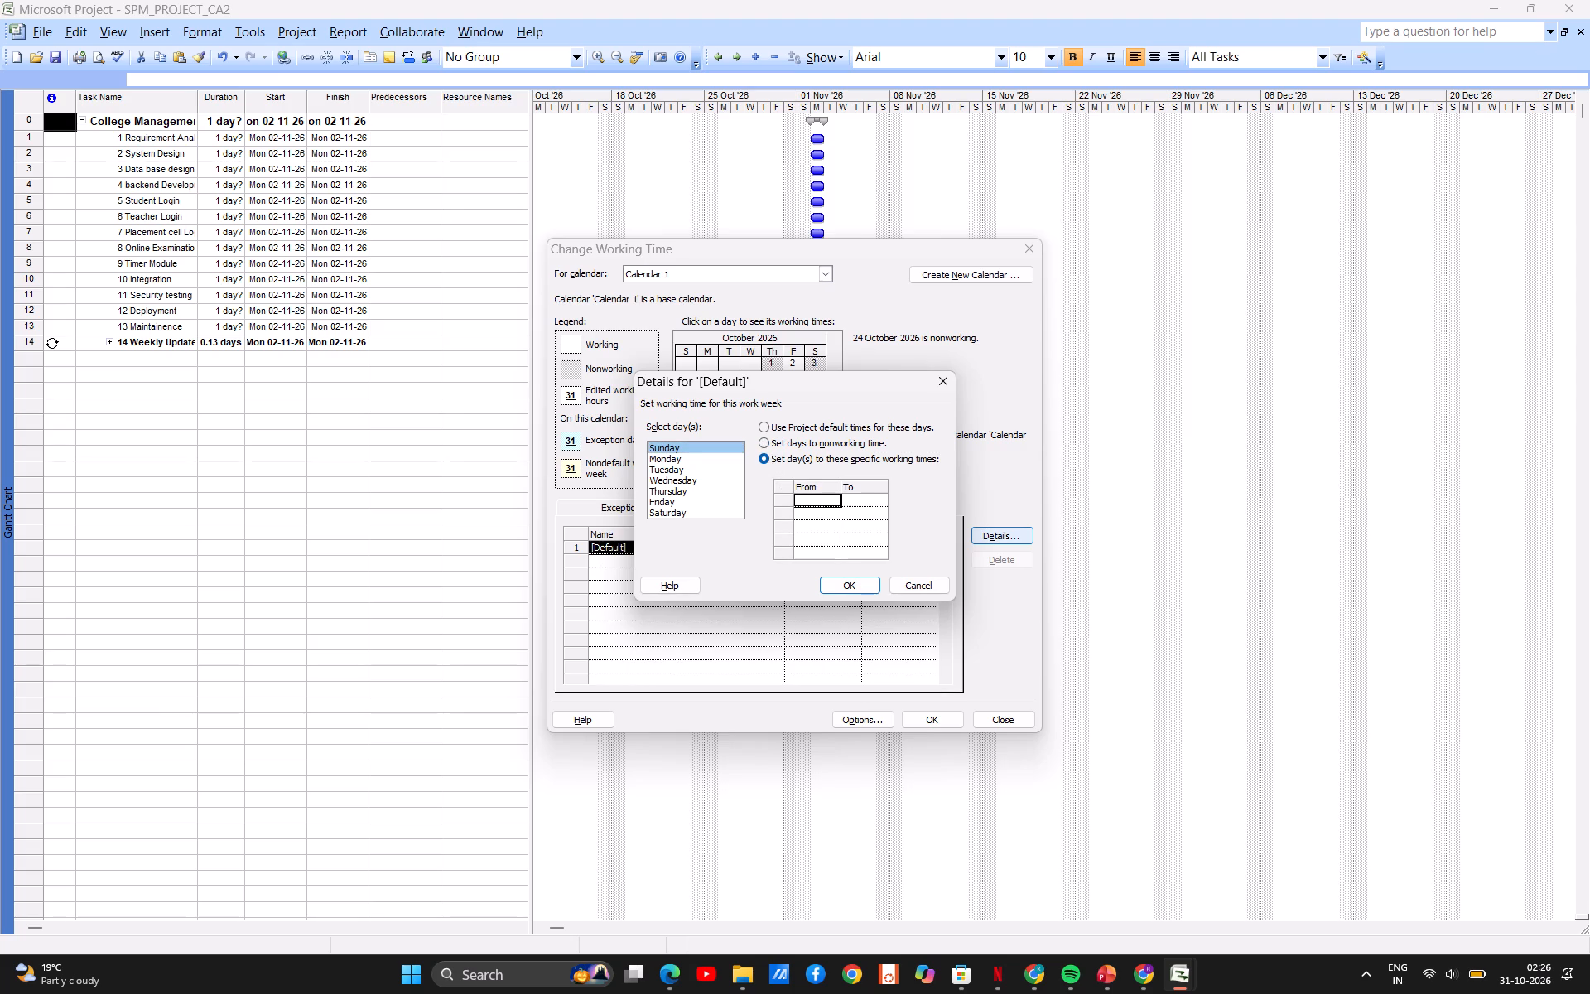
{"action": "key", "text": "8"}
{"action": "key", "text": "0"}
{"action": "key", "text": "BackSpace"}
{"action": "key", "text": "Right"}
{"action": "left_click", "coordinate": [864, 504]}
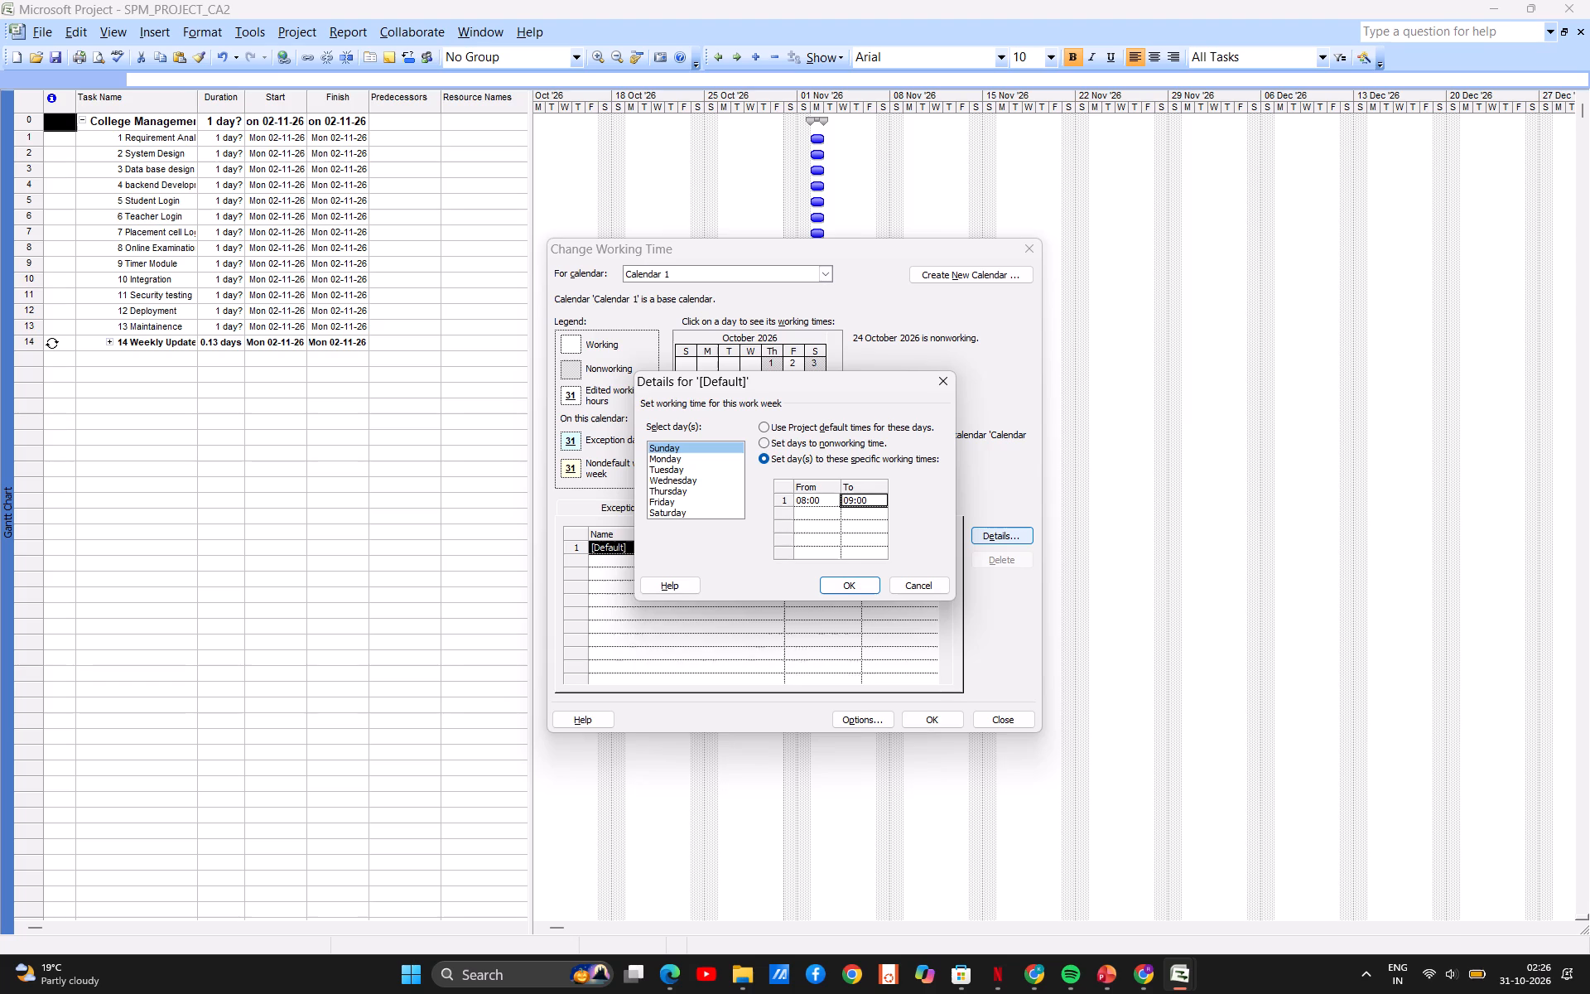
{"action": "left_click", "coordinate": [854, 503]}
{"action": "key", "text": "BackSpace"}
{"action": "key", "text": "BackSpace"}
{"action": "type", "text": "12"}
Add a second Sunday working period from 01:00 to 05:00 and accept the work week details.
{"action": "left_click", "coordinate": [816, 512]}
{"action": "key", "text": "1"}
{"action": "key", "text": "shift+colon"}
{"action": "type", "text": "00"}
{"action": "key", "text": "Left"}
{"action": "key", "text": "Left"}
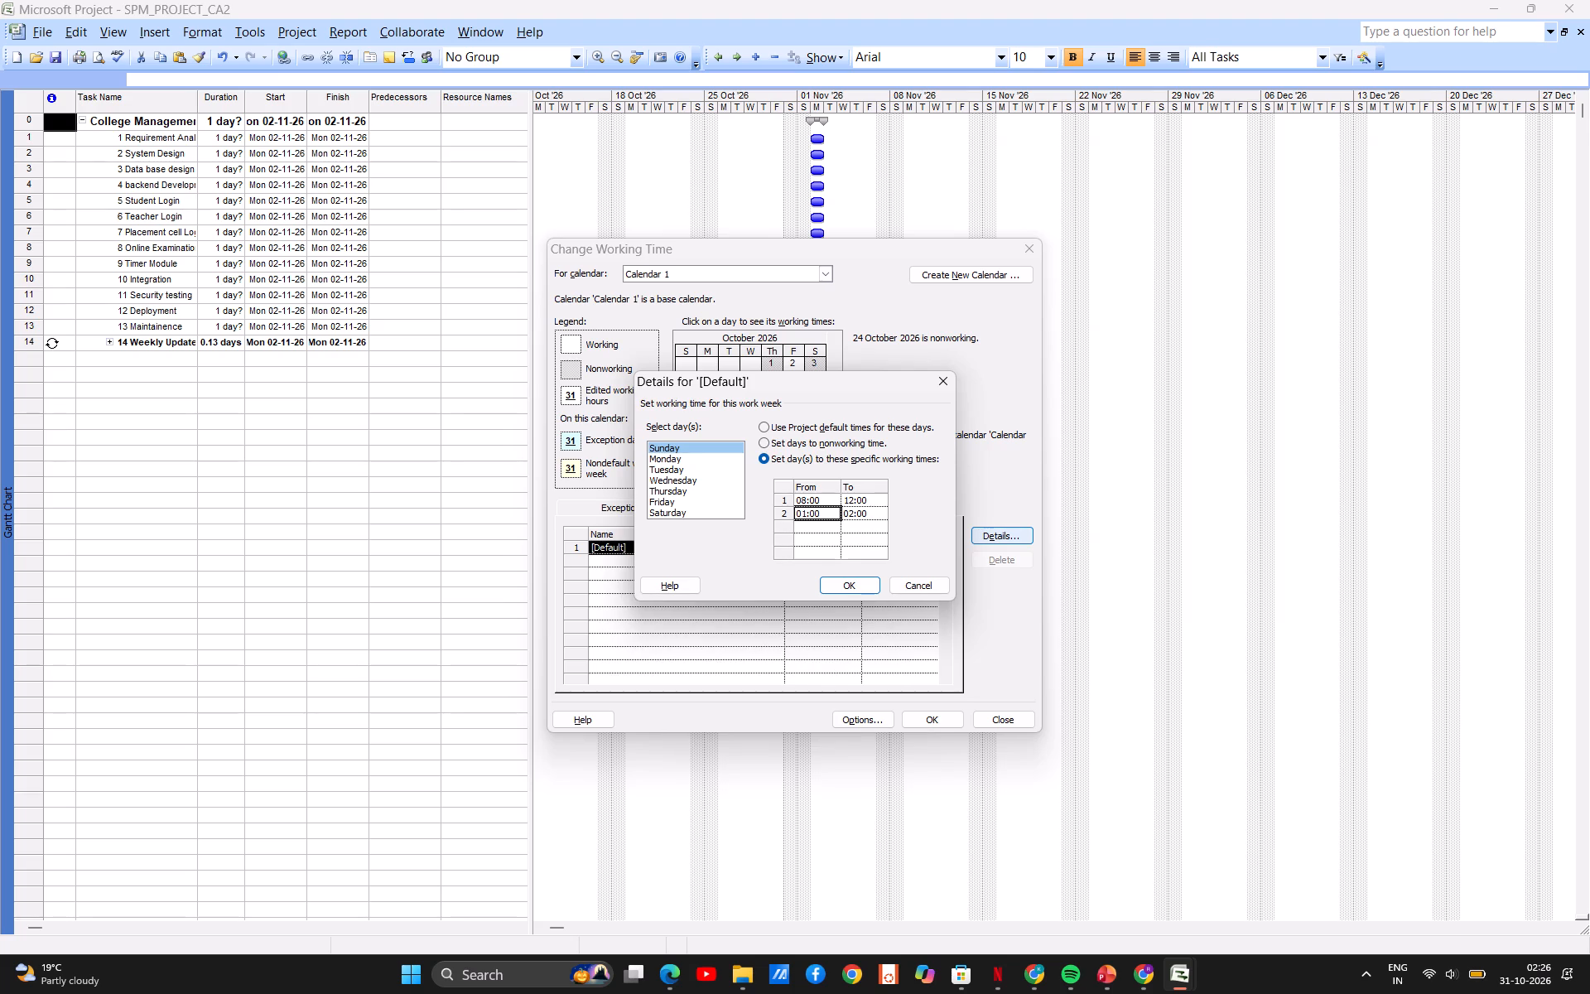
{"action": "left_click", "coordinate": [855, 512]}
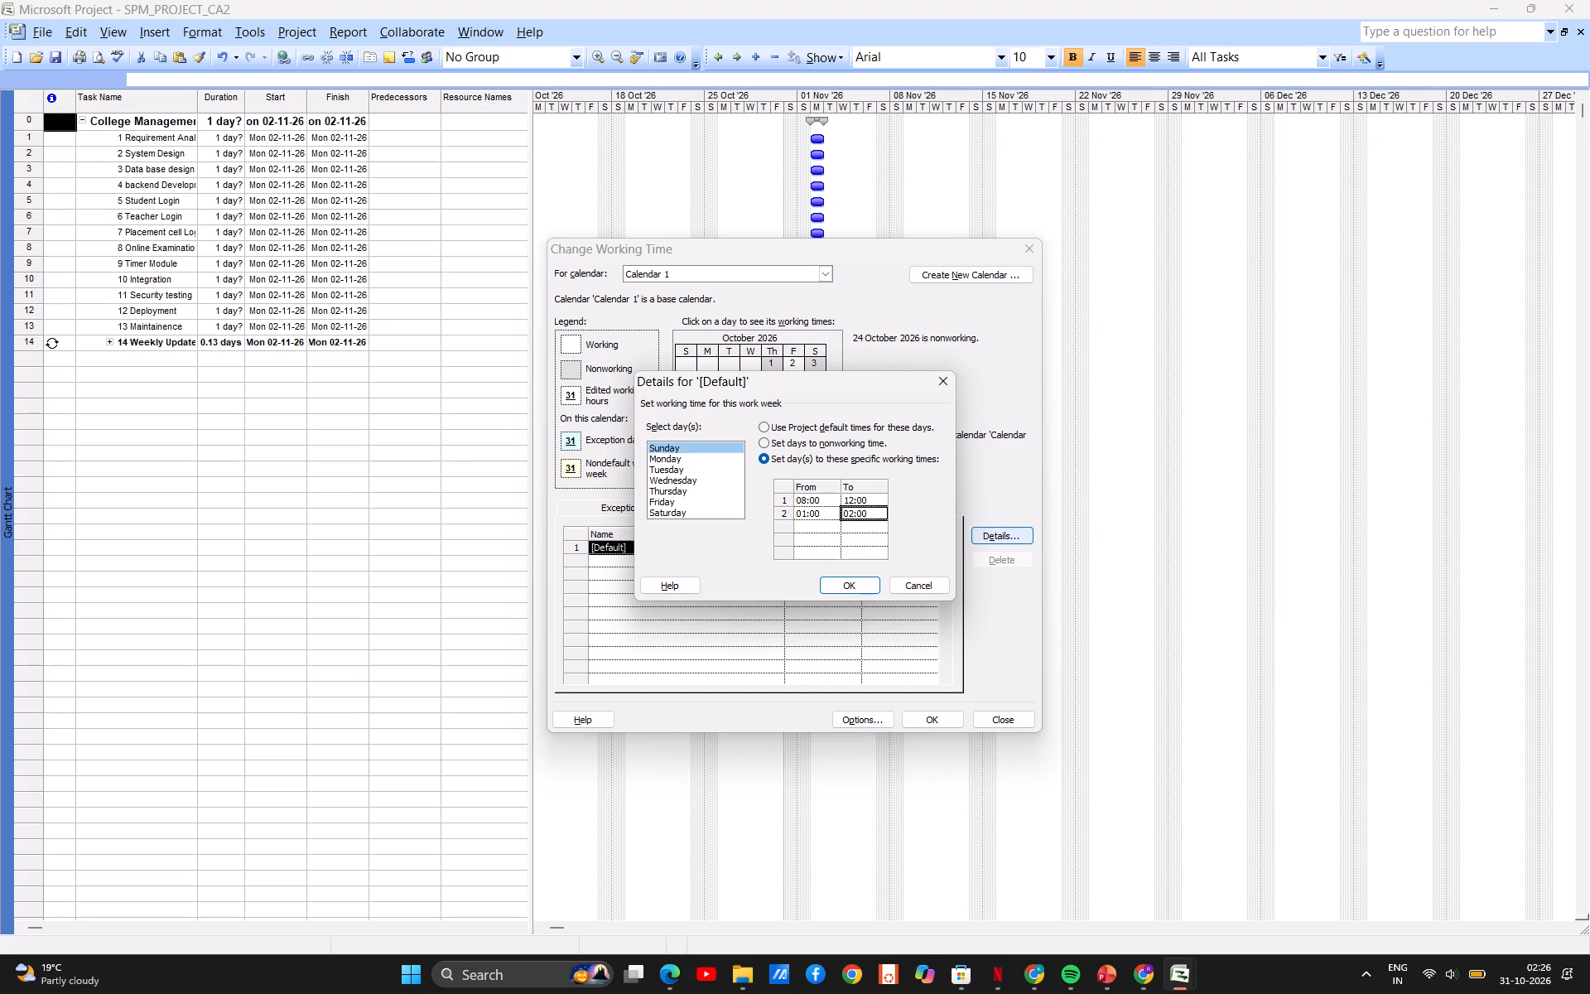
{"action": "left_click", "coordinate": [853, 514]}
{"action": "key", "text": "BackSpace"}
{"action": "key", "text": "0"}
{"action": "type", "text": "5:00"}
{"action": "left_click", "coordinate": [827, 583]}
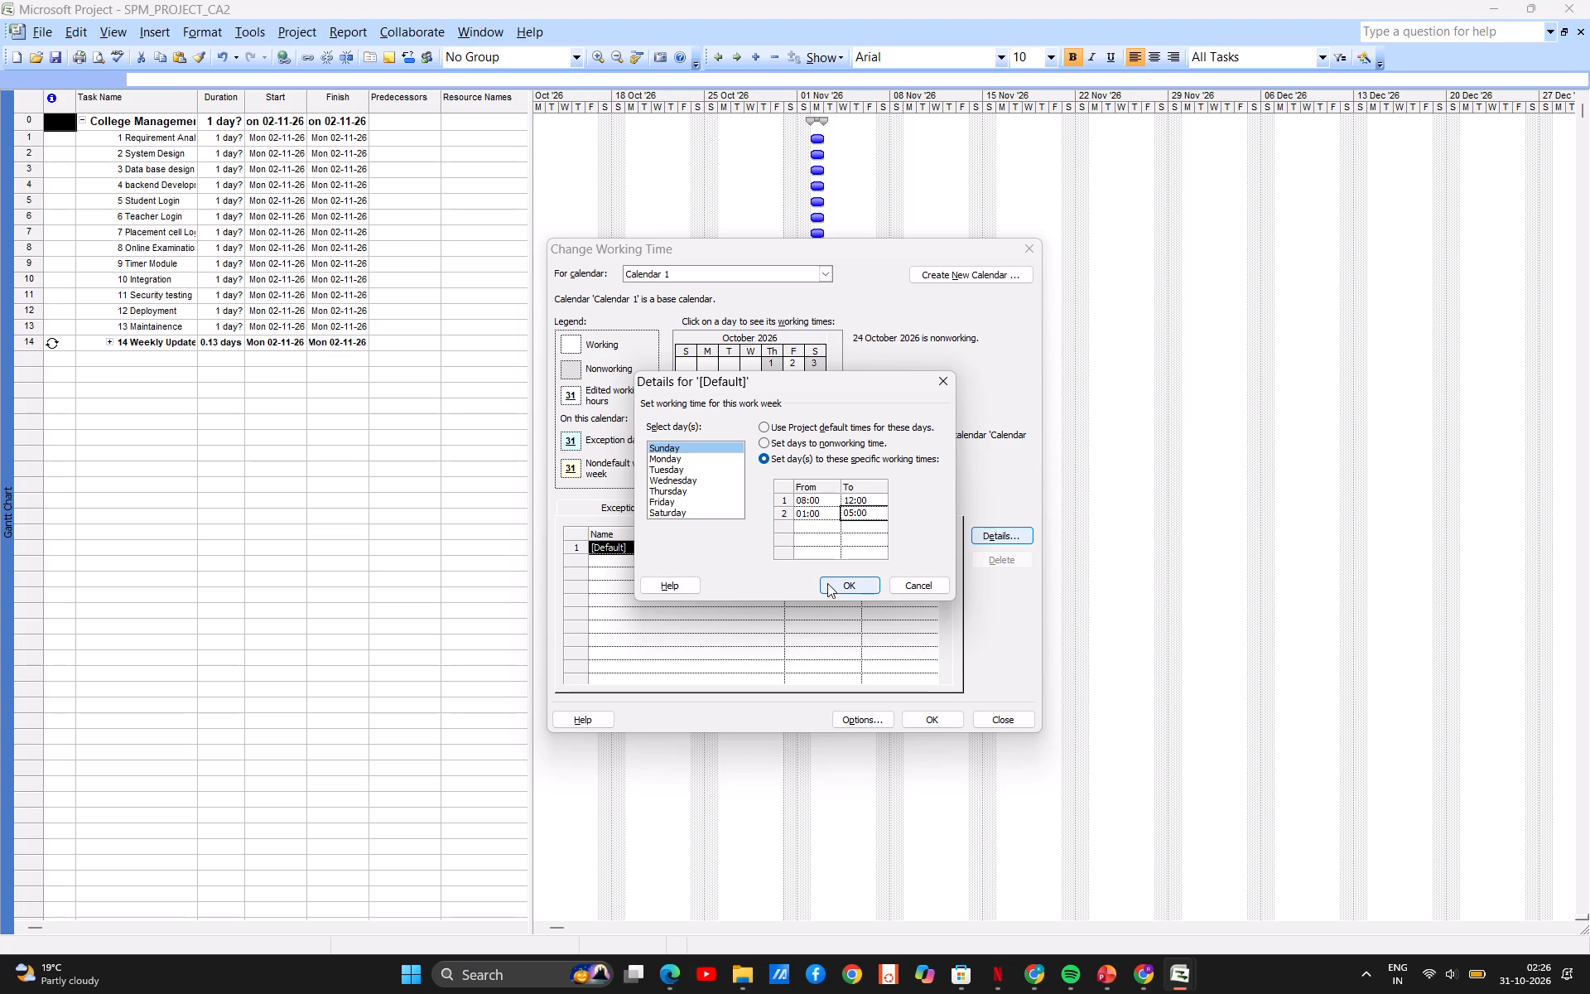
{"action": "left_click", "coordinate": [834, 591]}
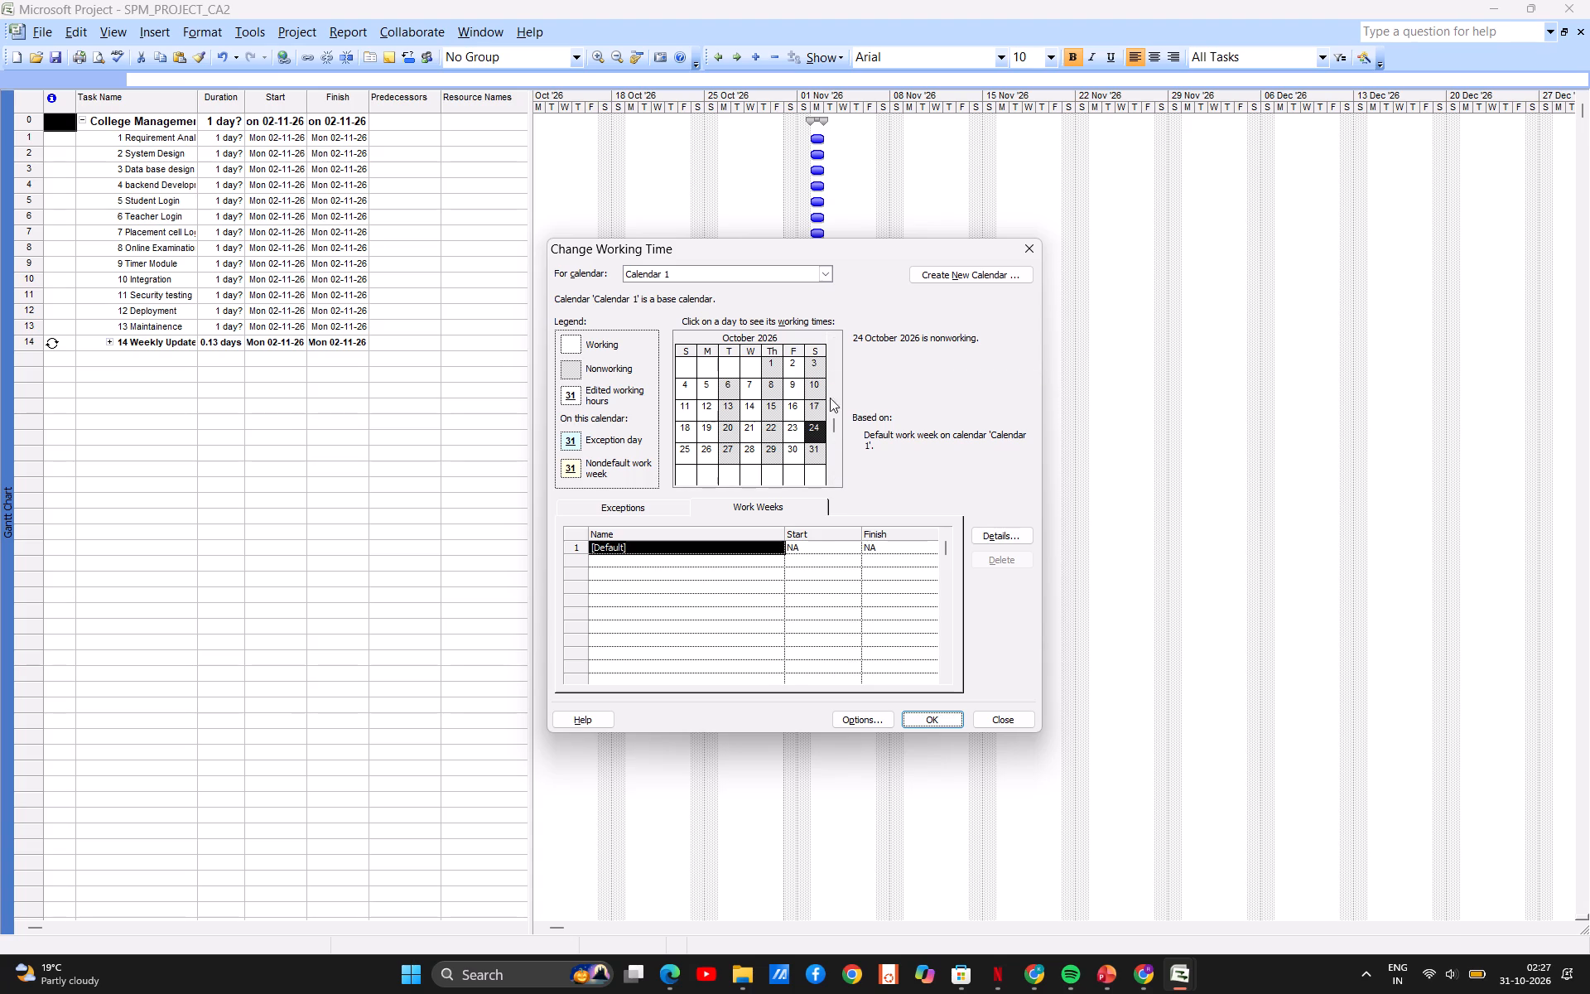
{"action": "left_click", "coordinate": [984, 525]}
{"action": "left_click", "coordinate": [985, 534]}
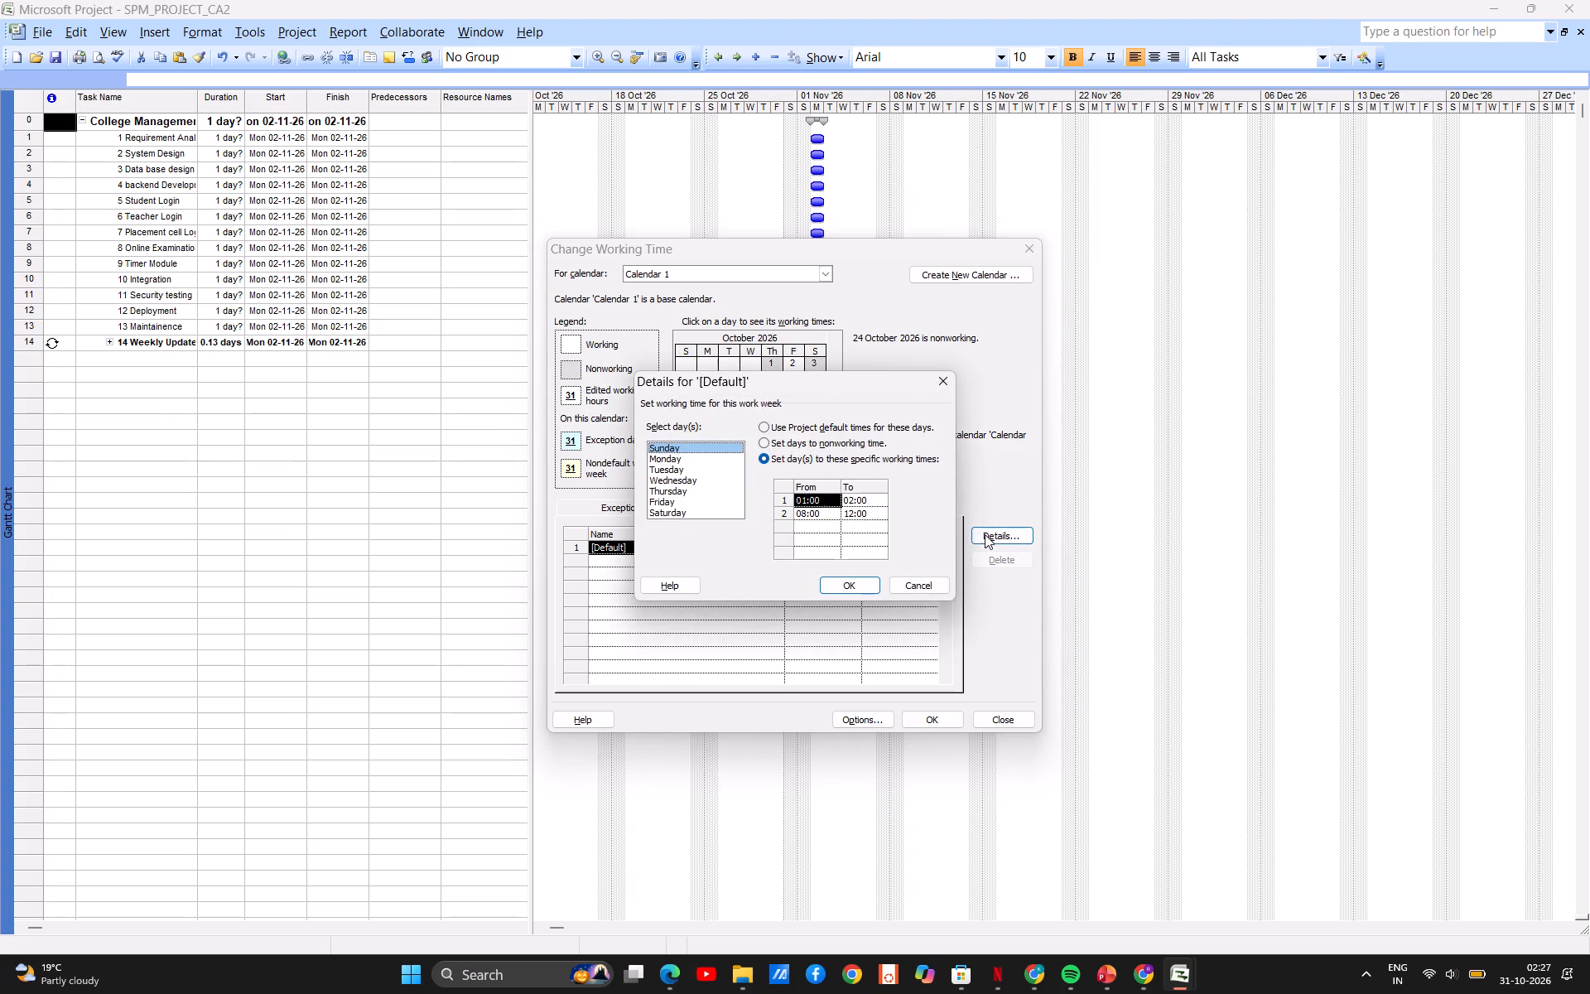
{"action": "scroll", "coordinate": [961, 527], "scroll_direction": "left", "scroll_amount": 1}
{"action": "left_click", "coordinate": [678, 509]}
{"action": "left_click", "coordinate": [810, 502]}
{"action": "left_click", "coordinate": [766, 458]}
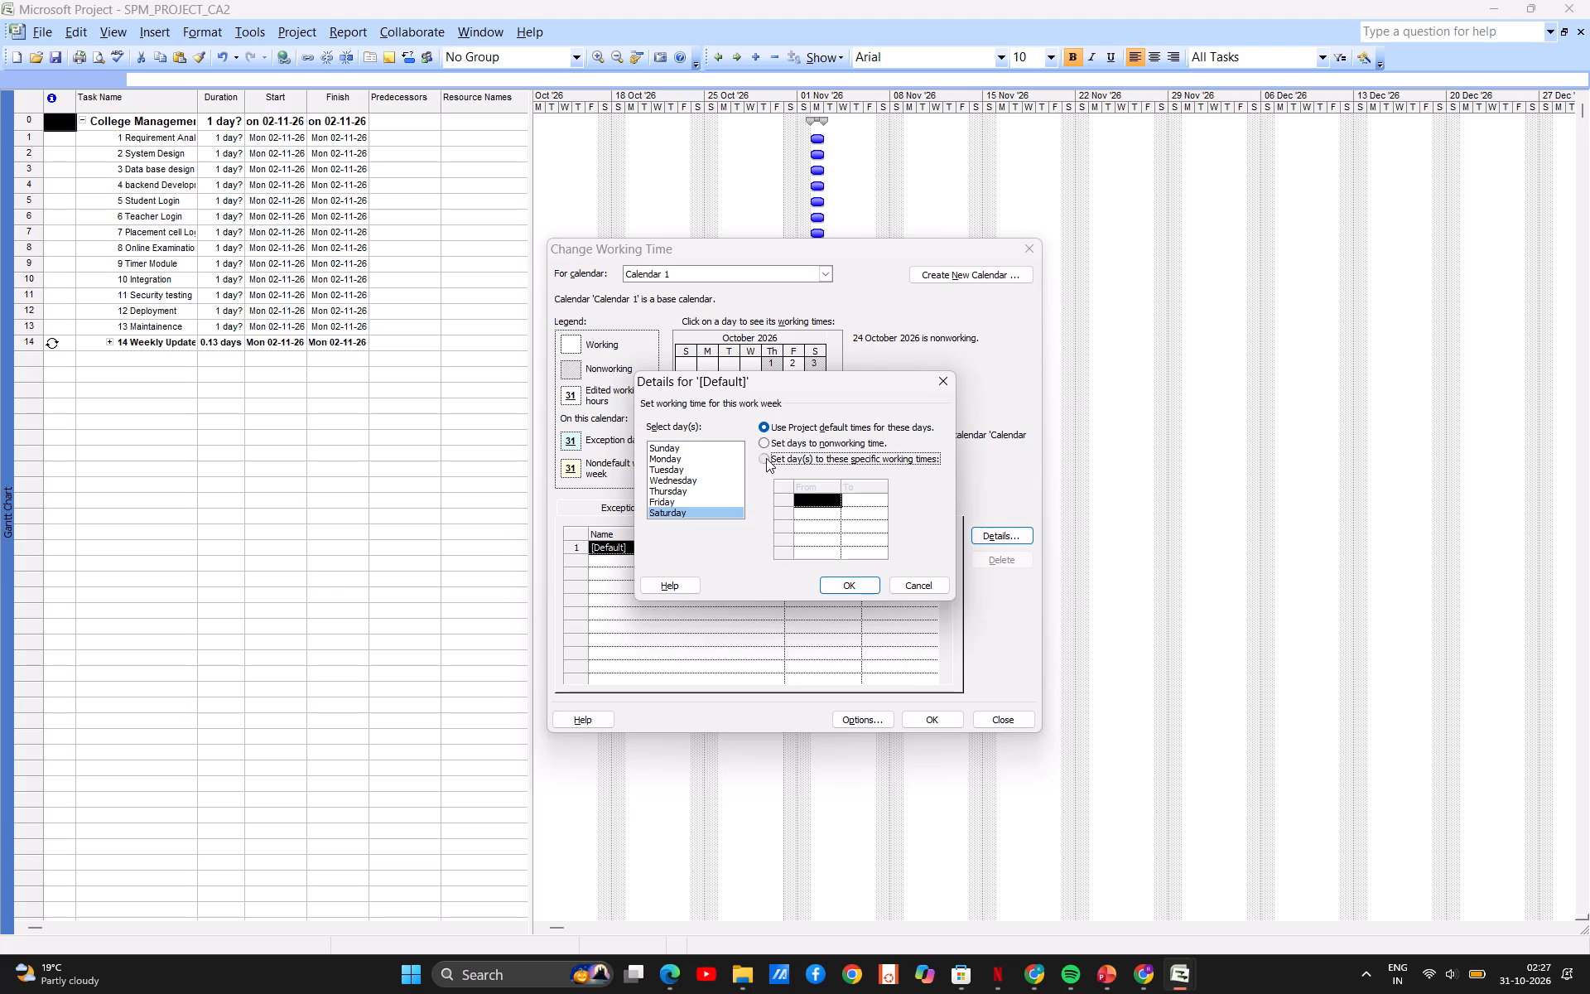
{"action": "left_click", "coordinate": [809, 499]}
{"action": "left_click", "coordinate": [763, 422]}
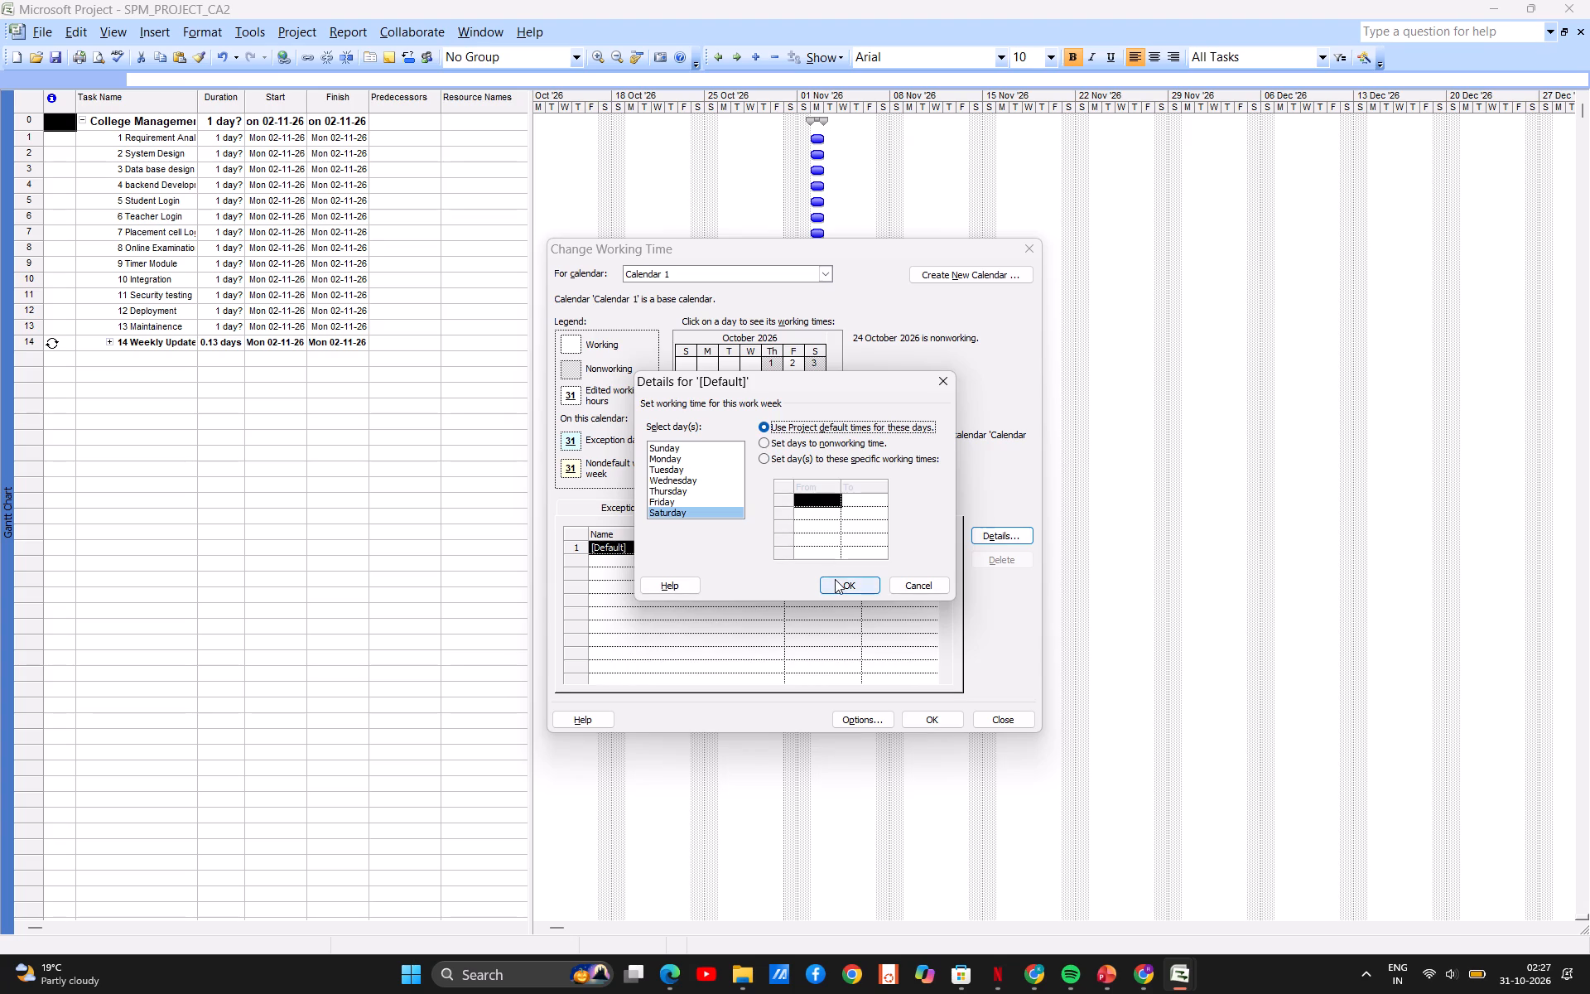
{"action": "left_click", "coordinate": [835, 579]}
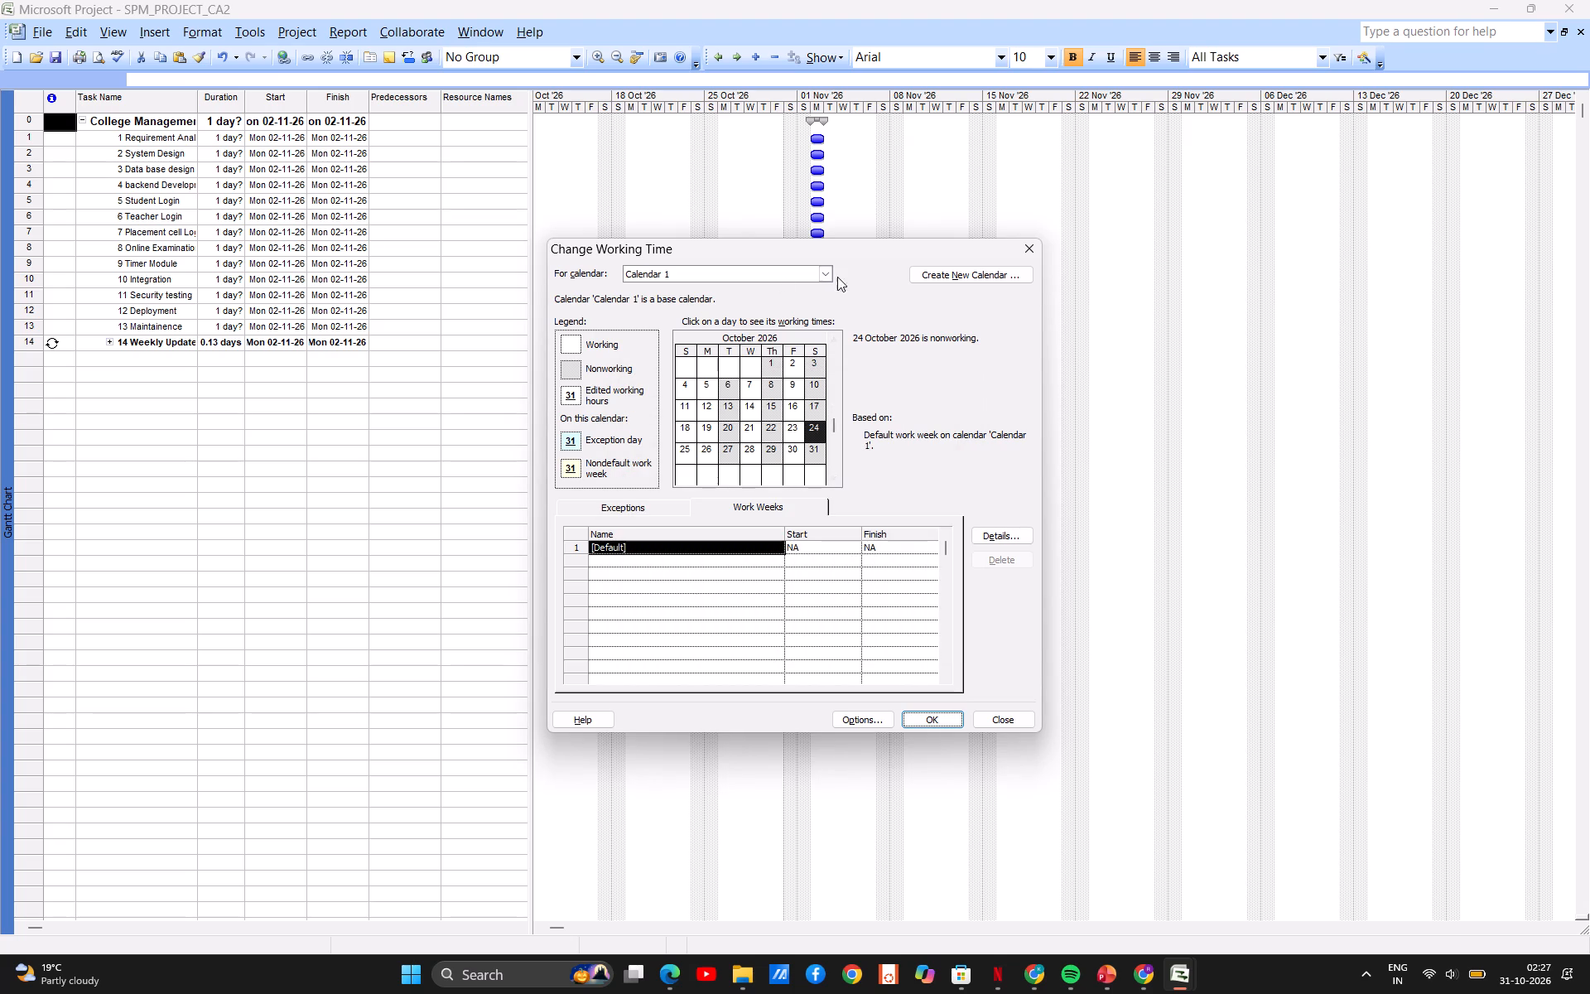
Give Saturday specific working times in the [Default] work week of Calendar 1, with the first period starting at 08:00.
{"action": "left_click", "coordinate": [991, 528]}
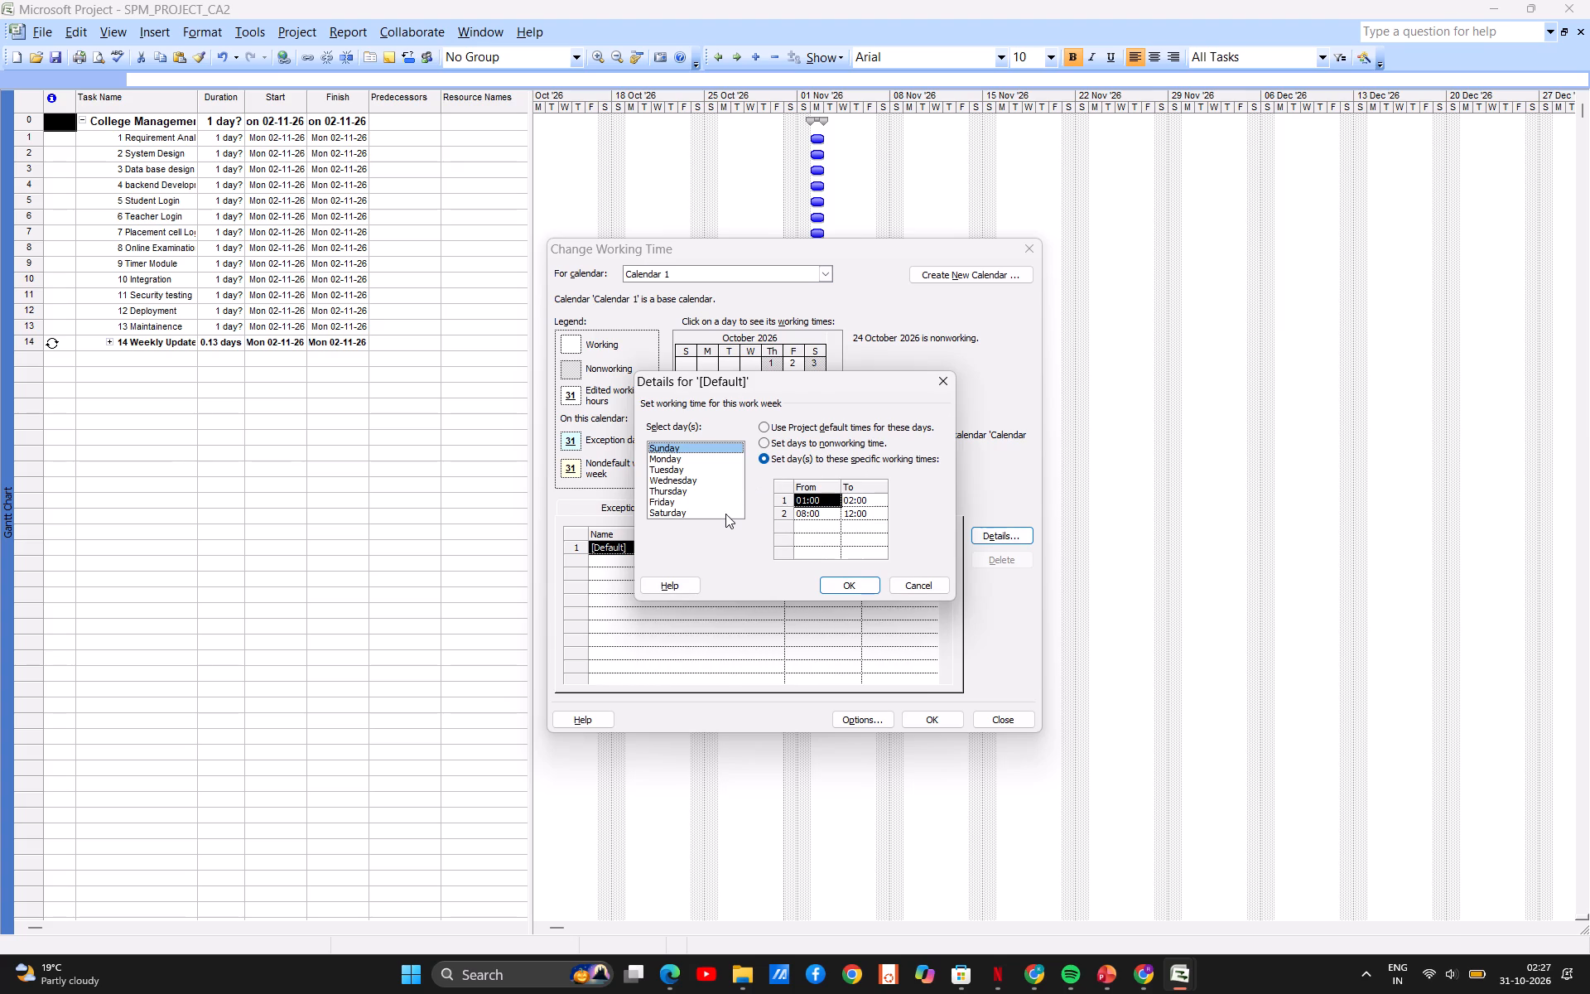
{"action": "left_click", "coordinate": [723, 517]}
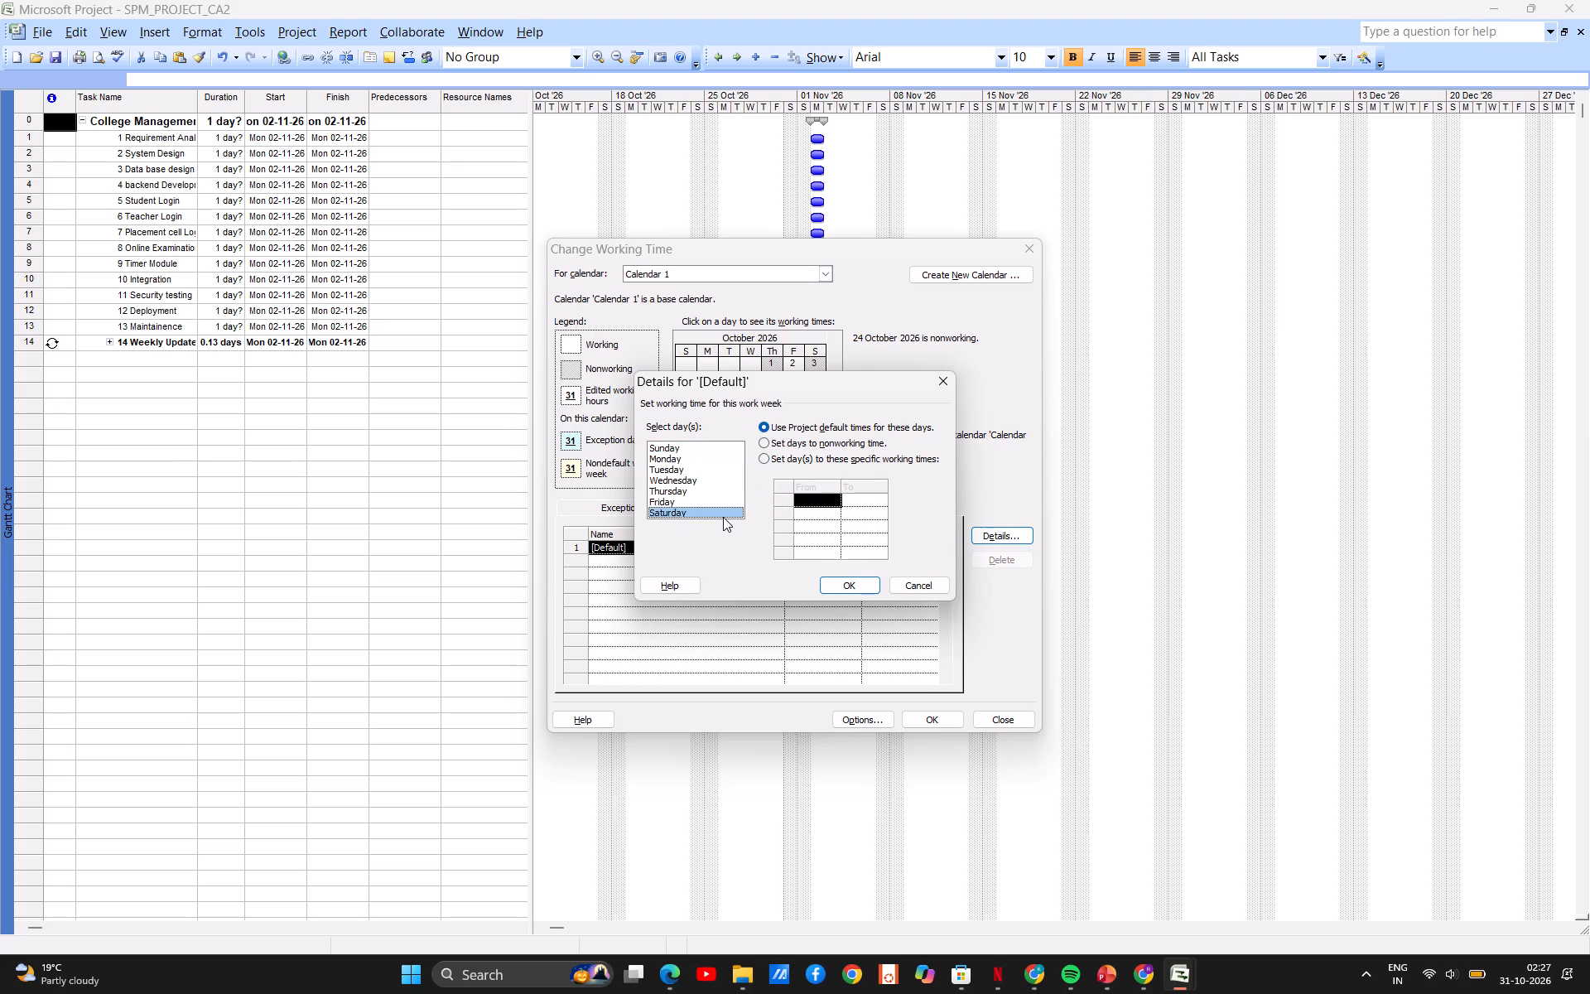
{"action": "left_click", "coordinate": [764, 461]}
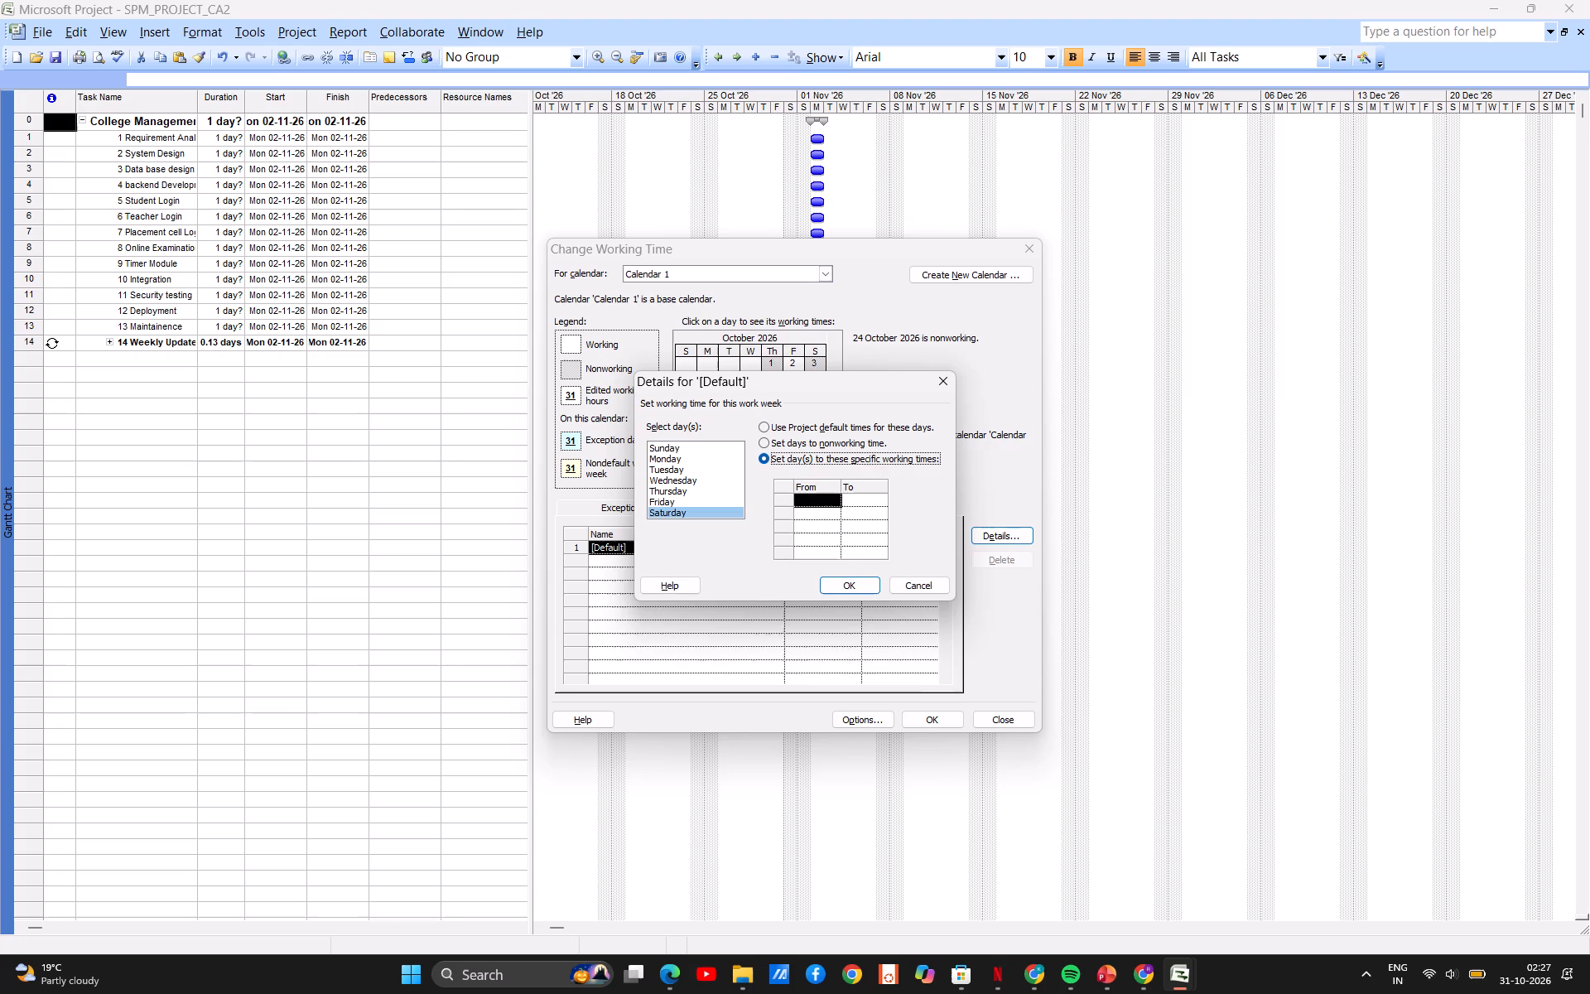
{"action": "left_click", "coordinate": [813, 499]}
{"action": "type", "text": "08:00"}
{"action": "key", "text": "Return"}
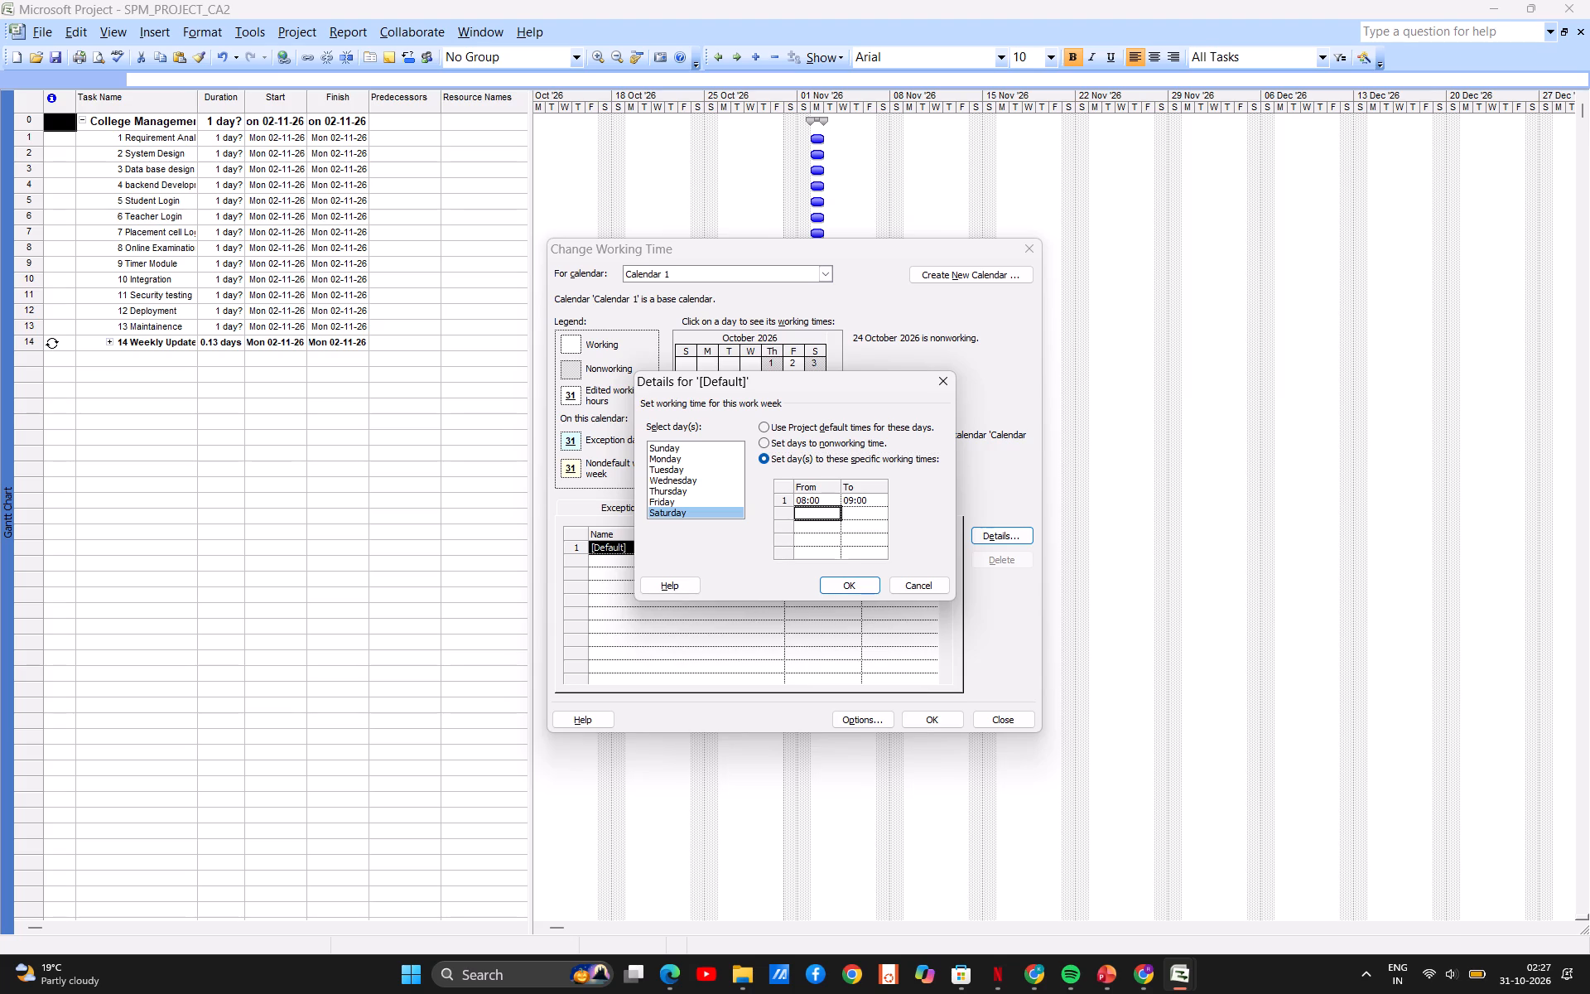
{"action": "left_click", "coordinate": [855, 507]}
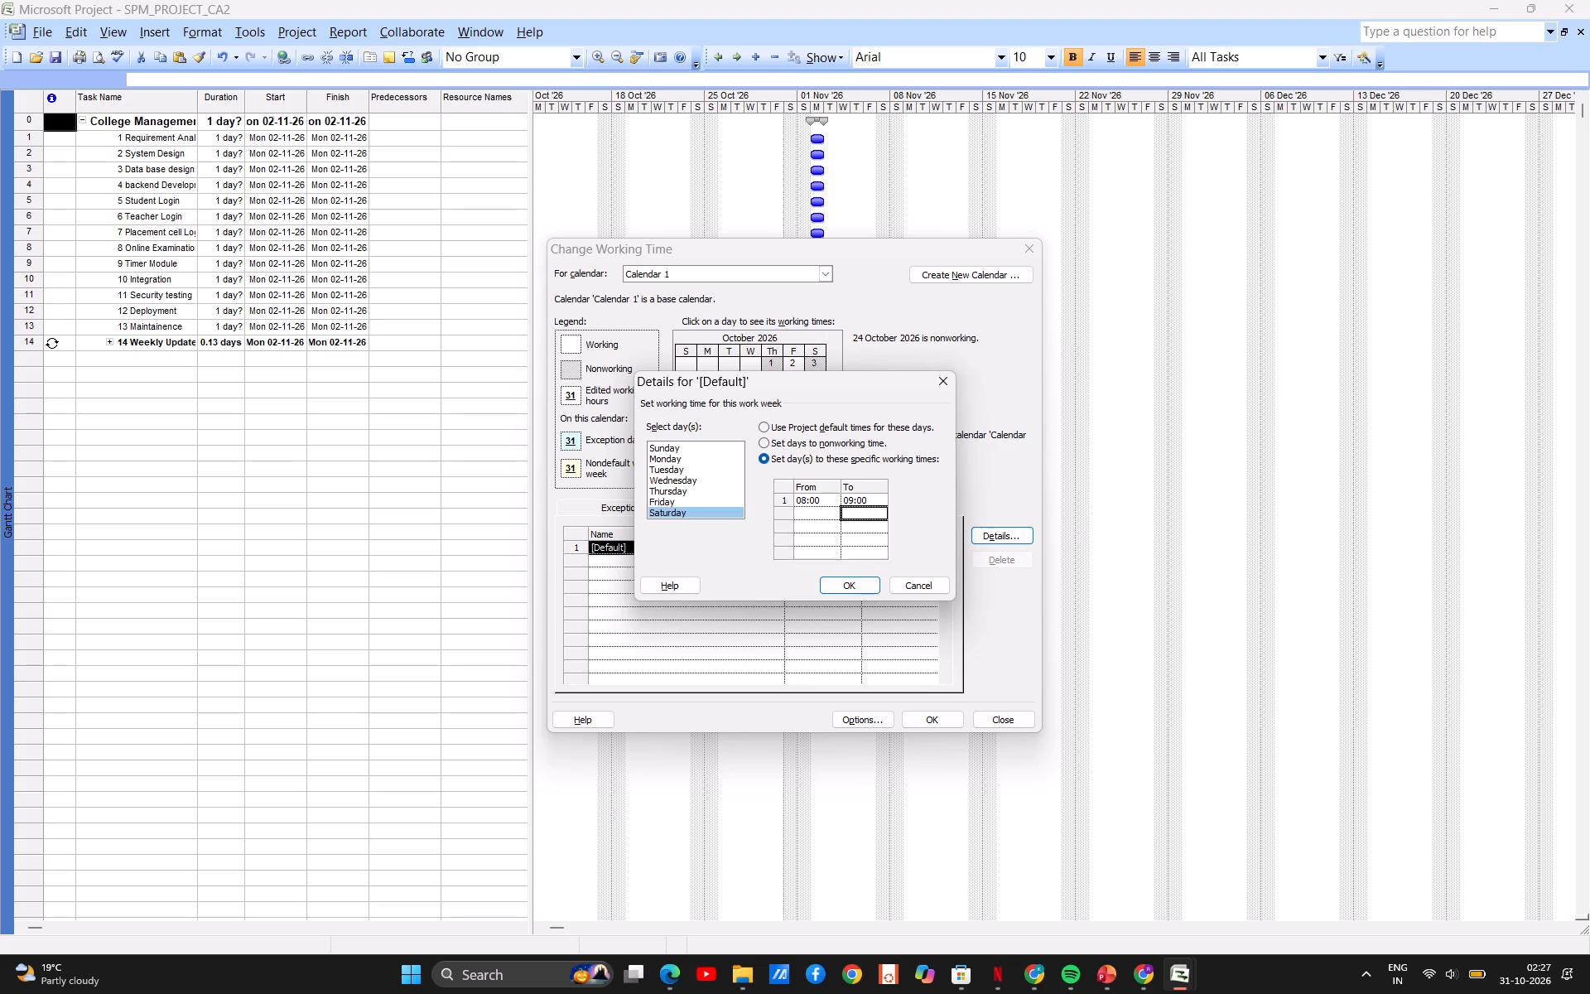
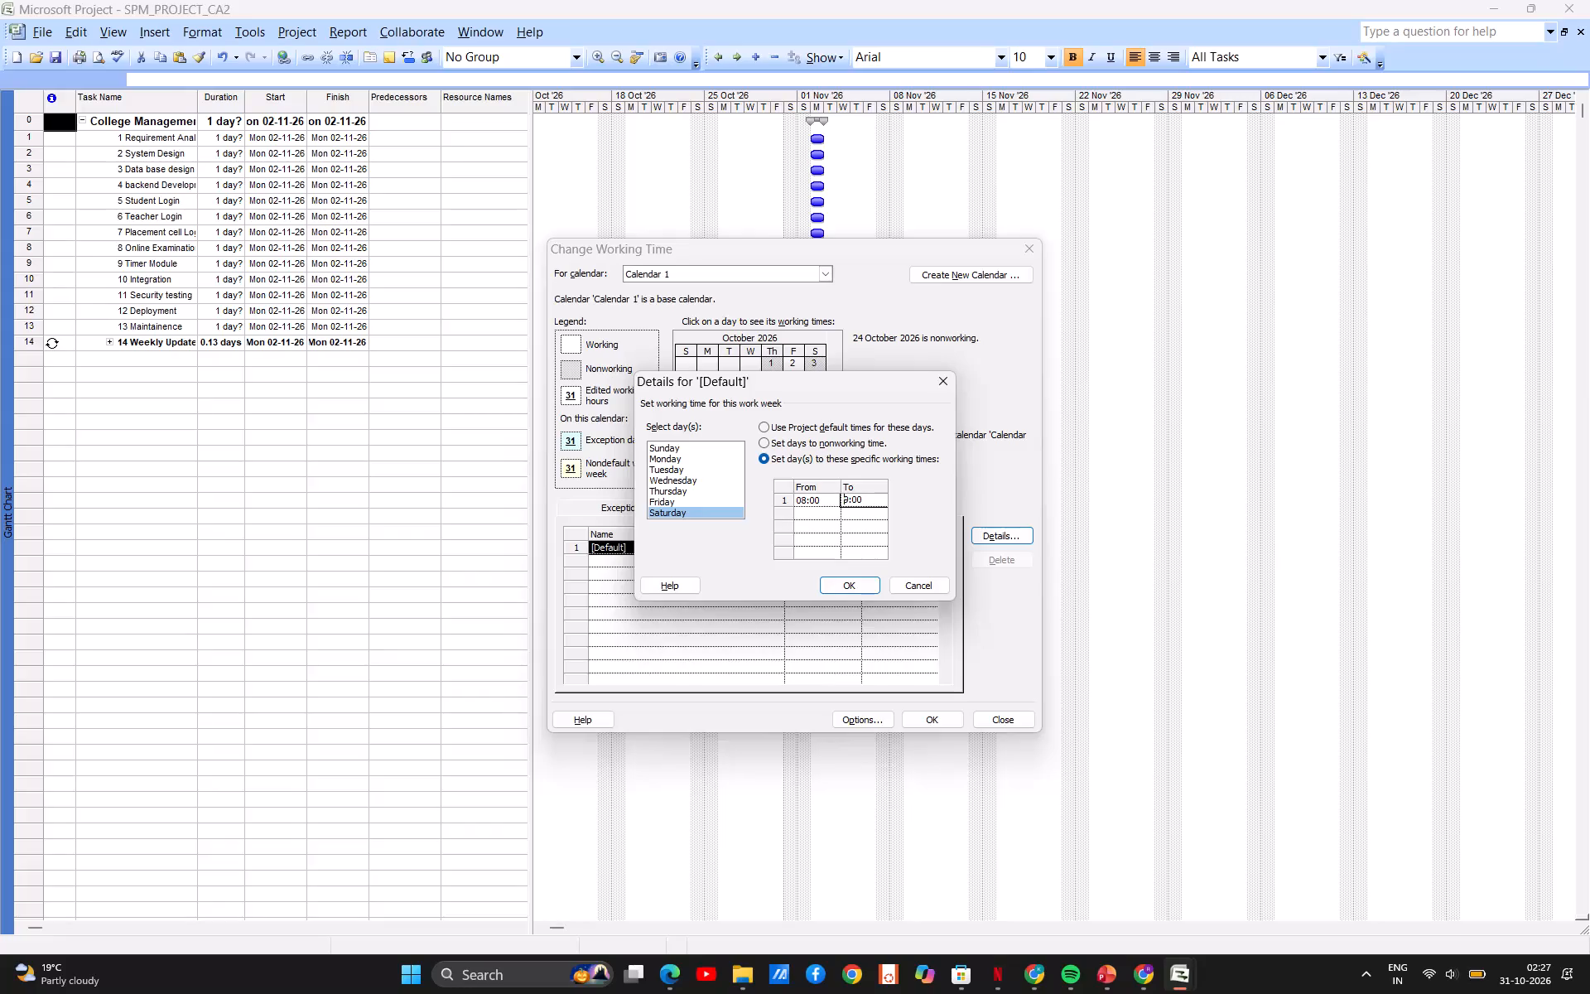
Set the end of Saturday's first working period to 12:00.
{"action": "key", "text": "1"}
{"action": "key", "text": "Right"}
{"action": "key", "text": "BackSpace"}
{"action": "key", "text": "2"}
Add a second Saturday working period from 01:00 to 05:00 and accept the work week details.
{"action": "left_click", "coordinate": [812, 517]}
{"action": "type", "text": "01"}
{"action": "key", "text": "shift+colon"}
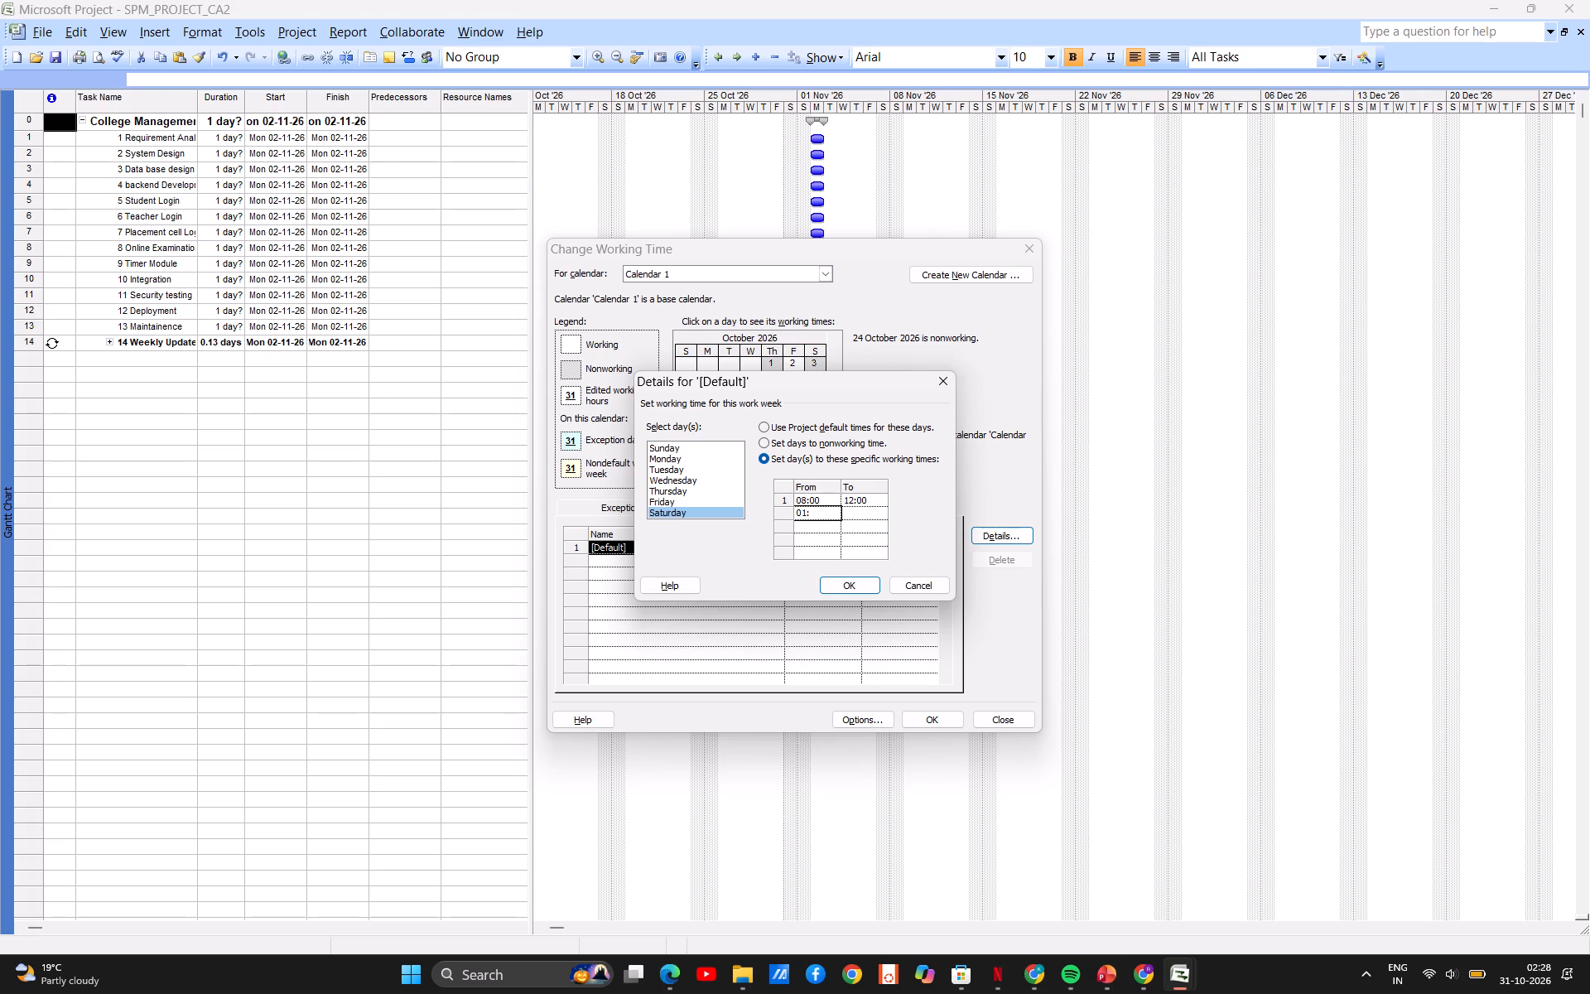
{"action": "type", "text": "00"}
{"action": "key", "text": "Right"}
{"action": "left_click", "coordinate": [855, 512]}
{"action": "left_click", "coordinate": [855, 512]}
{"action": "key", "text": "Left"}
{"action": "key", "text": "BackSpace"}
{"action": "key", "text": "Right"}
{"action": "key", "text": "BackSpace"}
{"action": "key", "text": "0"}
{"action": "key", "text": "5"}
{"action": "left_click", "coordinate": [847, 586]}
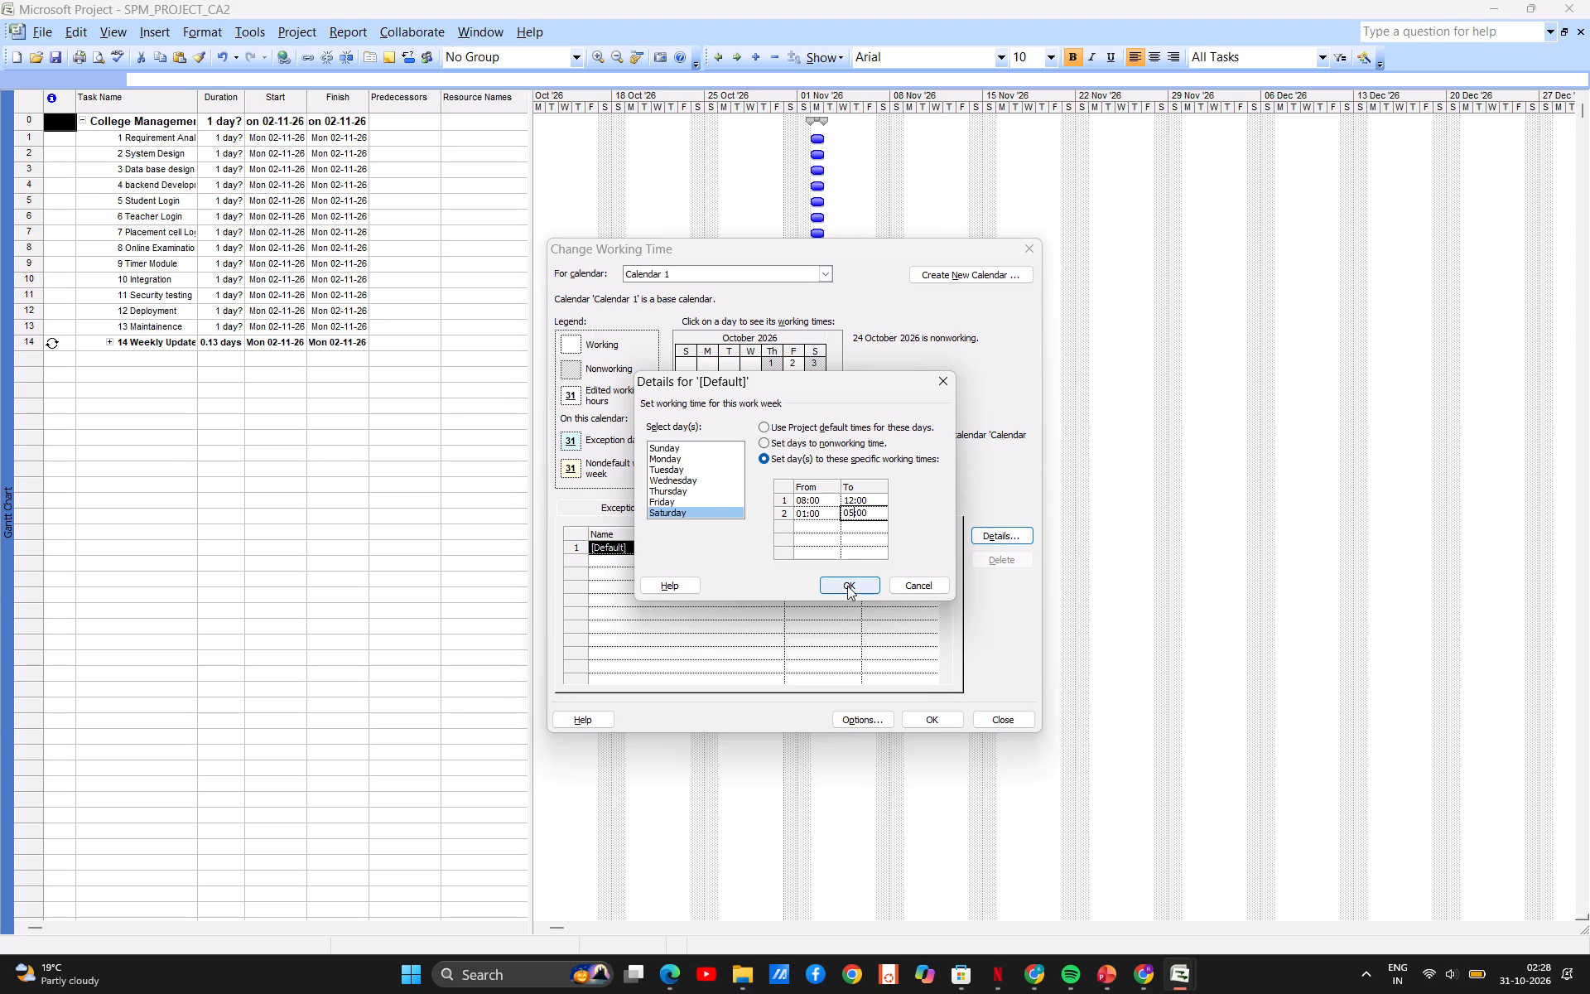
{"action": "left_click", "coordinate": [847, 586]}
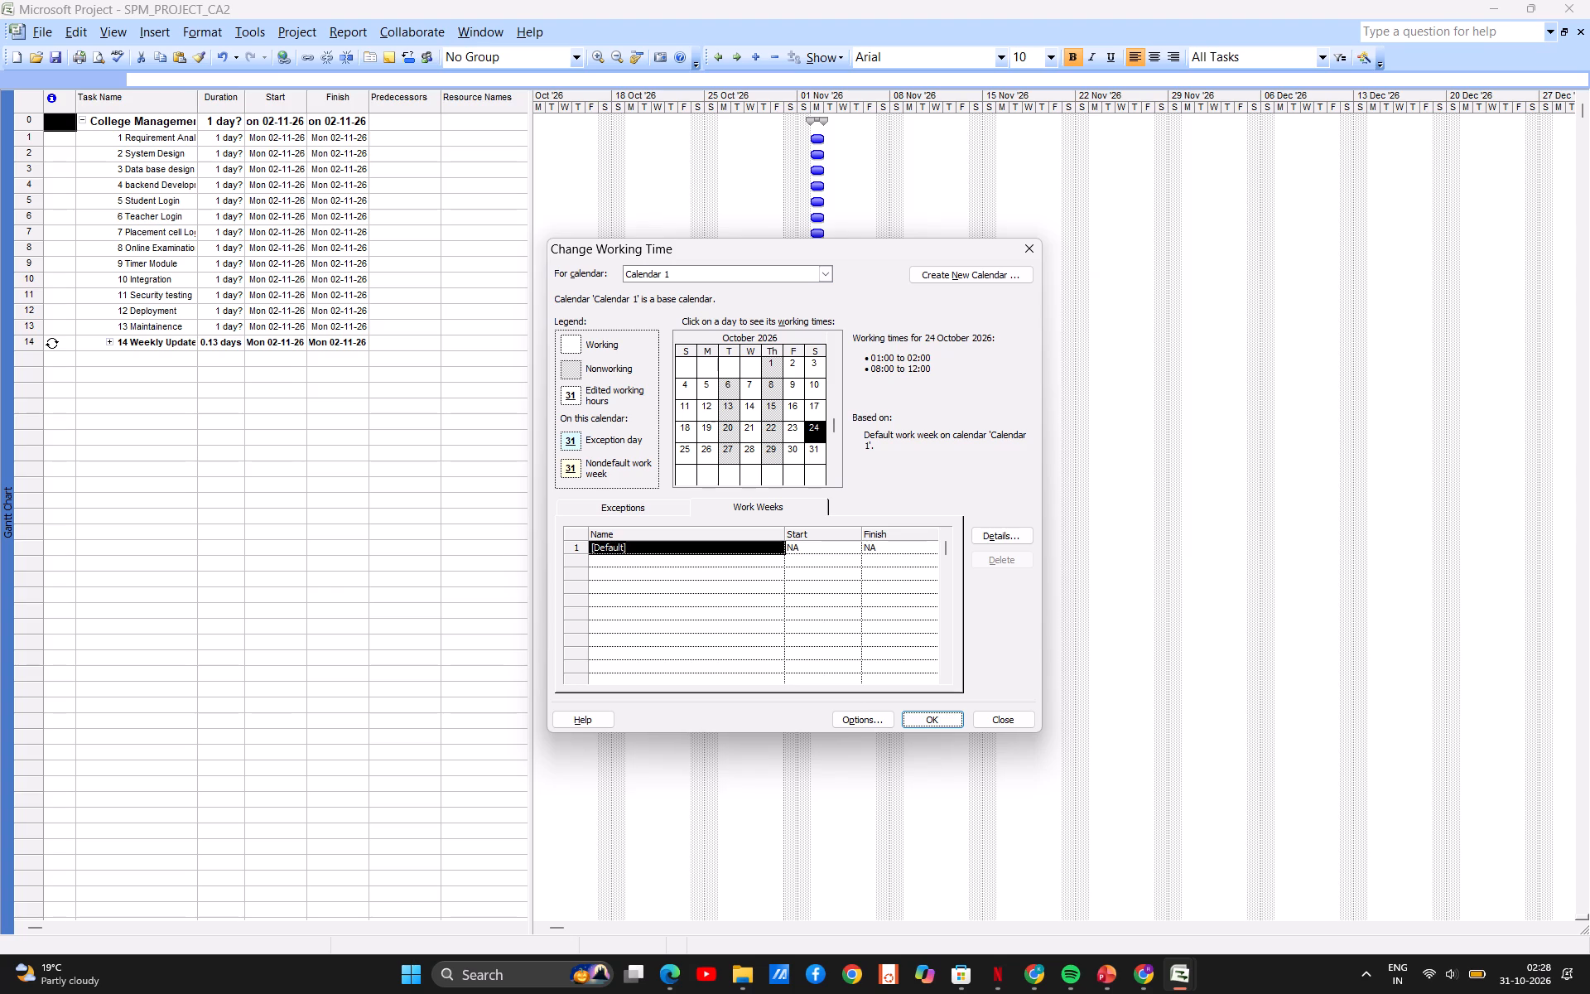
Add an exception named Gandhi Jaynti to Calendar 1 with the start date 02-10-2026.
{"action": "left_click", "coordinate": [628, 511]}
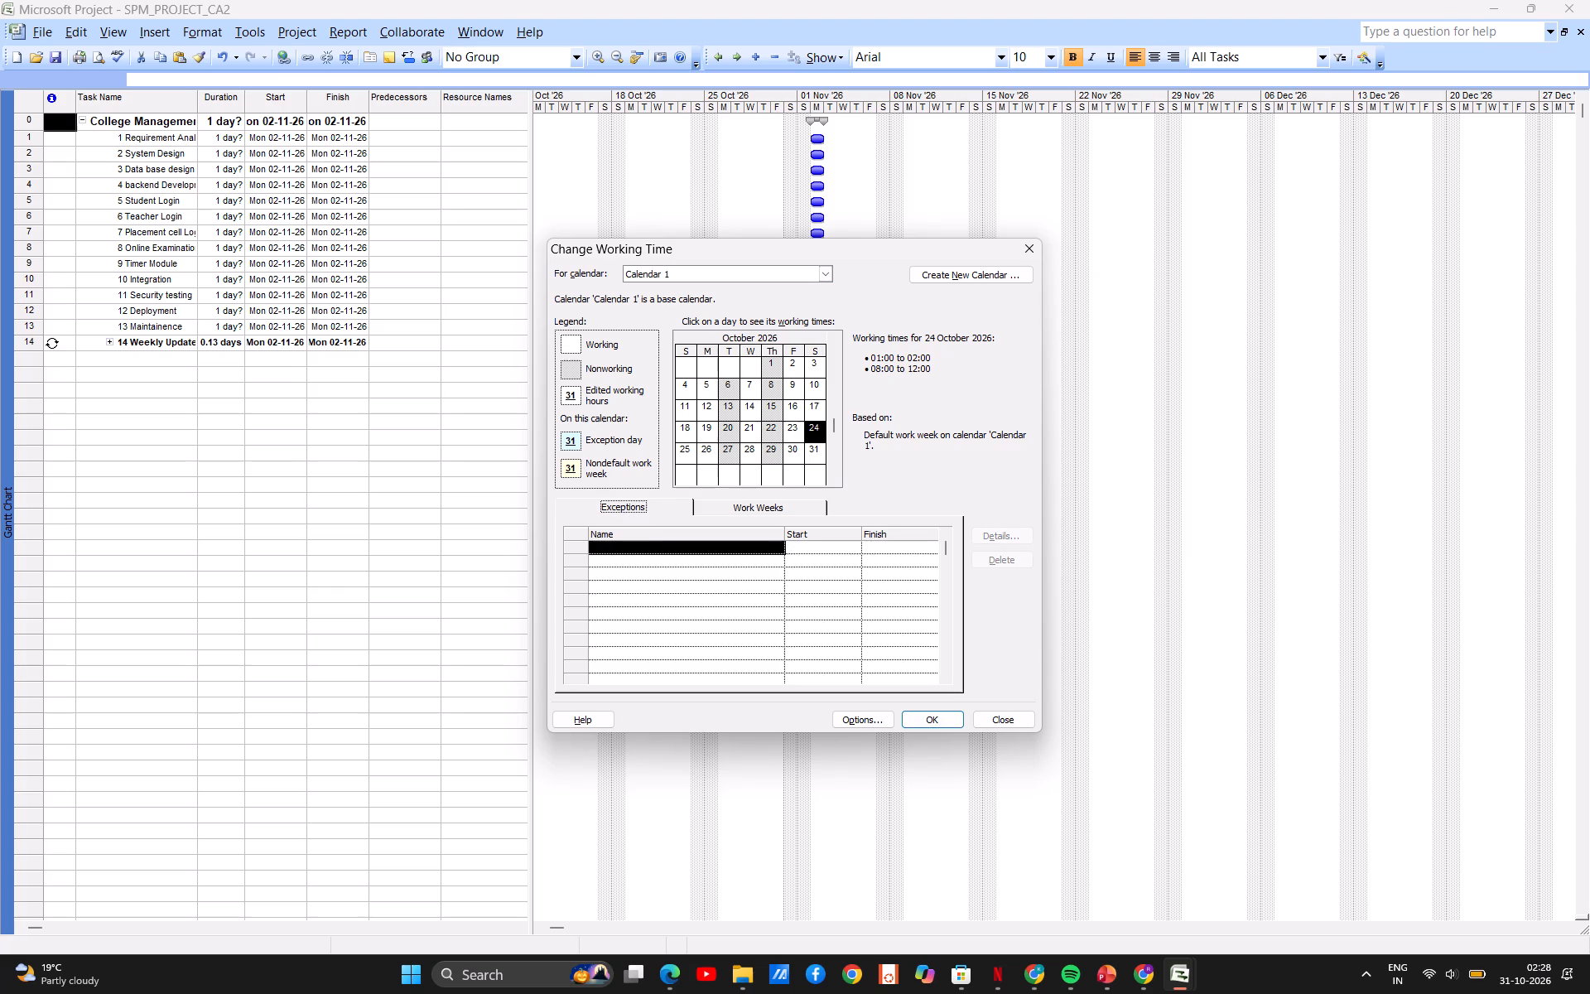
{"action": "left_click", "coordinate": [625, 547]}
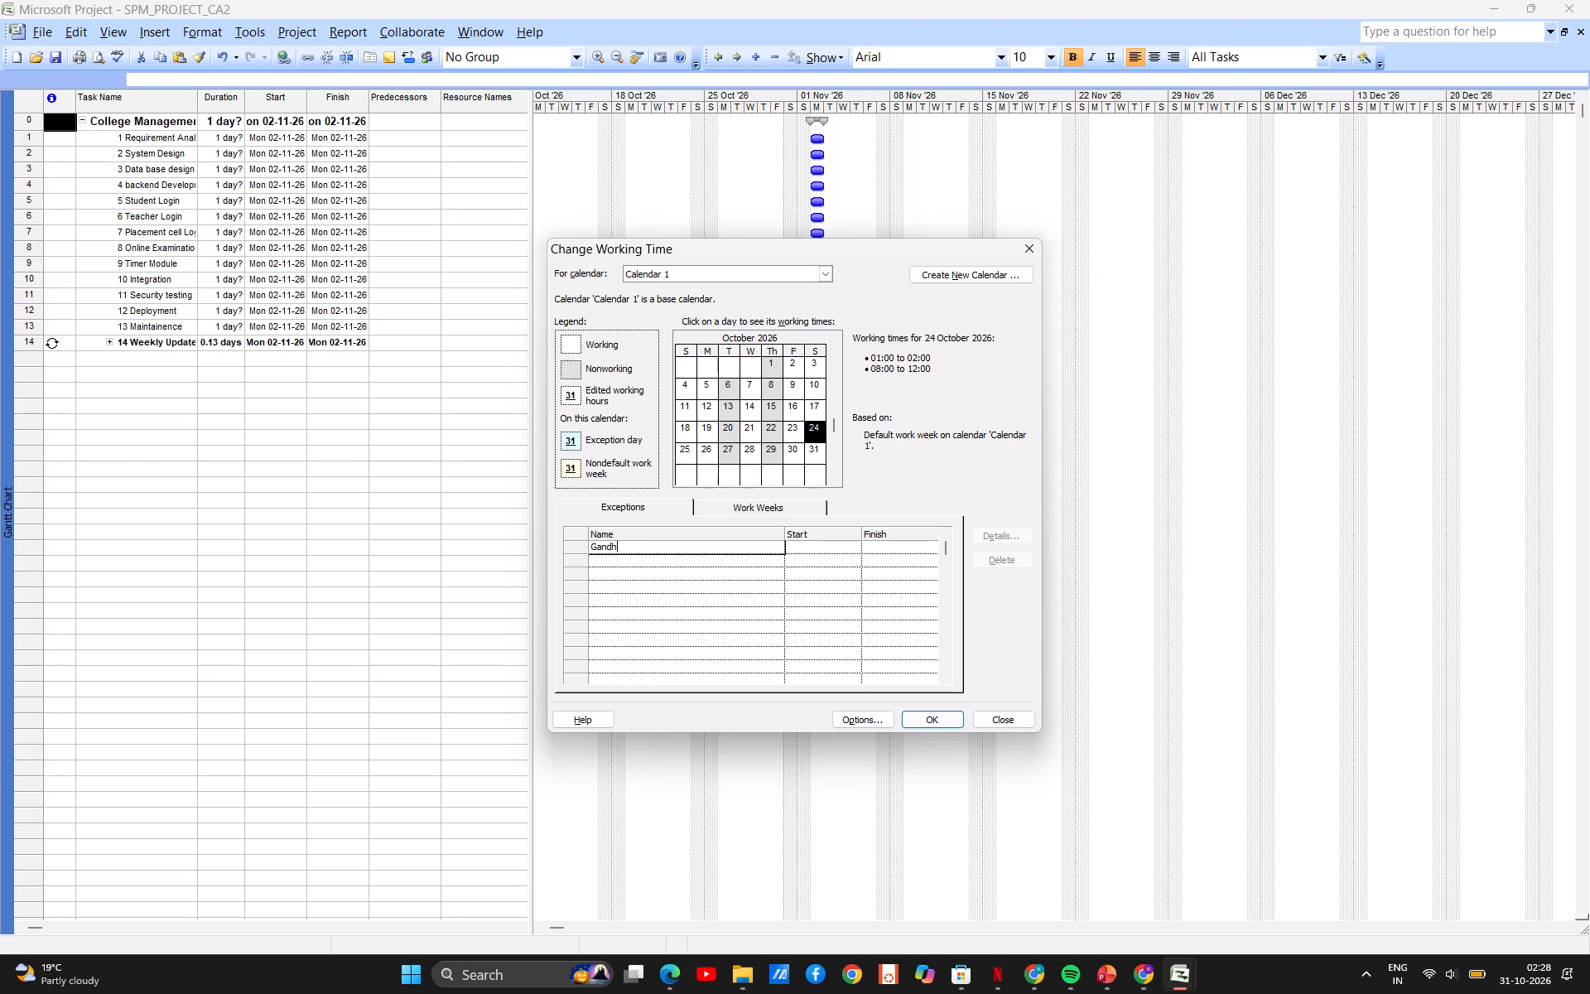
{"action": "key", "text": "BackSpace"}
{"action": "type", "text": "nti"}
{"action": "left_click", "coordinate": [802, 551]}
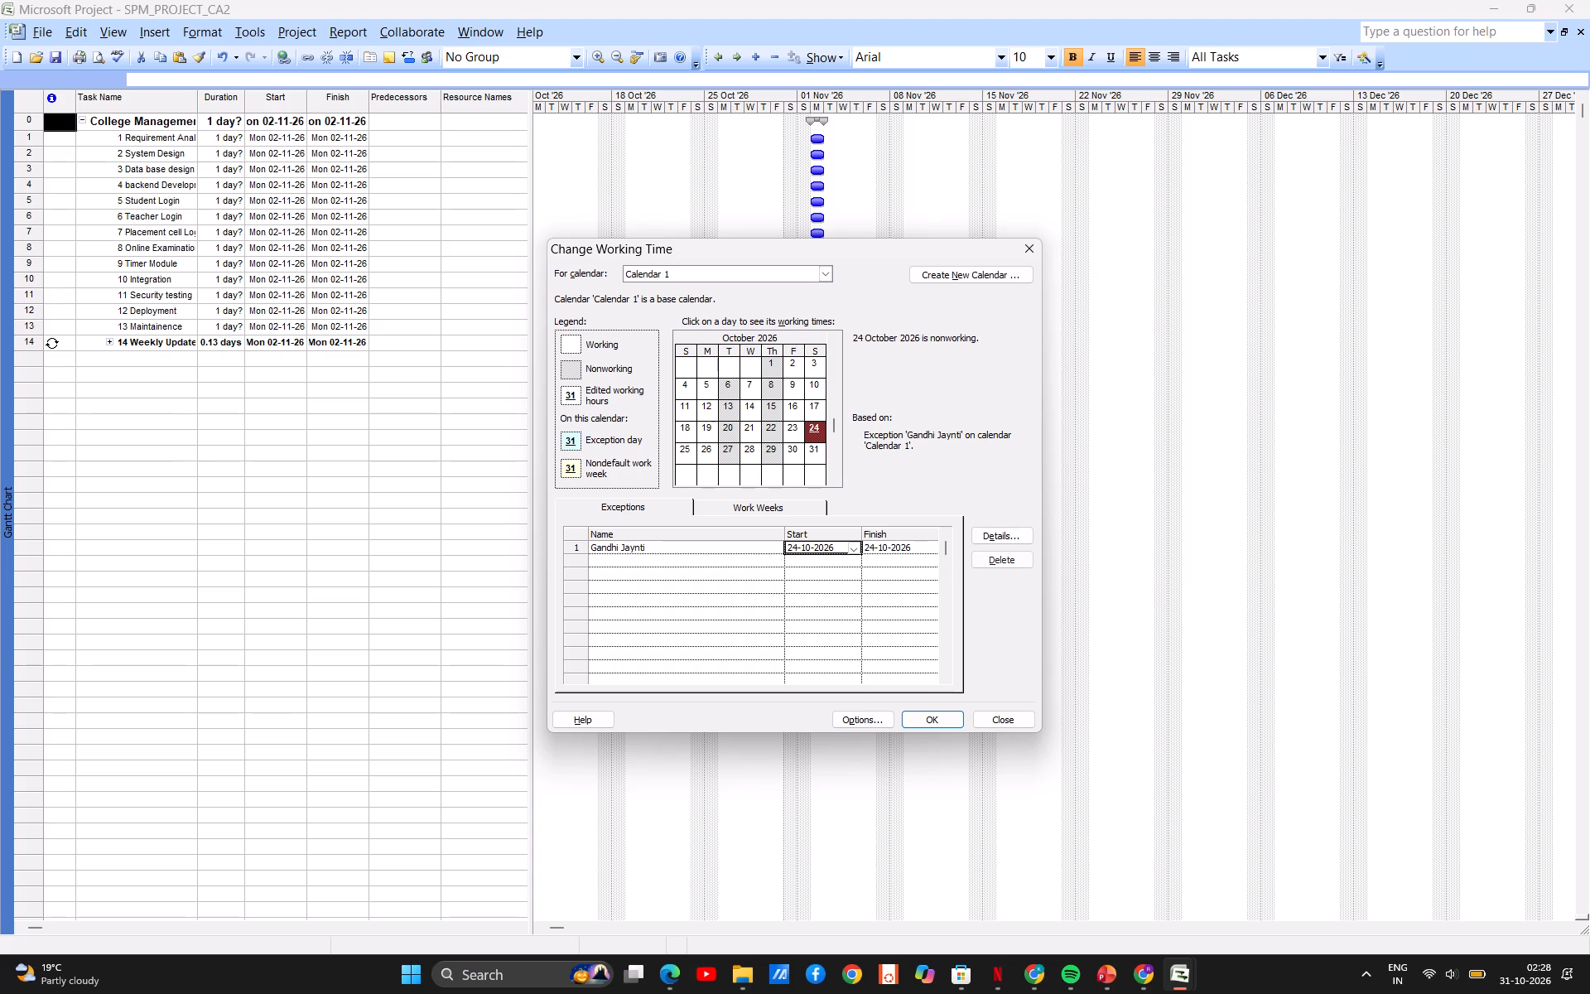
{"action": "left_click", "coordinate": [798, 549]}
{"action": "key", "text": "BackSpace"}
{"action": "key", "text": "BackSpace"}
{"action": "type", "text": "02"}
Set the Gandhi Jaynti exception's finish date to 02-10-2026 and accept the working time changes.
{"action": "left_click", "coordinate": [903, 547]}
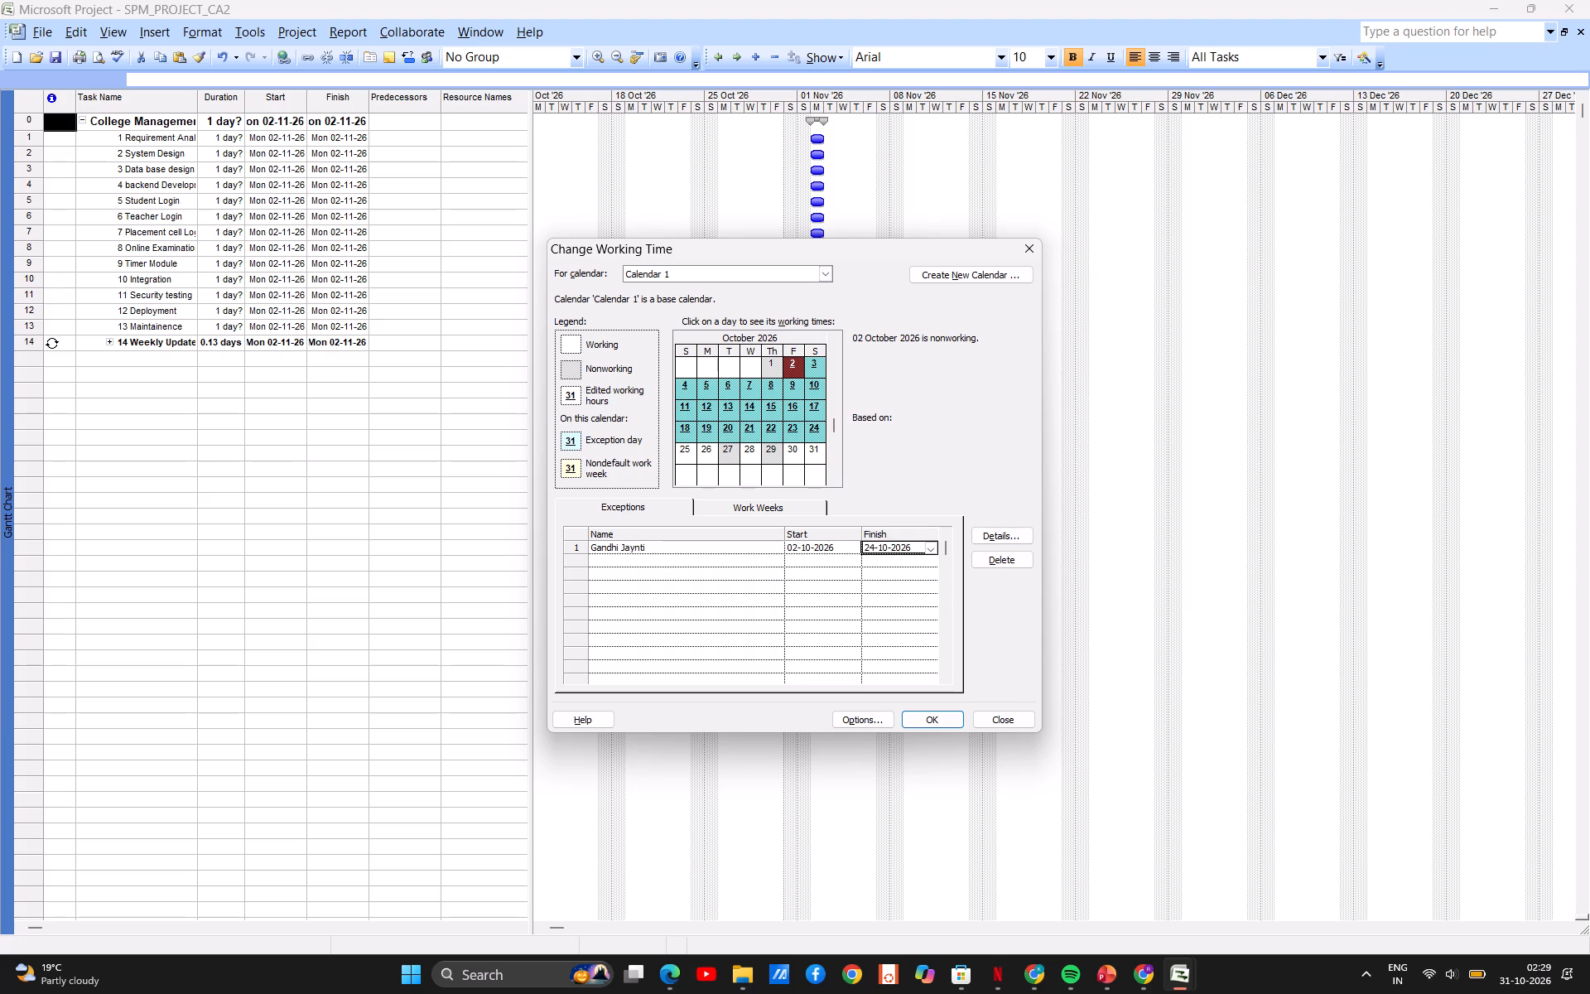
{"action": "left_click", "coordinate": [873, 548]}
{"action": "key", "text": "BackSpace"}
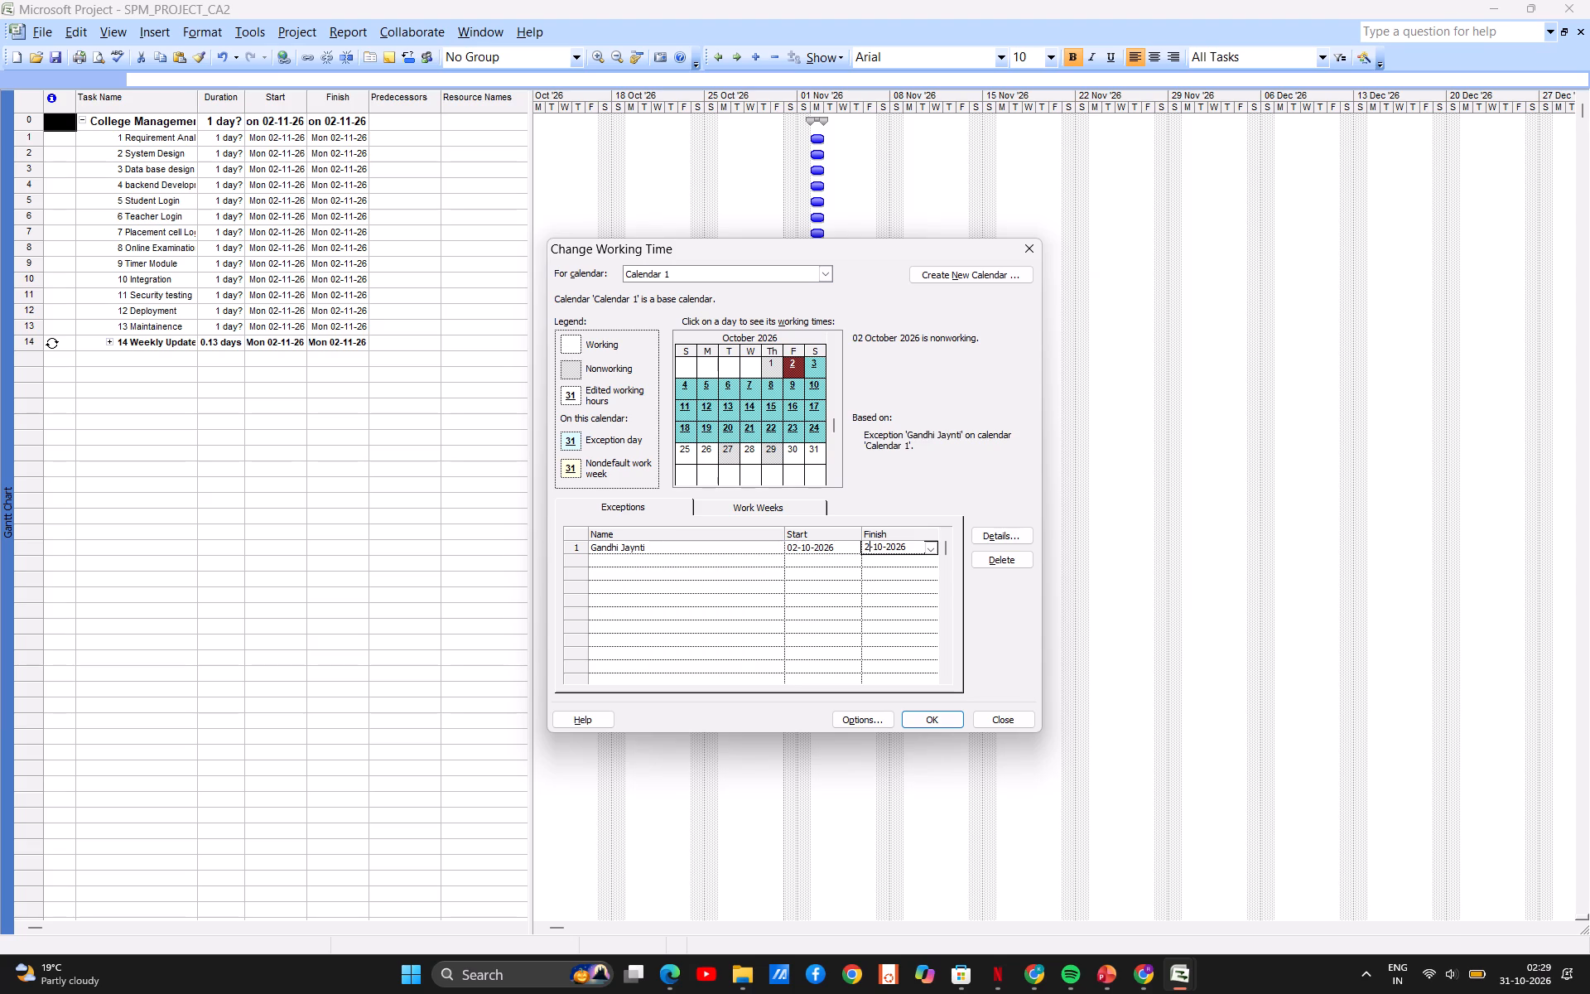
{"action": "key", "text": "Left"}
{"action": "key", "text": "0"}
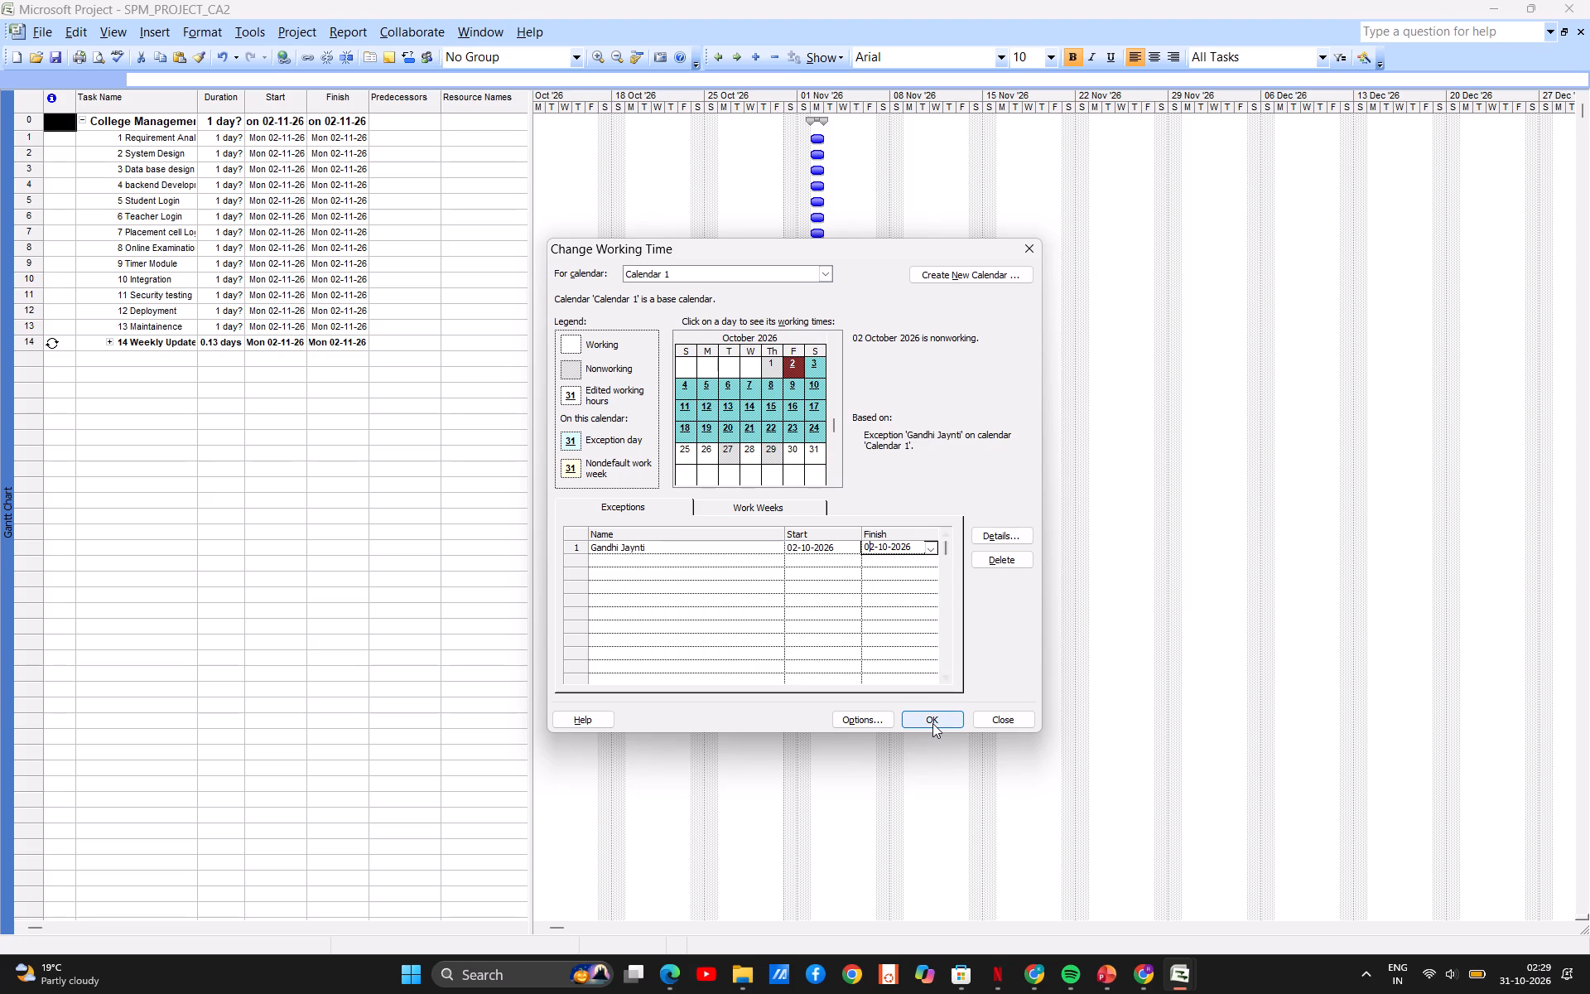
{"action": "left_click", "coordinate": [932, 723]}
{"action": "left_click", "coordinate": [932, 723]}
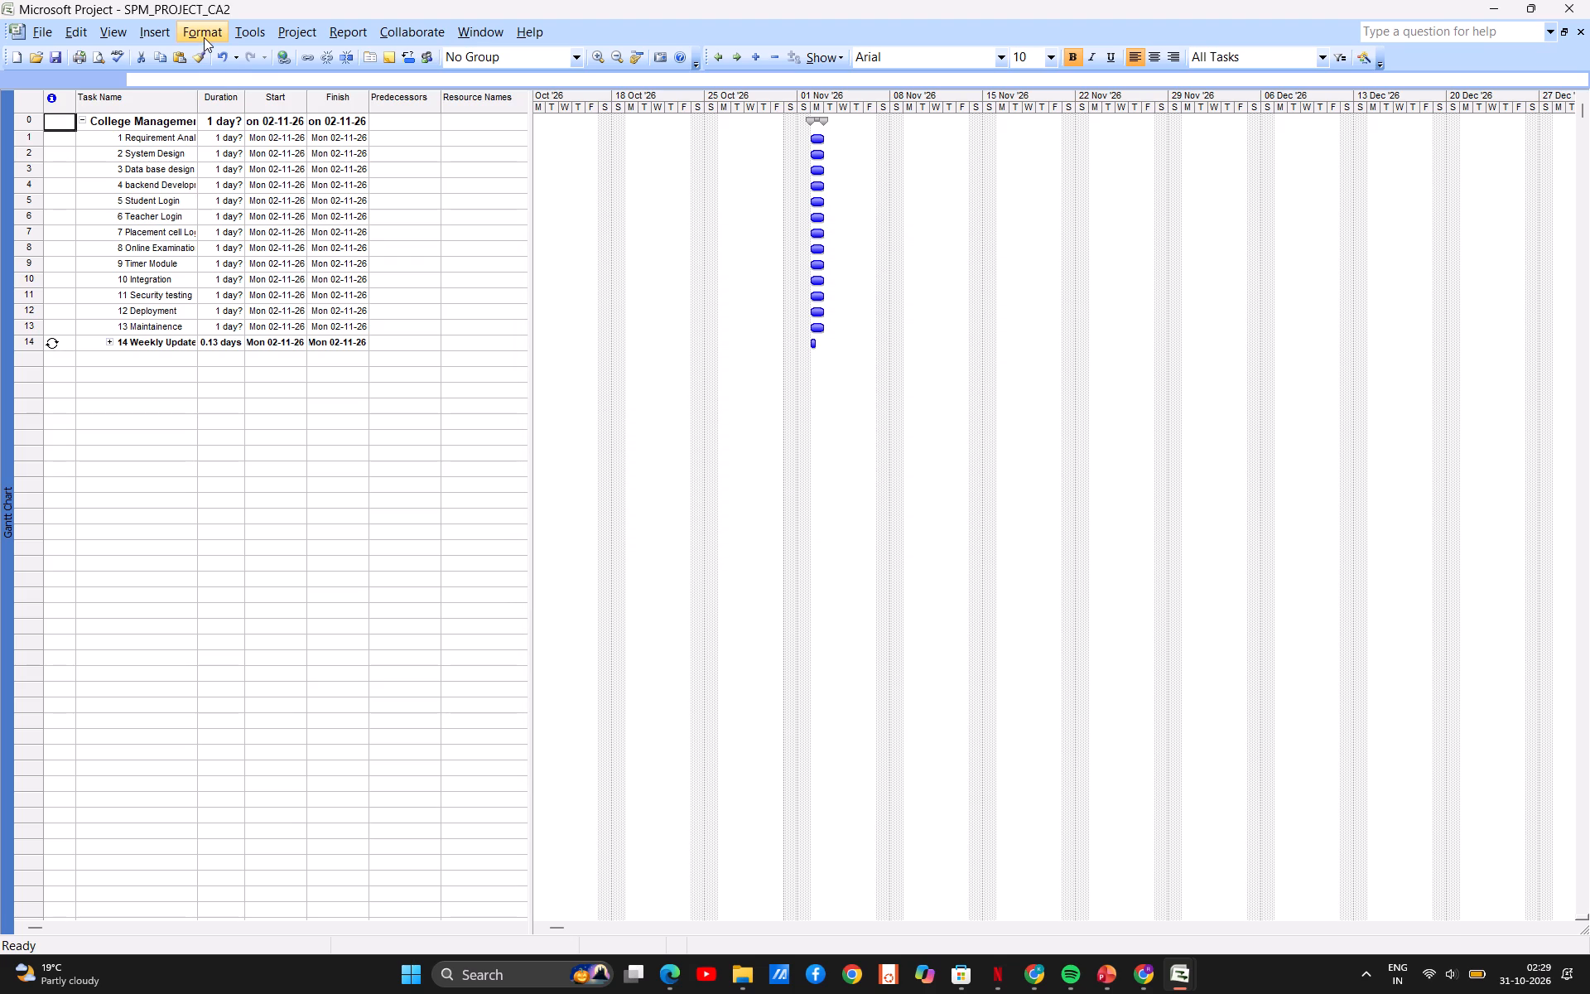
Reopen the working time settings for Calendar 1 and review its work weeks and exceptions.
{"action": "left_click", "coordinate": [131, 28]}
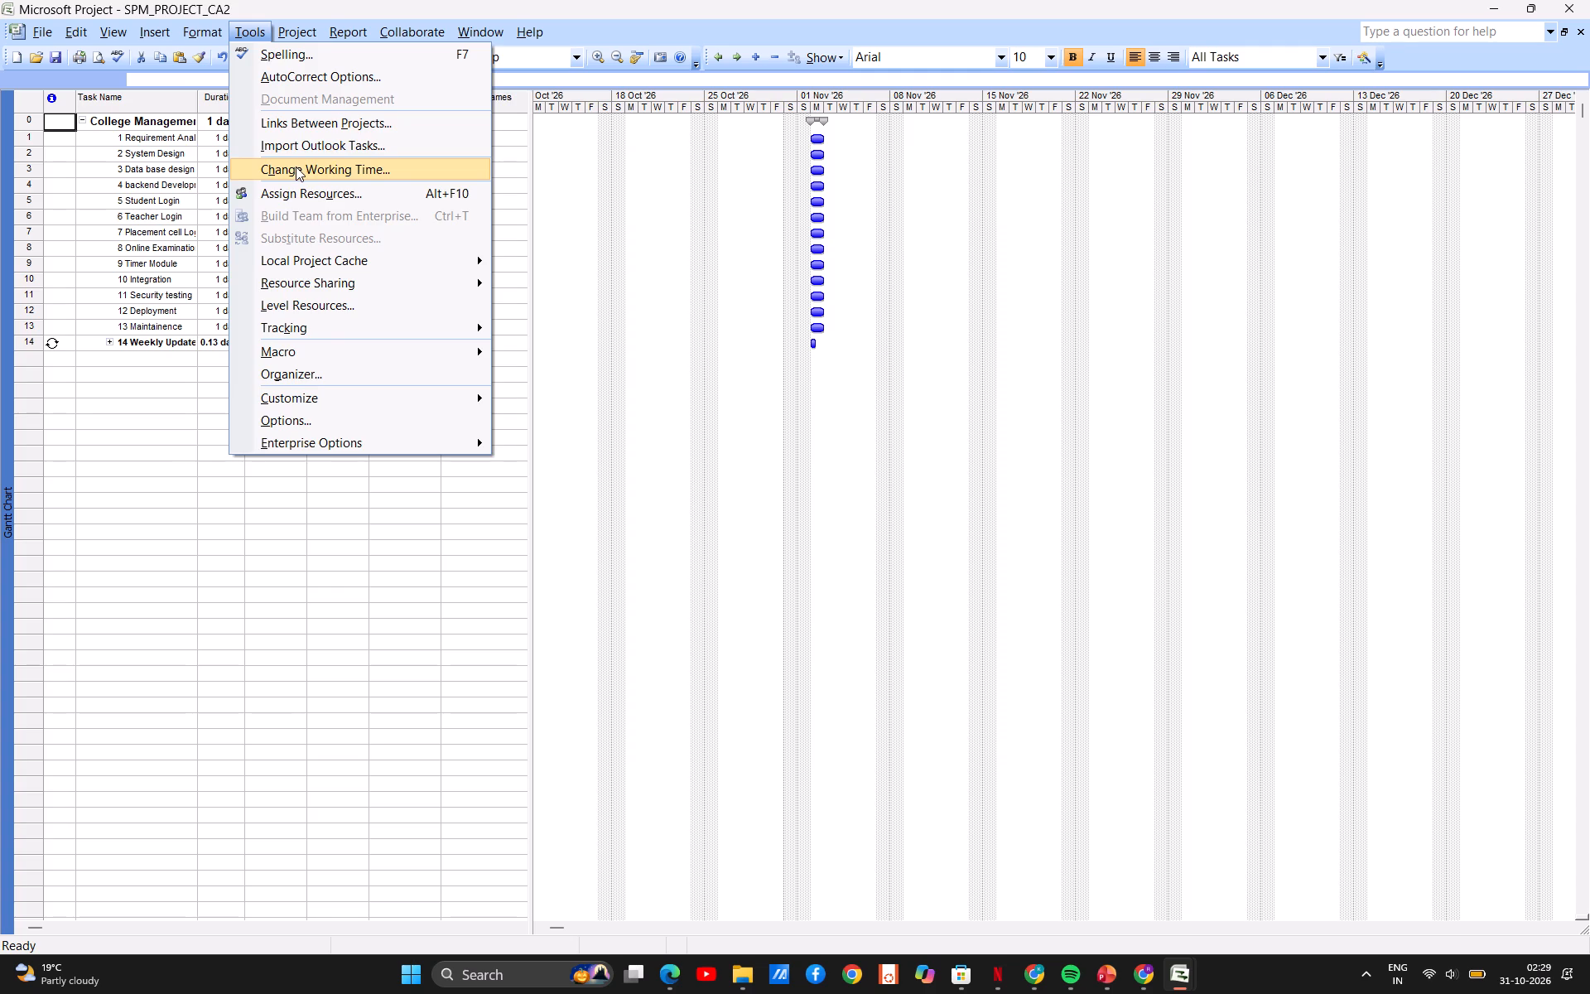
{"action": "left_click", "coordinate": [296, 166]}
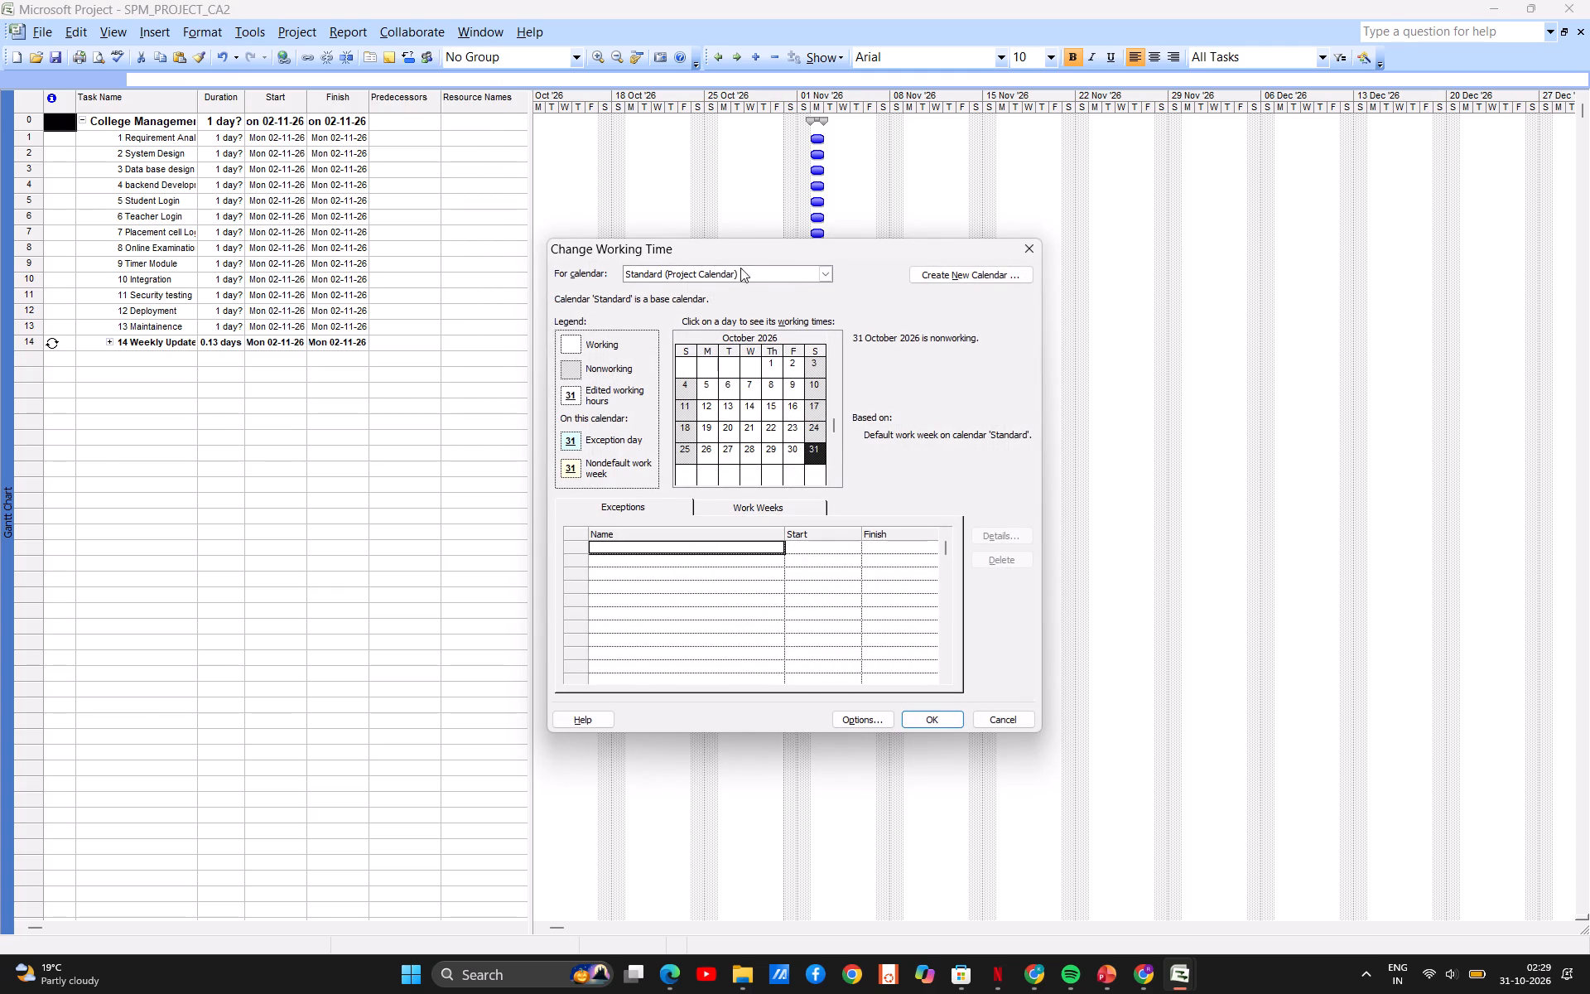
{"action": "left_click", "coordinate": [820, 273]}
{"action": "left_click", "coordinate": [713, 325]}
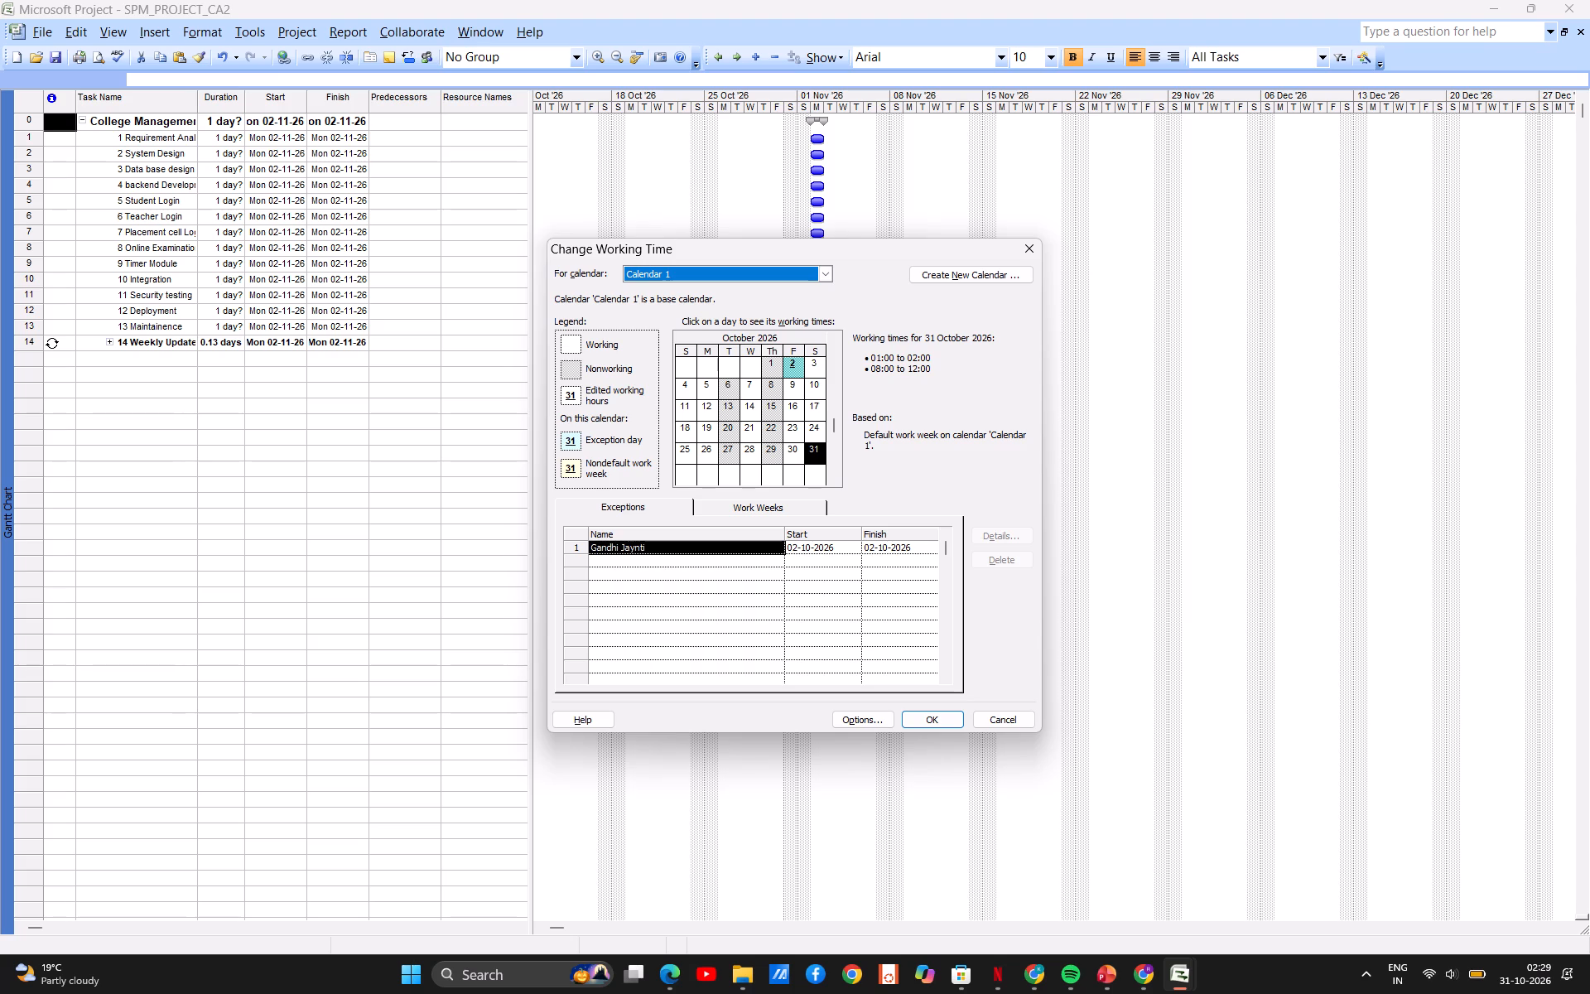
{"action": "left_click", "coordinate": [723, 502]}
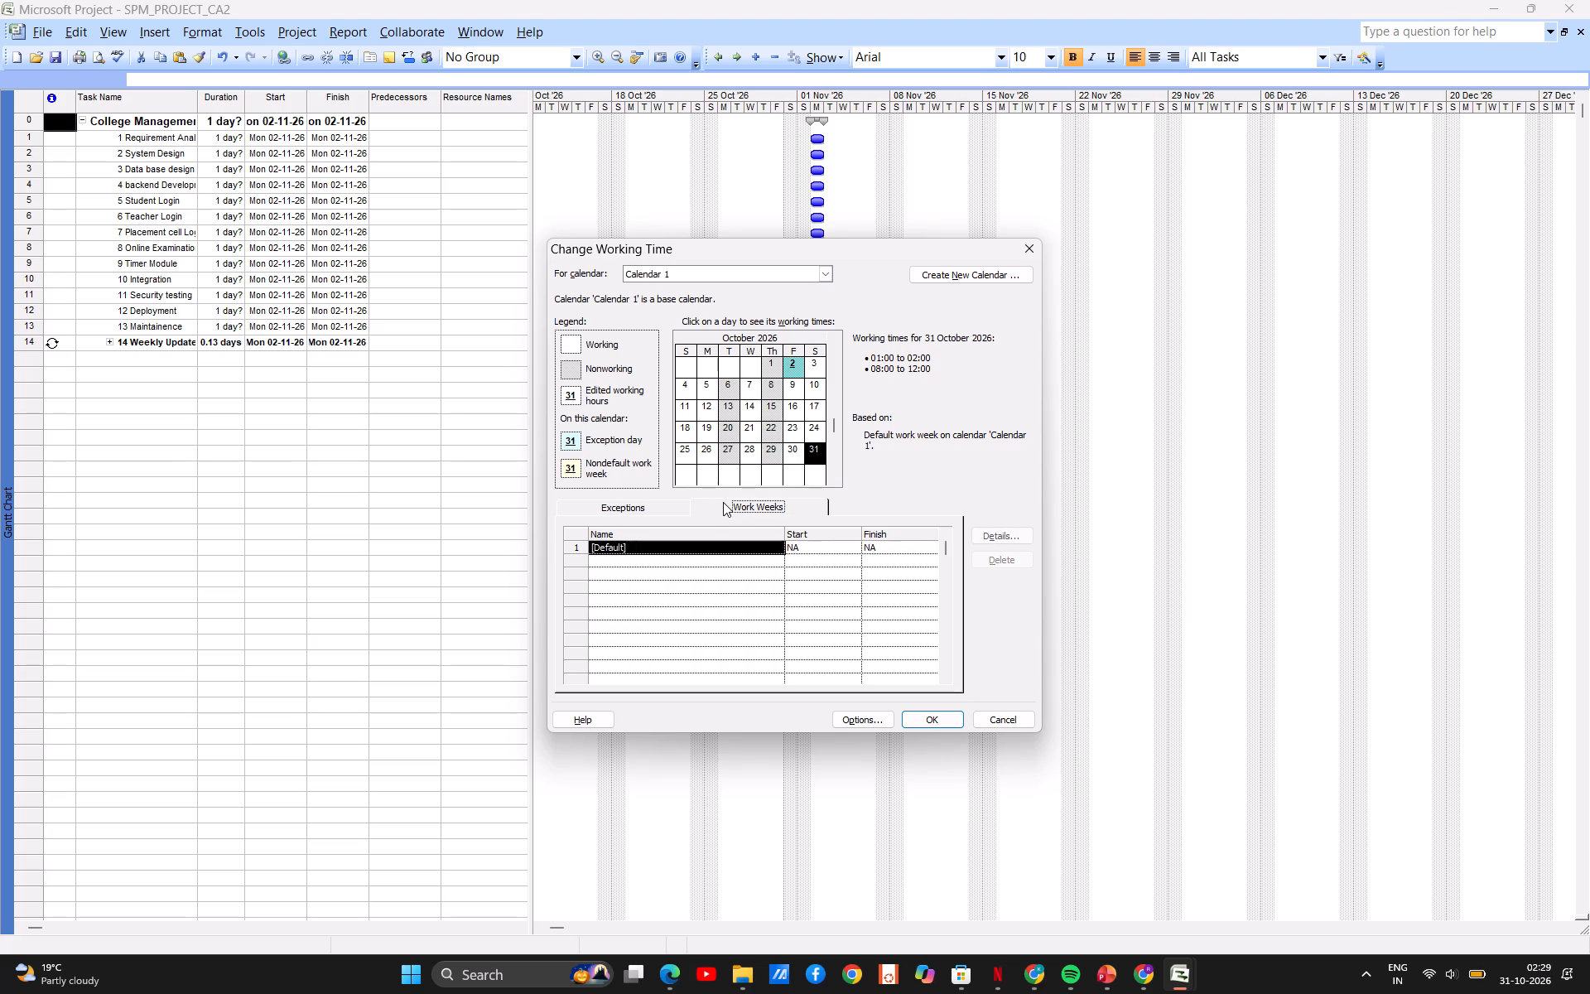
{"action": "left_click", "coordinate": [723, 502]}
{"action": "left_click", "coordinate": [662, 500]}
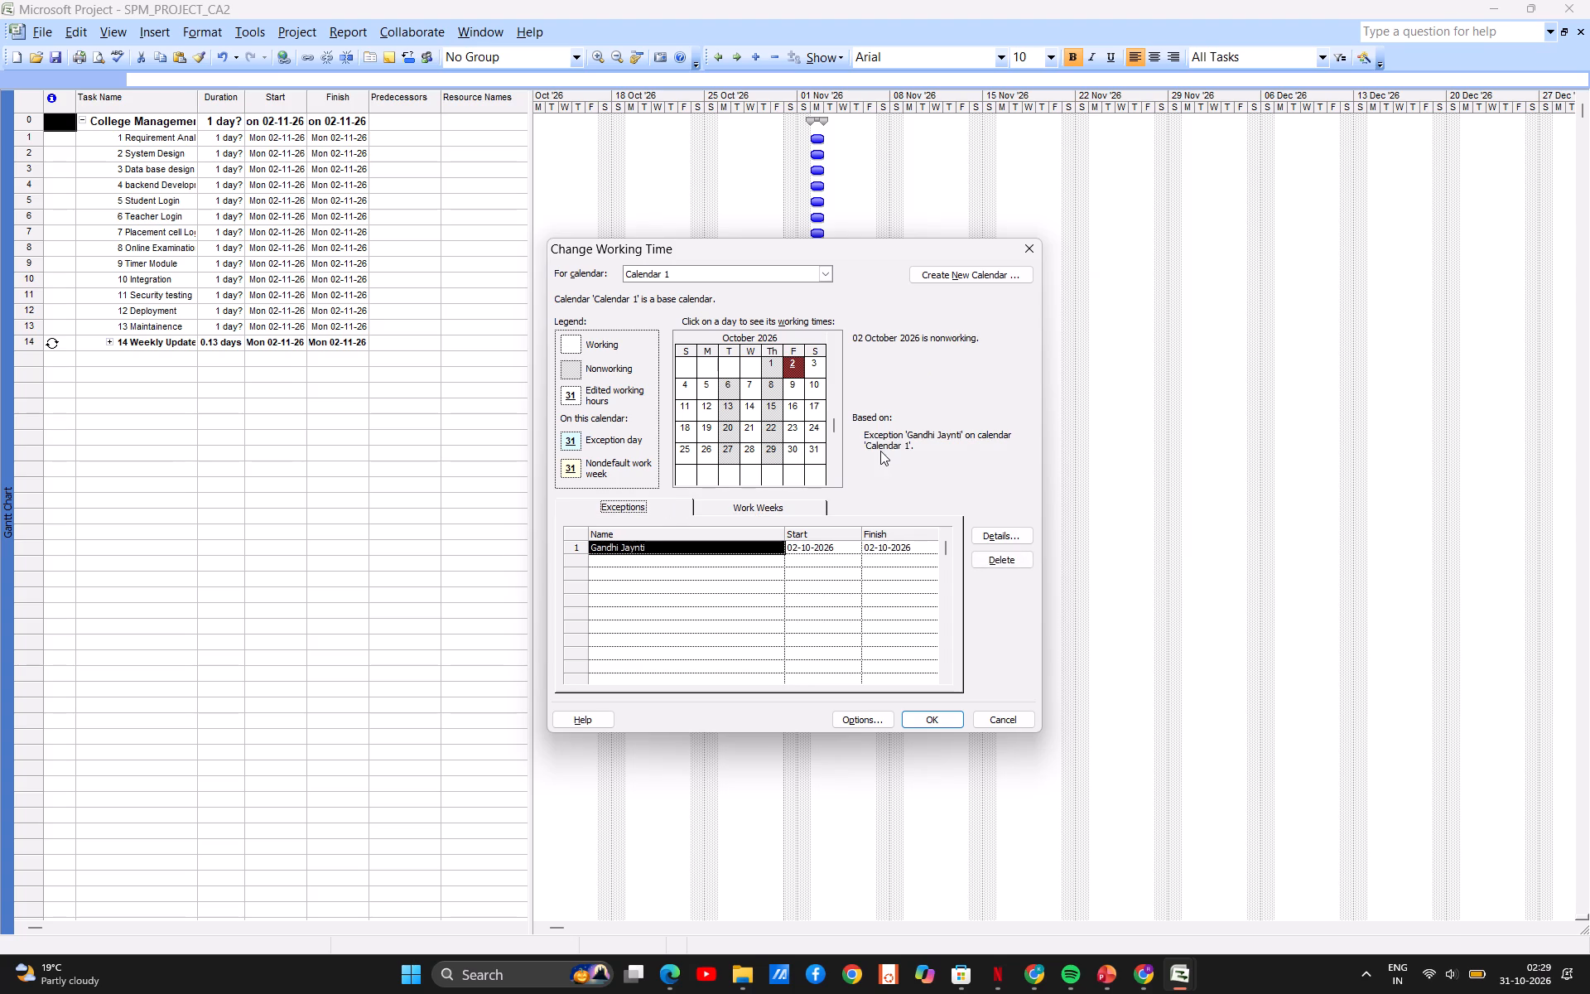
Review the project's calendar options, including the week start day choices, and close the working time settings.
{"action": "left_click", "coordinate": [853, 714]}
{"action": "left_click", "coordinate": [853, 714]}
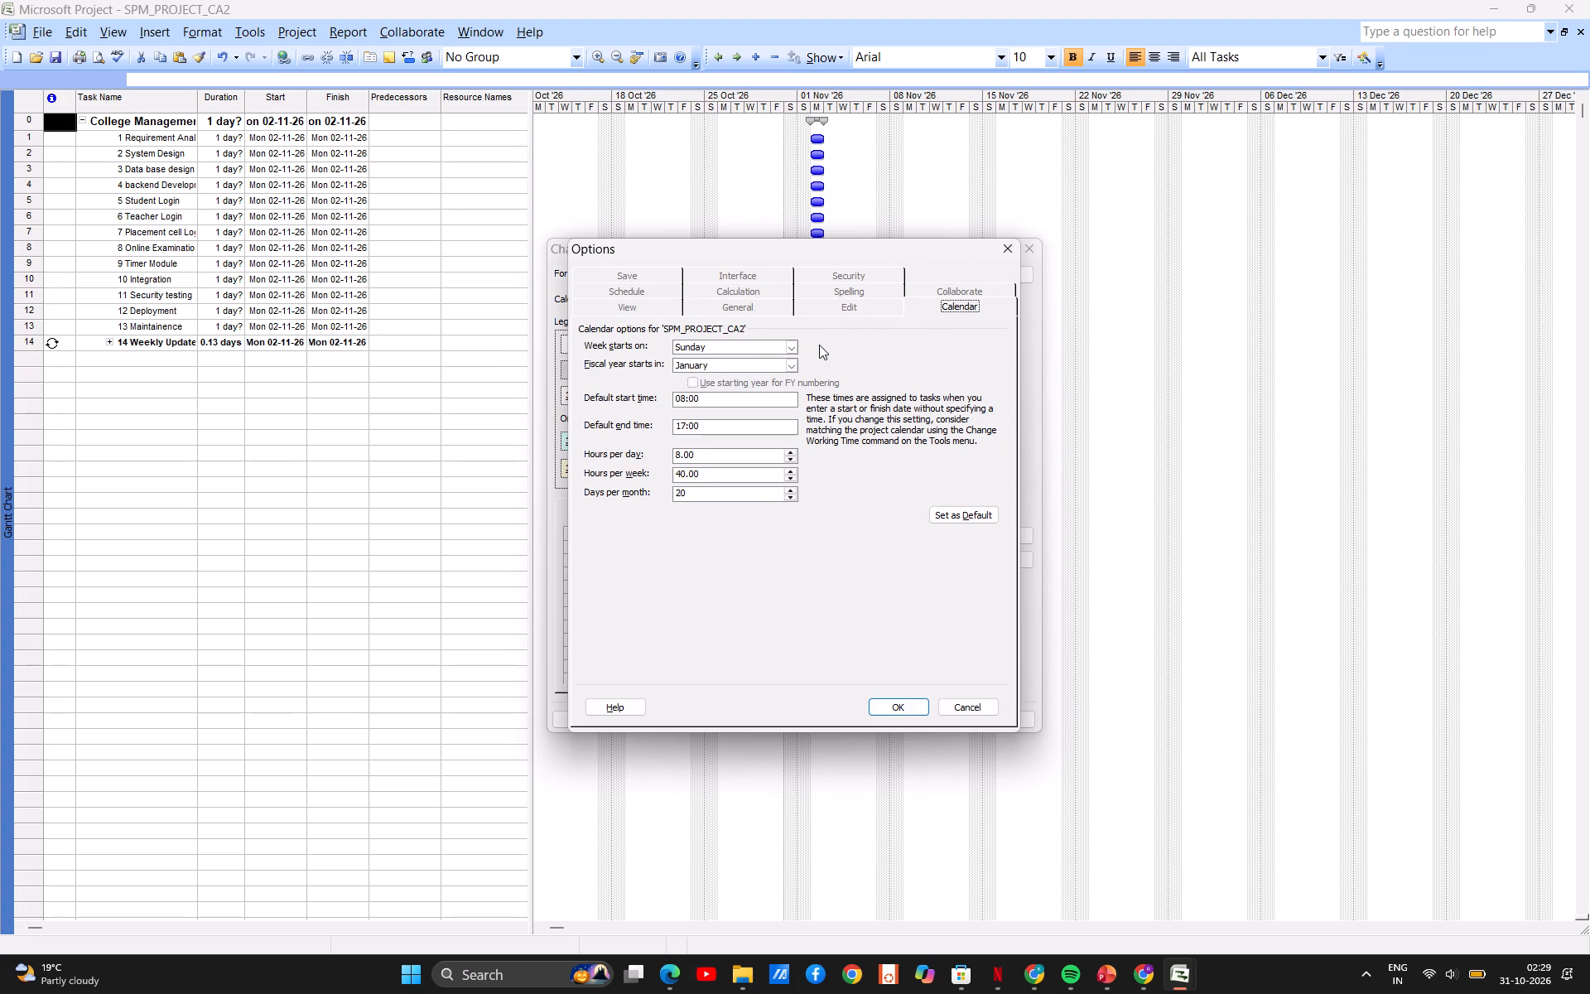
{"action": "left_click", "coordinate": [792, 349]}
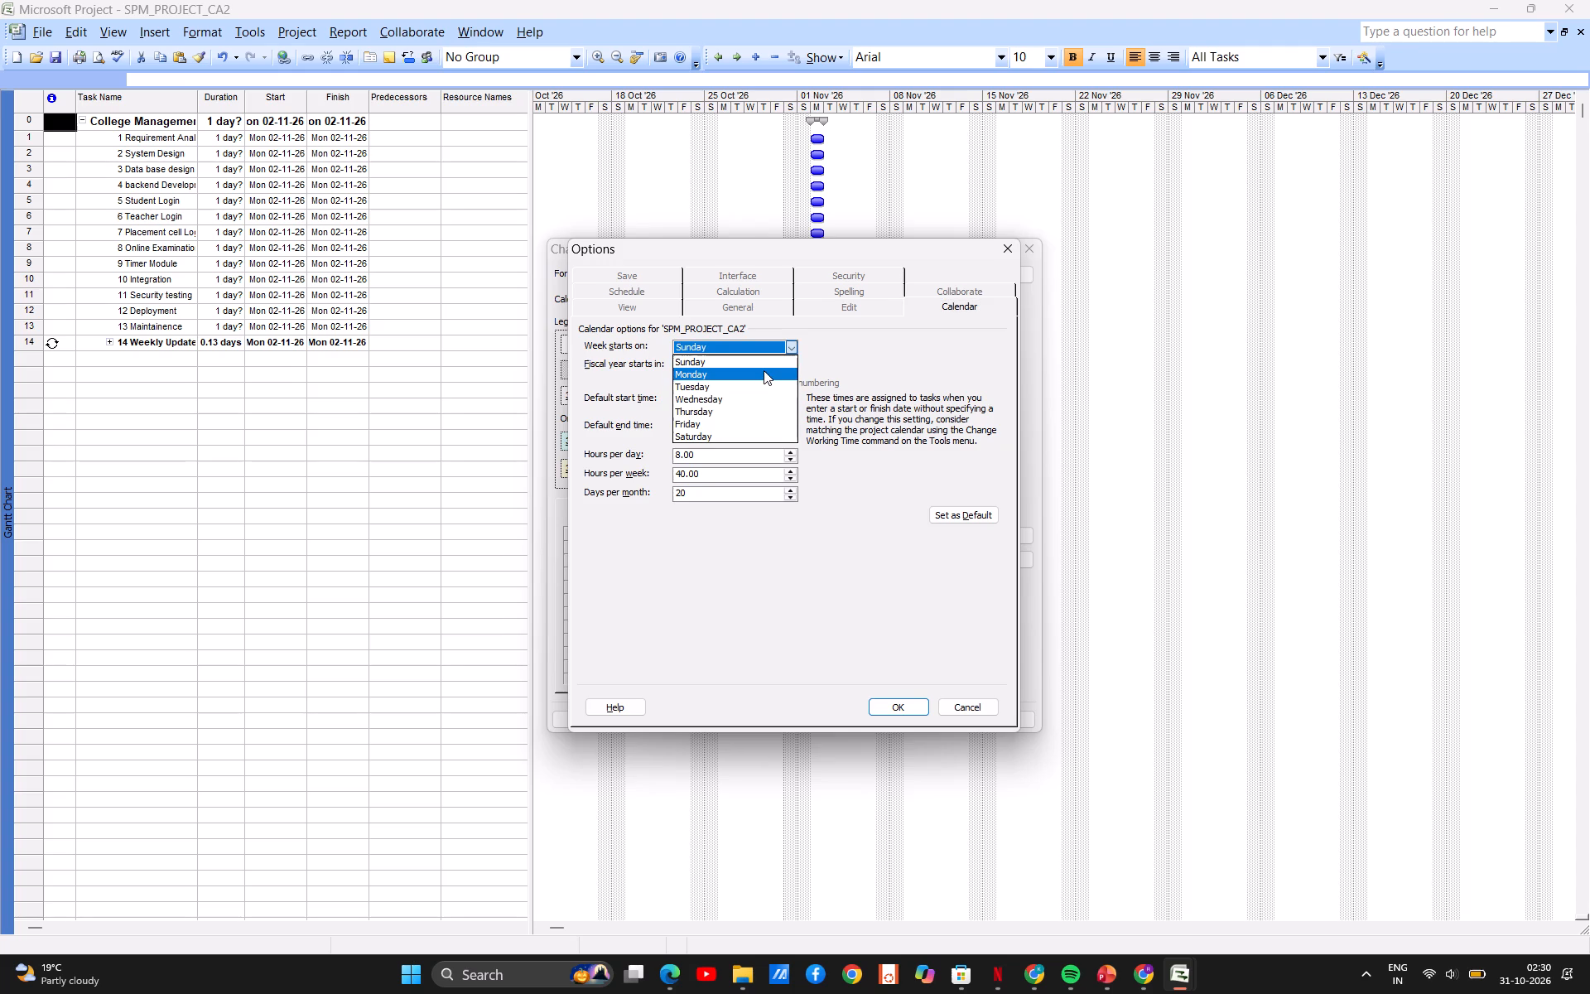
{"action": "left_click", "coordinate": [859, 345]}
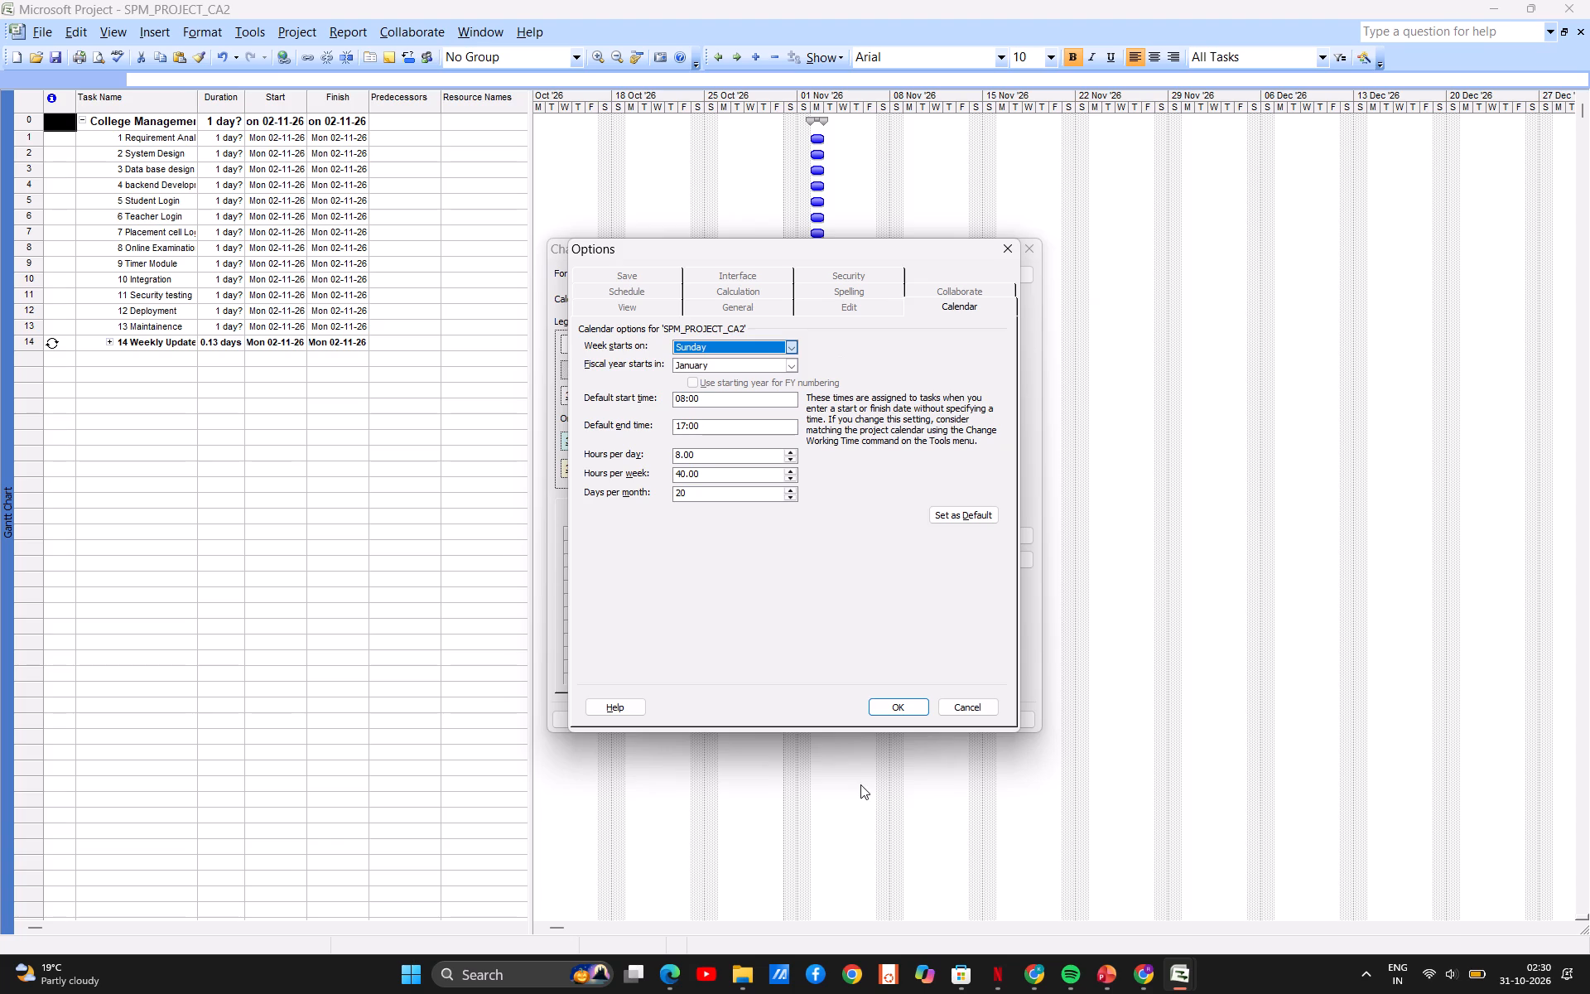
{"action": "left_click", "coordinate": [920, 702]}
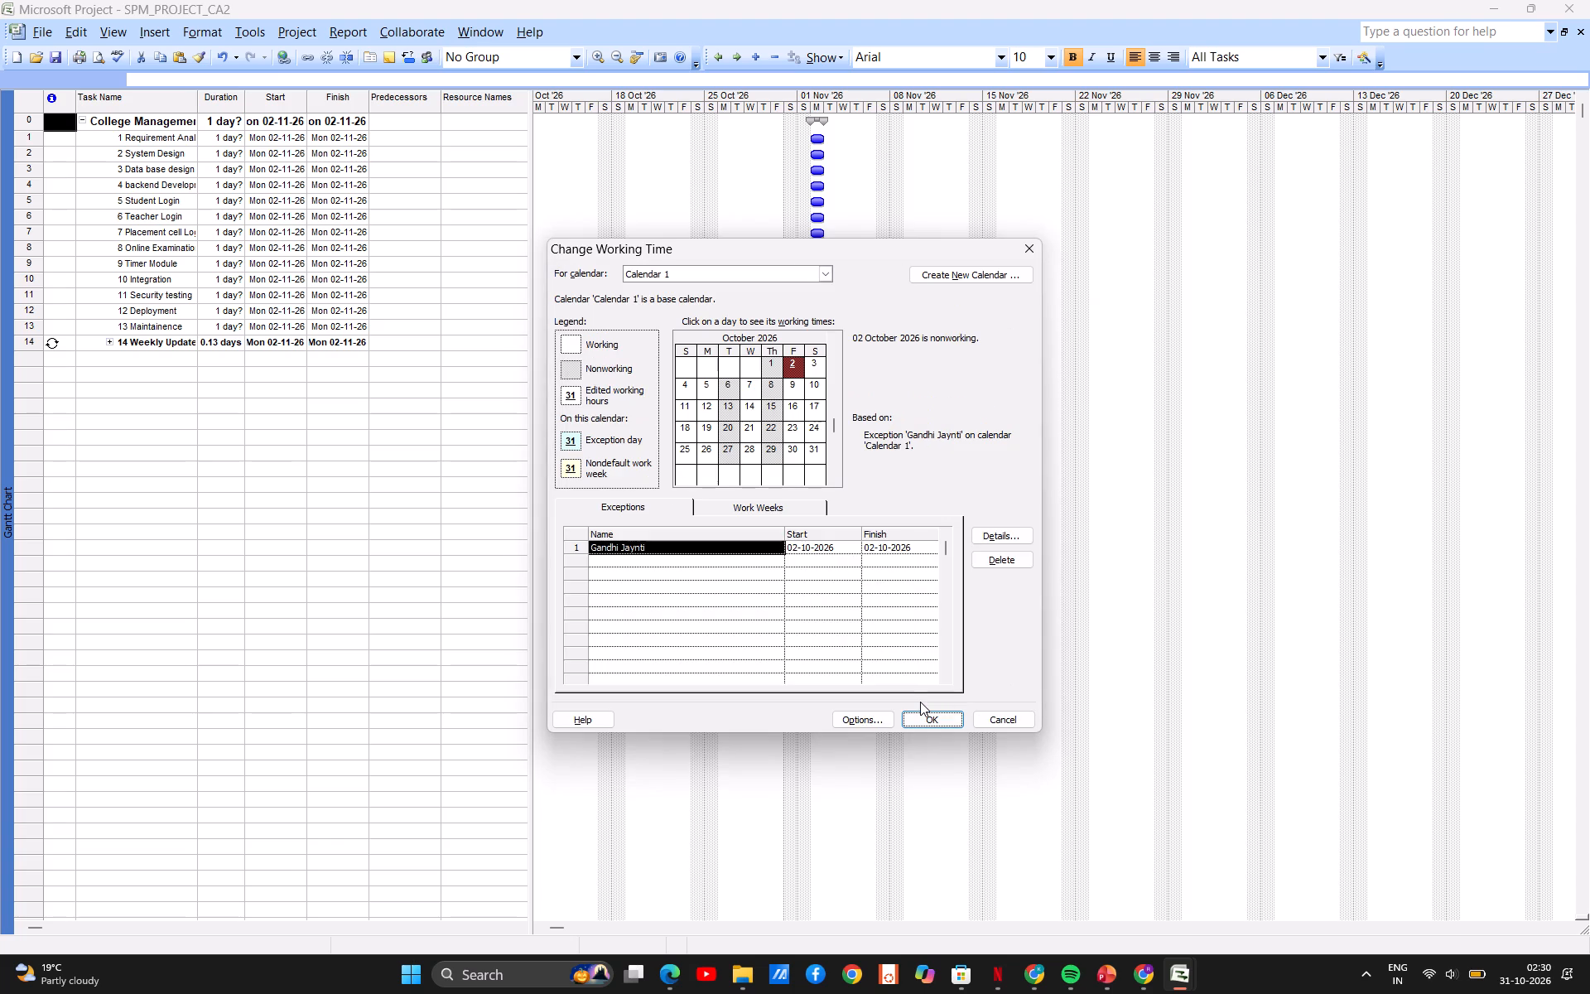
{"action": "left_click", "coordinate": [950, 721]}
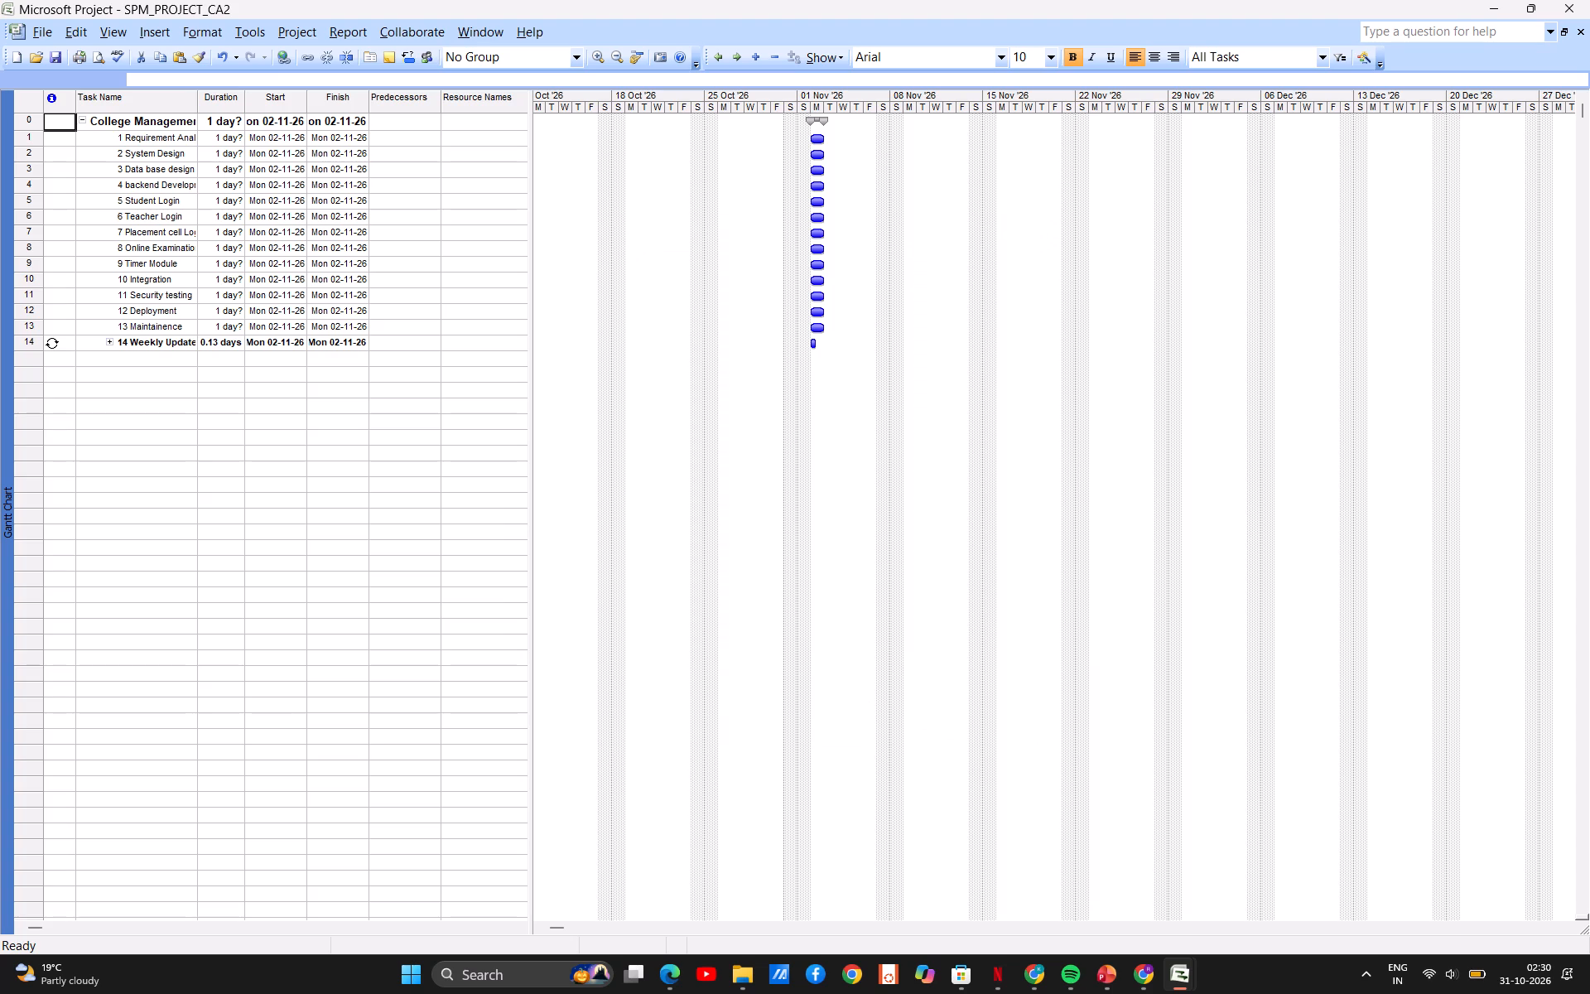
Insert a blank task row between the Requirement Analysis and System Design tasks.
{"action": "left_click", "coordinate": [151, 139]}
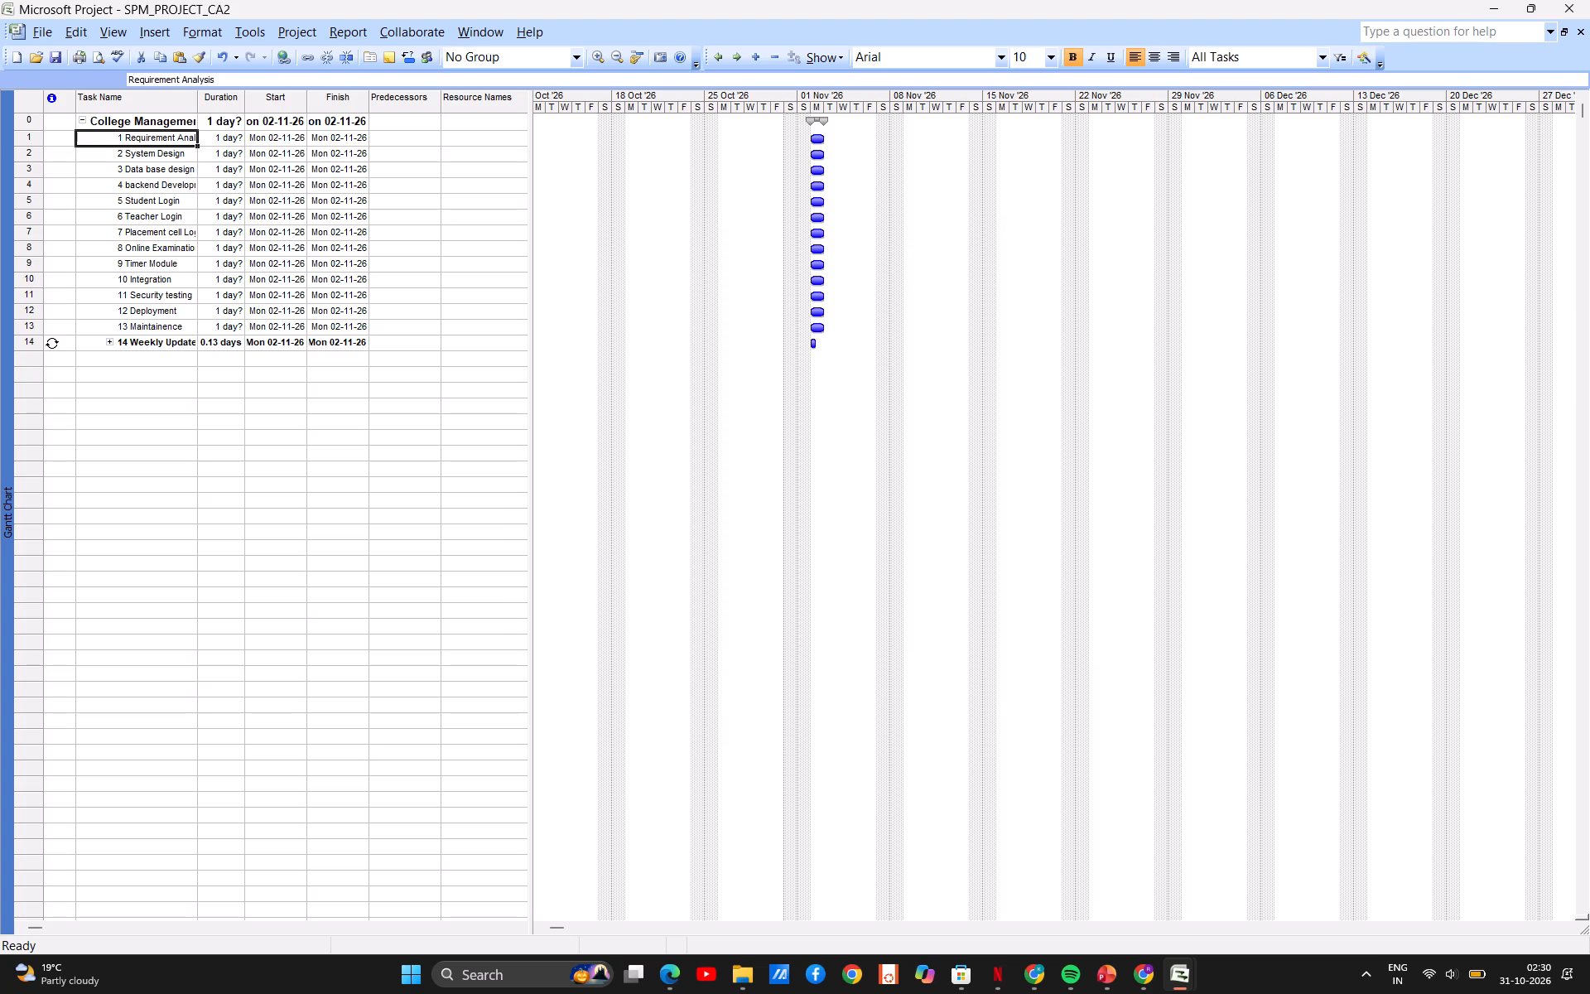
{"action": "right_click", "coordinate": [151, 139]}
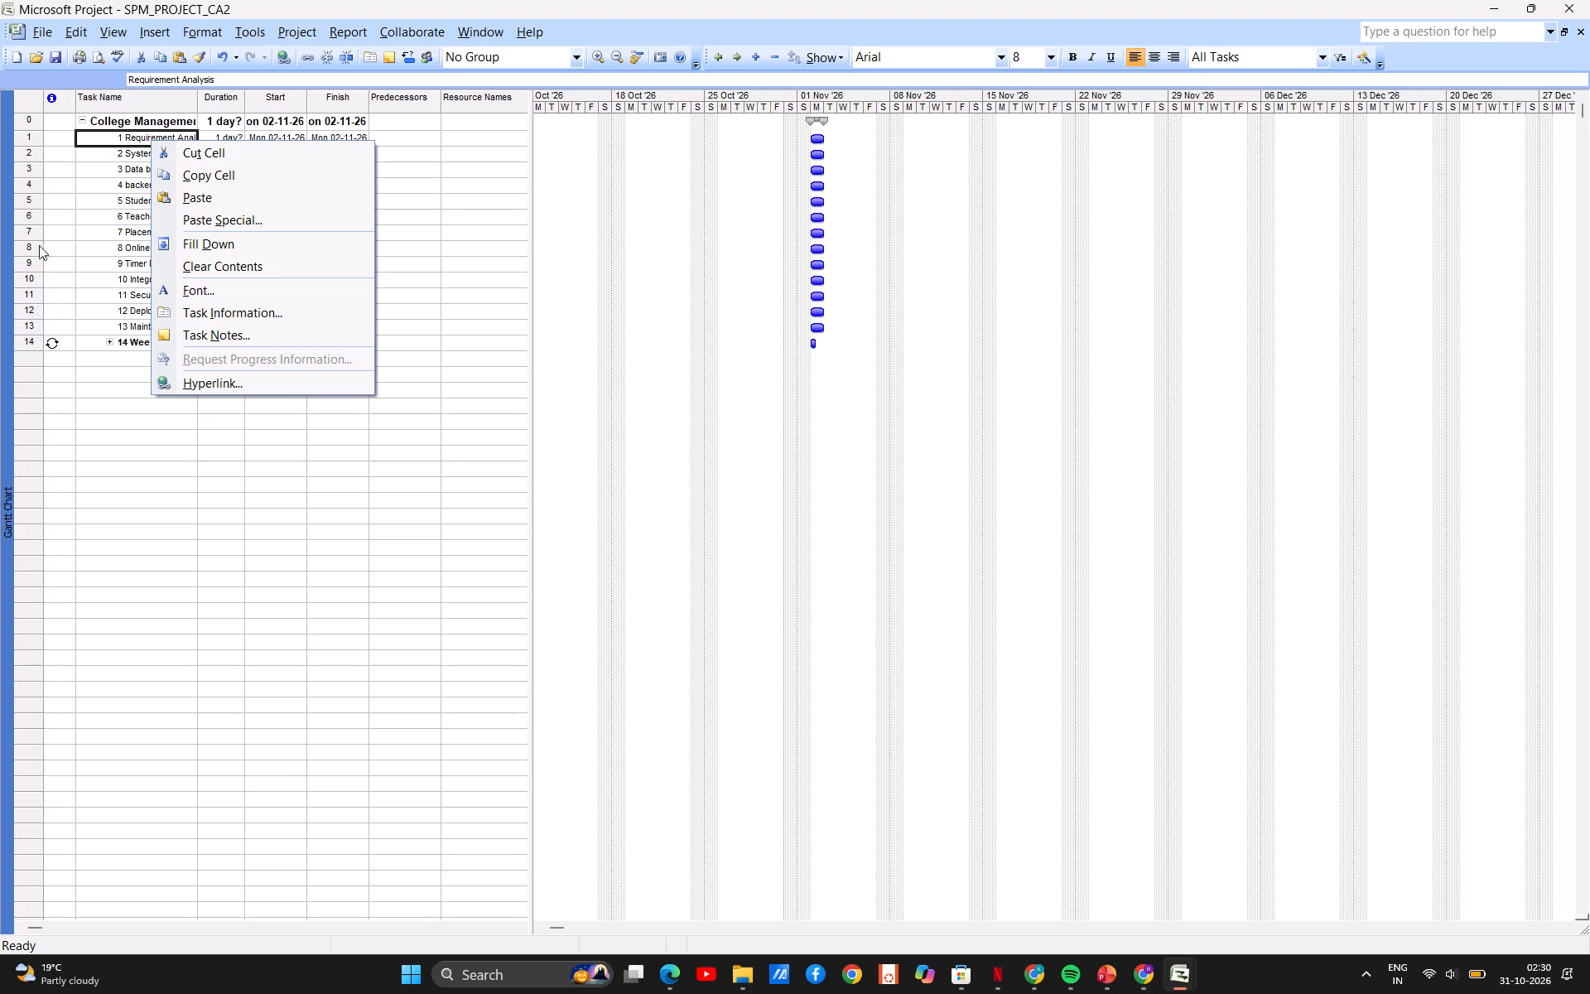
{"action": "right_click", "coordinate": [129, 142]}
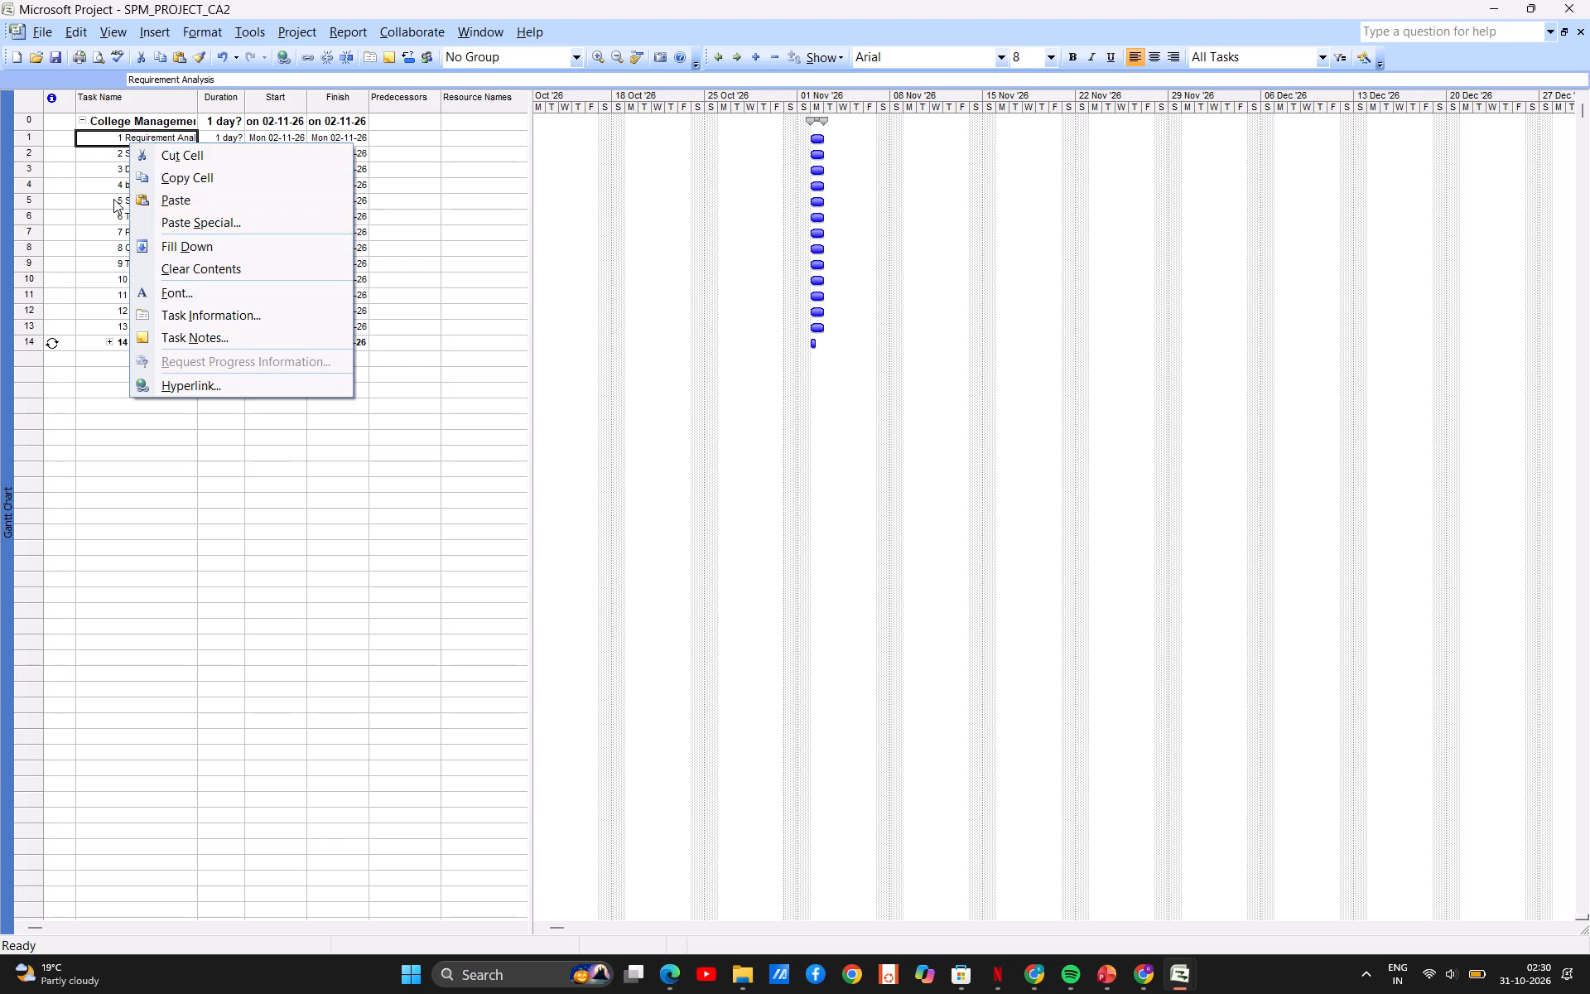
{"action": "left_click", "coordinate": [26, 136]}
{"action": "left_click", "coordinate": [32, 155]}
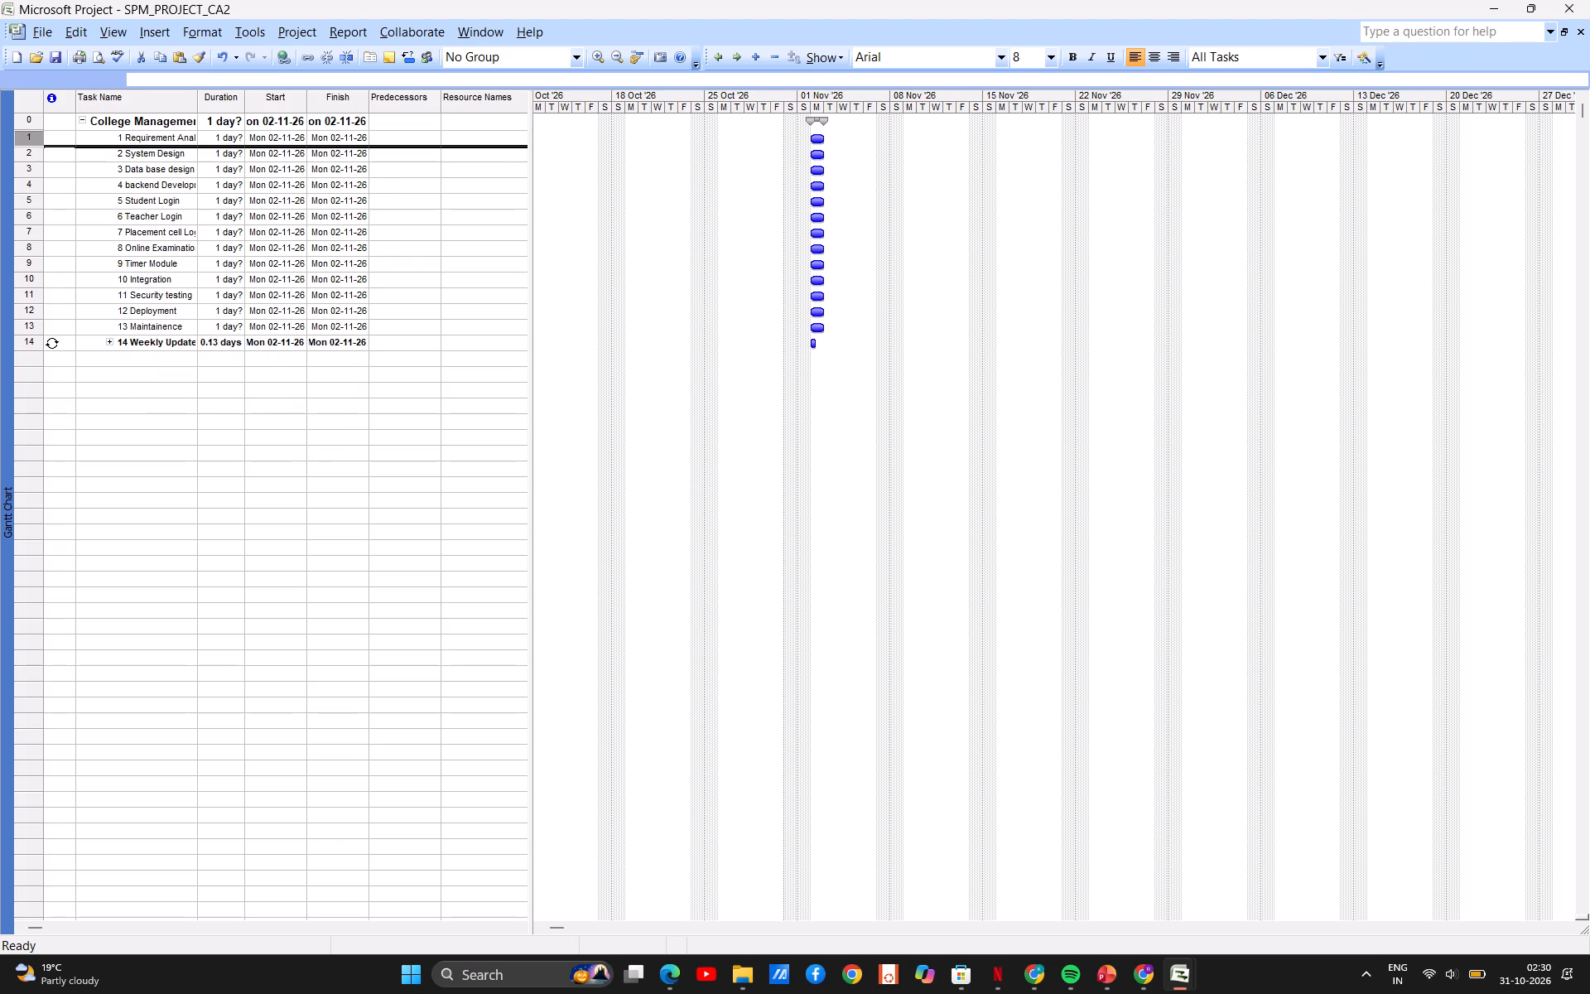
{"action": "right_click", "coordinate": [32, 155]}
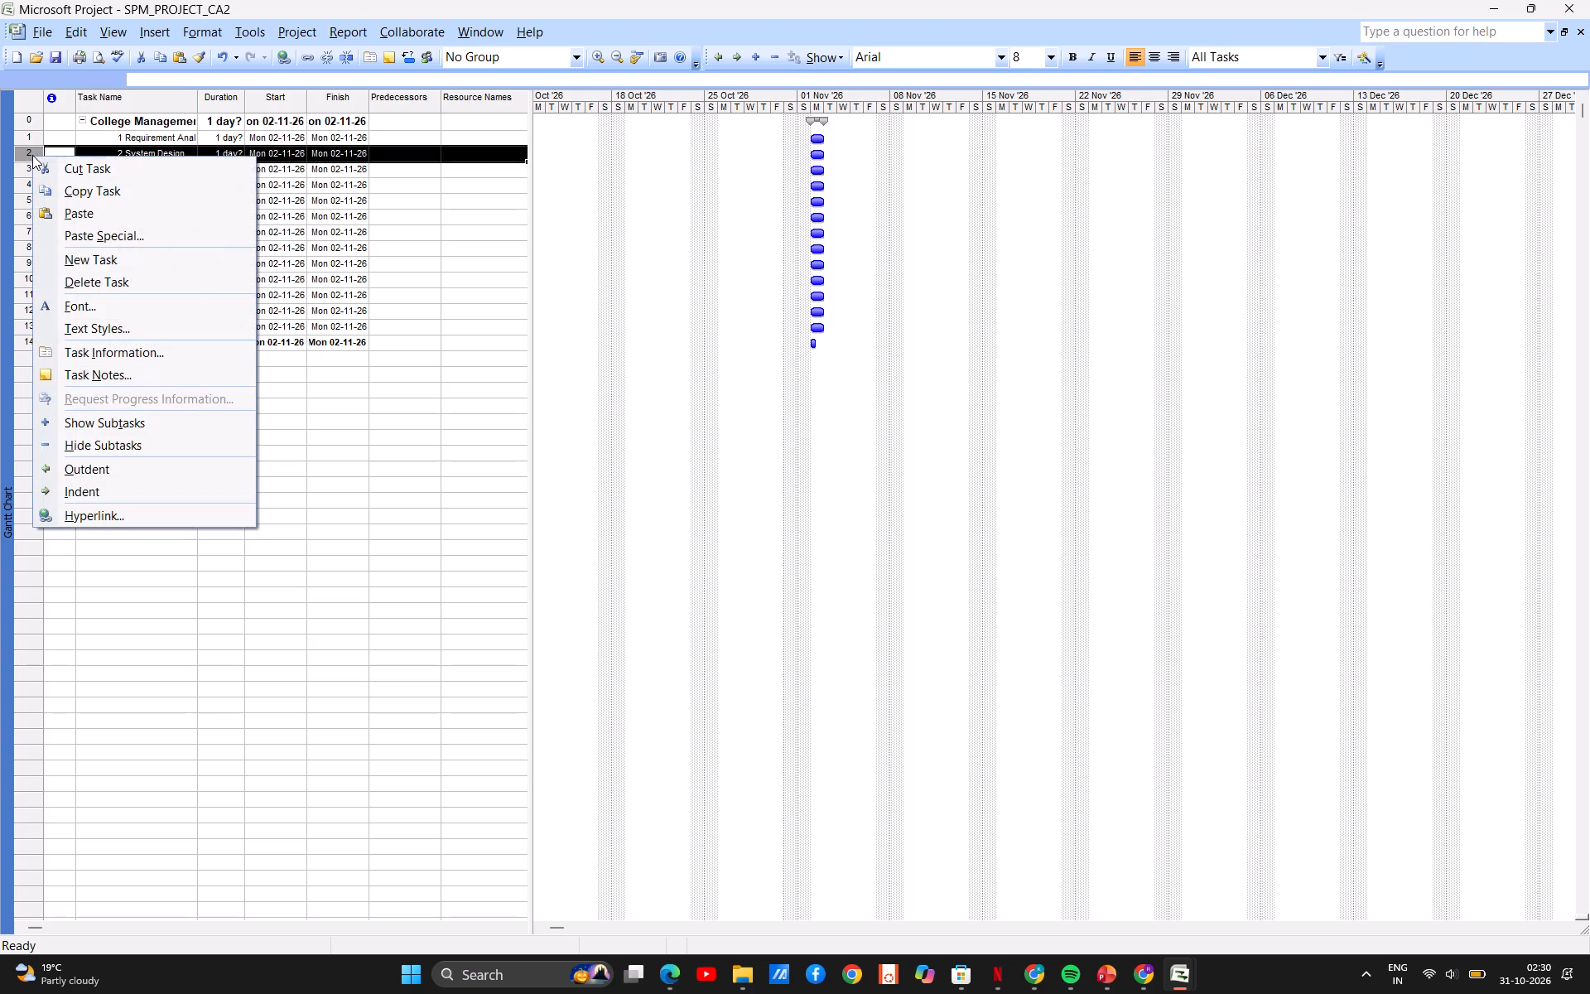
{"action": "left_click", "coordinate": [74, 260]}
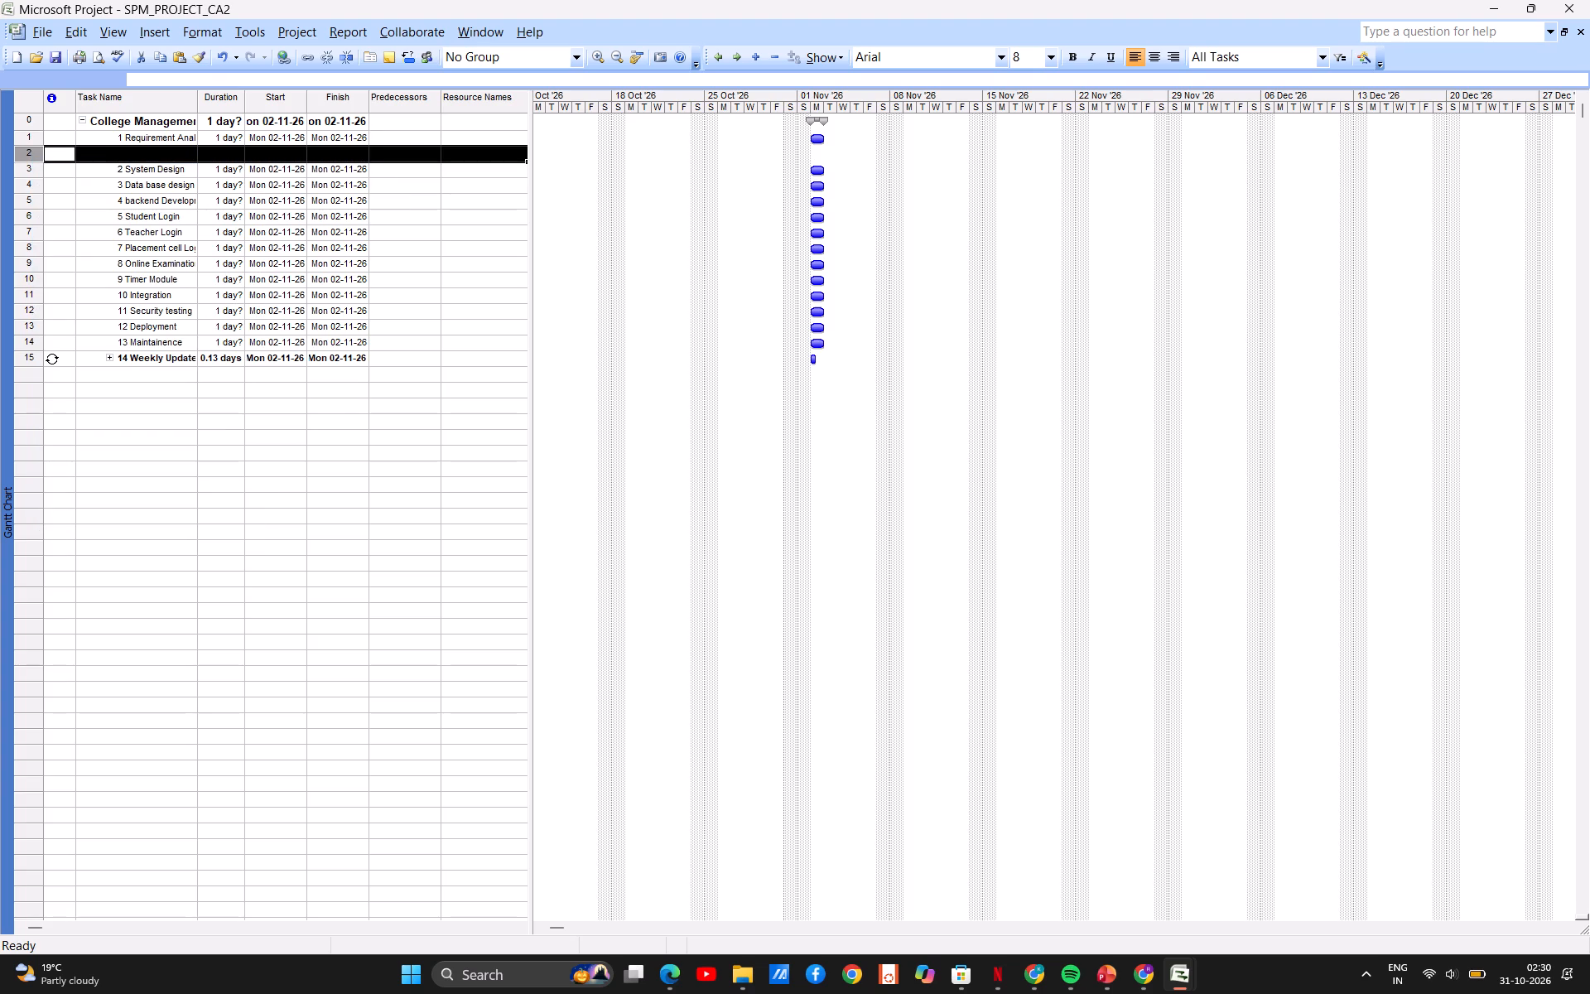
Name the blank task below Requirement Analysis "Identify System Requiremnets".
{"action": "left_click", "coordinate": [143, 154]}
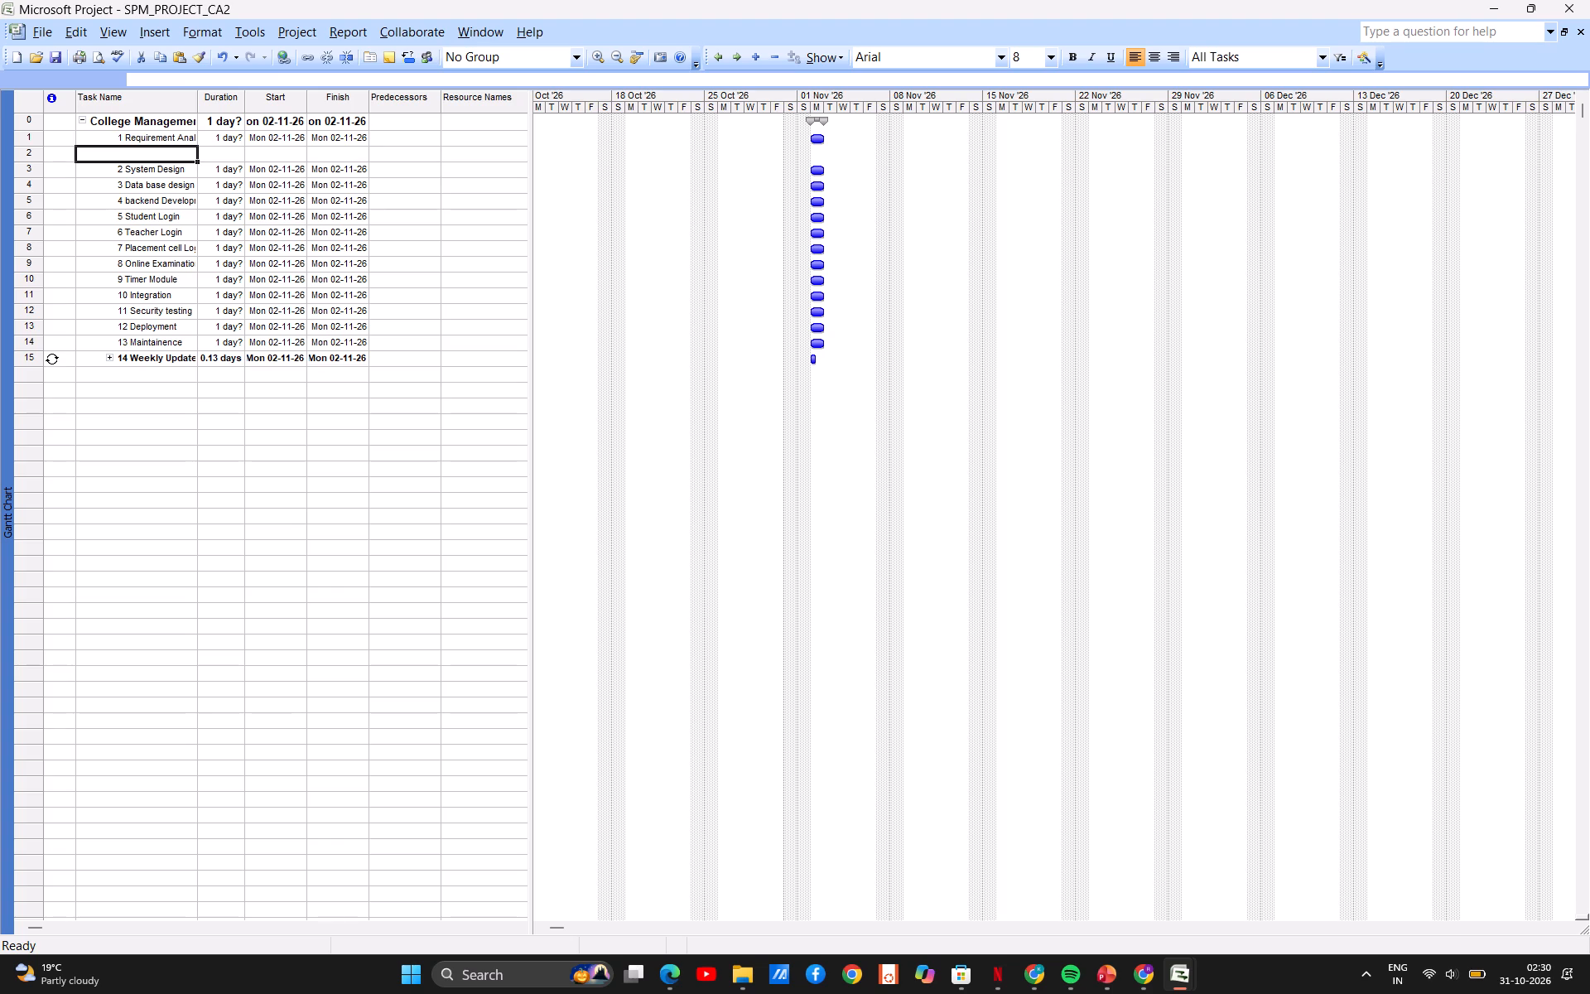
{"action": "type", "text": "dent"}
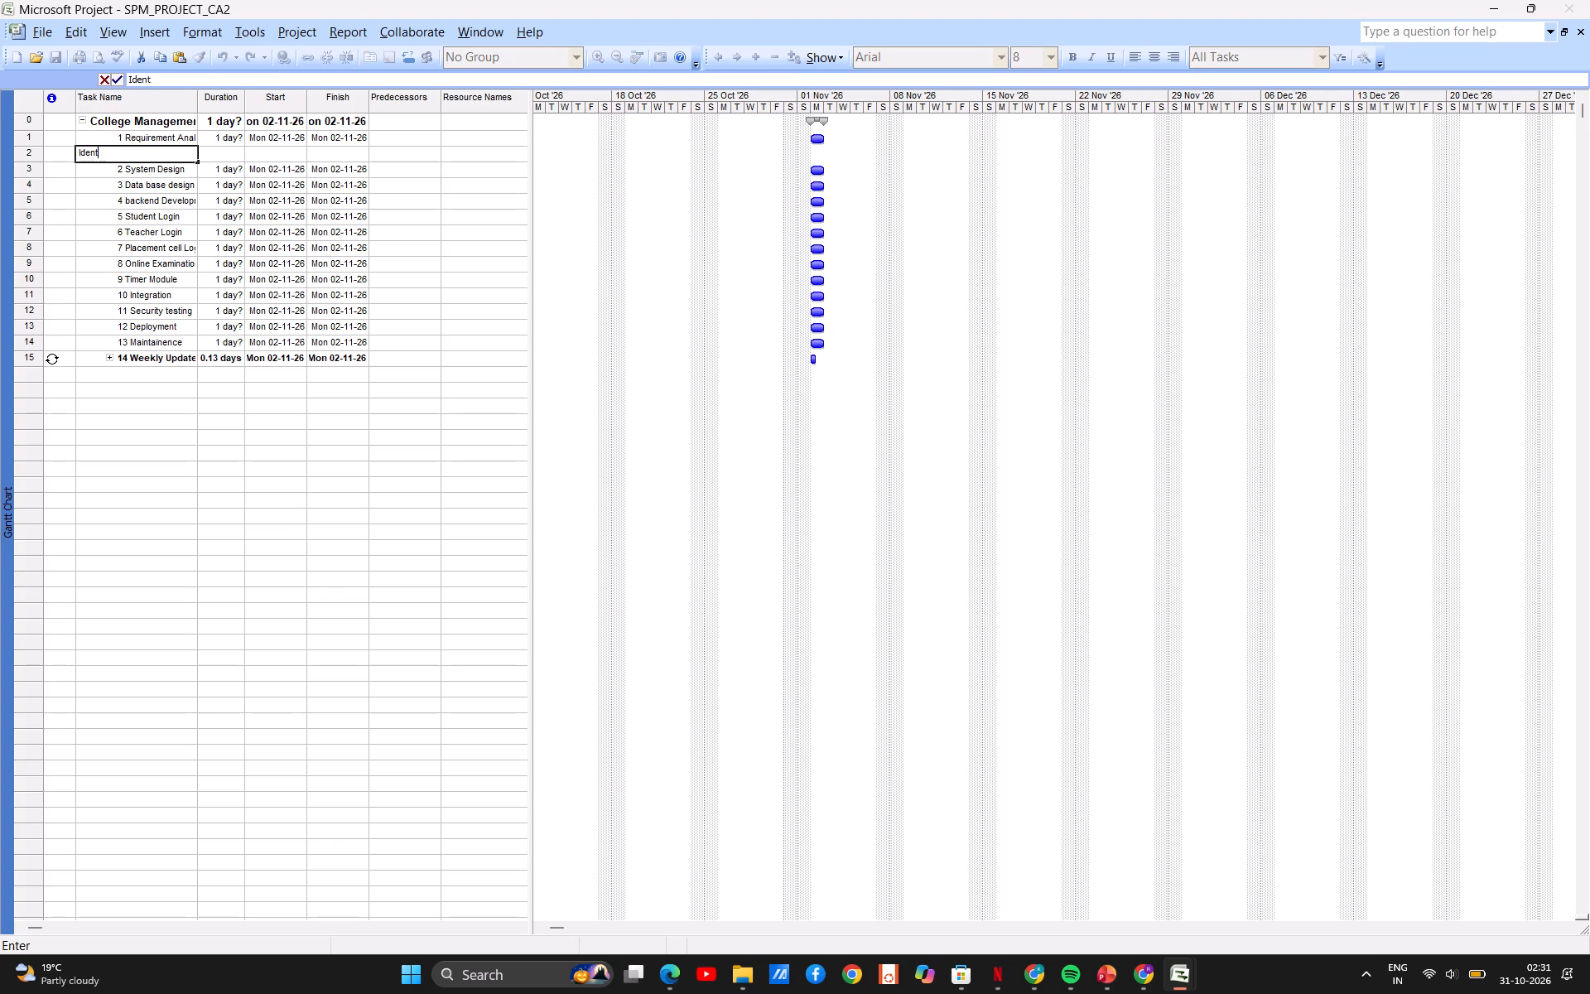
{"action": "type", "text": "ify"}
{"action": "key", "text": "space"}
{"action": "key", "text": "e"}
{"action": "key", "text": "BackSpace"}
{"action": "type", "text": "equiremnets"}
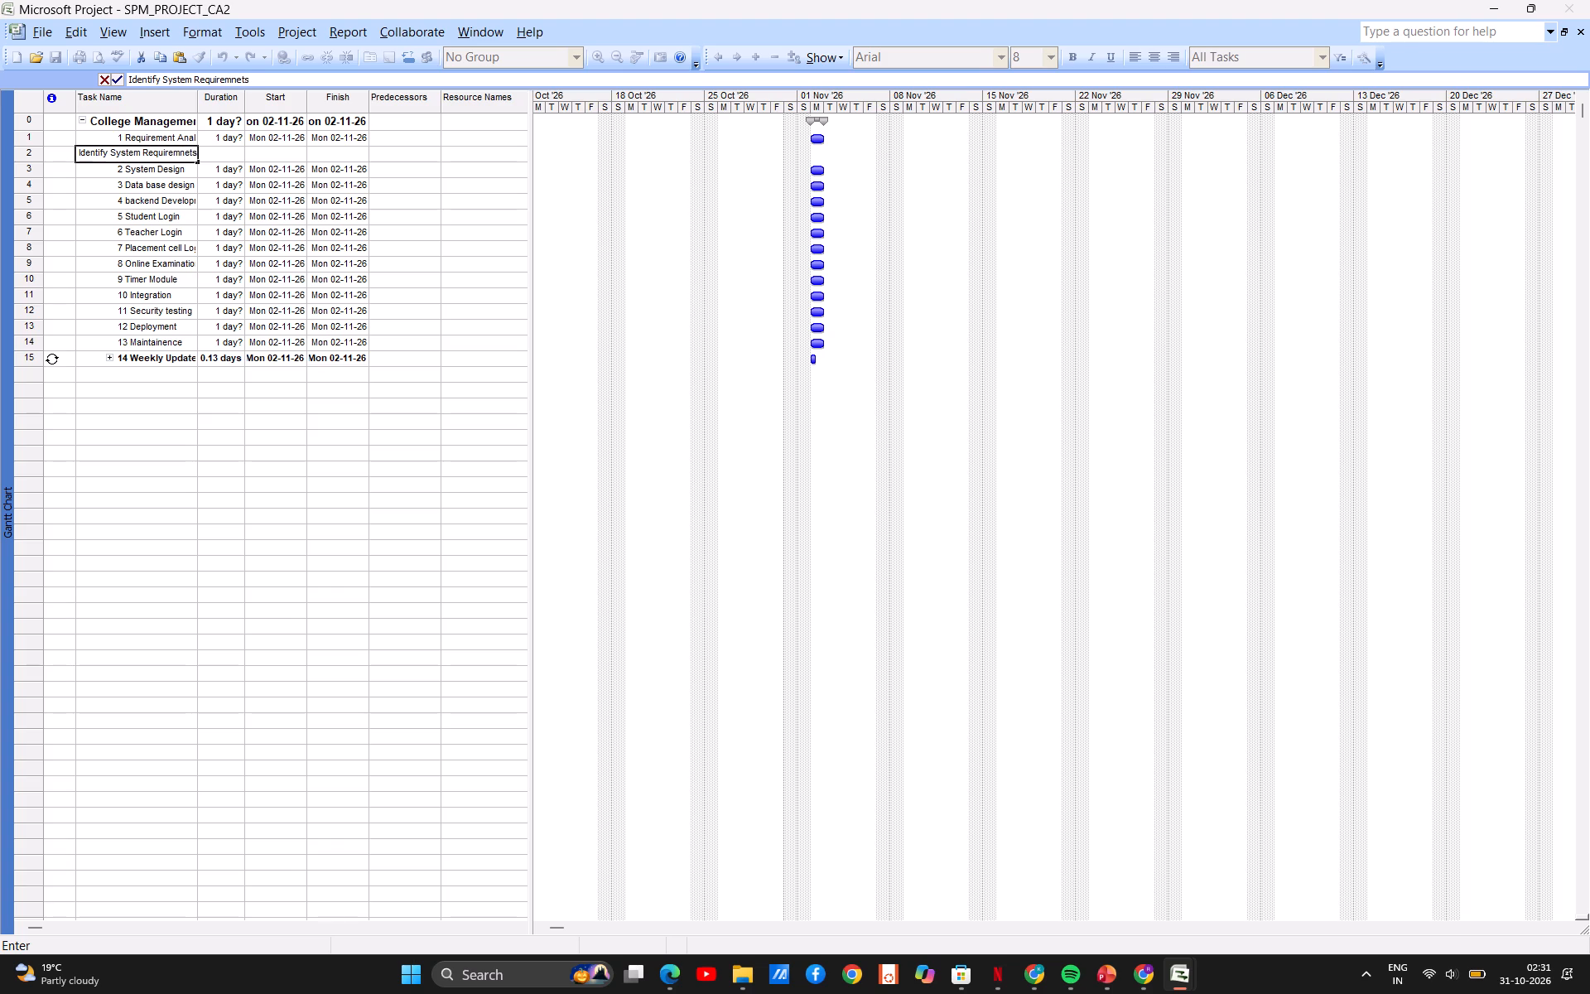
{"action": "key", "text": "Return"}
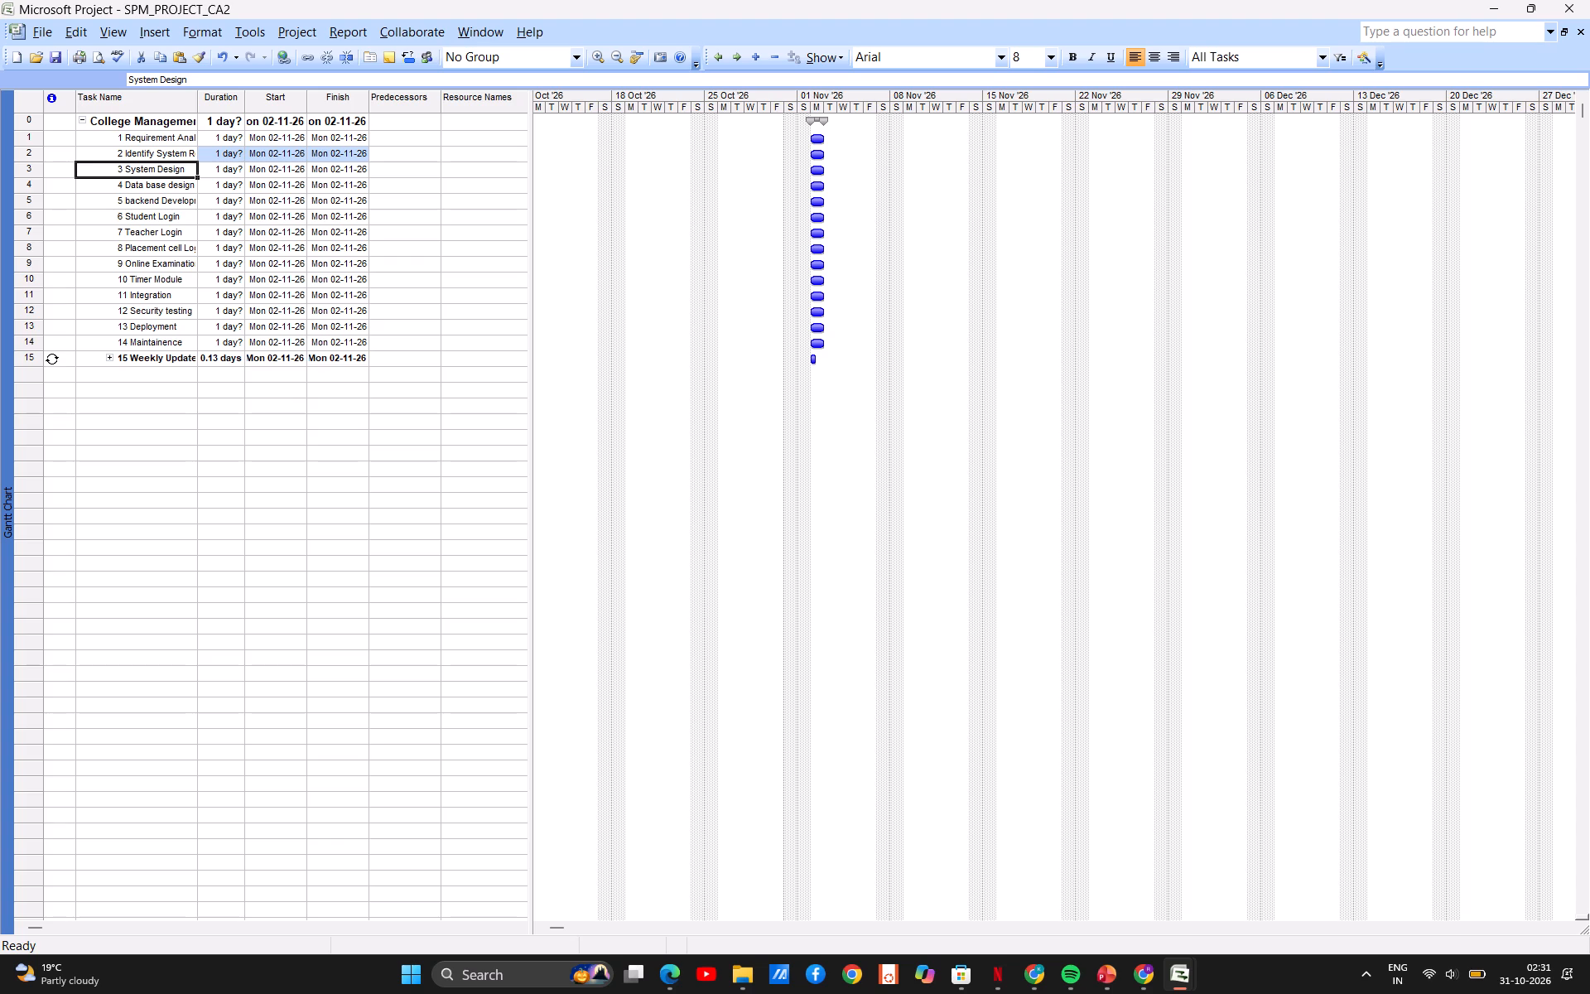
Indent the Identify System Requiremnets task one level so it is a subtask of Requirement Analysis.
{"action": "right_click", "coordinate": [160, 153]}
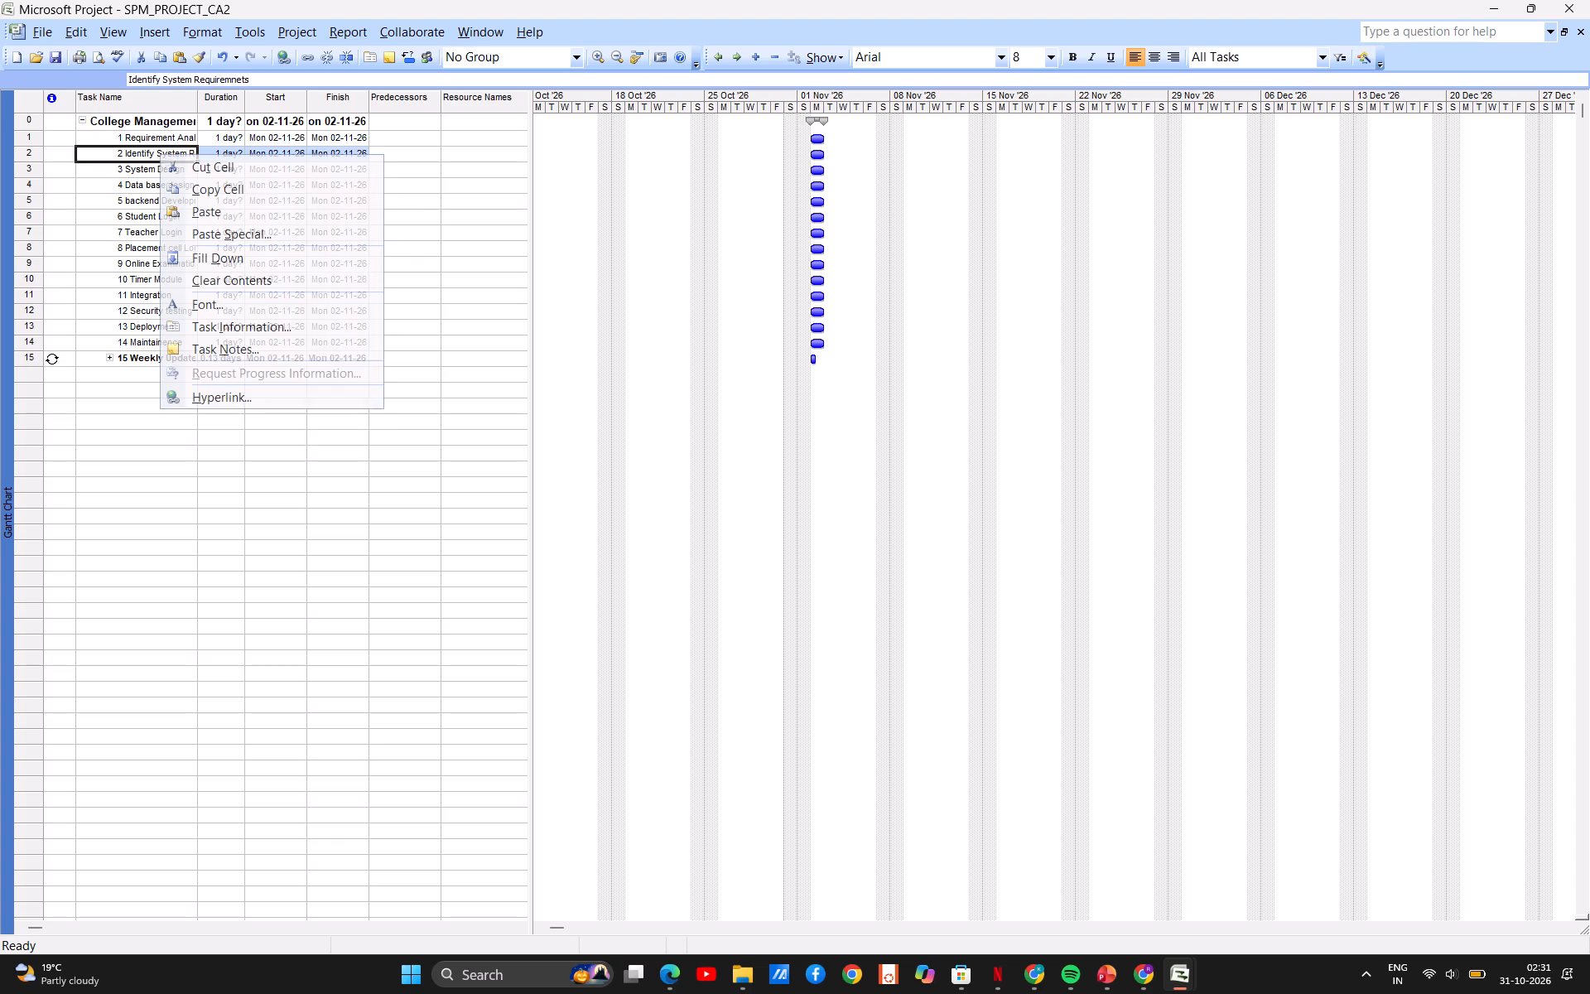
{"action": "left_click", "coordinate": [29, 153]}
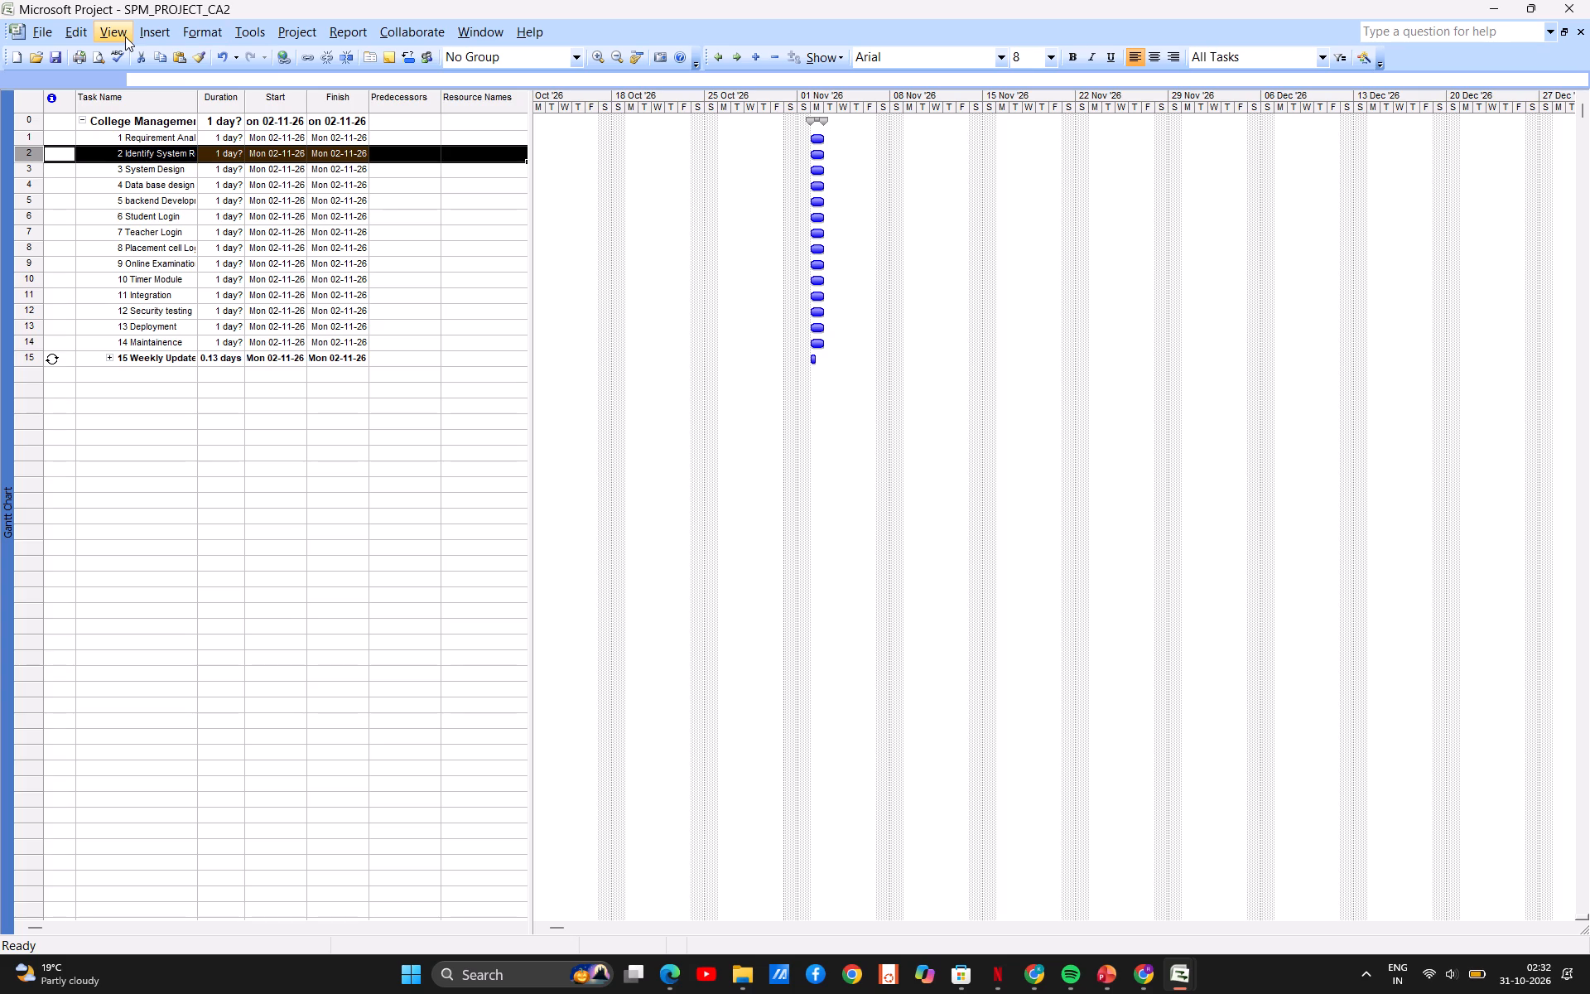
{"action": "left_click", "coordinate": [312, 35]}
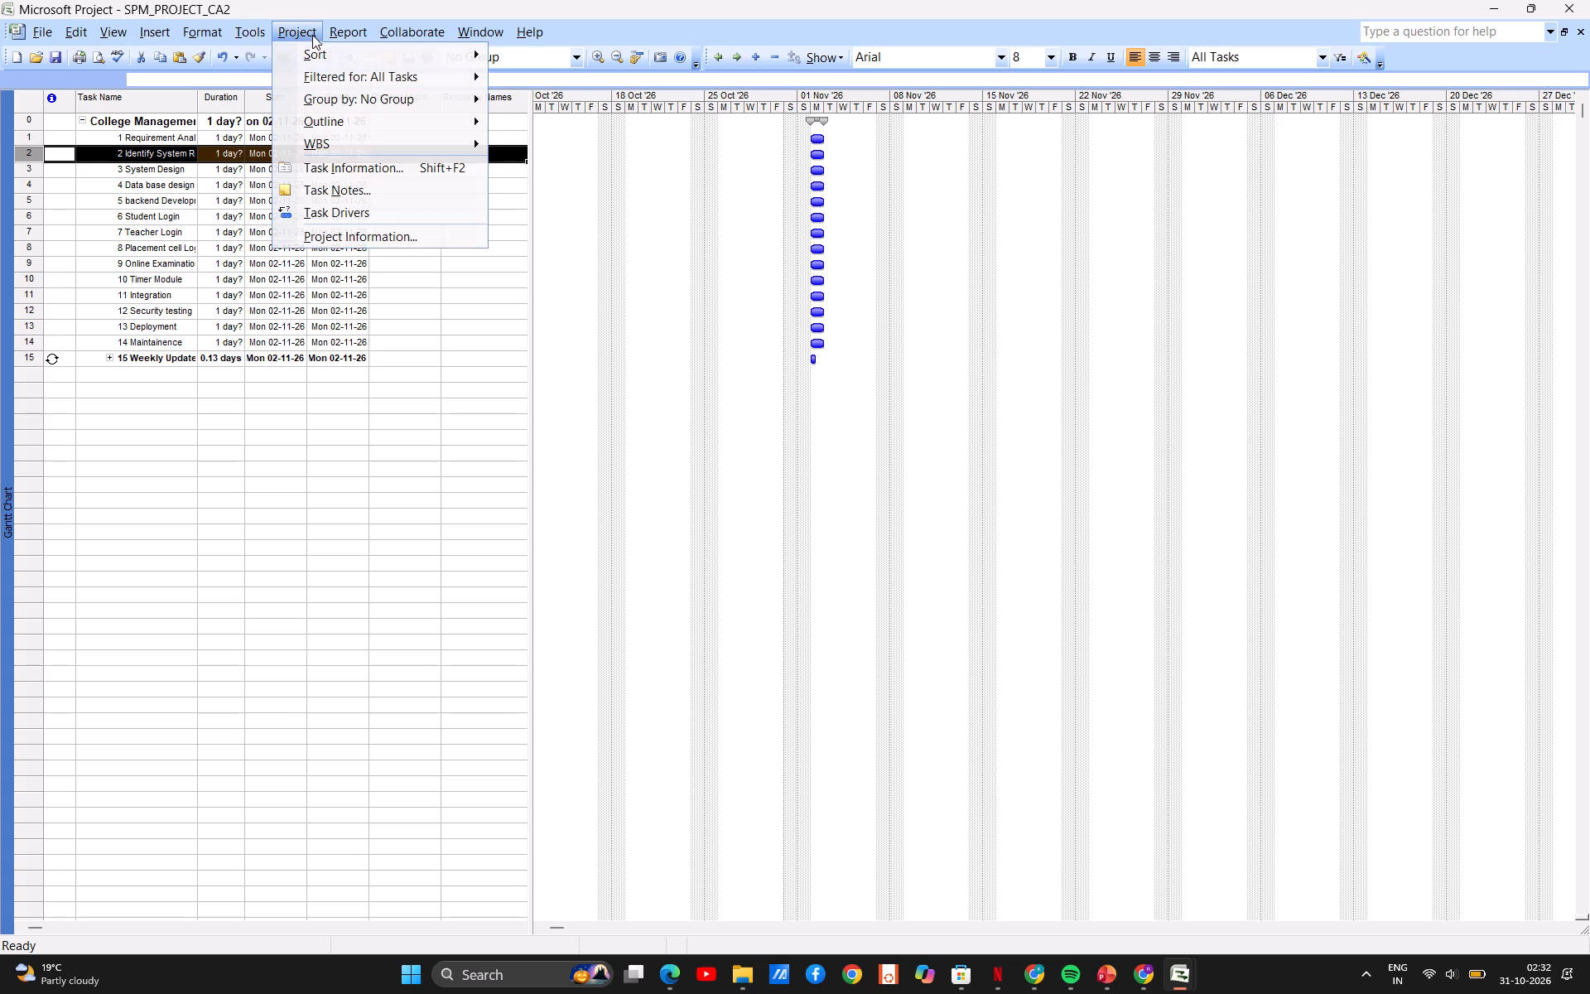
{"action": "left_click", "coordinate": [332, 112]}
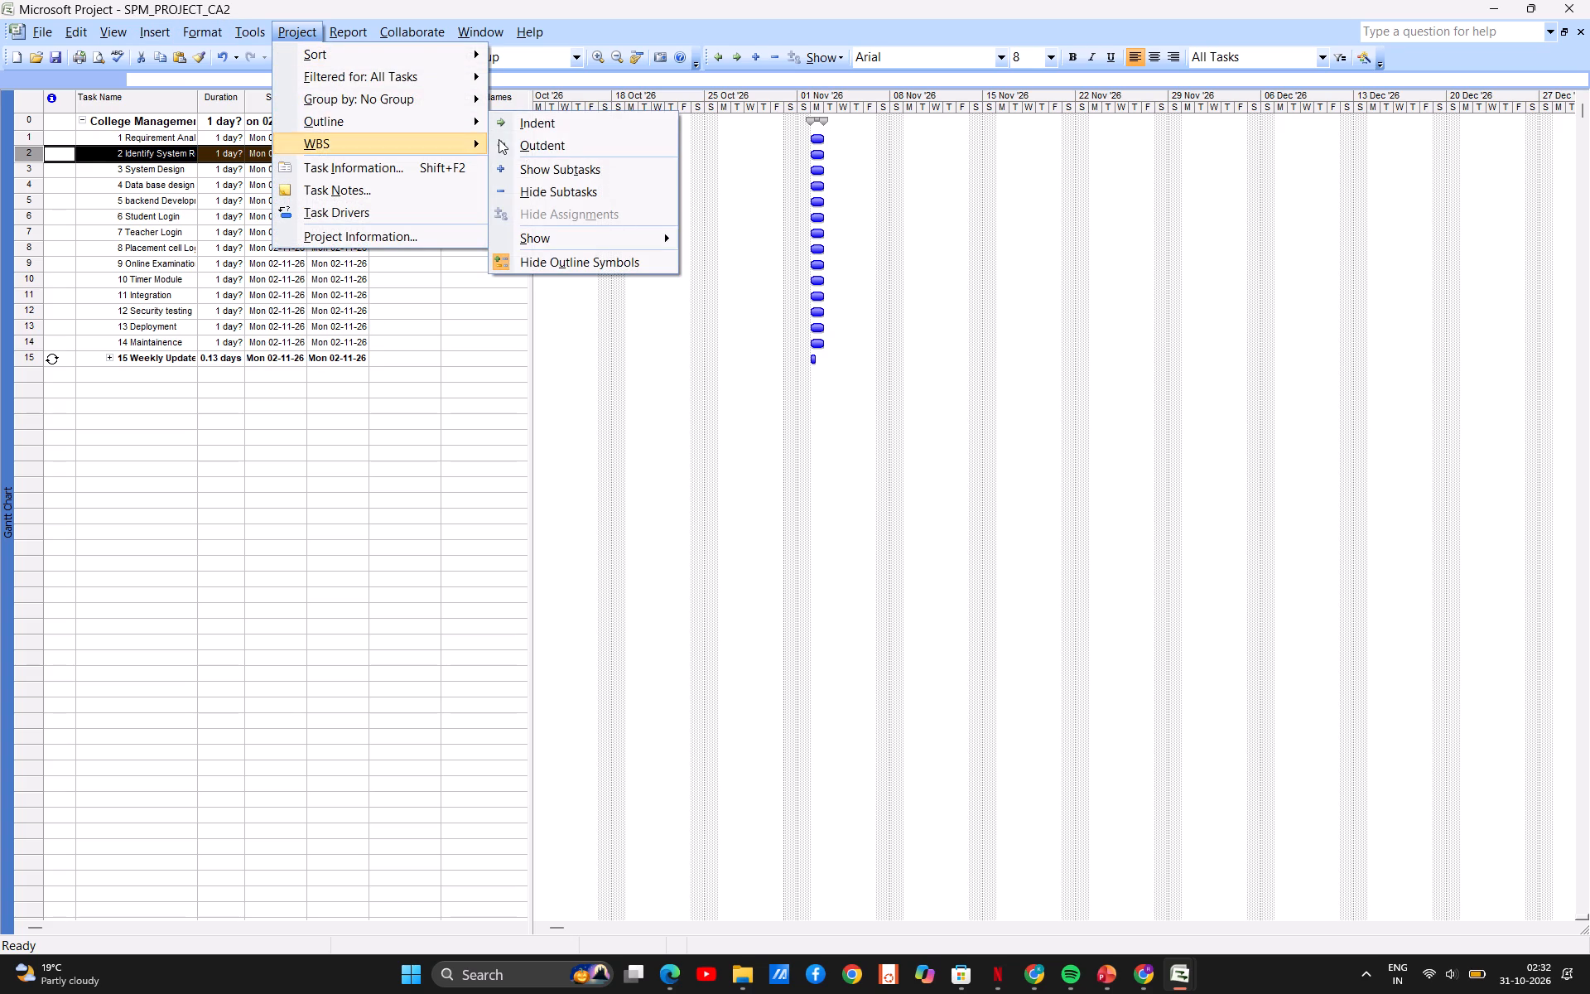
{"action": "left_click", "coordinate": [532, 127]}
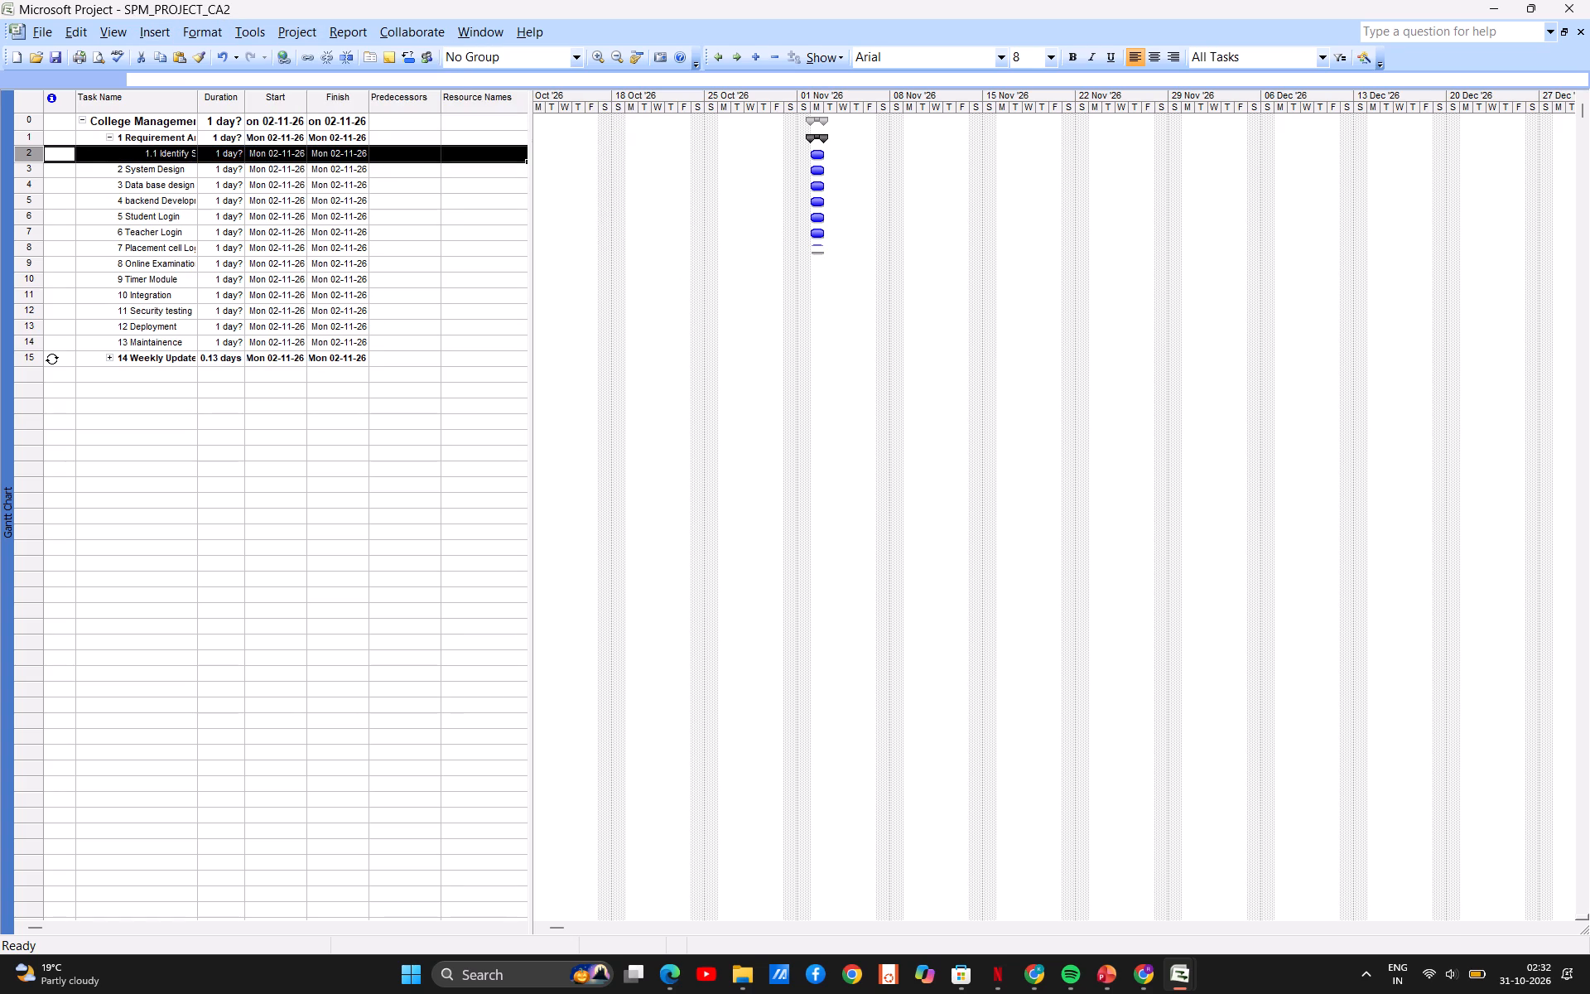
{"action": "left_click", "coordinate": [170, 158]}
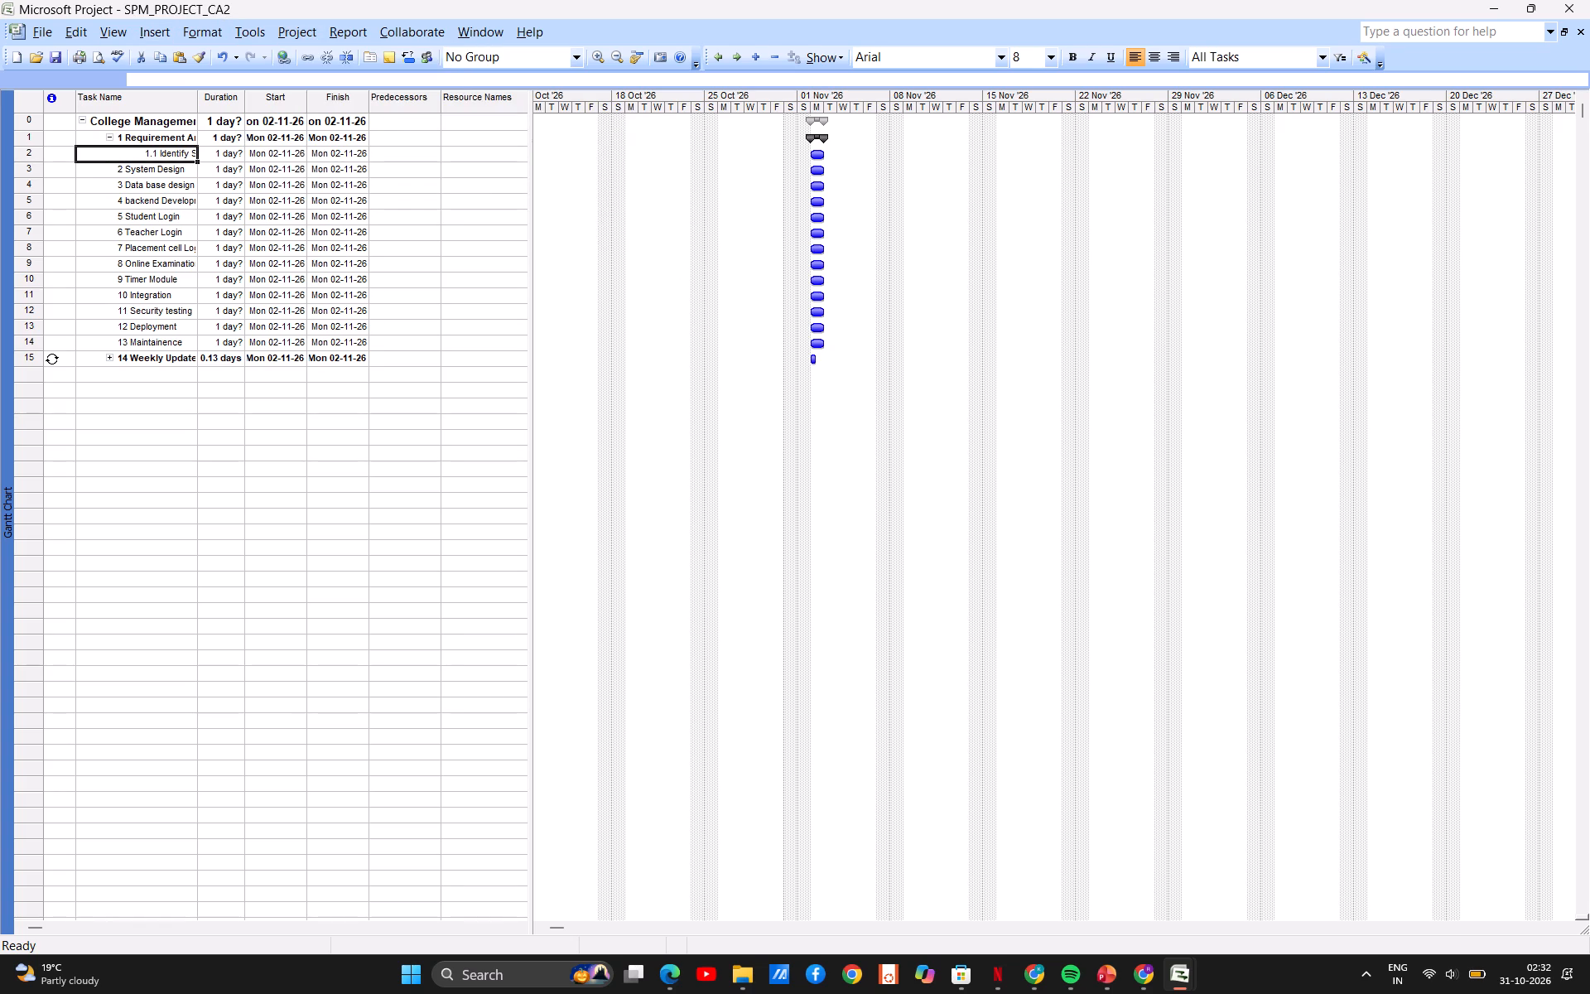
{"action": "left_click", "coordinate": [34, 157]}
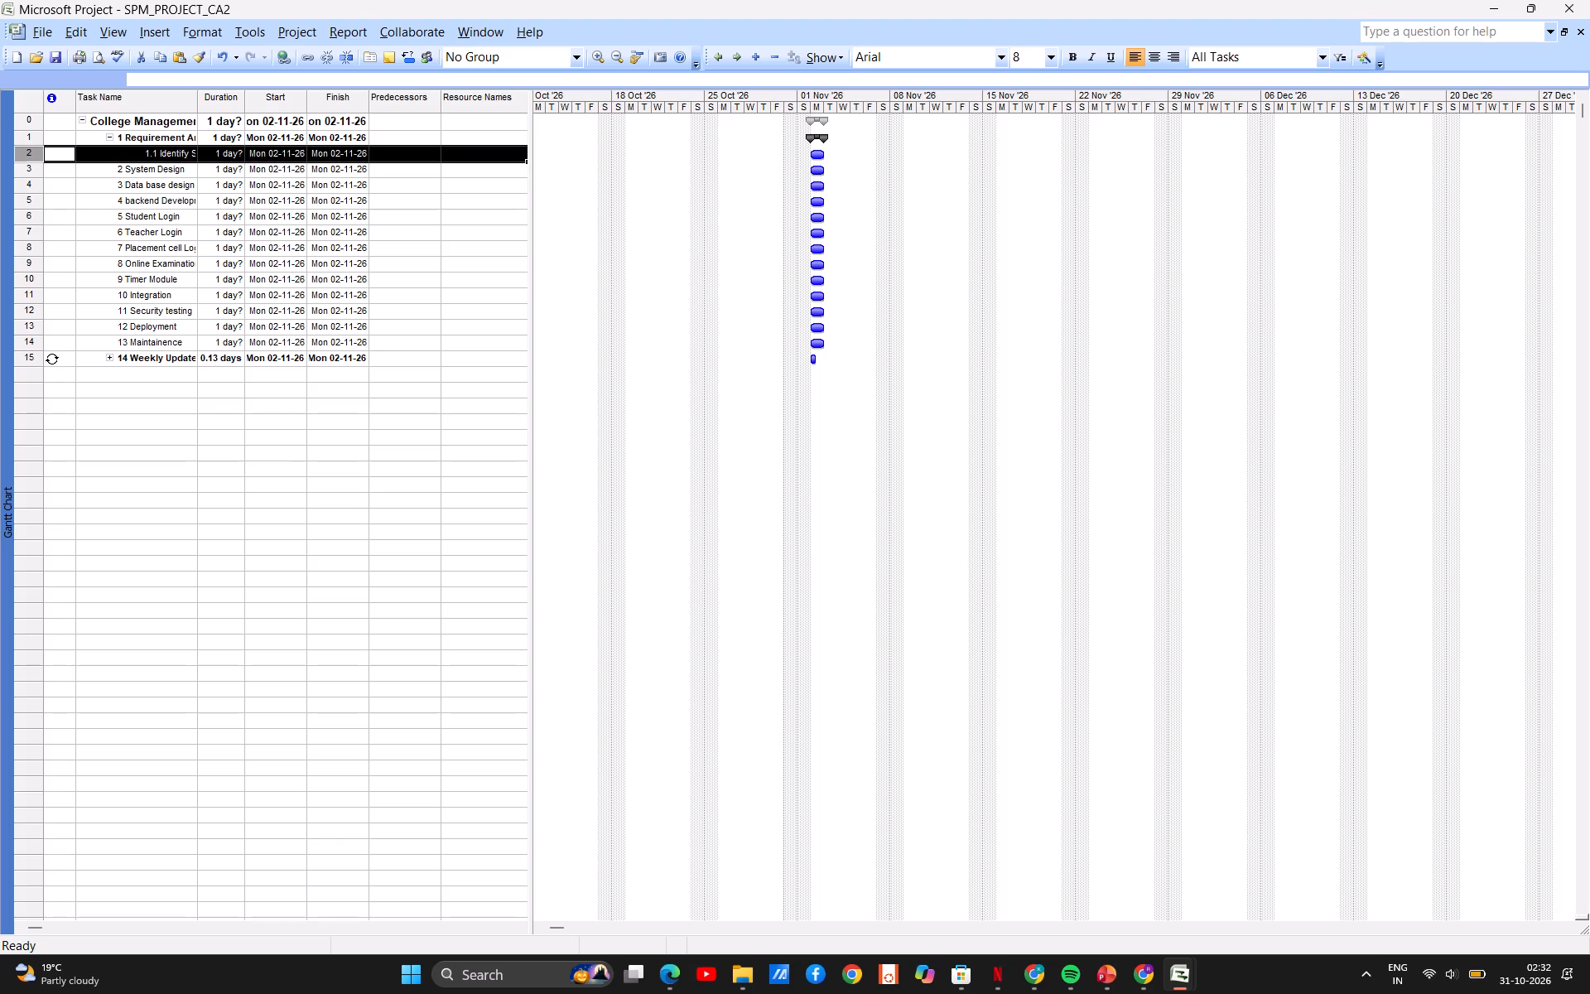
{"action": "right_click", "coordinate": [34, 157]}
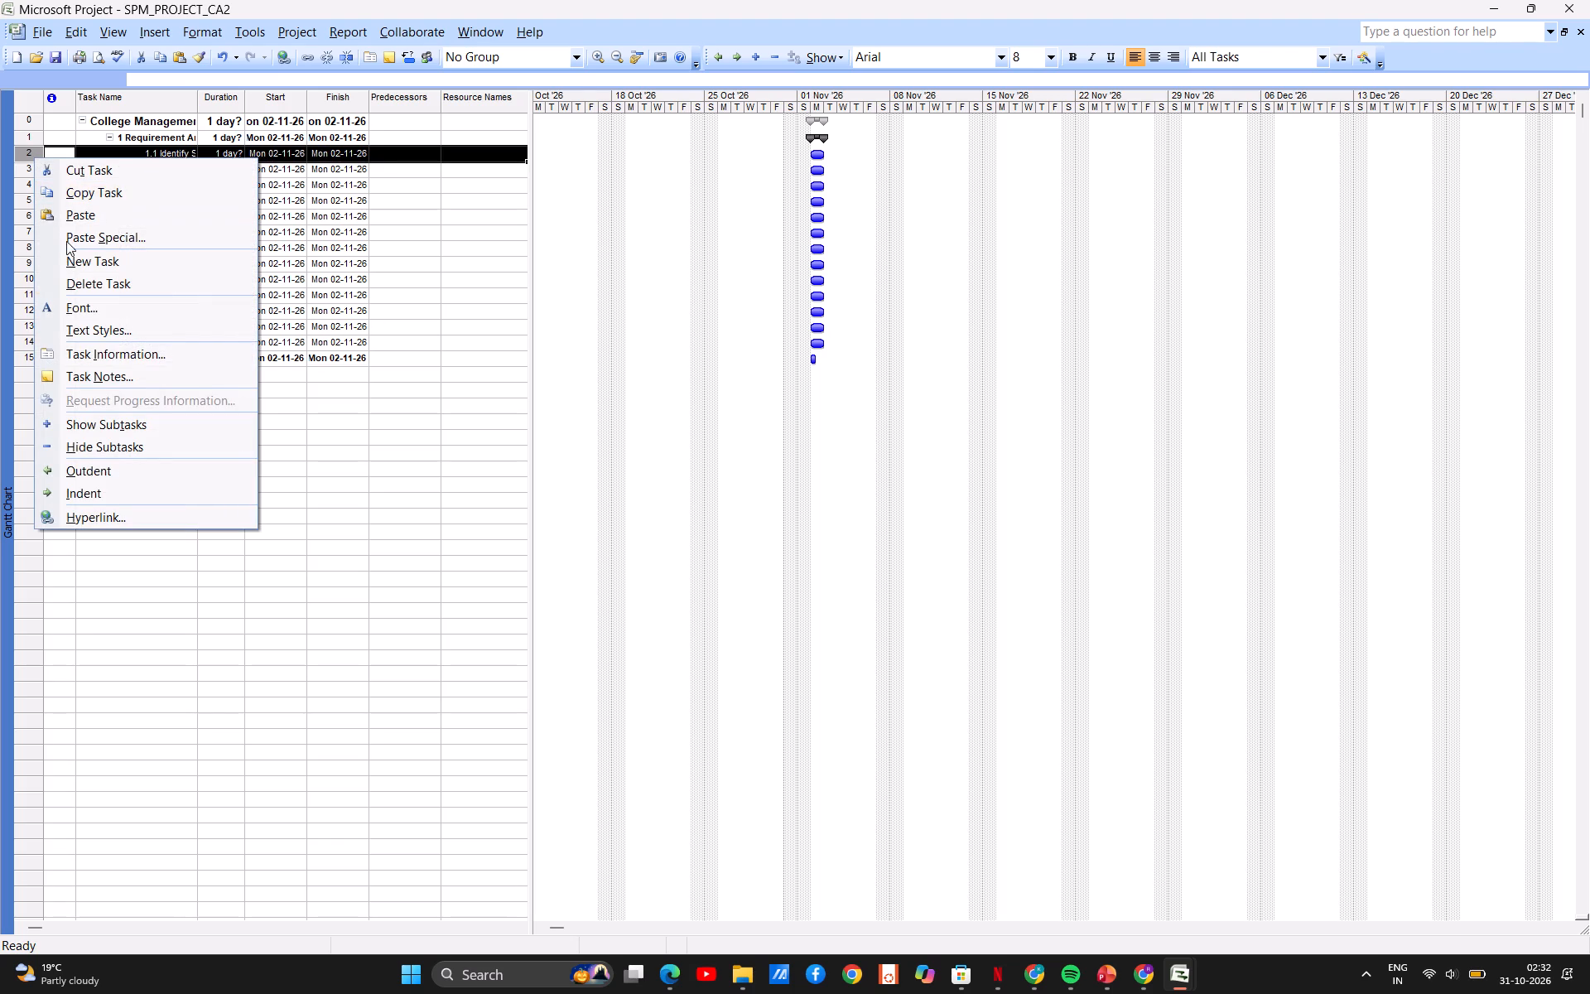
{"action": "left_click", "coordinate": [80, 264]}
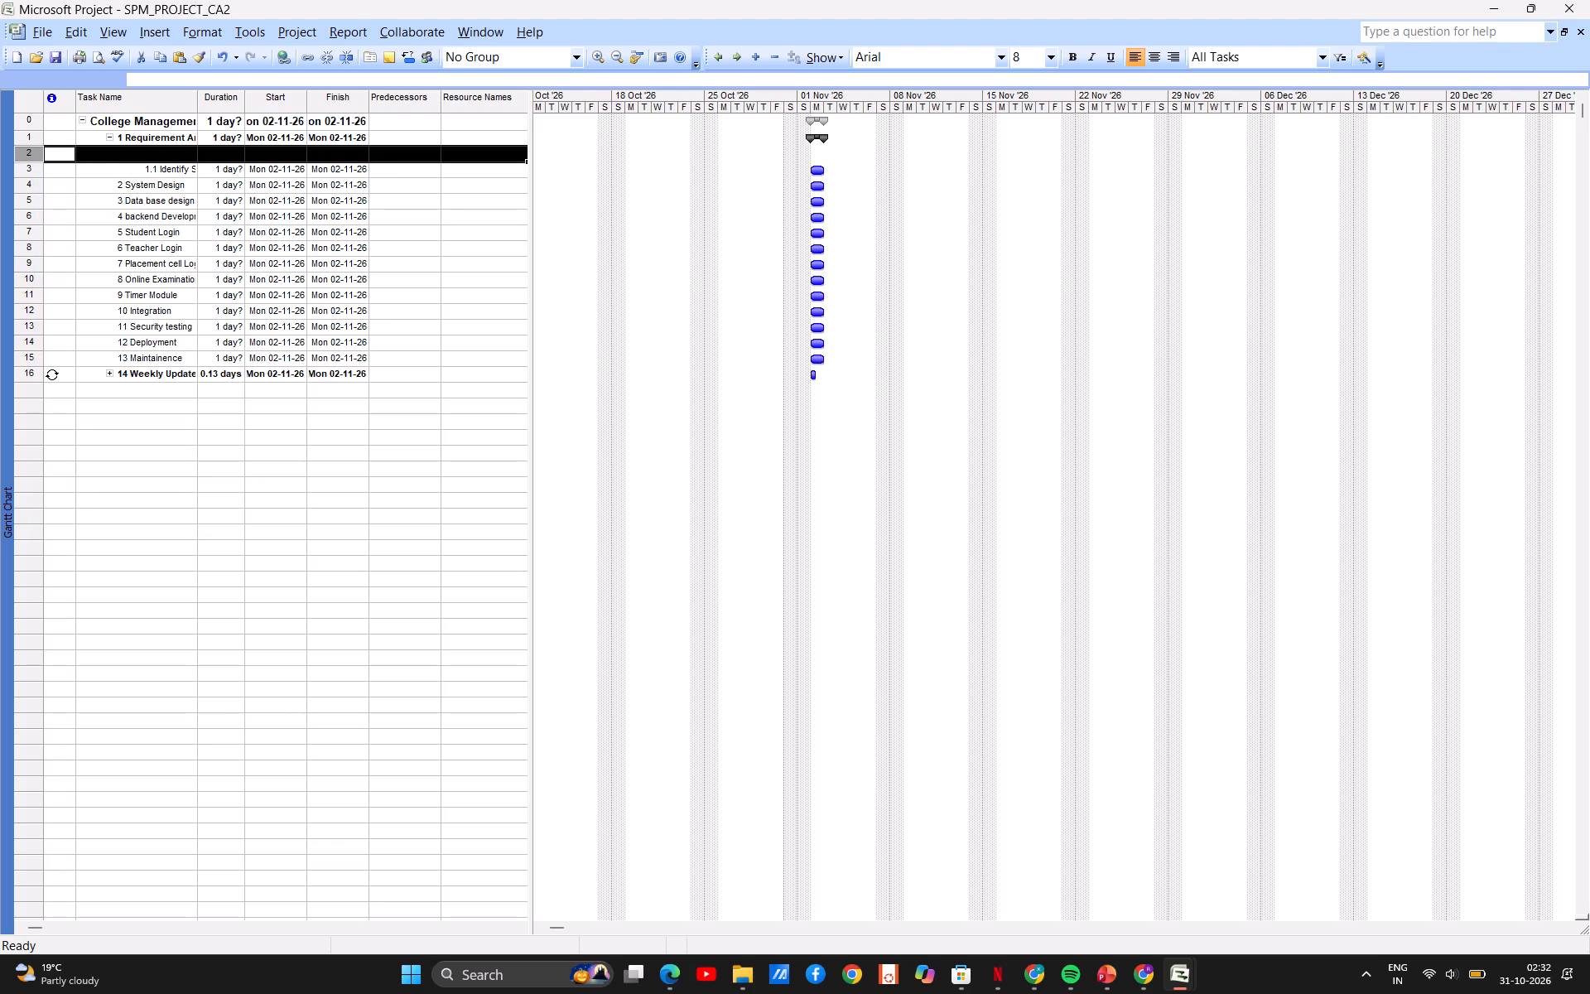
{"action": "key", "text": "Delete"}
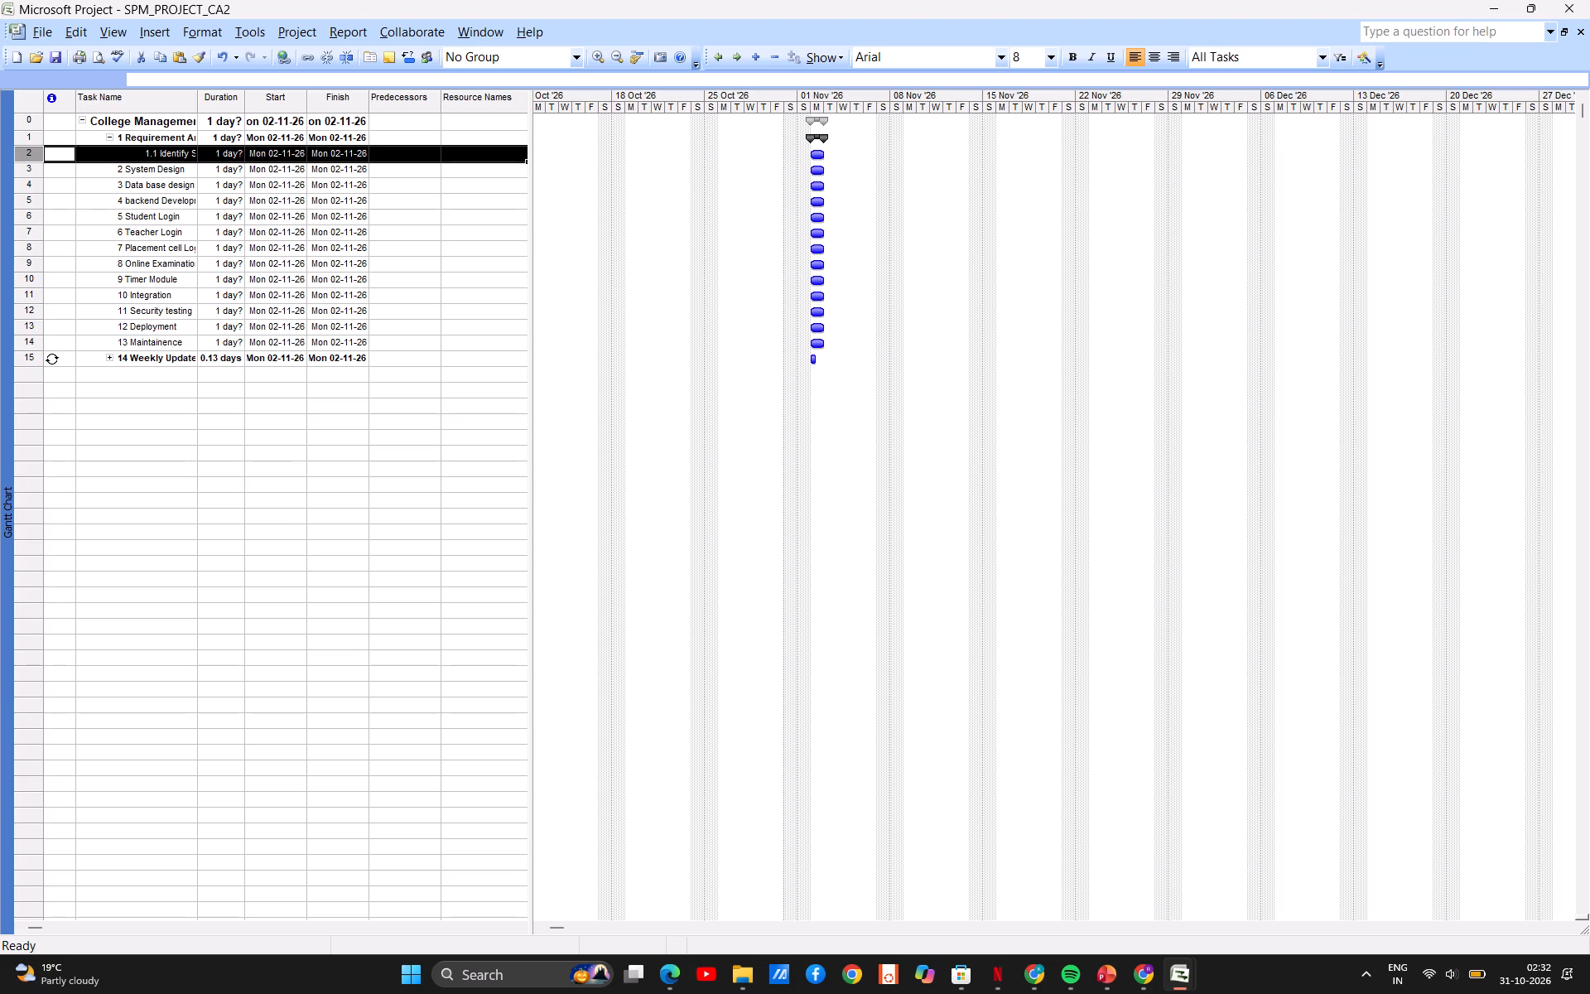
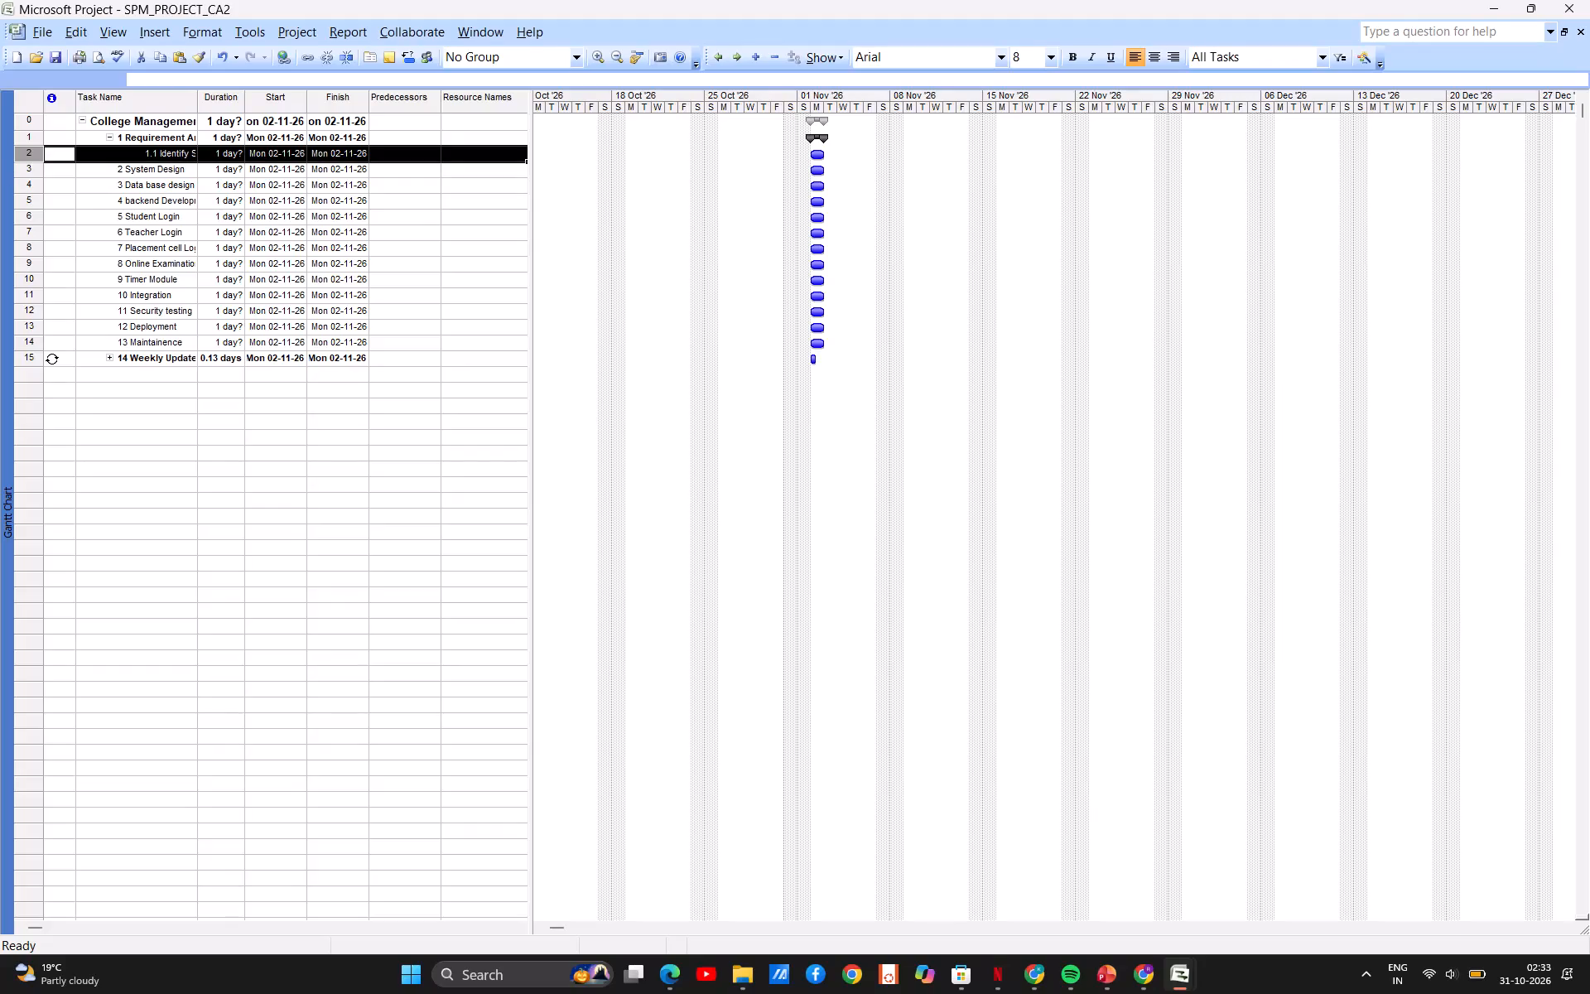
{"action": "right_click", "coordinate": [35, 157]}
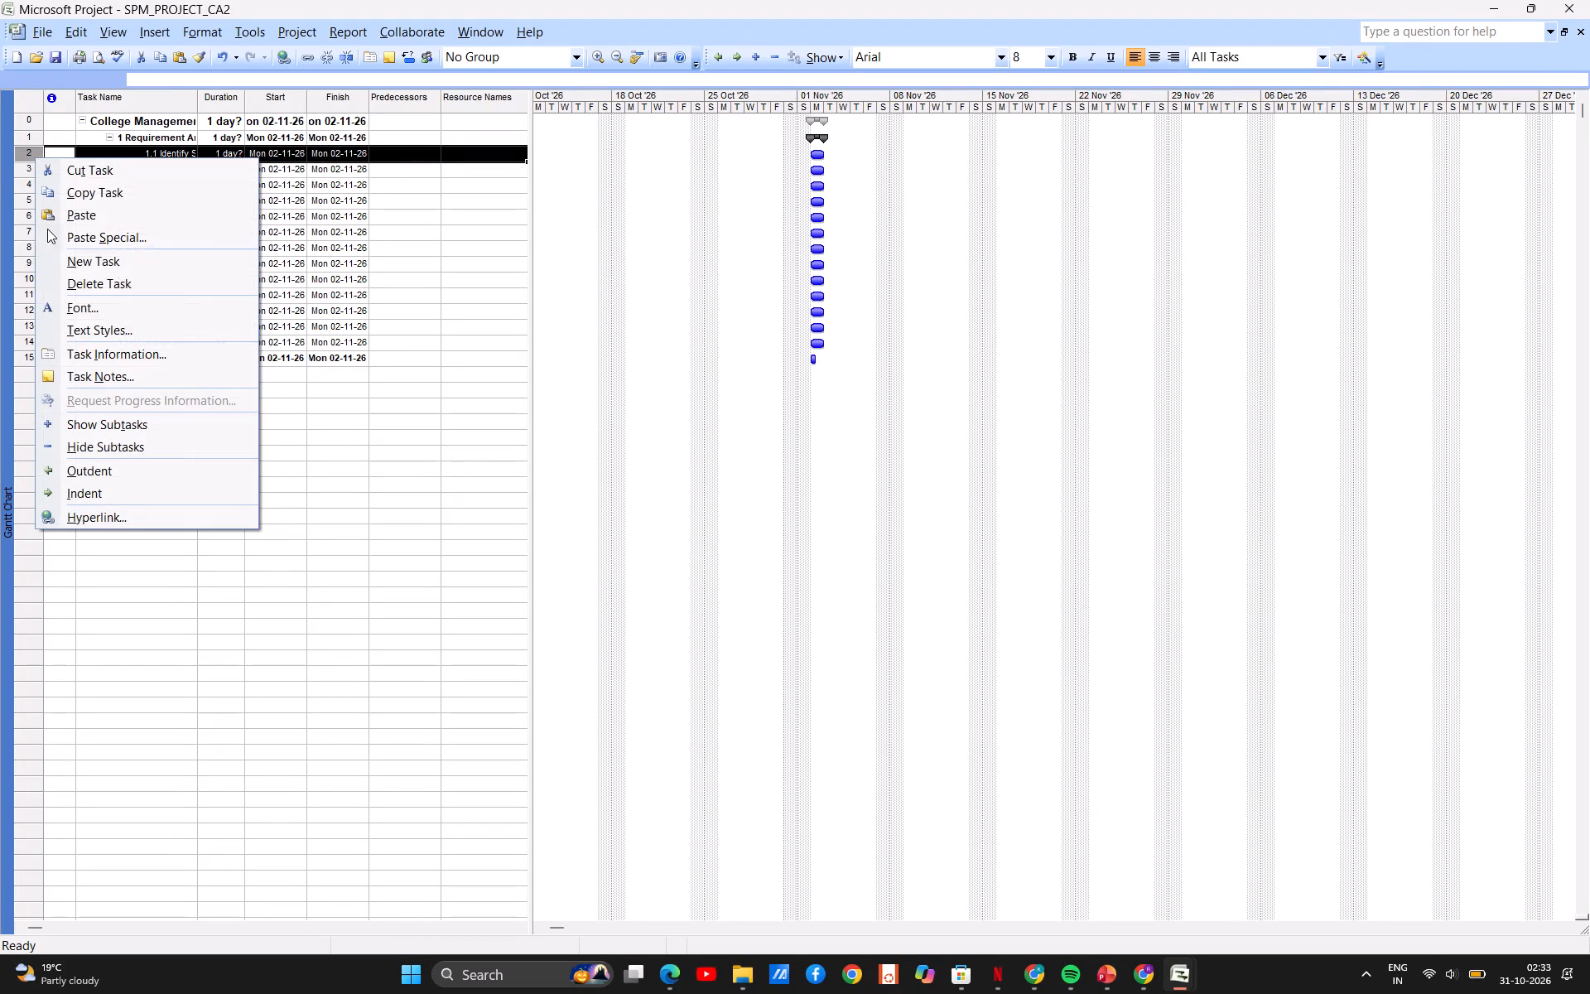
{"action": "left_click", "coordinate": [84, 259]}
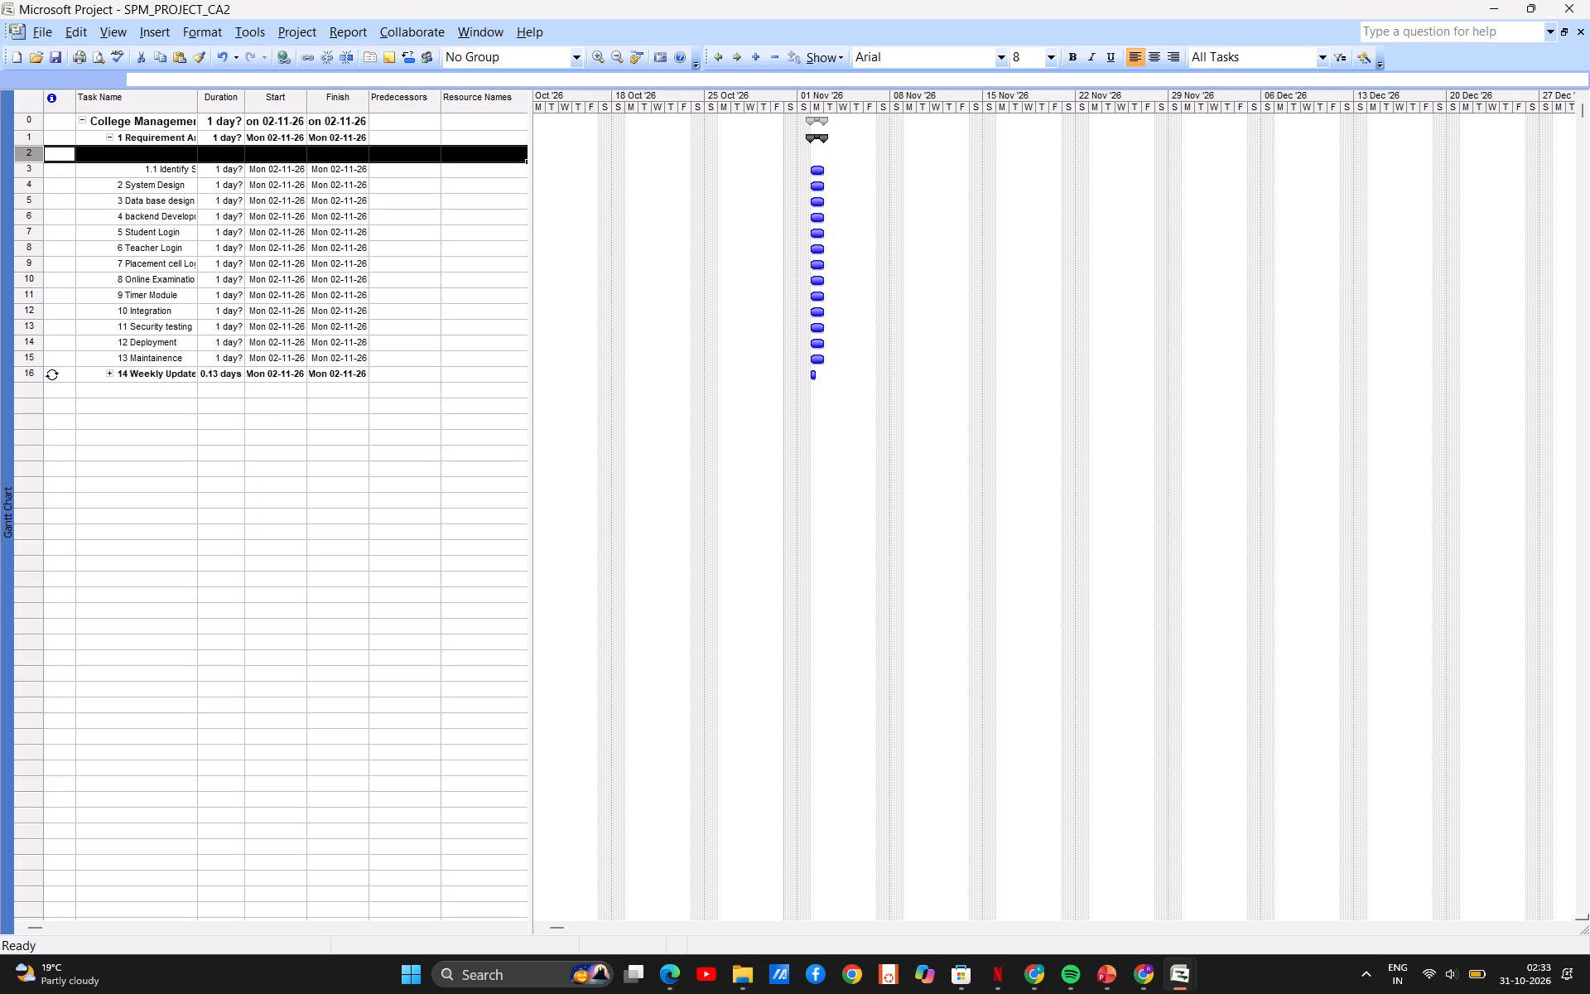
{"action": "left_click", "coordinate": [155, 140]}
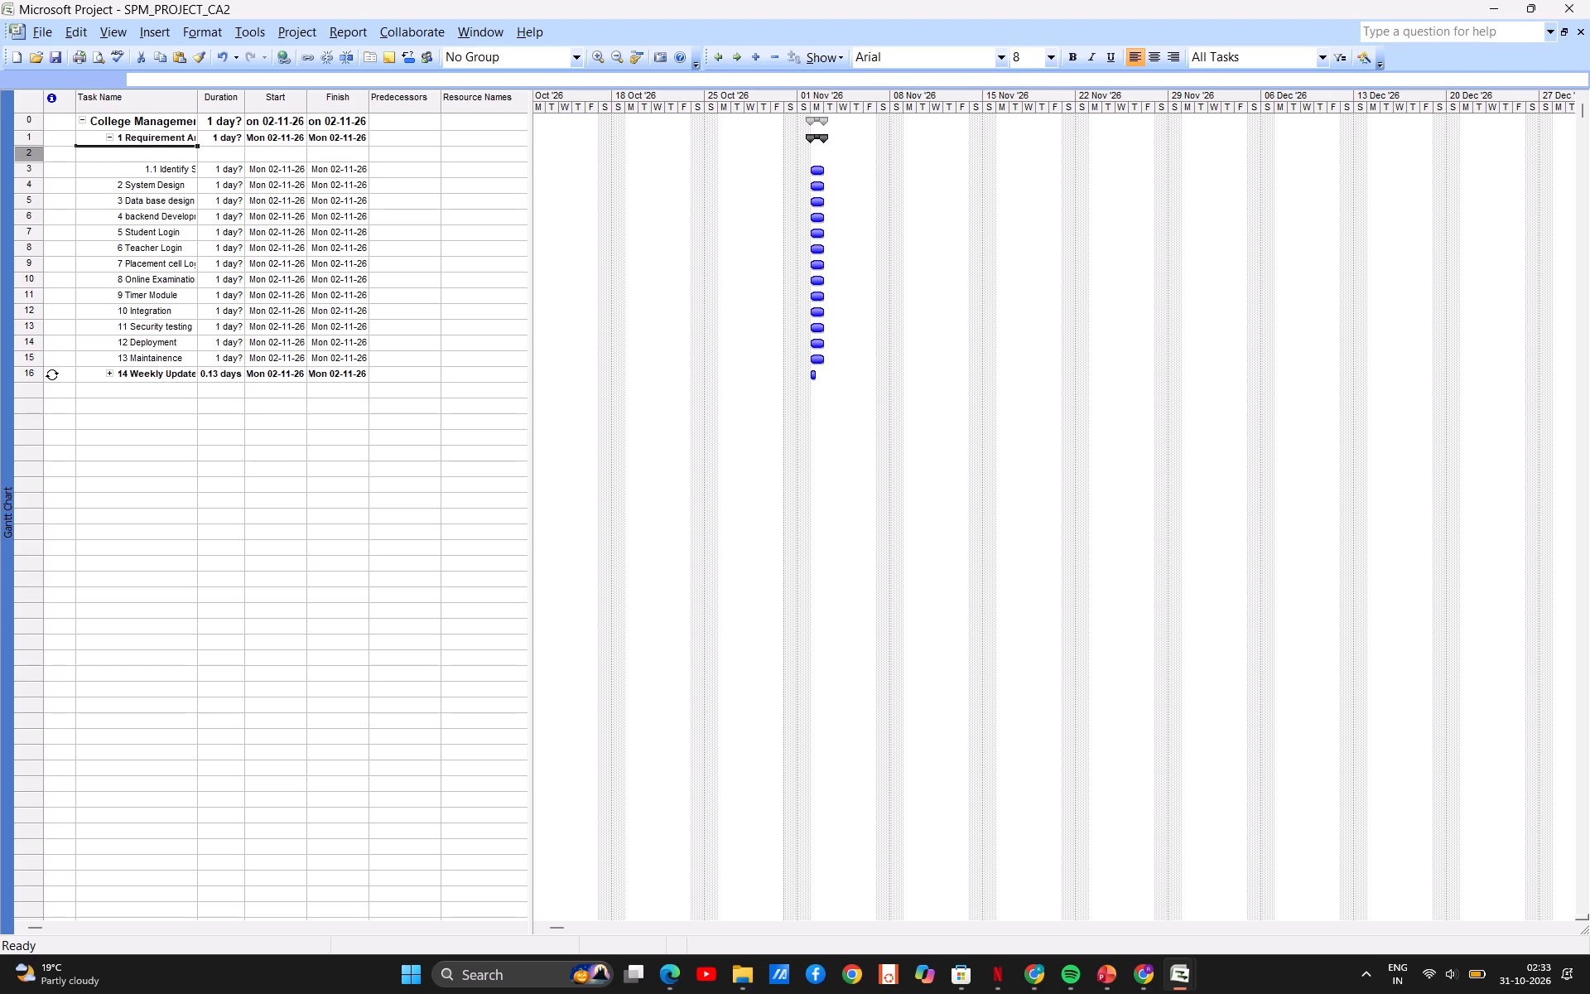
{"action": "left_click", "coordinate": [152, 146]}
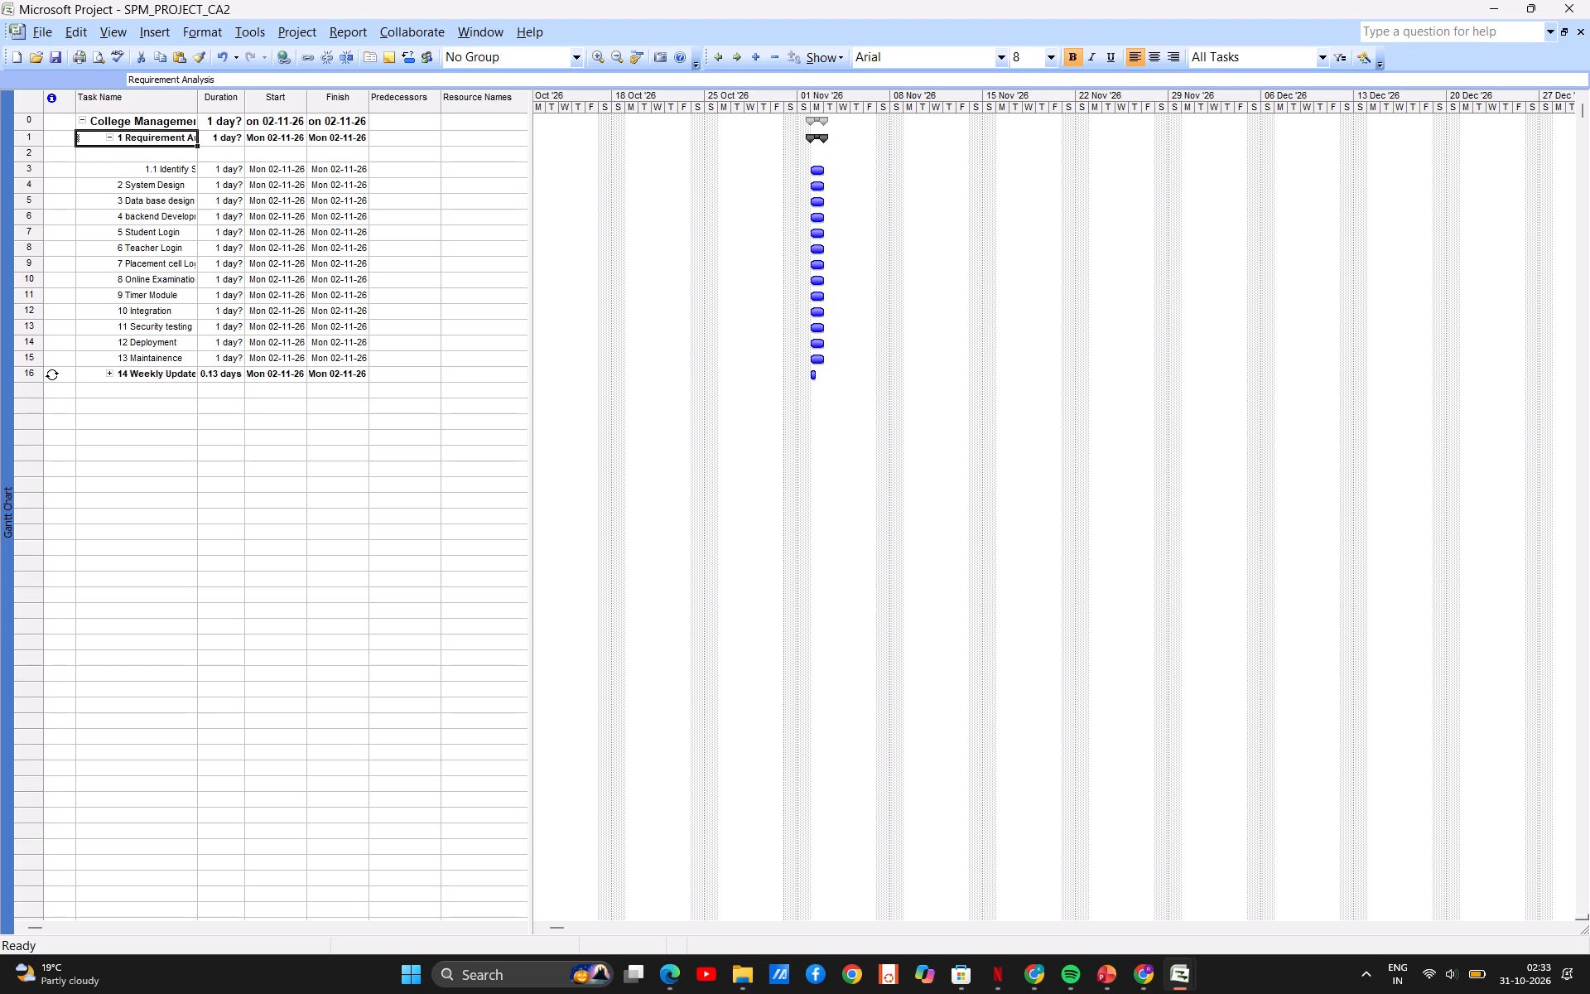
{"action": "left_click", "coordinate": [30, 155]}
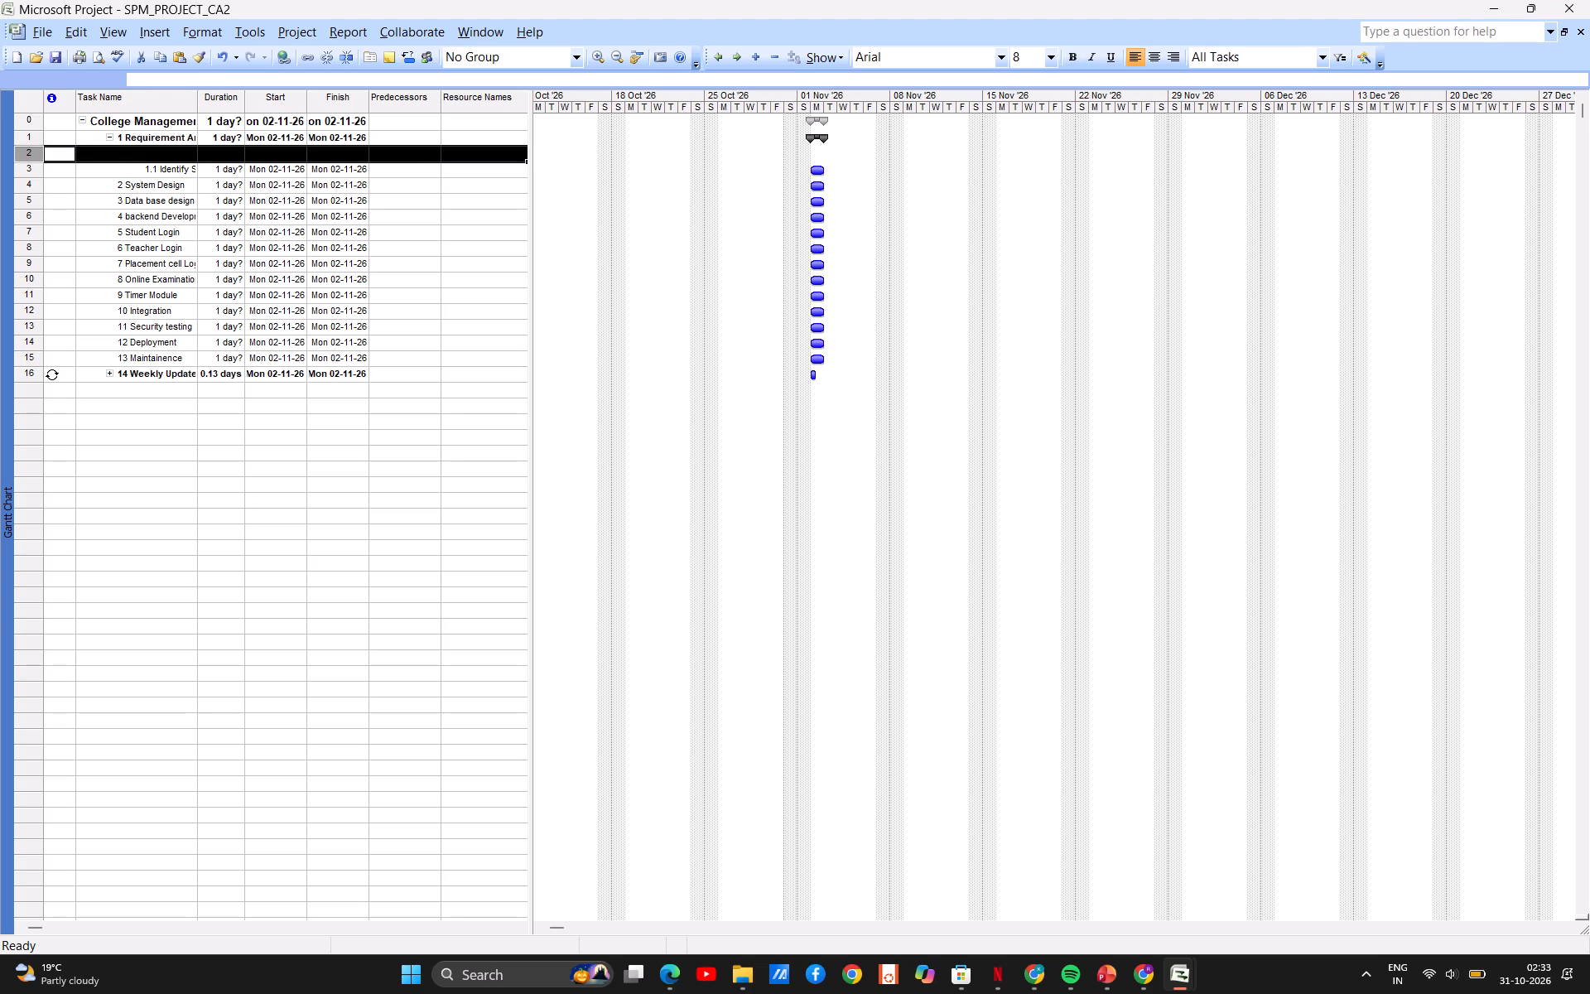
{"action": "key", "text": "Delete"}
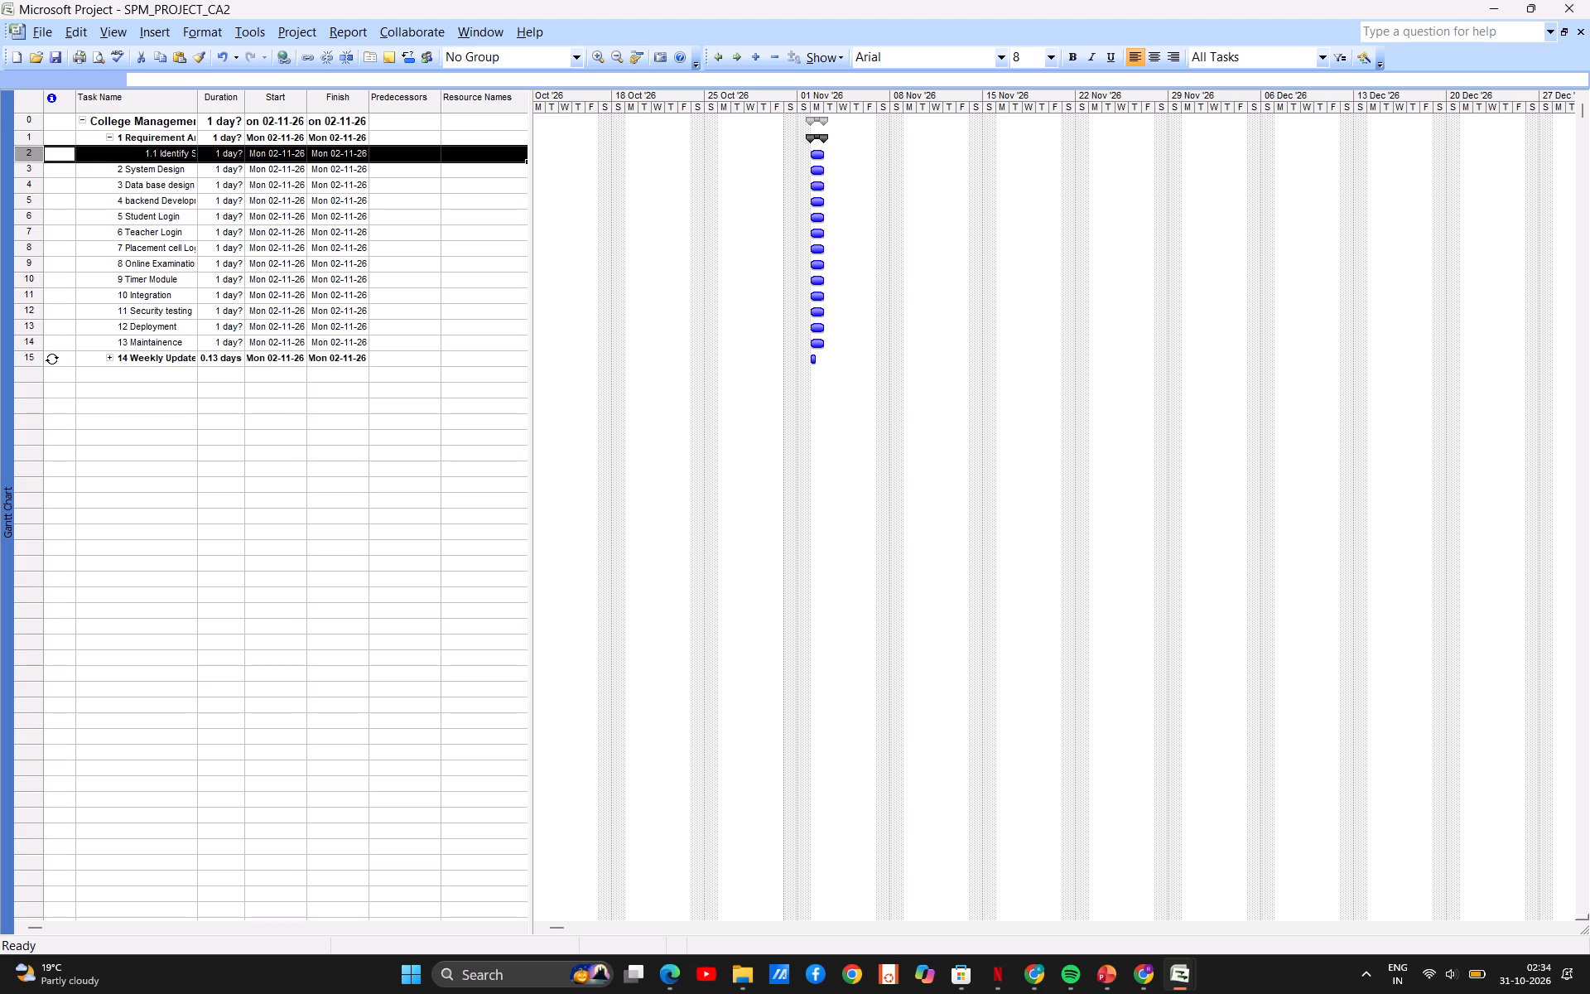
Insert a new subtask named "Identify user notes" under Requirement Analysis, directly above System Design.
{"action": "left_click", "coordinate": [31, 166]}
{"action": "right_click", "coordinate": [28, 166]}
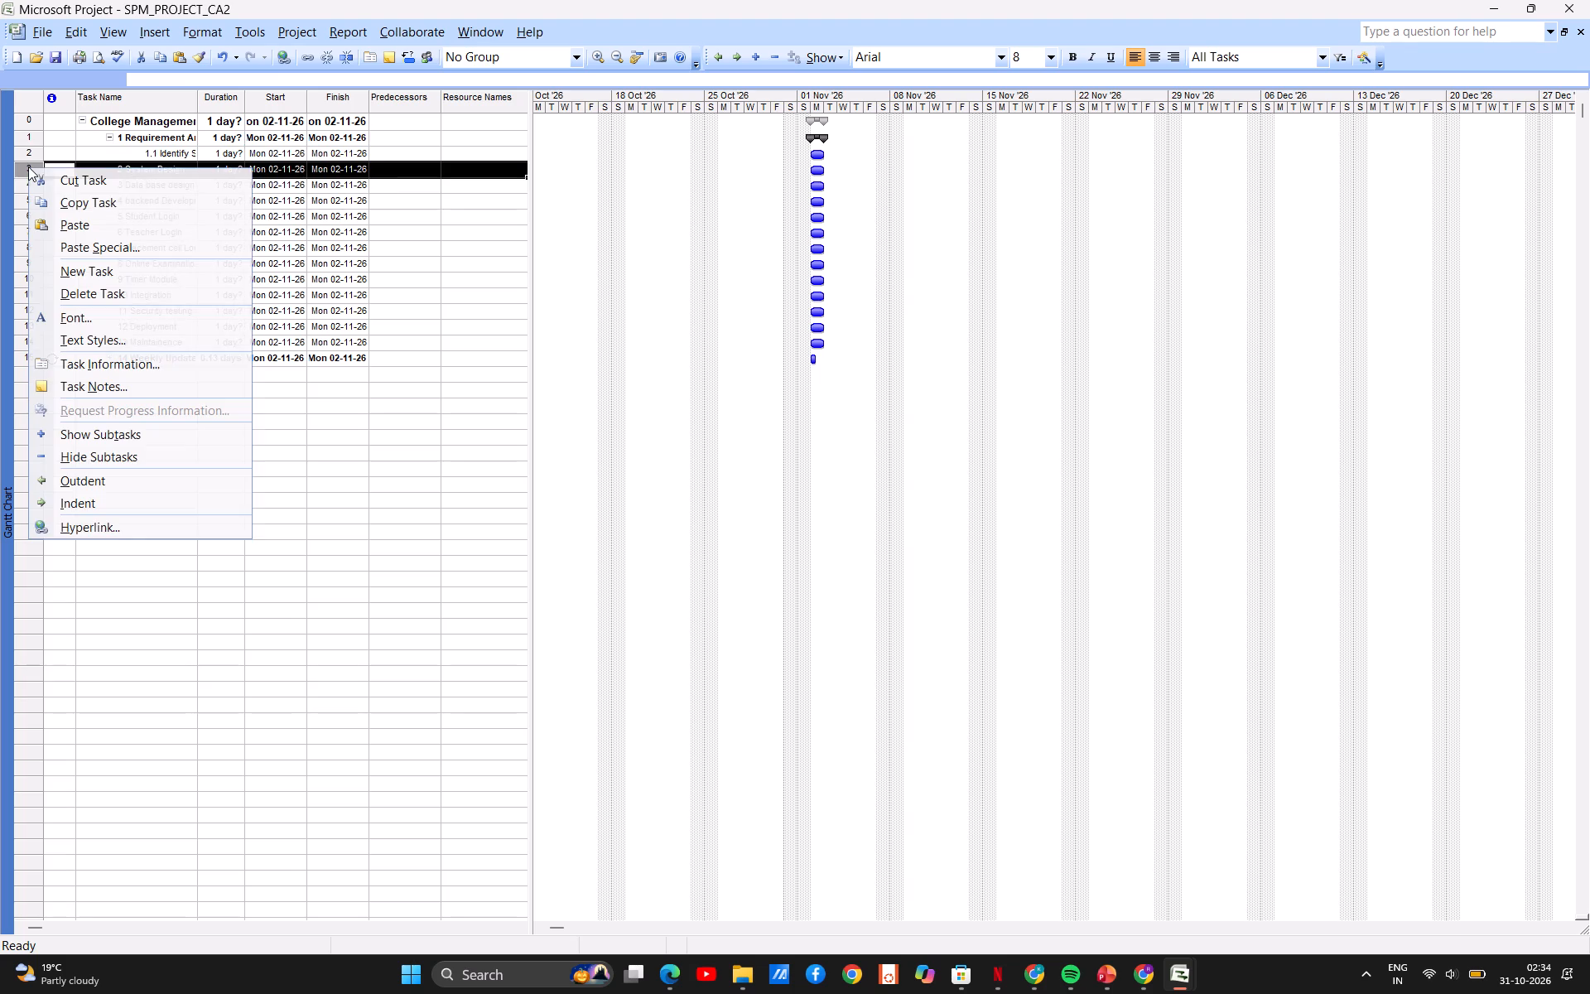
{"action": "left_click", "coordinate": [76, 268]}
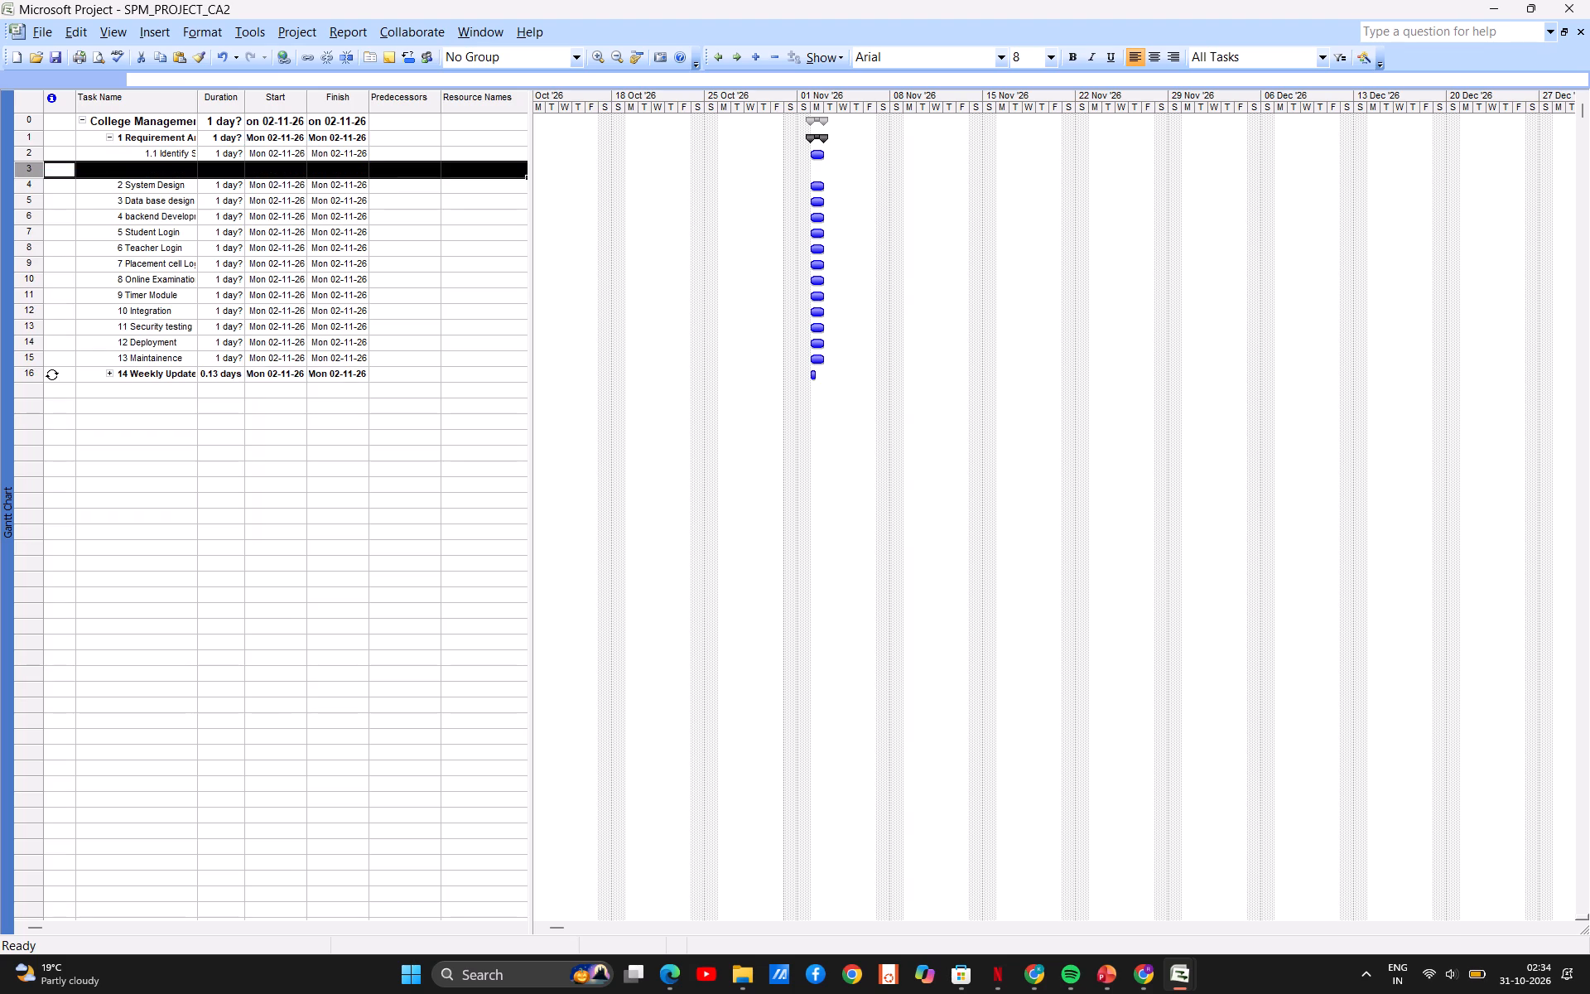
{"action": "left_click", "coordinate": [139, 178]}
{"action": "left_click", "coordinate": [144, 169]}
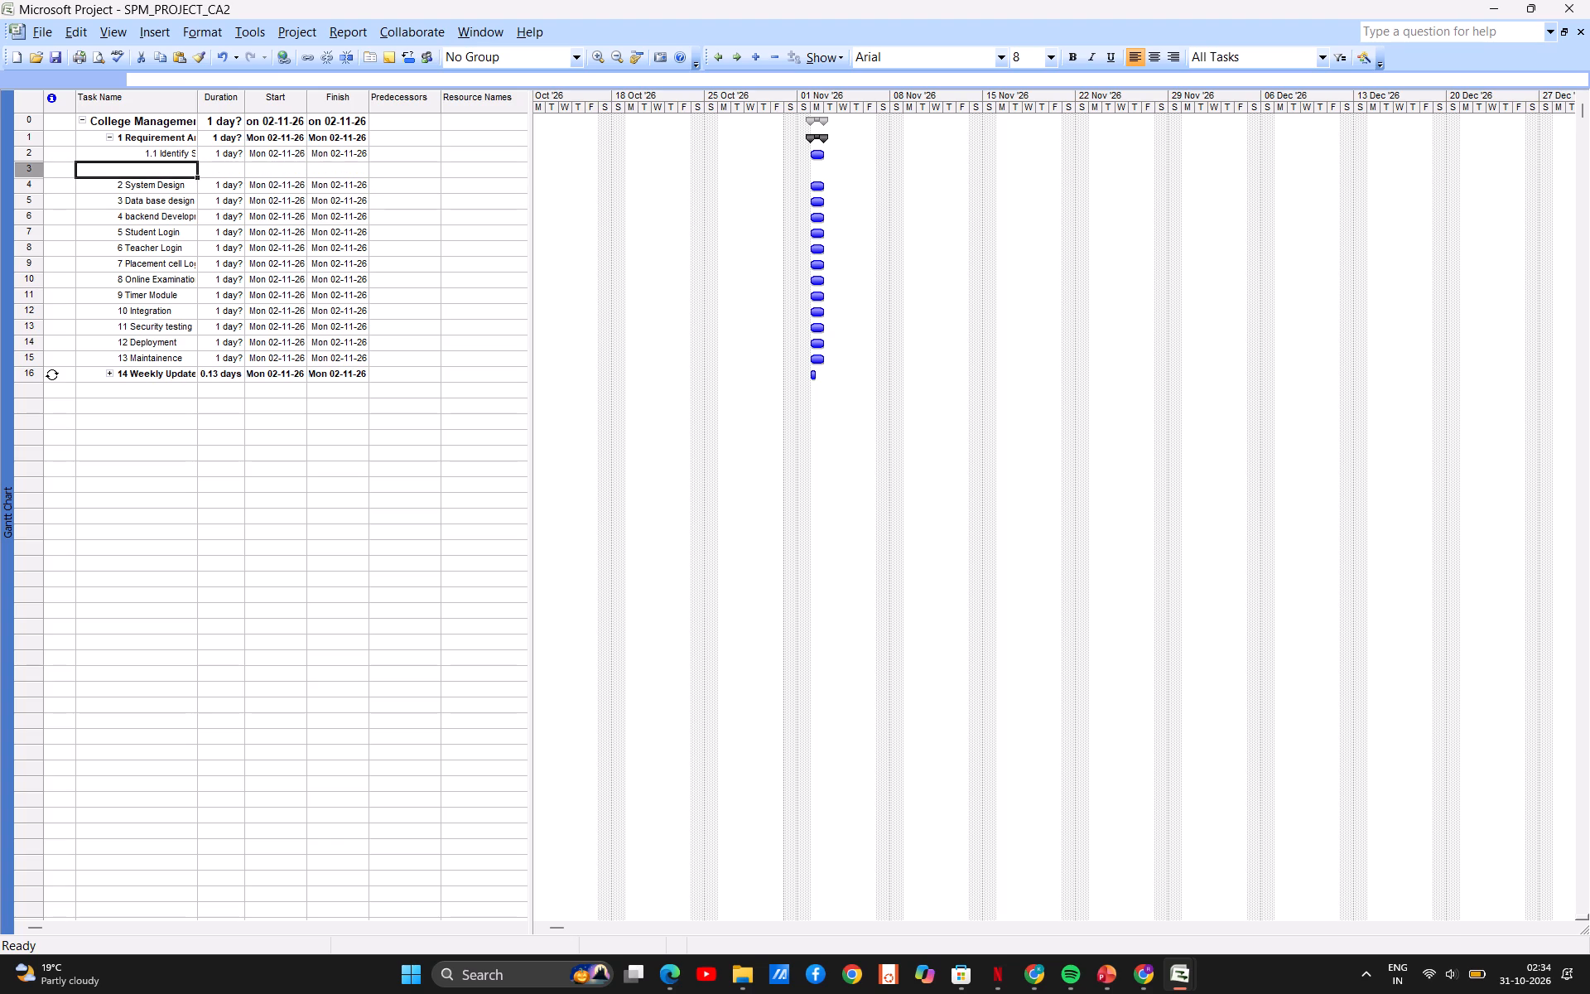
{"action": "type", "text": "denity"}
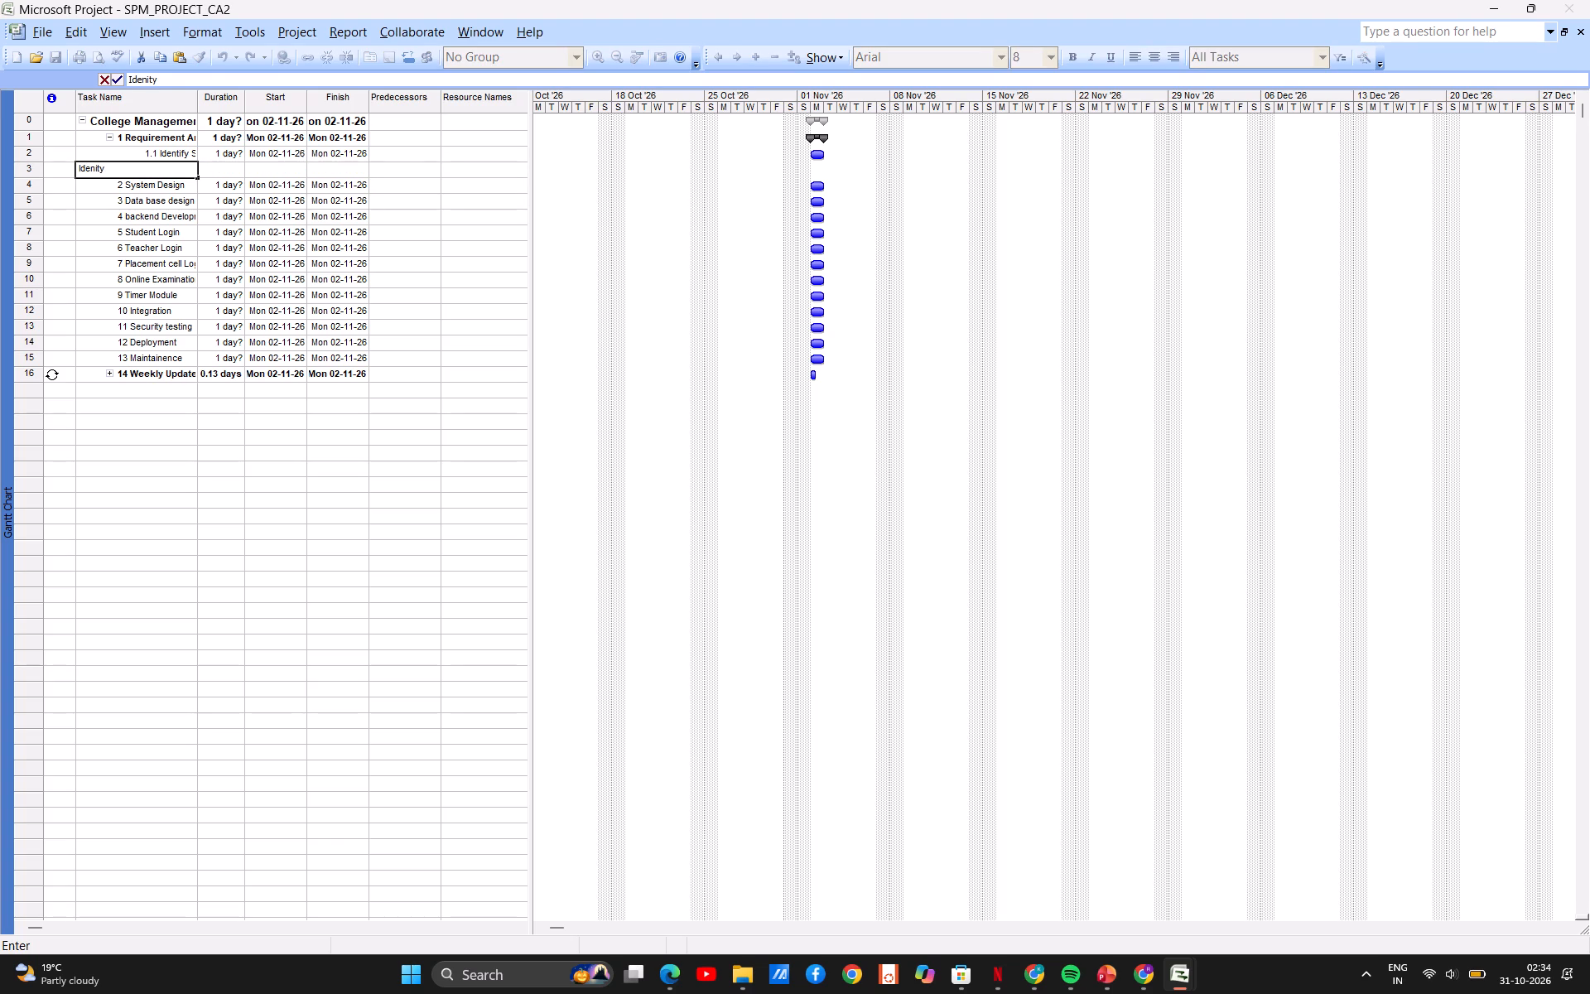
{"action": "key", "text": "BackSpace"}
{"action": "key", "text": "BackSpace"}
{"action": "key", "text": "BackSpace"}
{"action": "type", "text": "tify"}
{"action": "key", "text": "space"}
{"action": "type", "text": "user notes"}
{"action": "key", "text": "Return"}
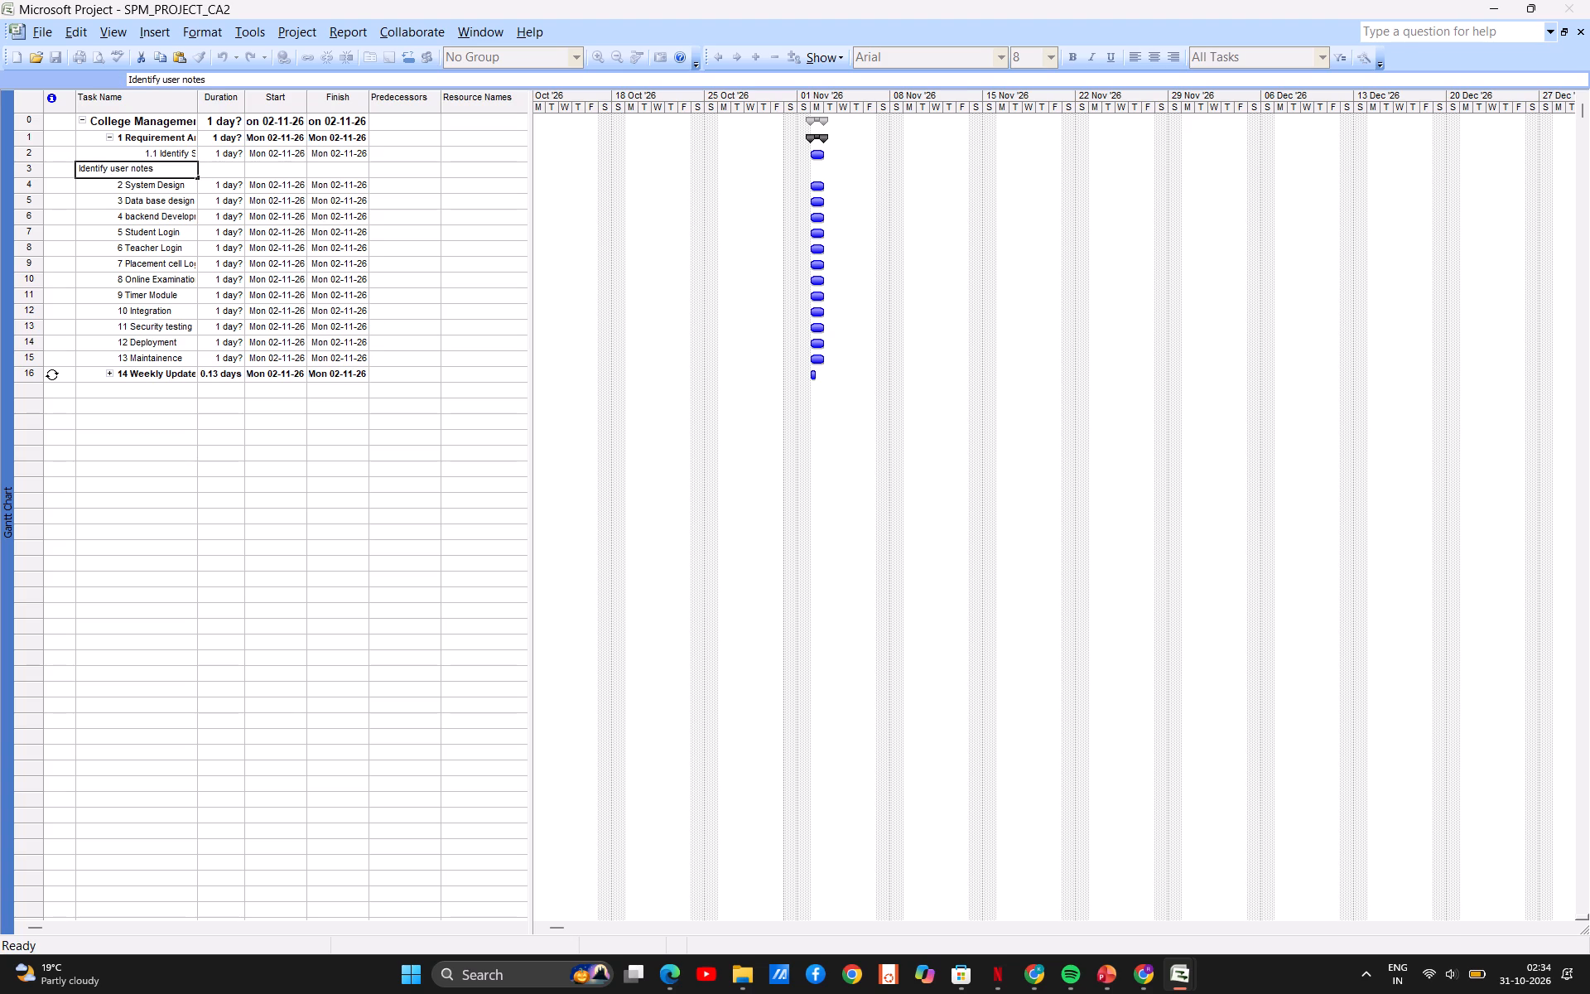
Insert a third Requirement Analysis subtask named "Gather functional requiremnet" directly above System Design.
{"action": "right_click", "coordinate": [41, 183]}
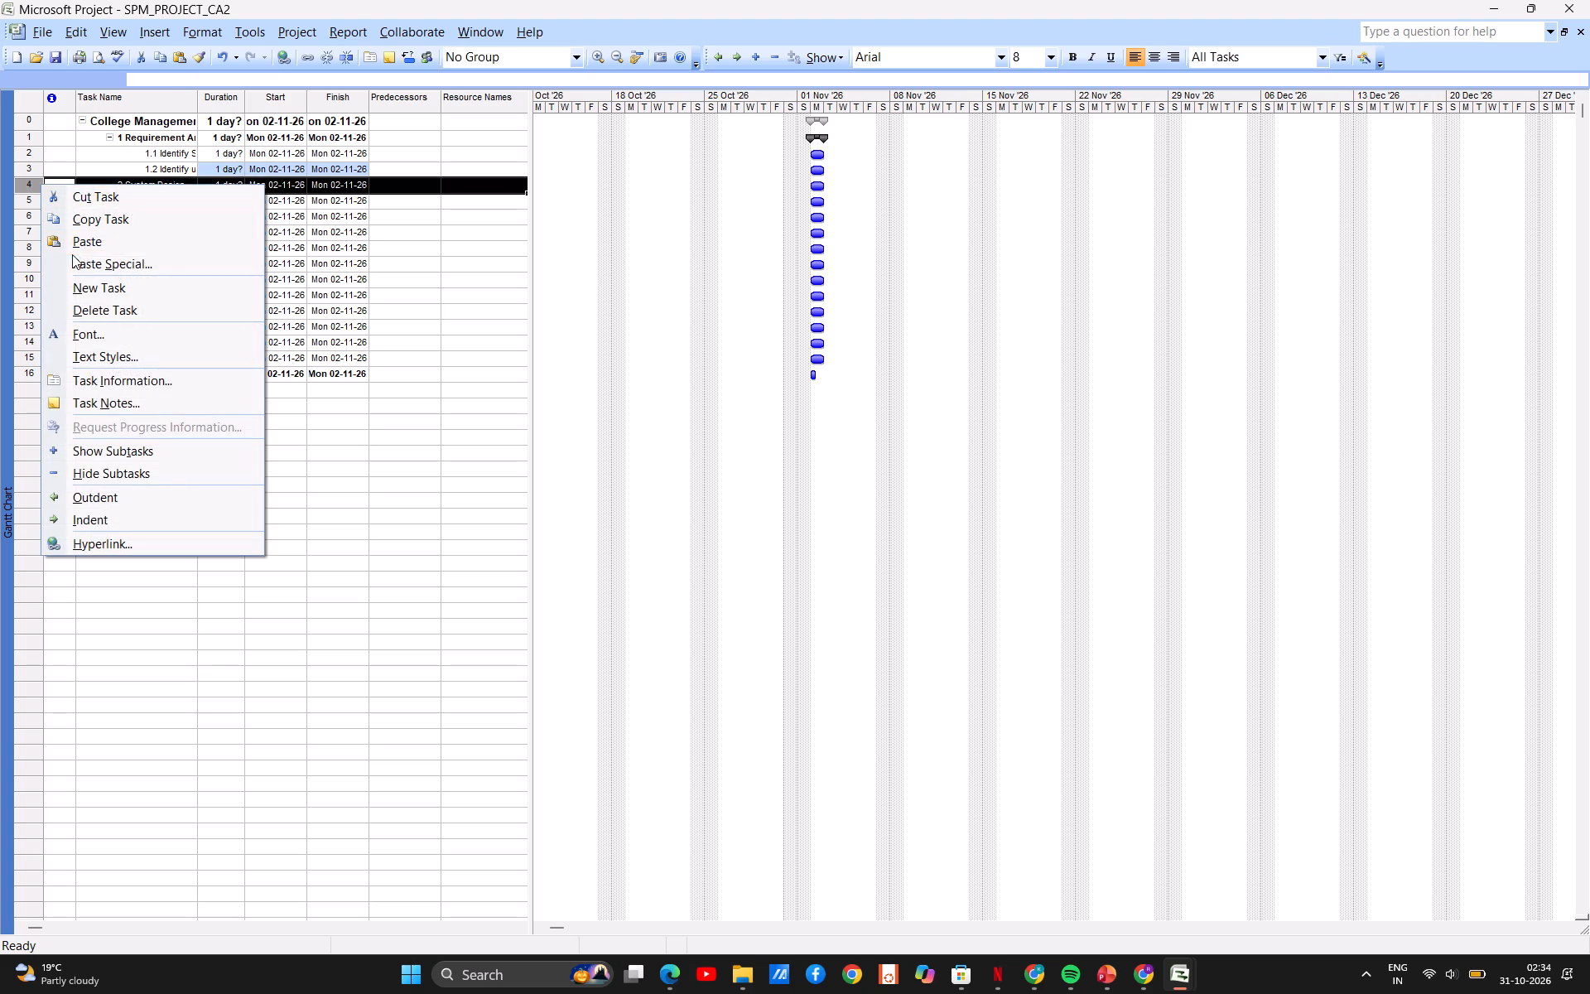
{"action": "left_click", "coordinate": [88, 293]}
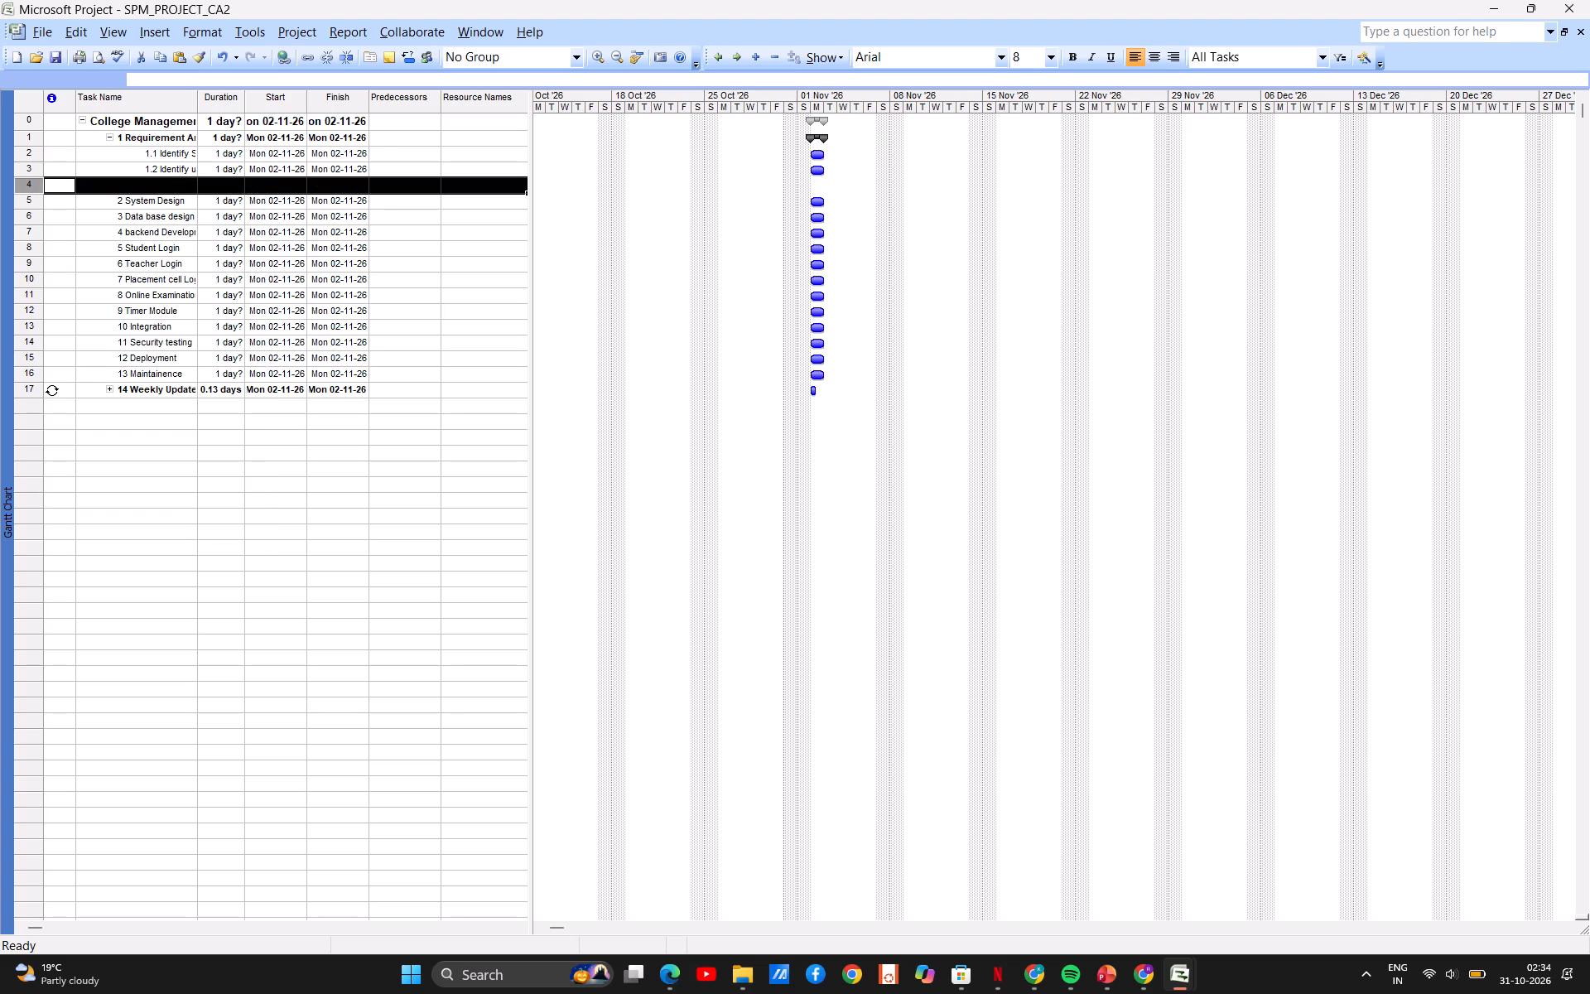
{"action": "left_click", "coordinate": [167, 188]}
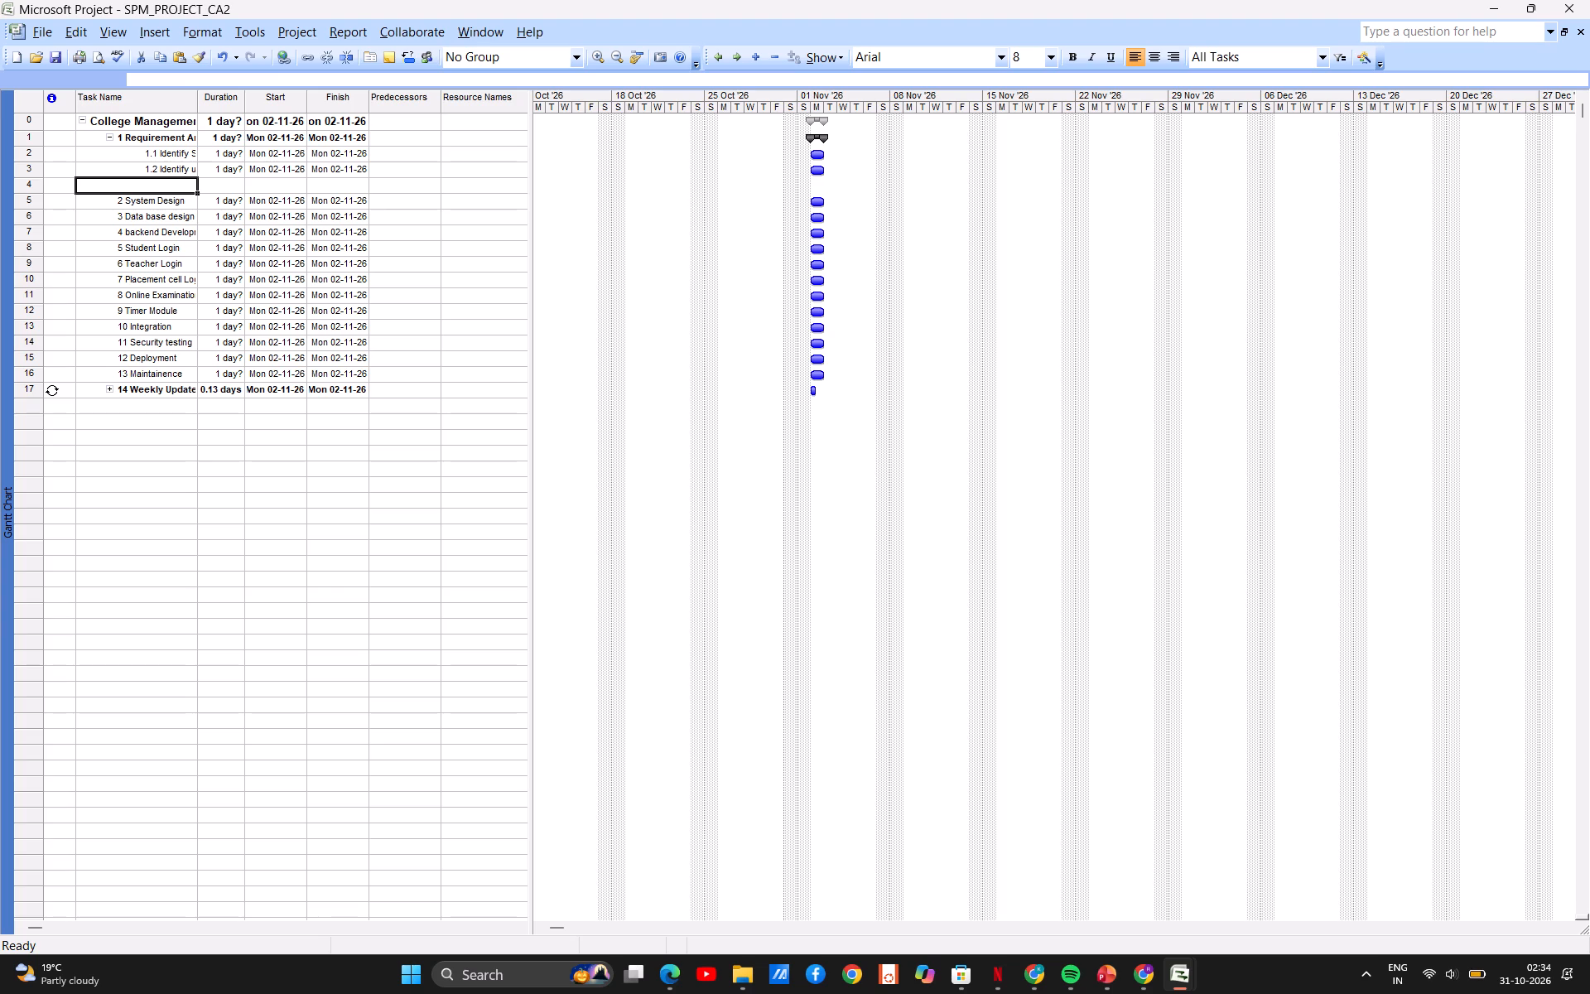
{"action": "type", "text": "ather"}
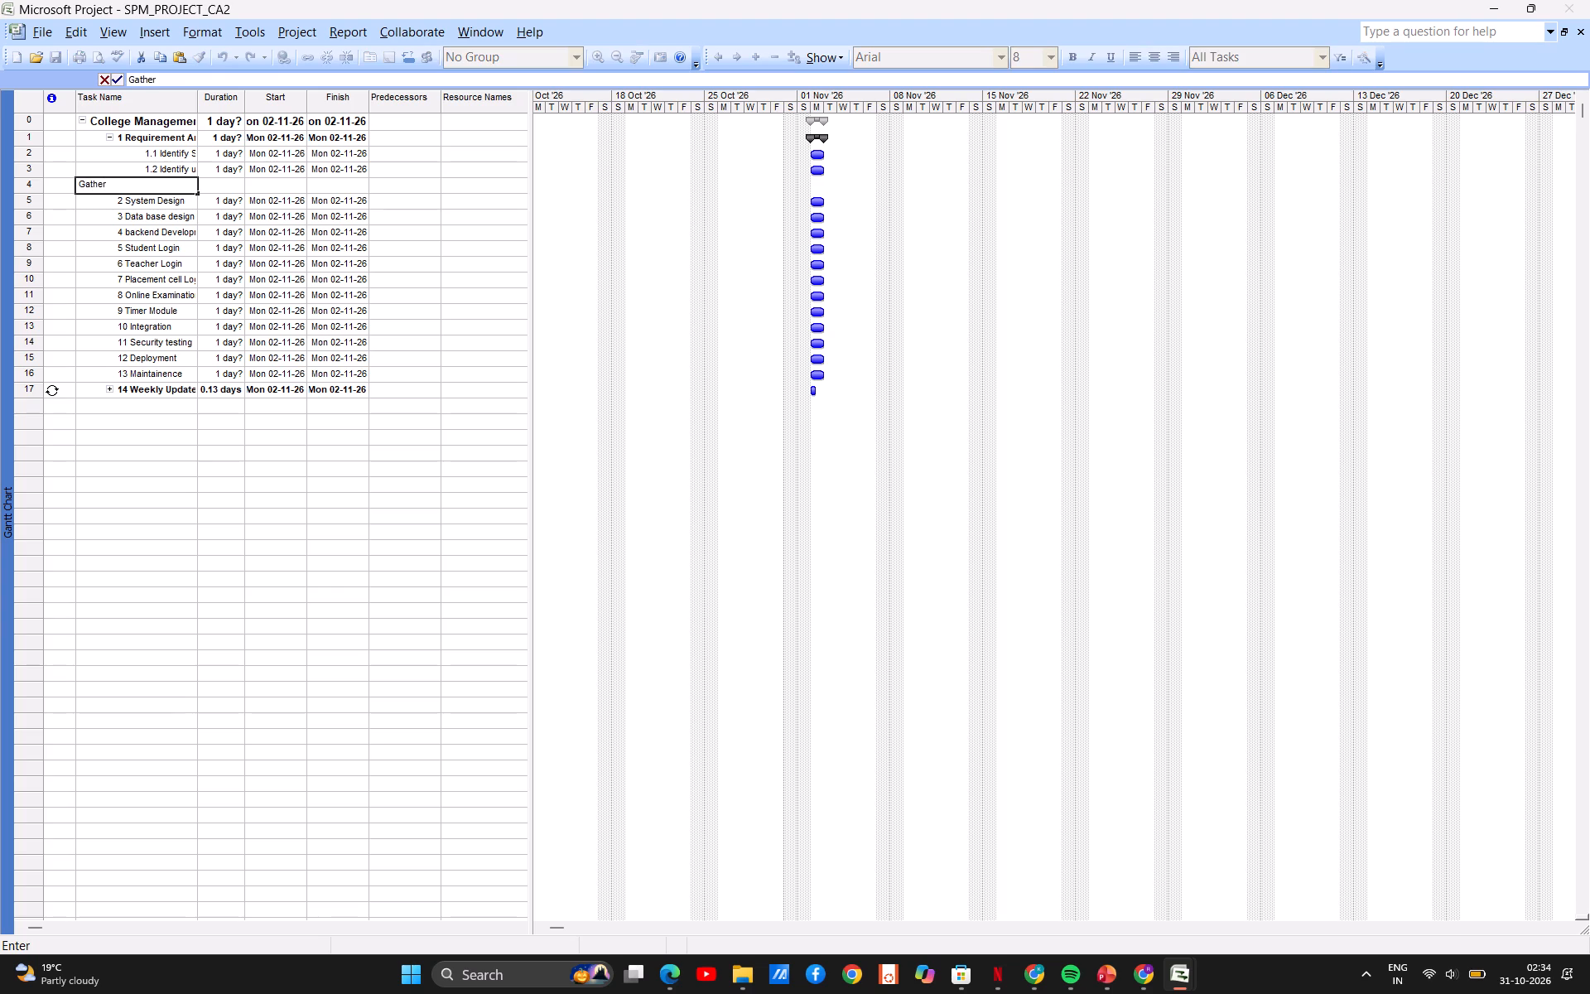
{"action": "key", "text": "space"}
{"action": "type", "text": "funct"}
{"action": "type", "text": "ional"}
{"action": "key", "text": "space"}
{"action": "key", "text": "Return"}
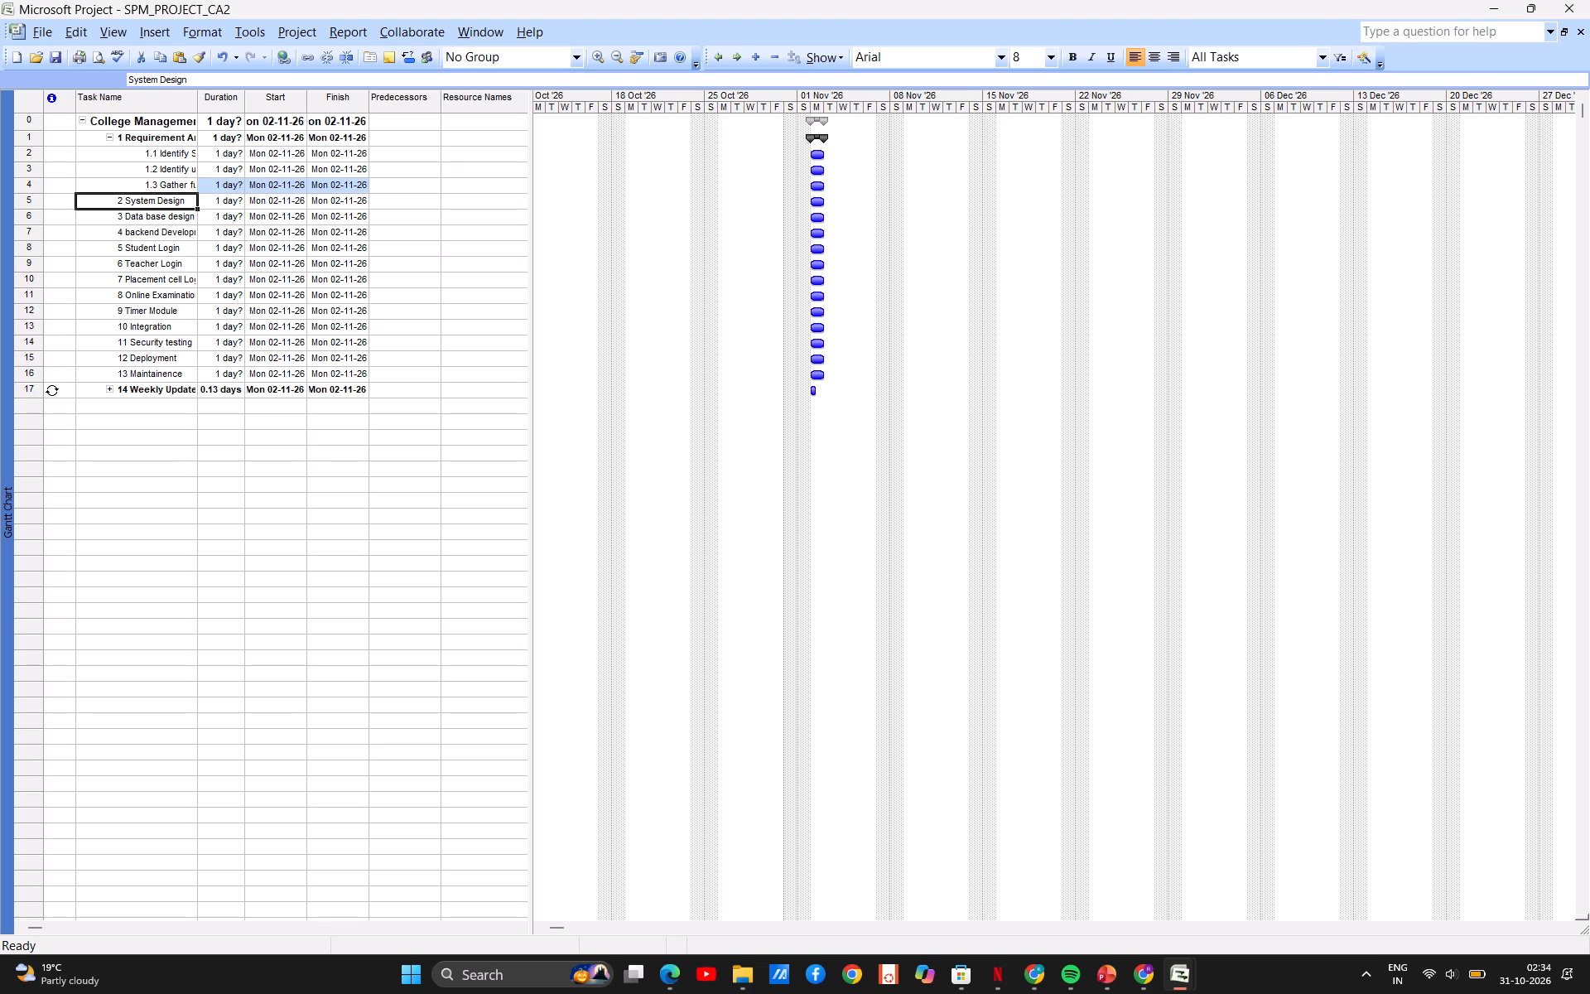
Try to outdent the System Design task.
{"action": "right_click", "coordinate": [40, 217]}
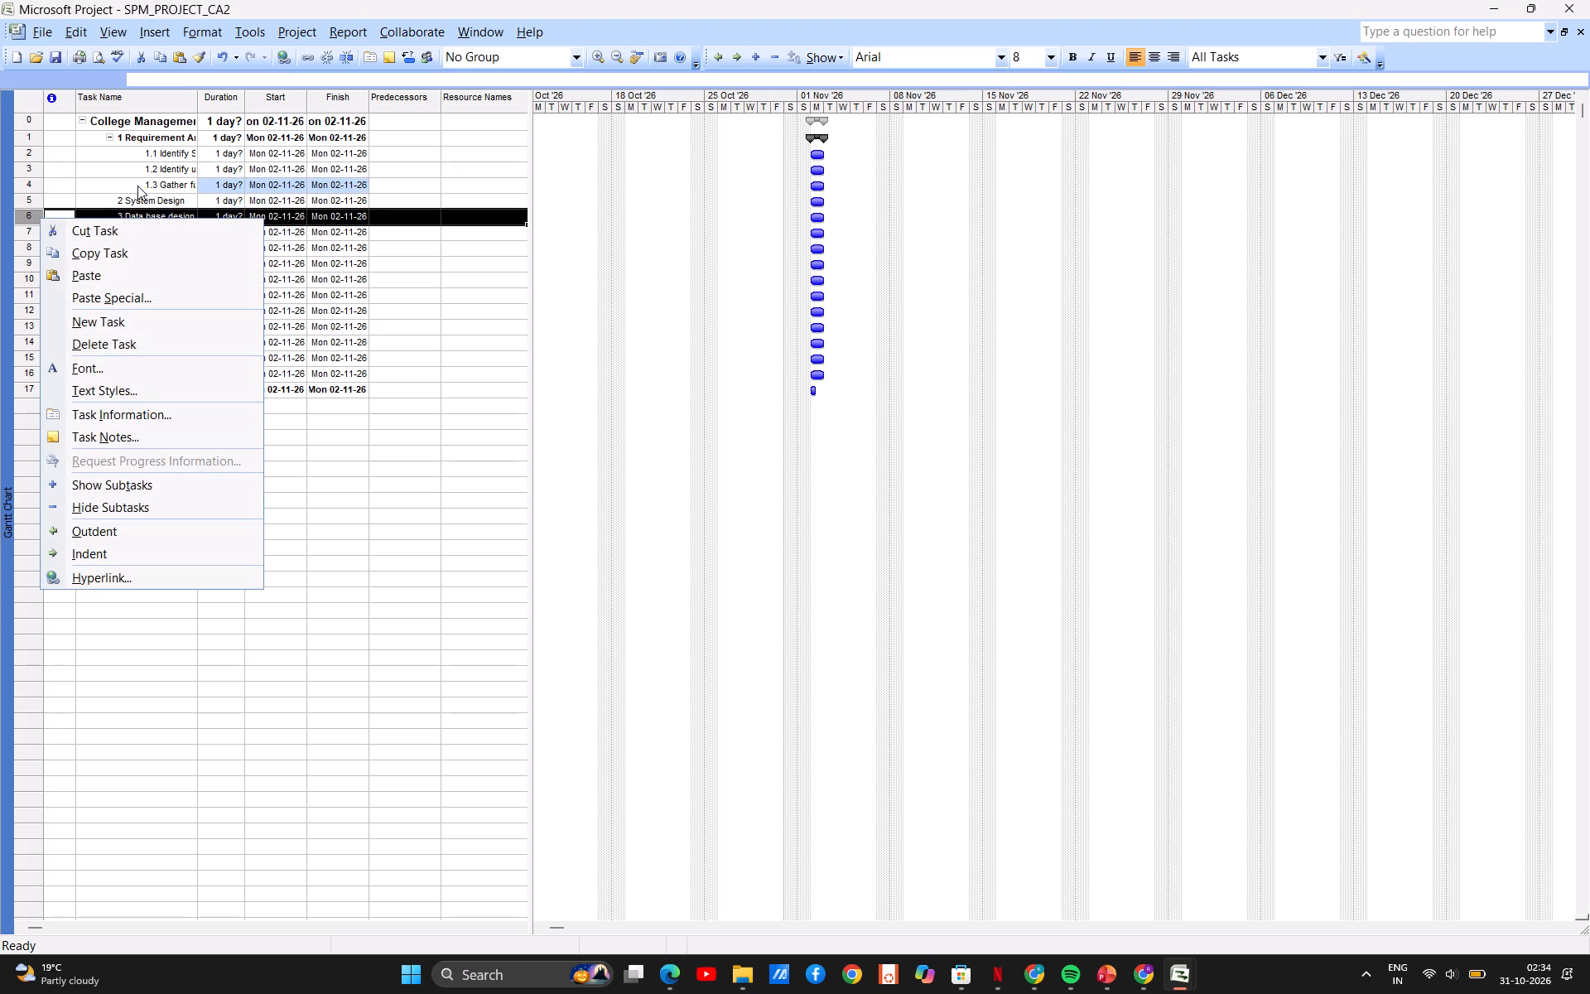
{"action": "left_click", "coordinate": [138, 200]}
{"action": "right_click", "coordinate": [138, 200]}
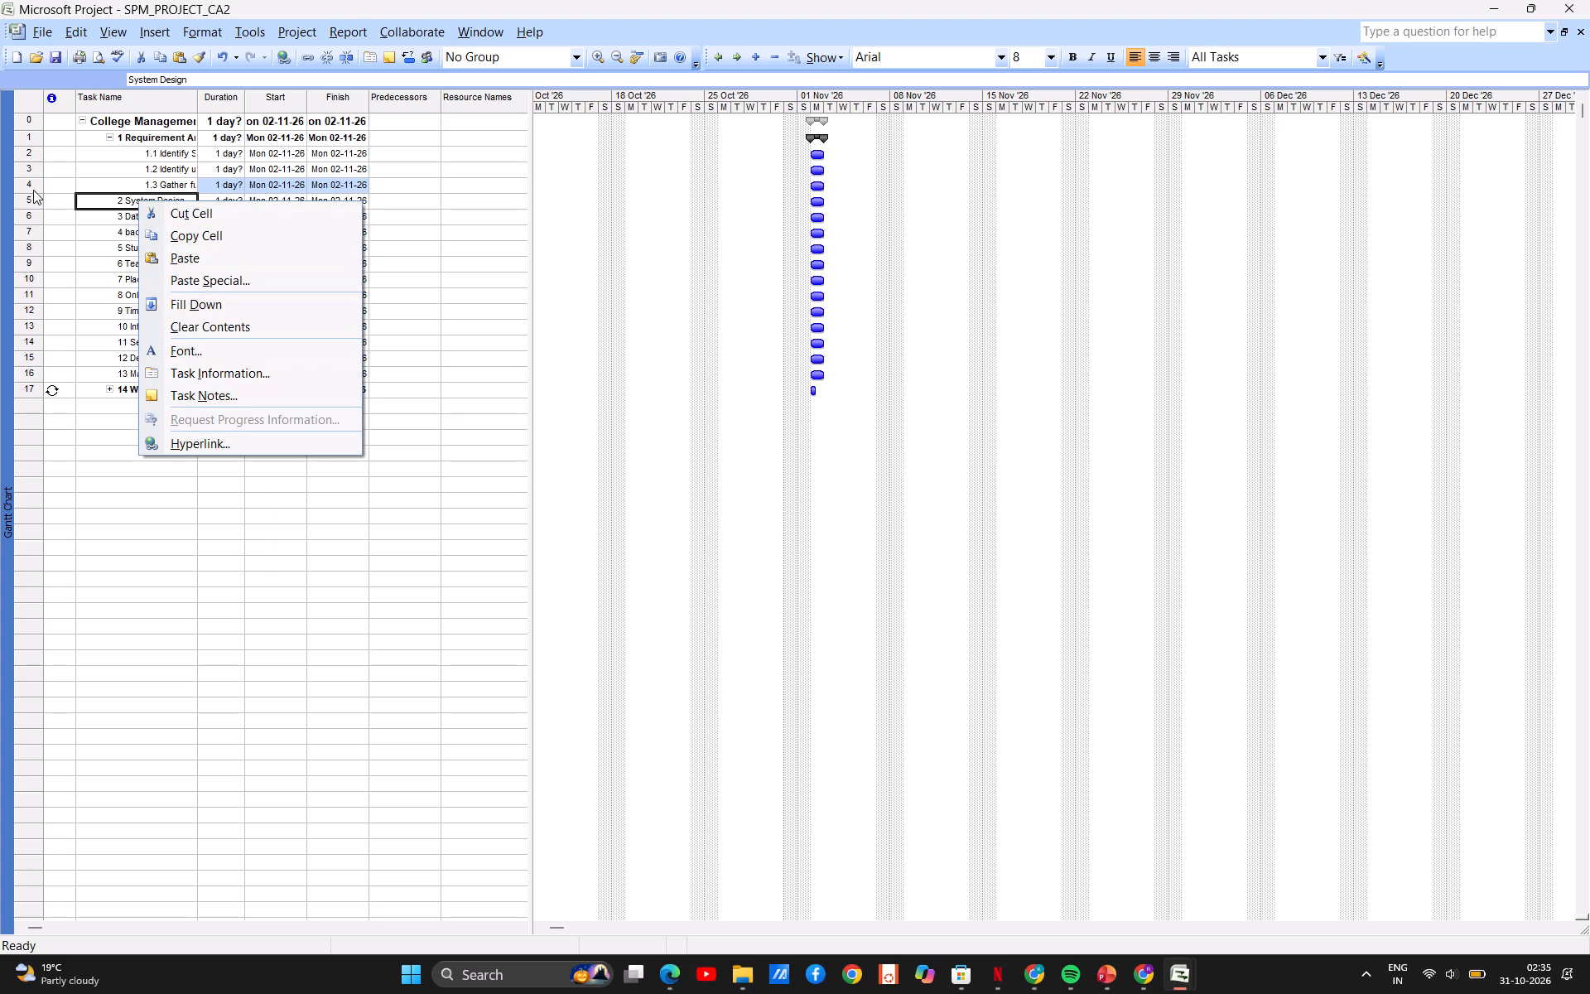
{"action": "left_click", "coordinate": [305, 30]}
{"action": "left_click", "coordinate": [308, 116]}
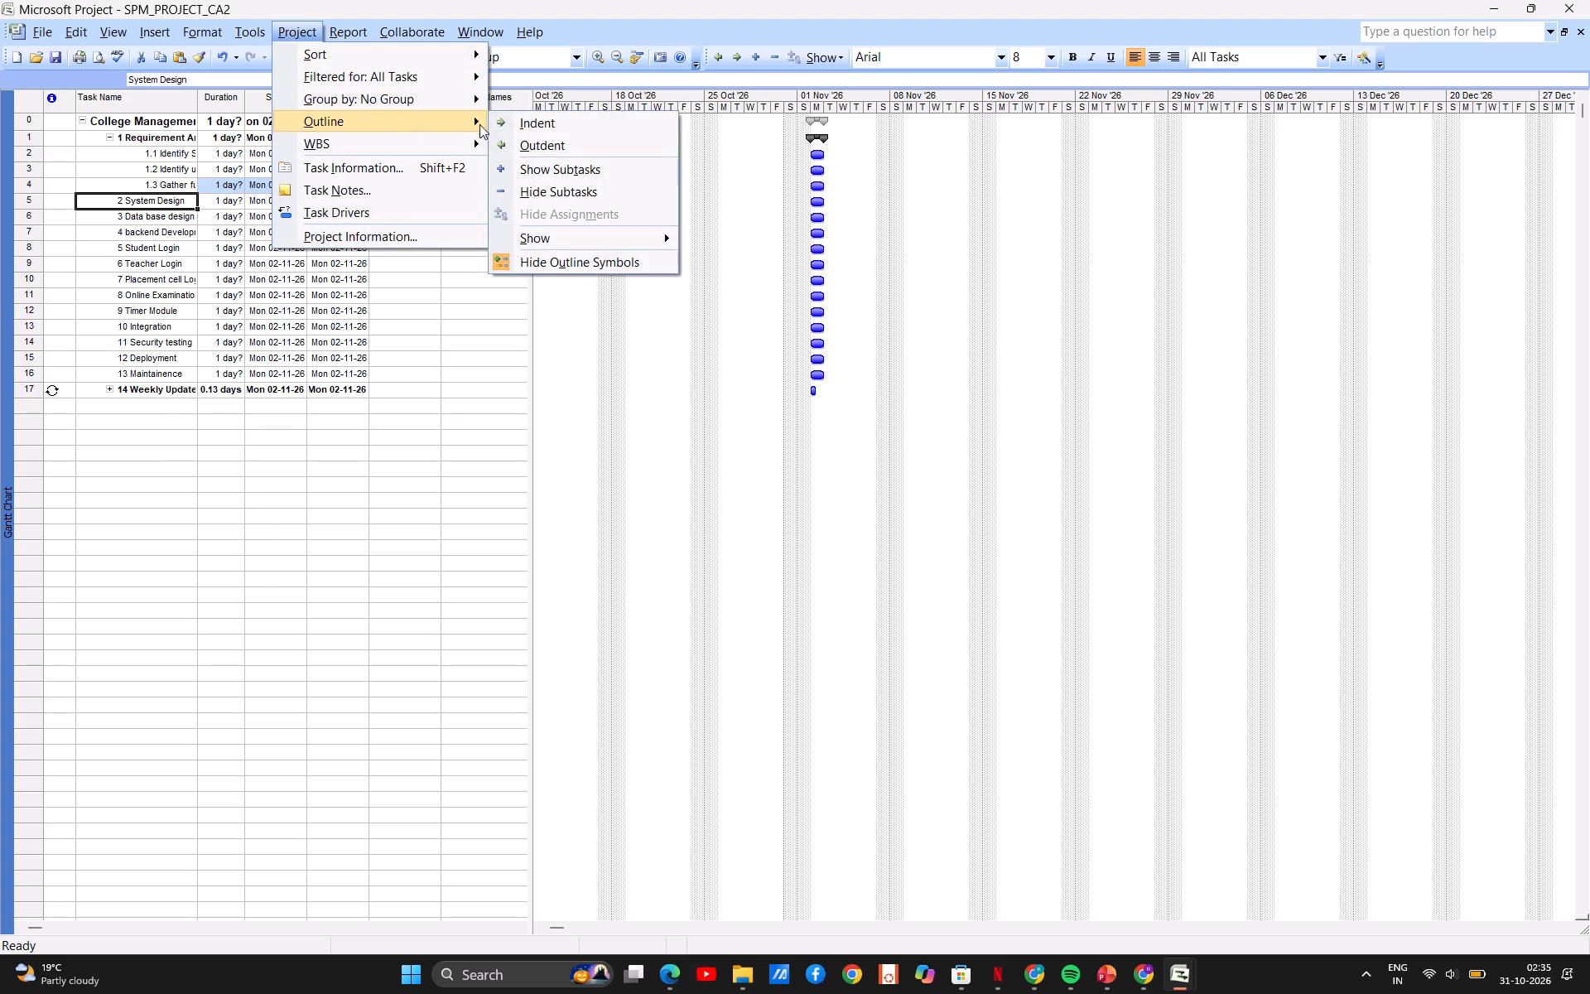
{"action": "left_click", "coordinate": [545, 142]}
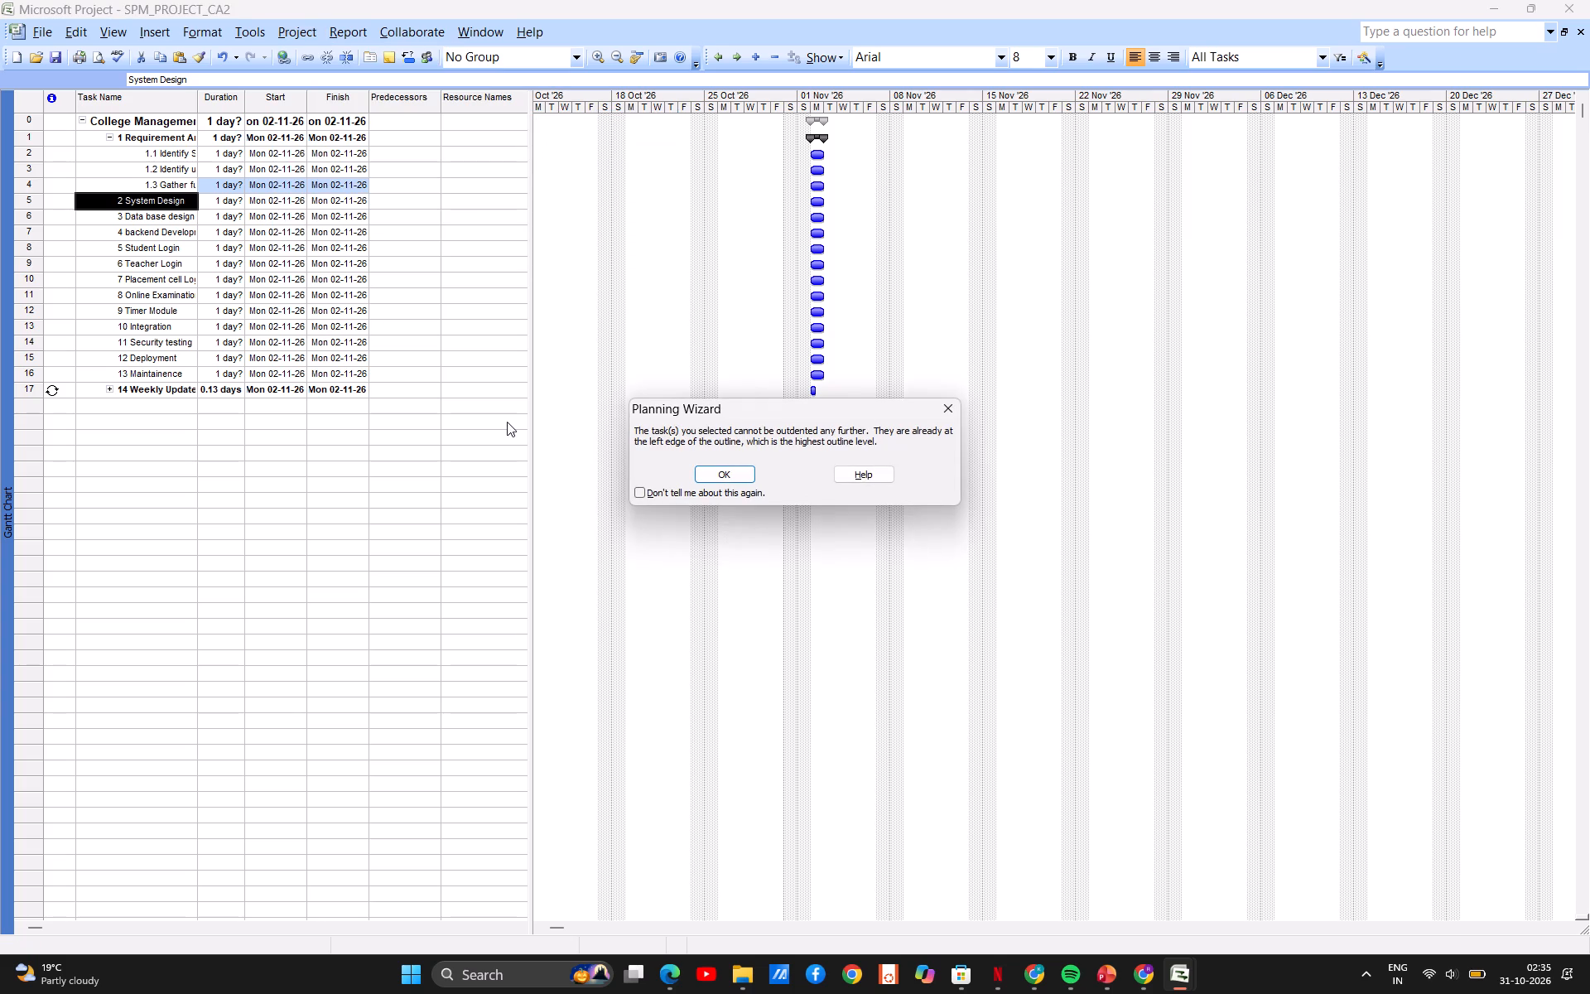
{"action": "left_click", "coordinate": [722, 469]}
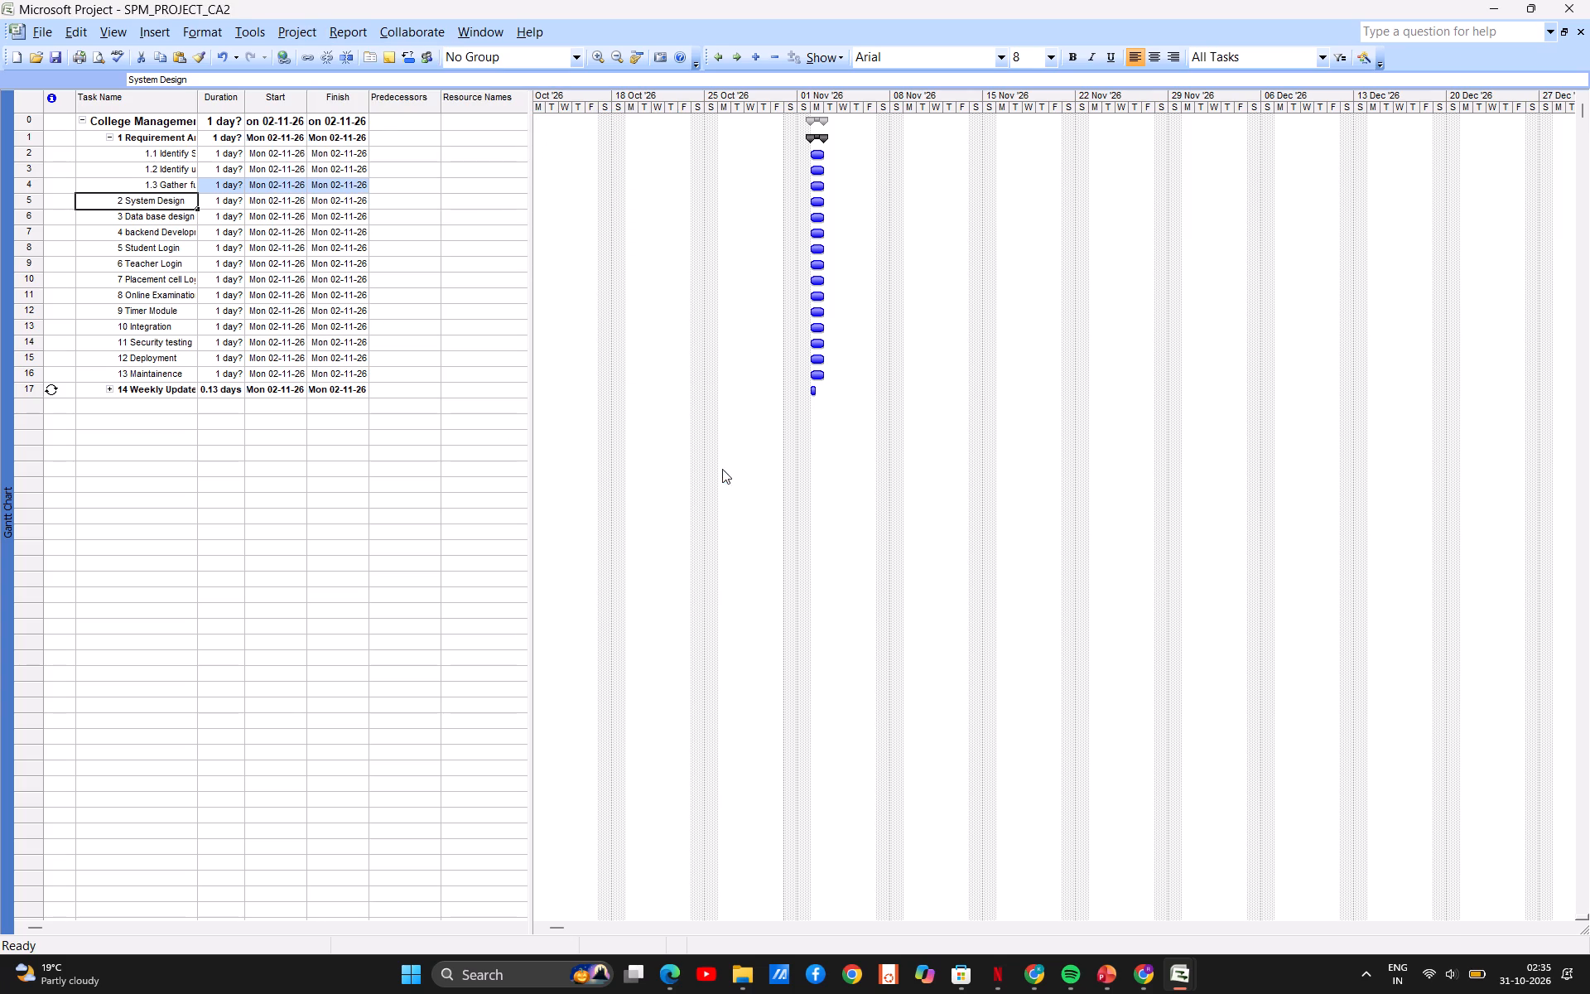
Insert a new task named "Design system architecture" between System Design and Data base design.
{"action": "right_click", "coordinate": [31, 220]}
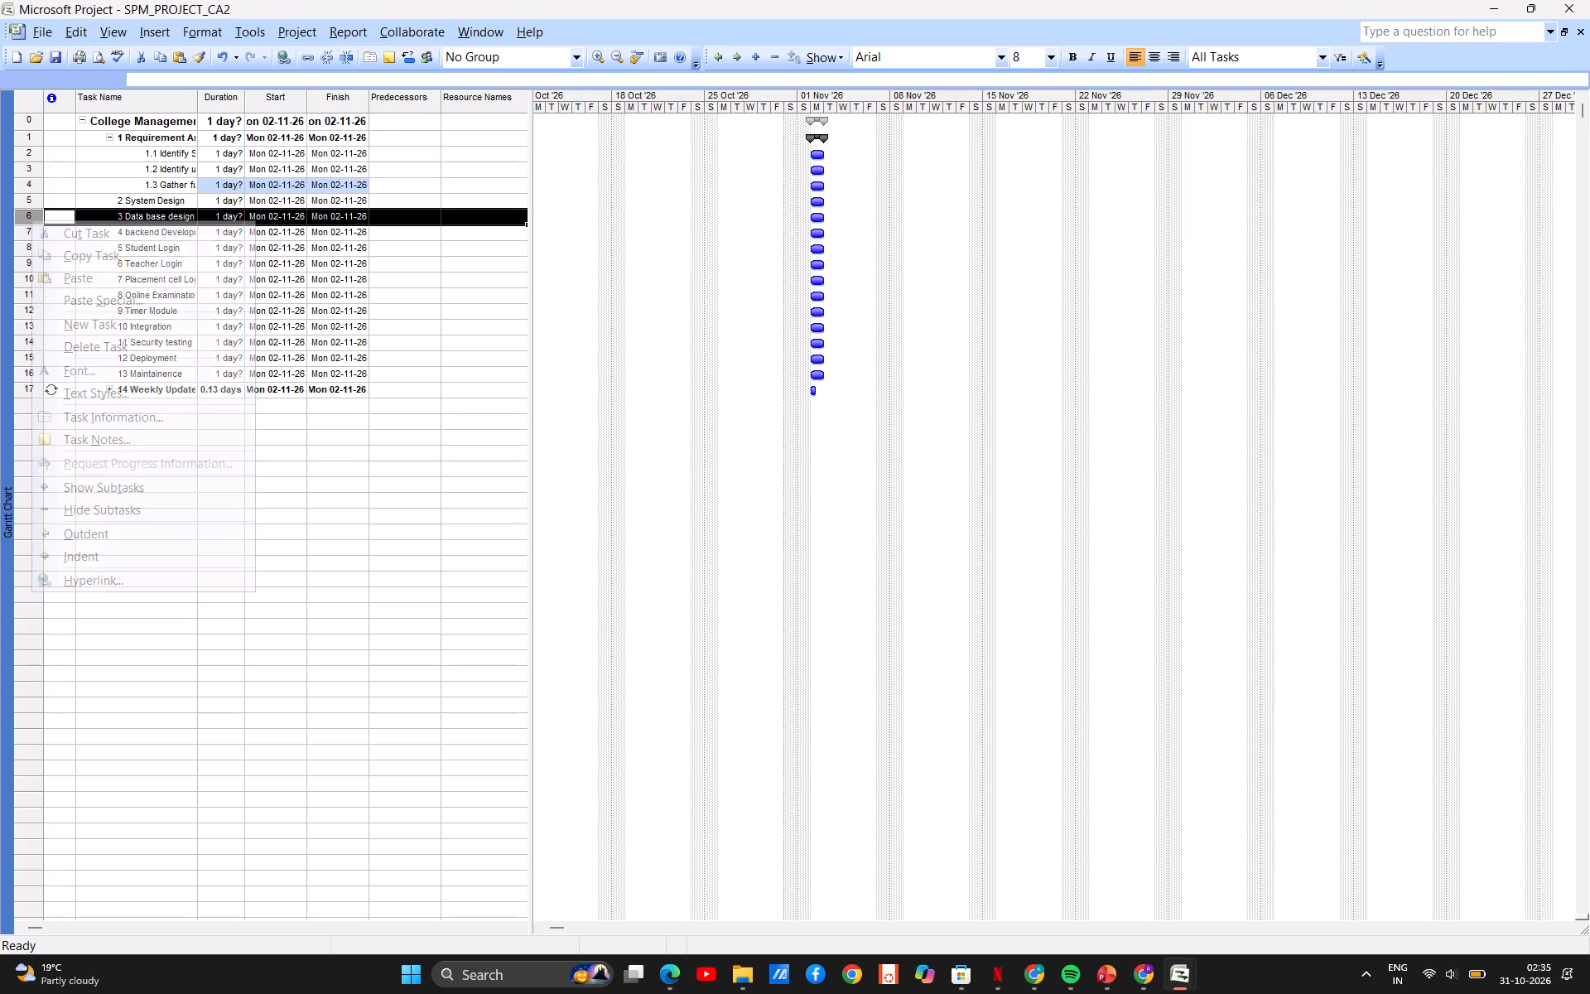
{"action": "left_click", "coordinate": [79, 322]}
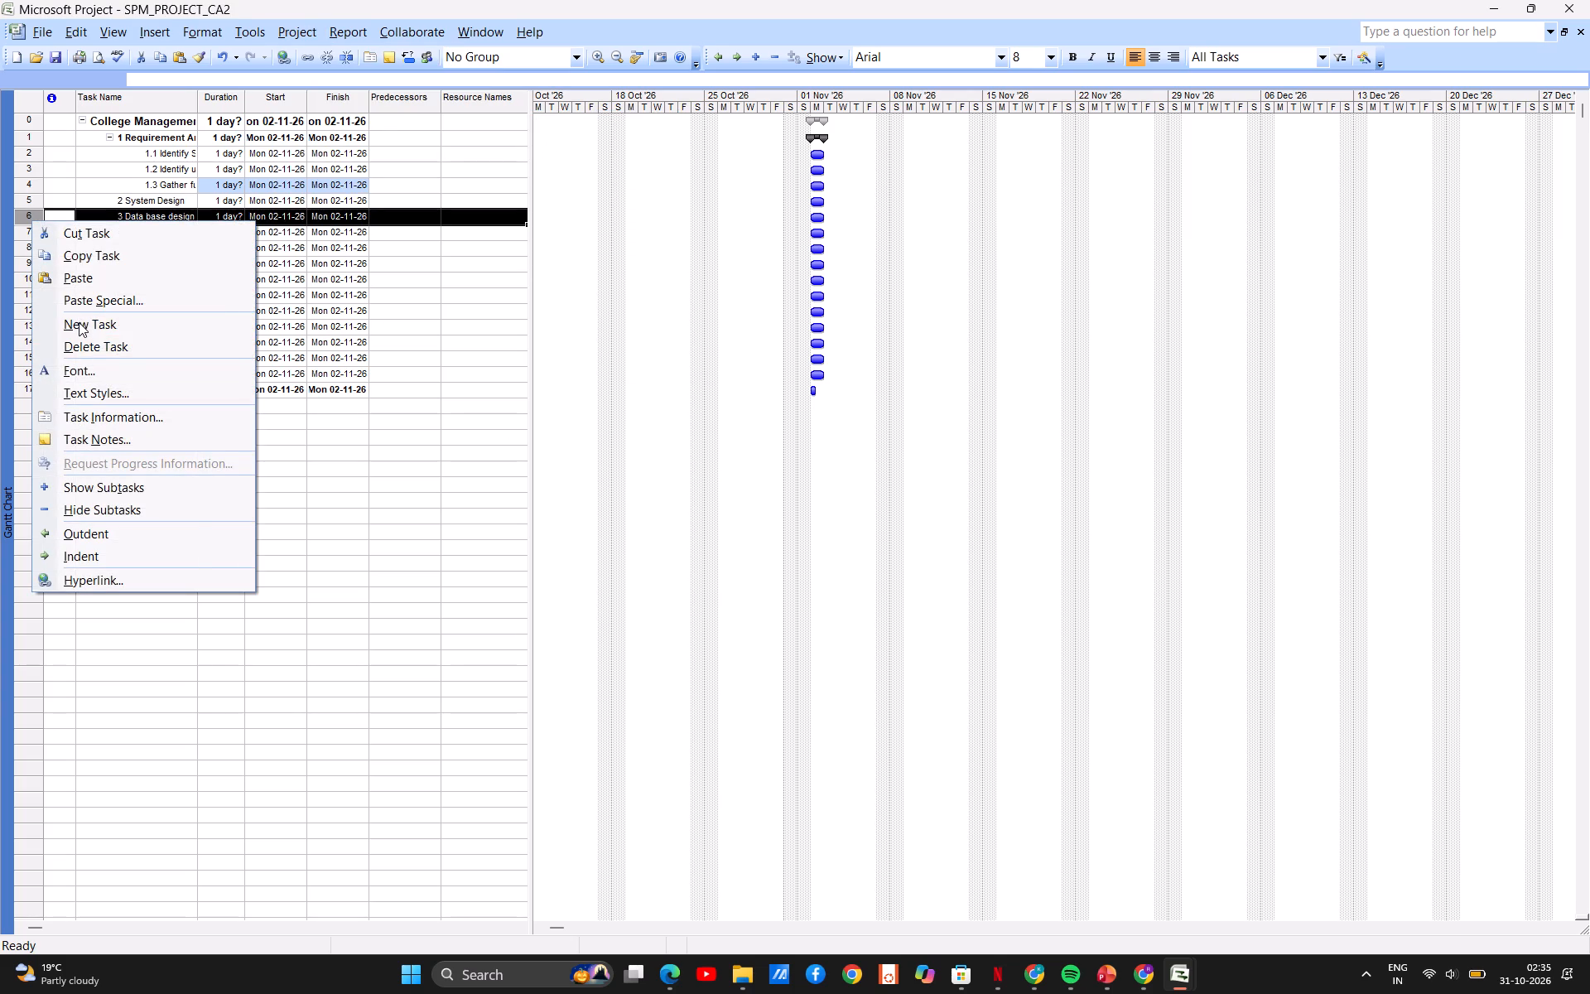
{"action": "left_click", "coordinate": [148, 220]}
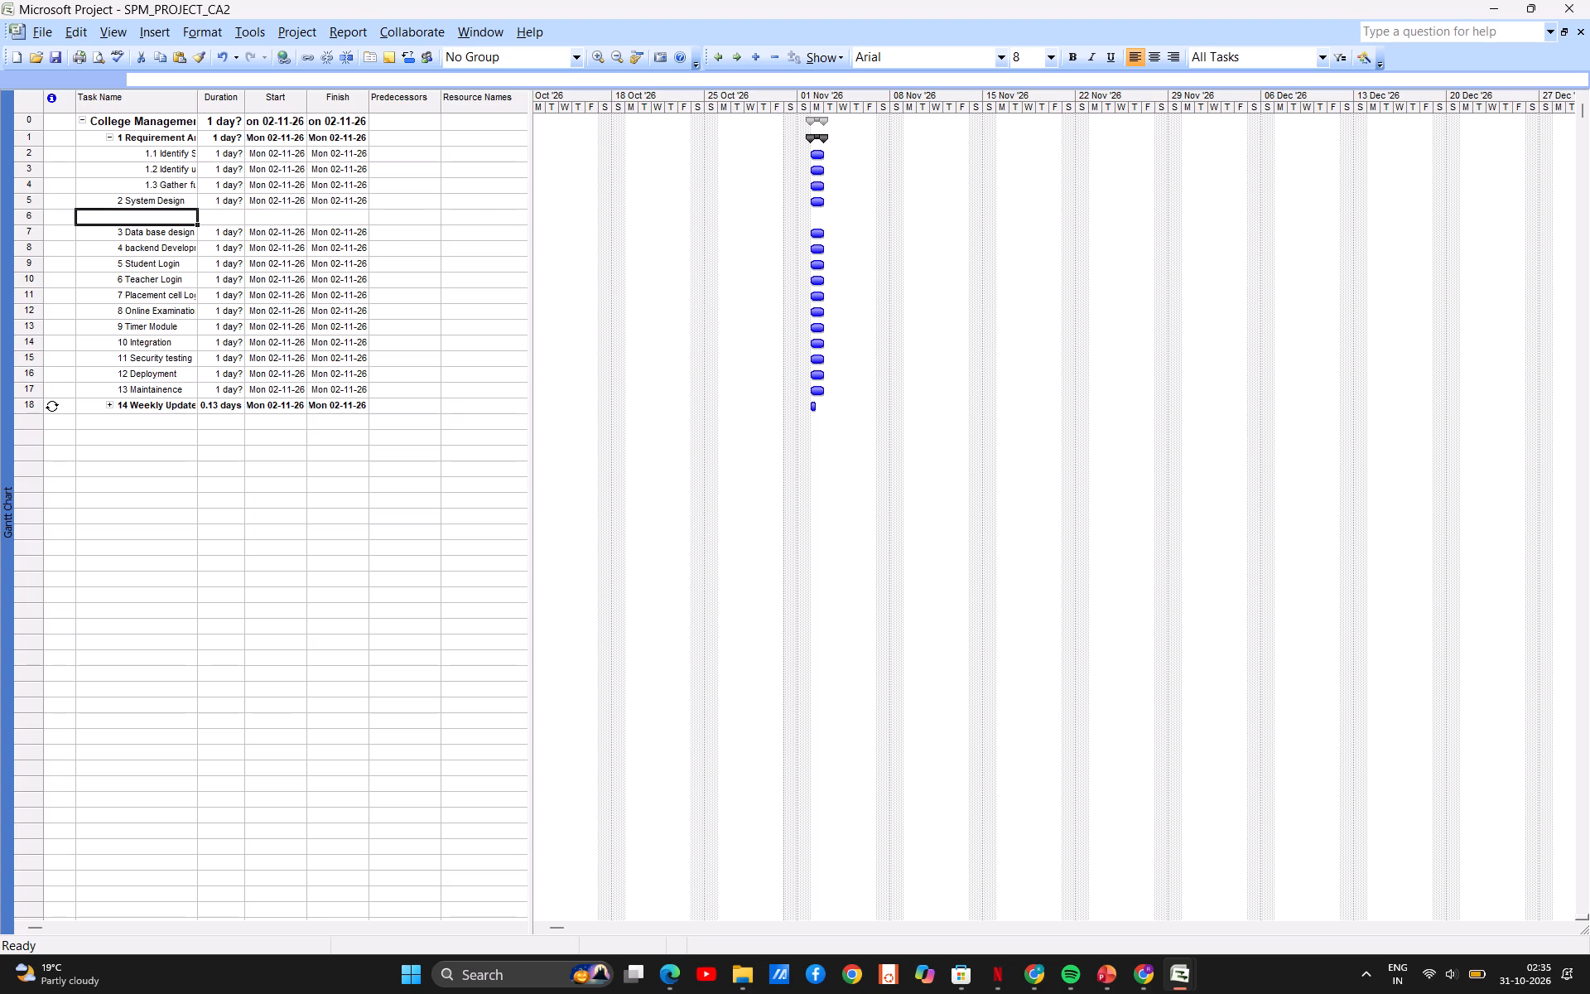
{"action": "left_click", "coordinate": [142, 220]}
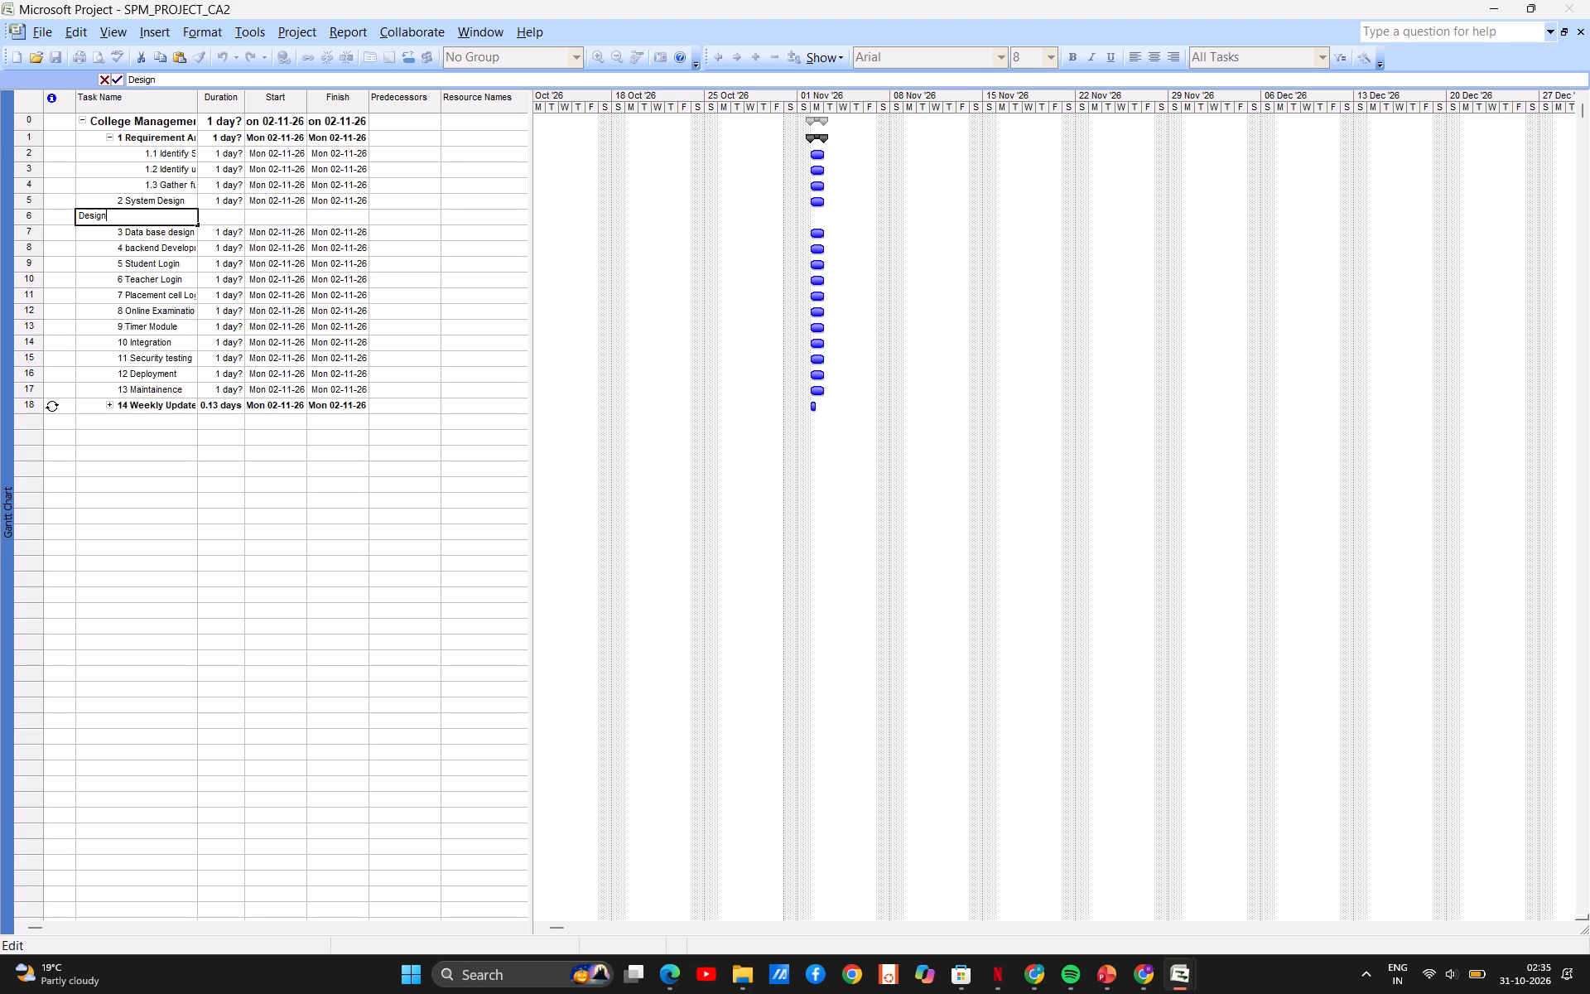
{"action": "key", "text": "space"}
{"action": "type", "text": "syste"}
{"action": "type", "text": "m archite"}
{"action": "type", "text": "cture"}
{"action": "key", "text": "Return"}
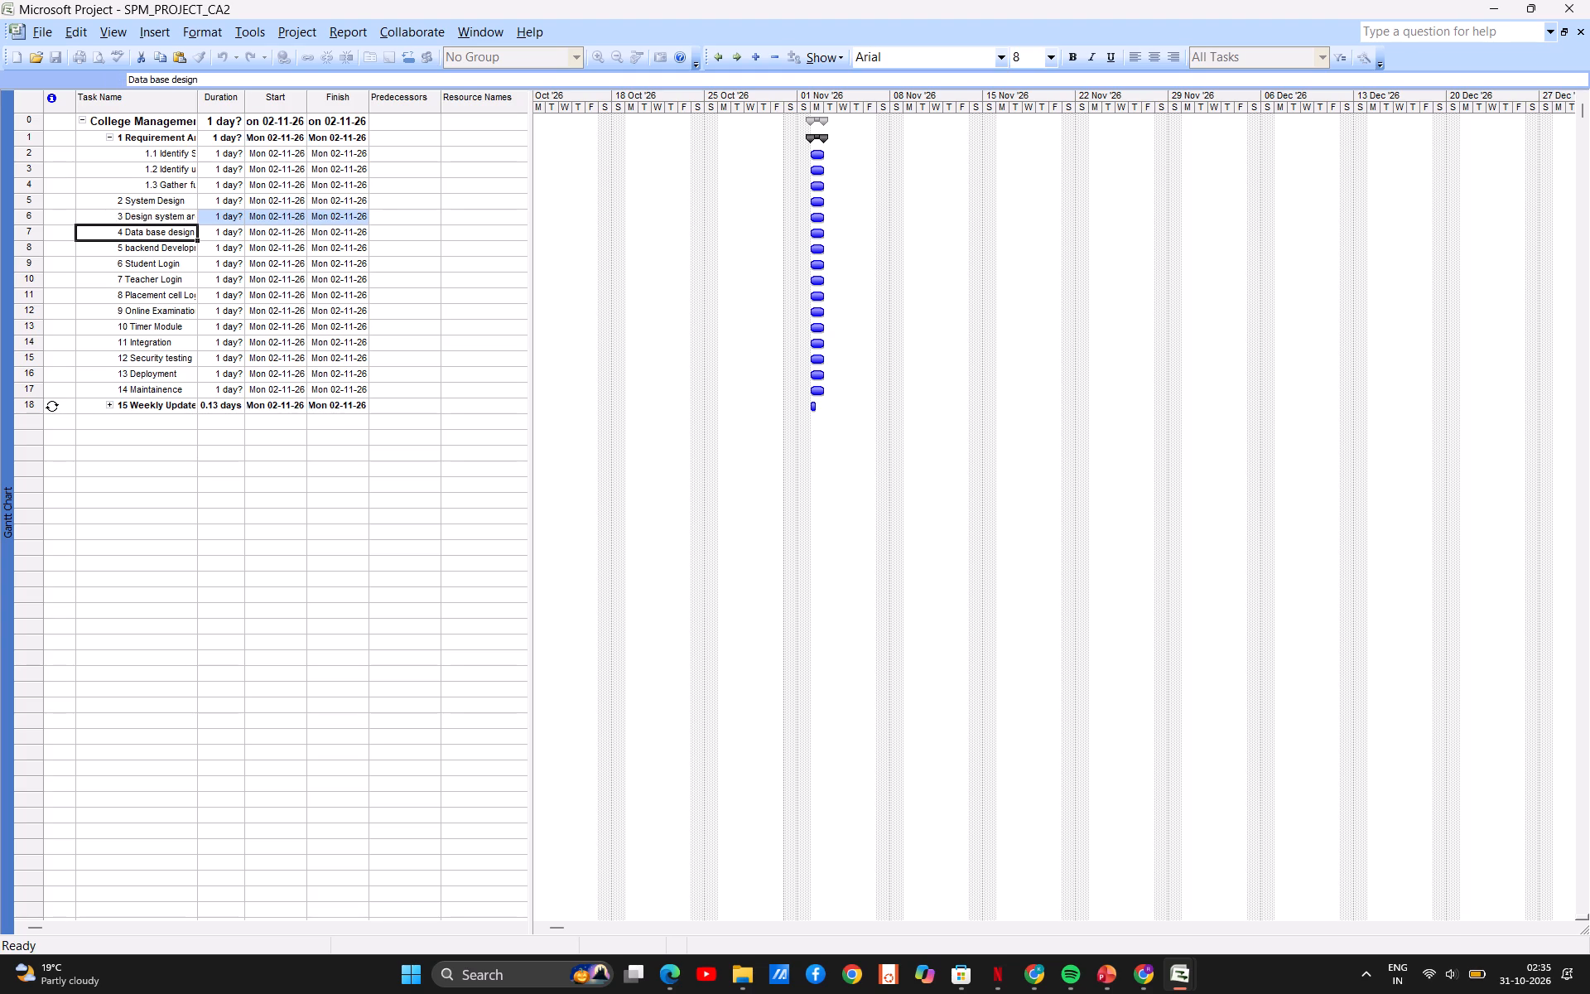
Indent the Design system architecture task one level so it is a subtask of System Design.
{"action": "right_click", "coordinate": [139, 220]}
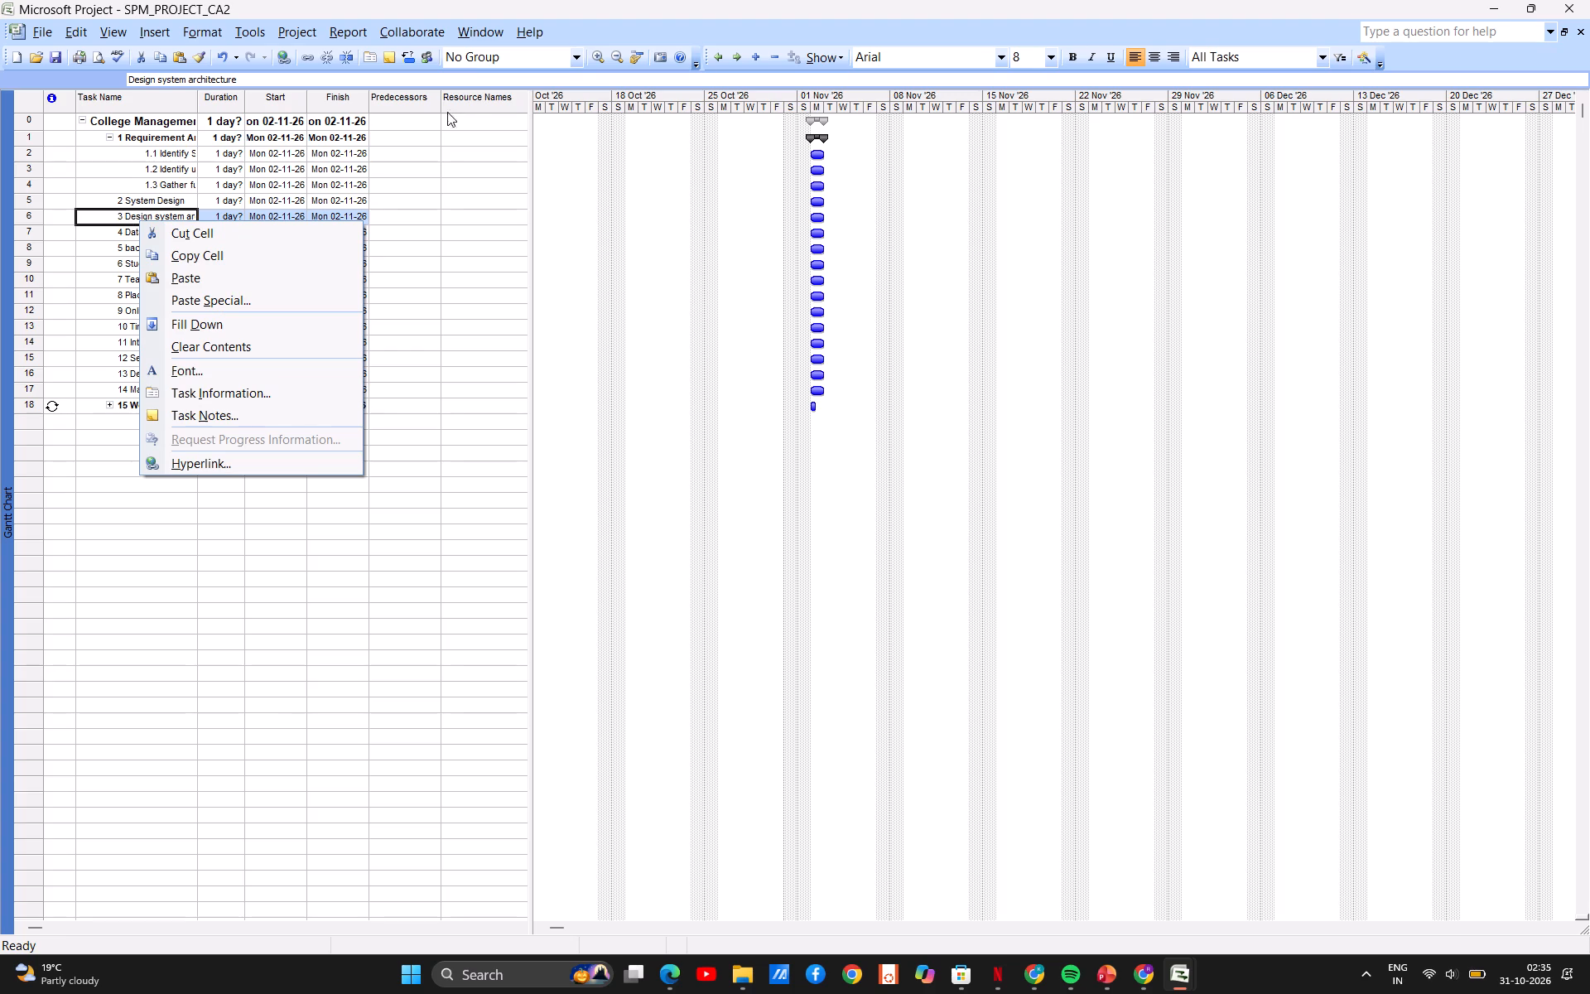
{"action": "left_click", "coordinate": [287, 27]}
{"action": "left_click", "coordinate": [325, 120]}
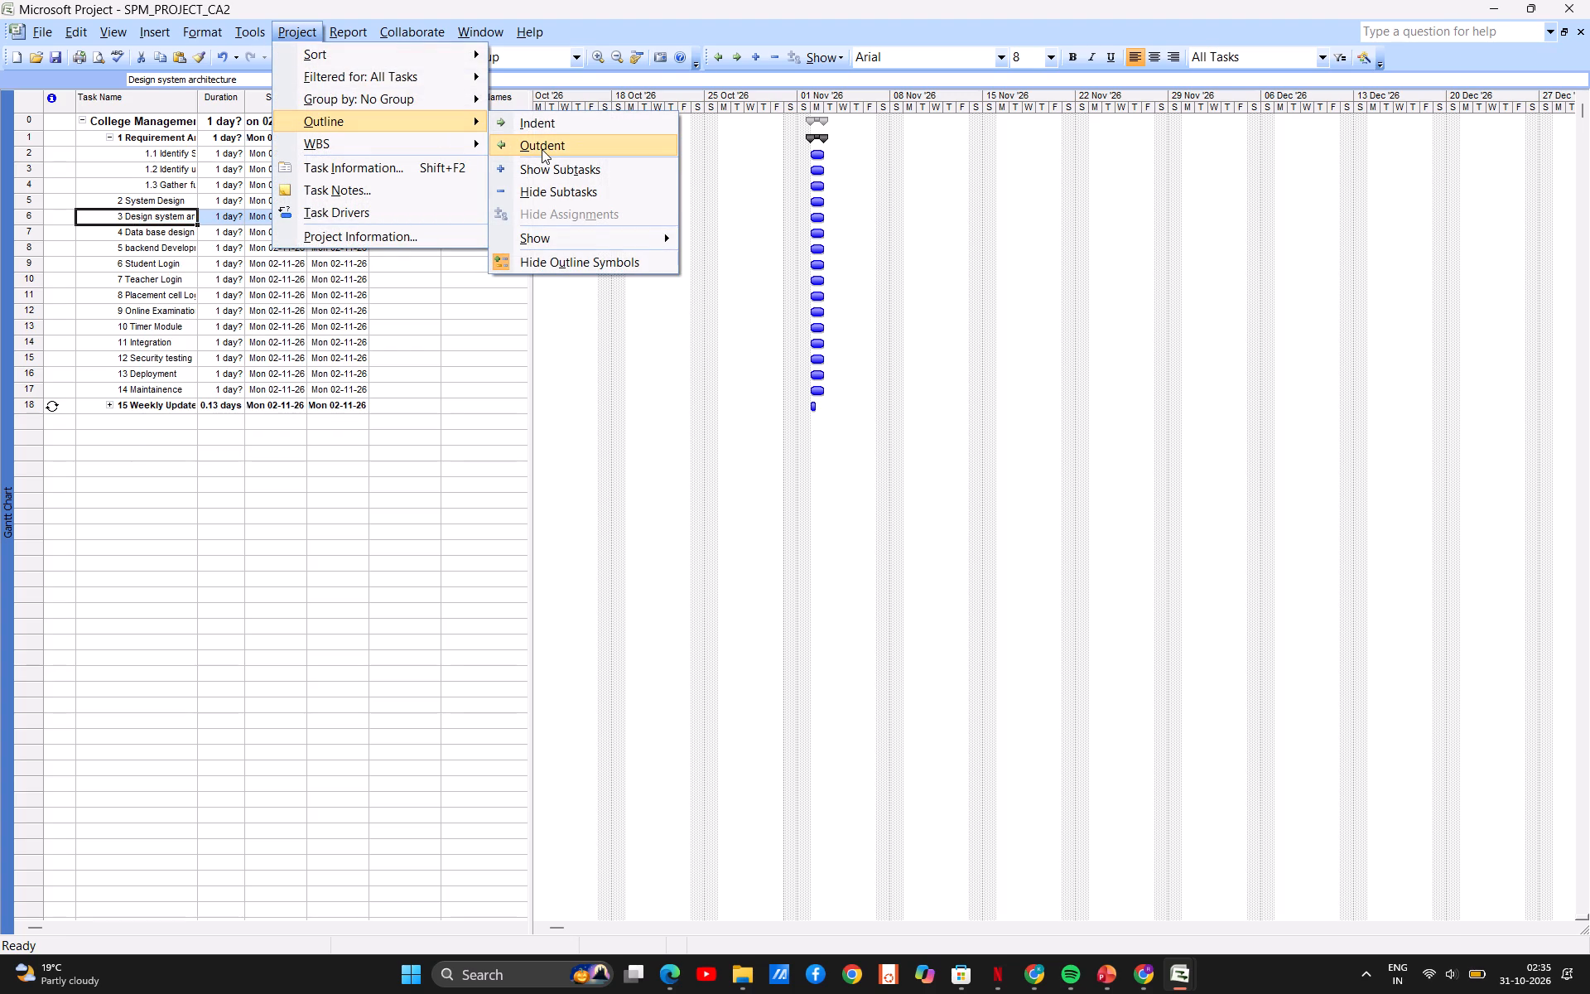
{"action": "left_click", "coordinate": [540, 123]}
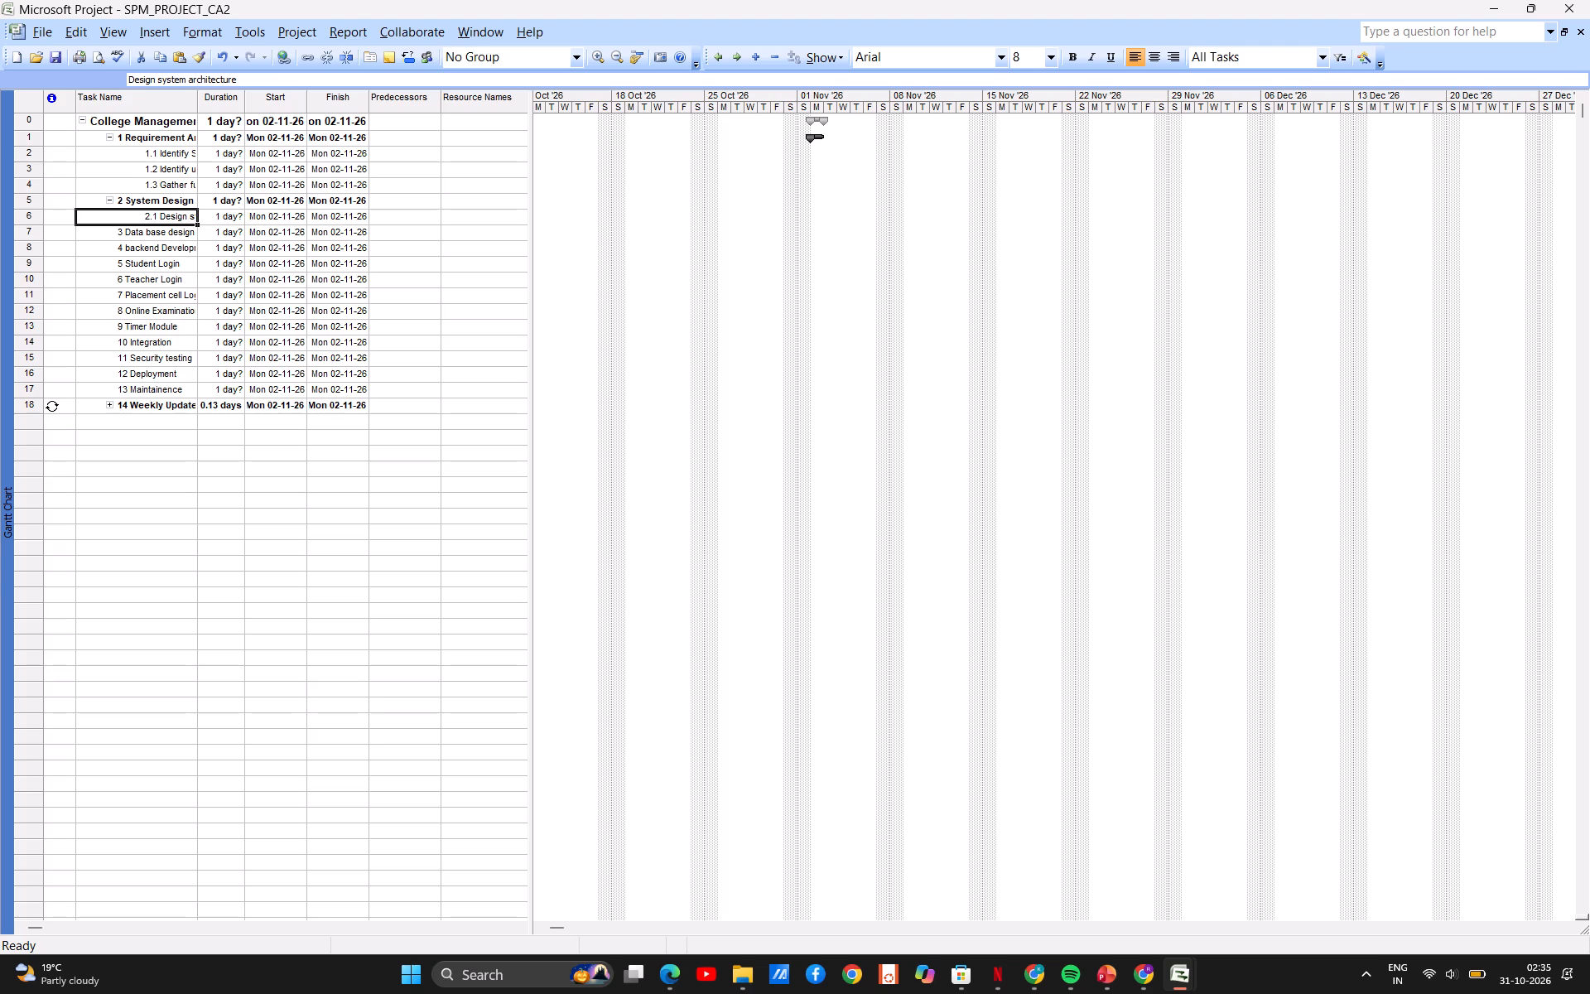
Insert a second System Design subtask named "design User Interface" directly above Data base design.
{"action": "right_click", "coordinate": [37, 231]}
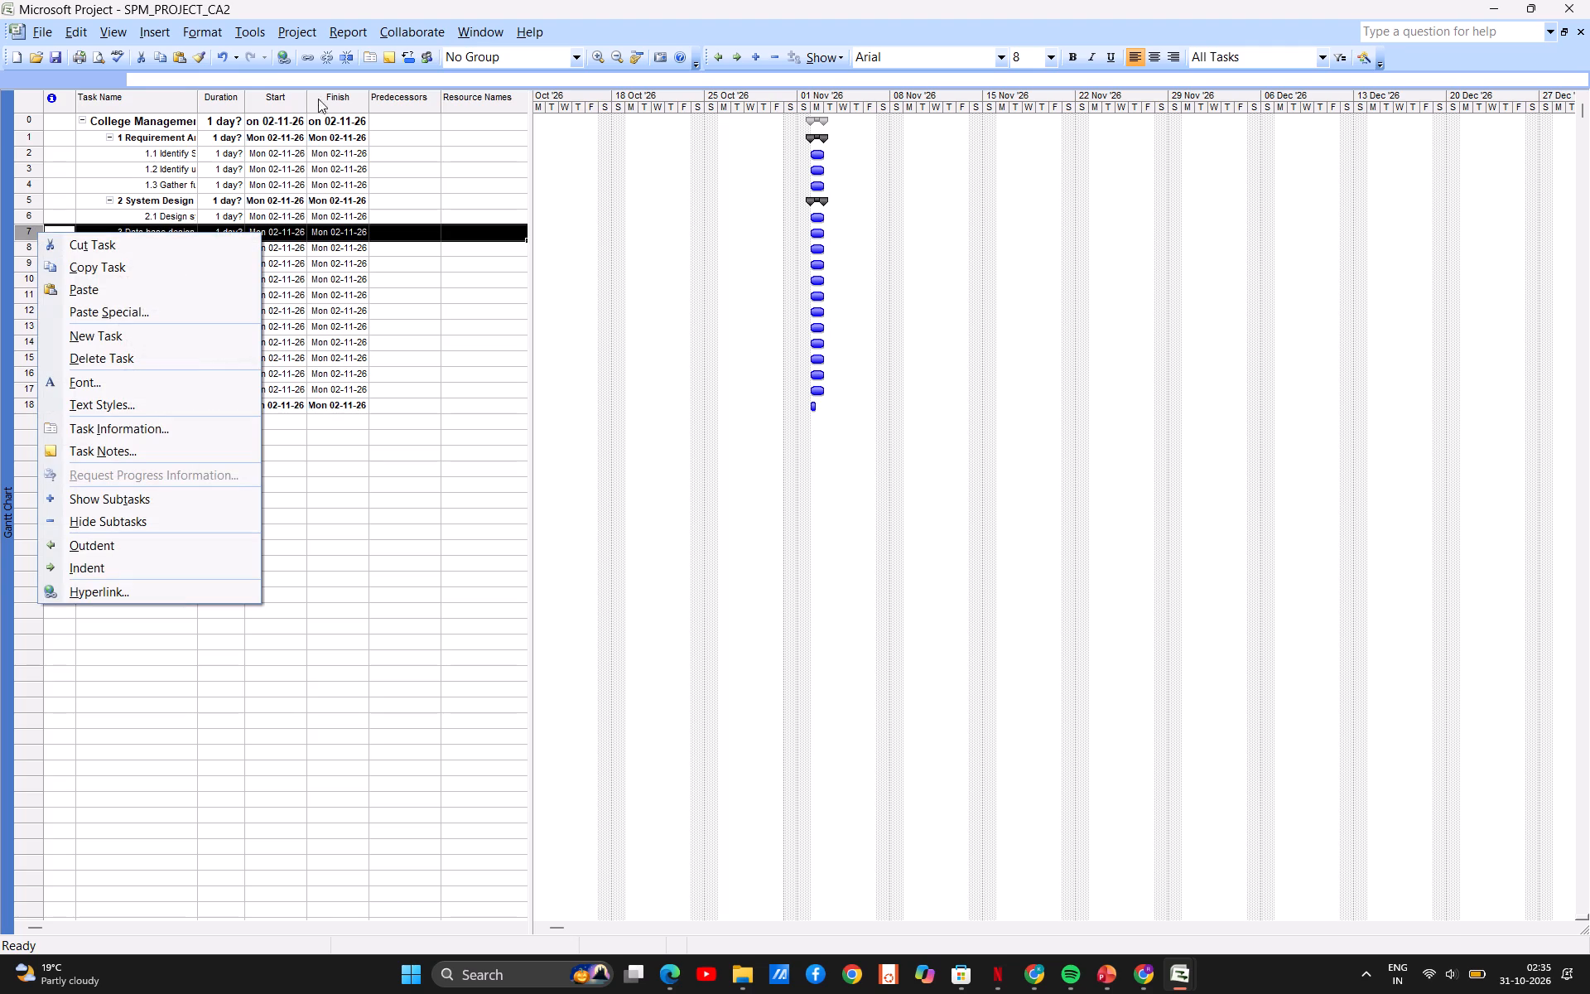
{"action": "left_click", "coordinate": [105, 326]}
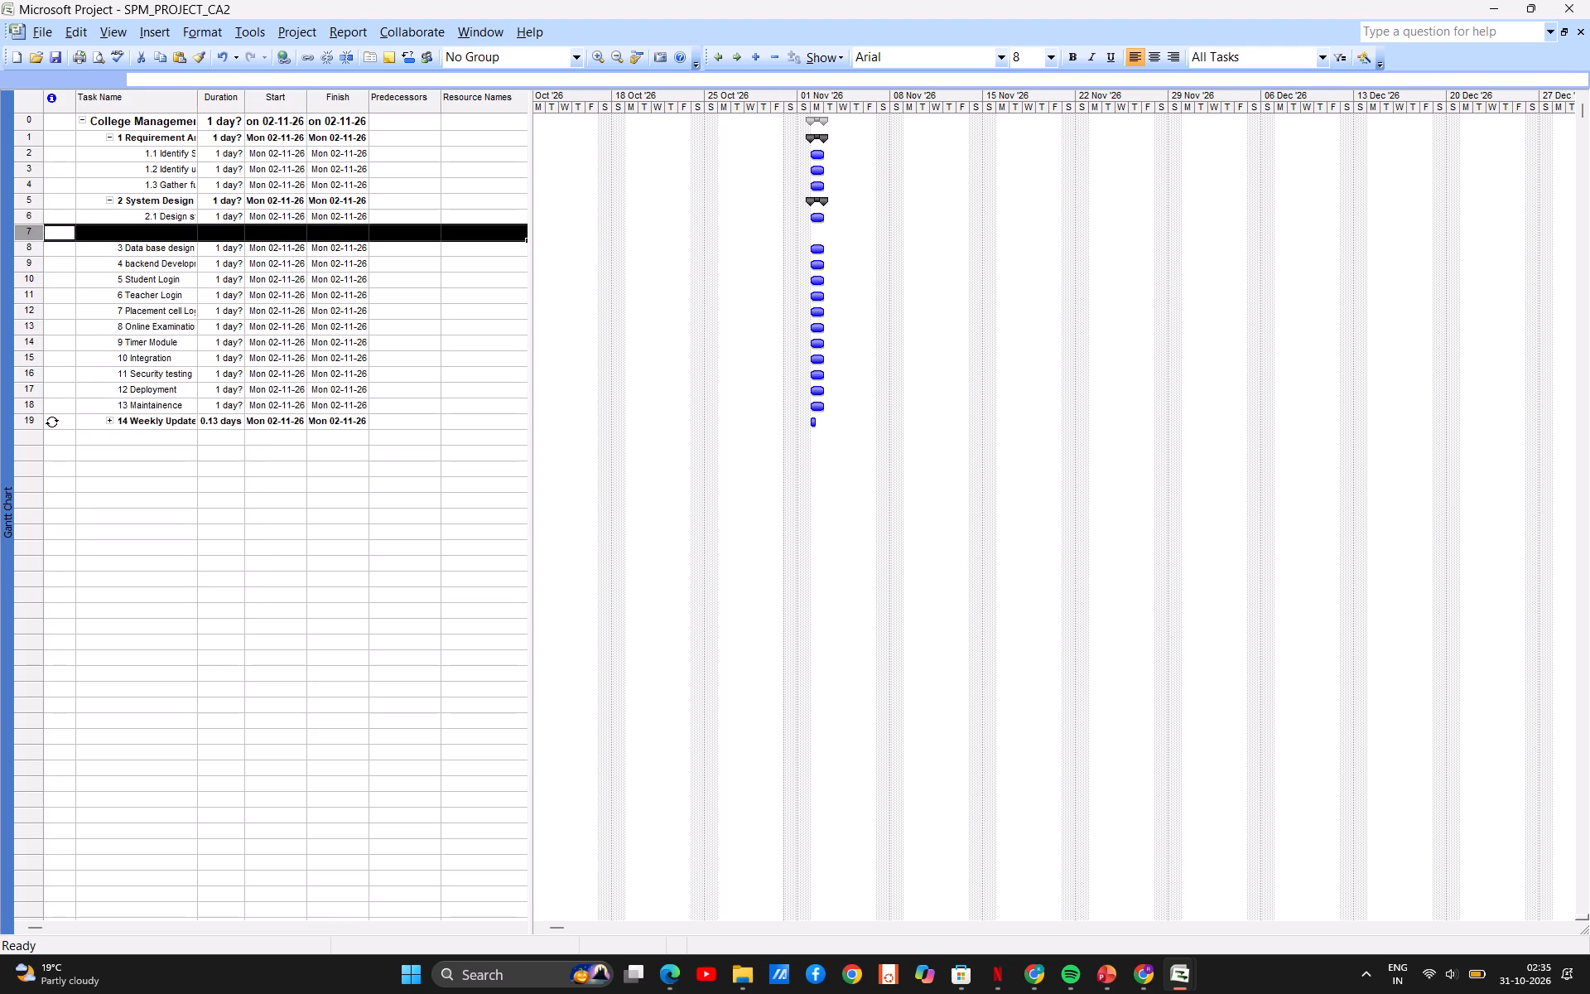
{"action": "left_click", "coordinate": [169, 234]}
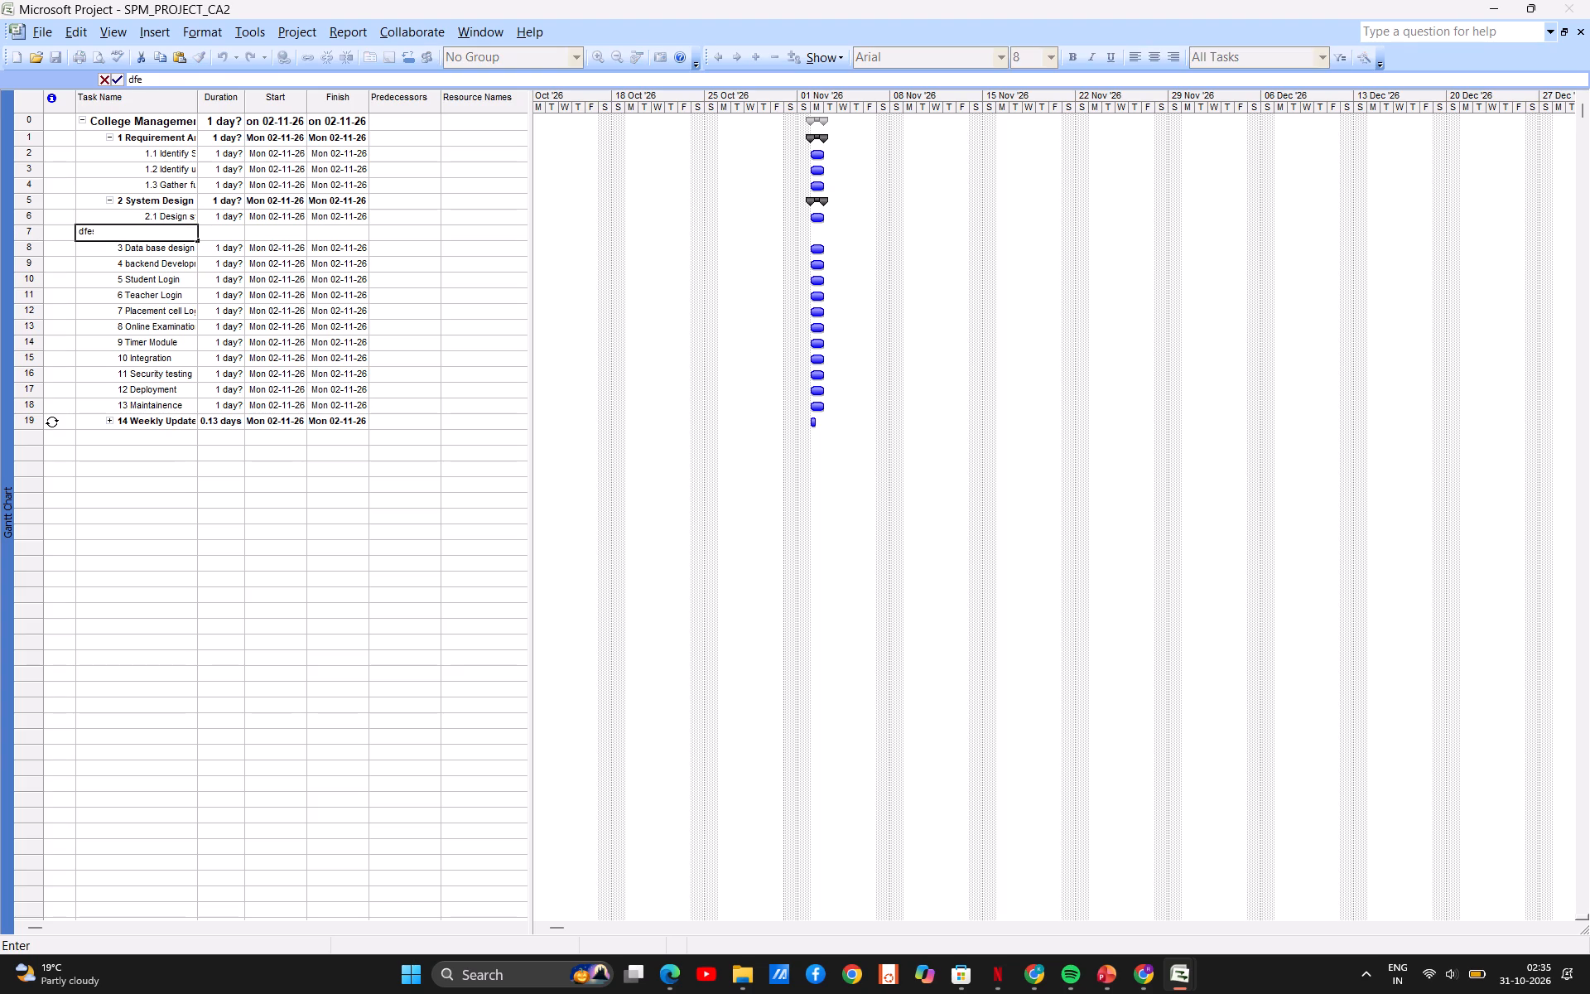
{"action": "key", "text": "BackSpace"}
{"action": "key", "text": "BackSpace"}
{"action": "key", "text": "BackSpace"}
{"action": "key", "text": "BackSpace"}
{"action": "key", "text": "BackSpace"}
{"action": "key", "text": "BackSpace"}
{"action": "type", "text": "terface"}
{"action": "key", "text": "Return"}
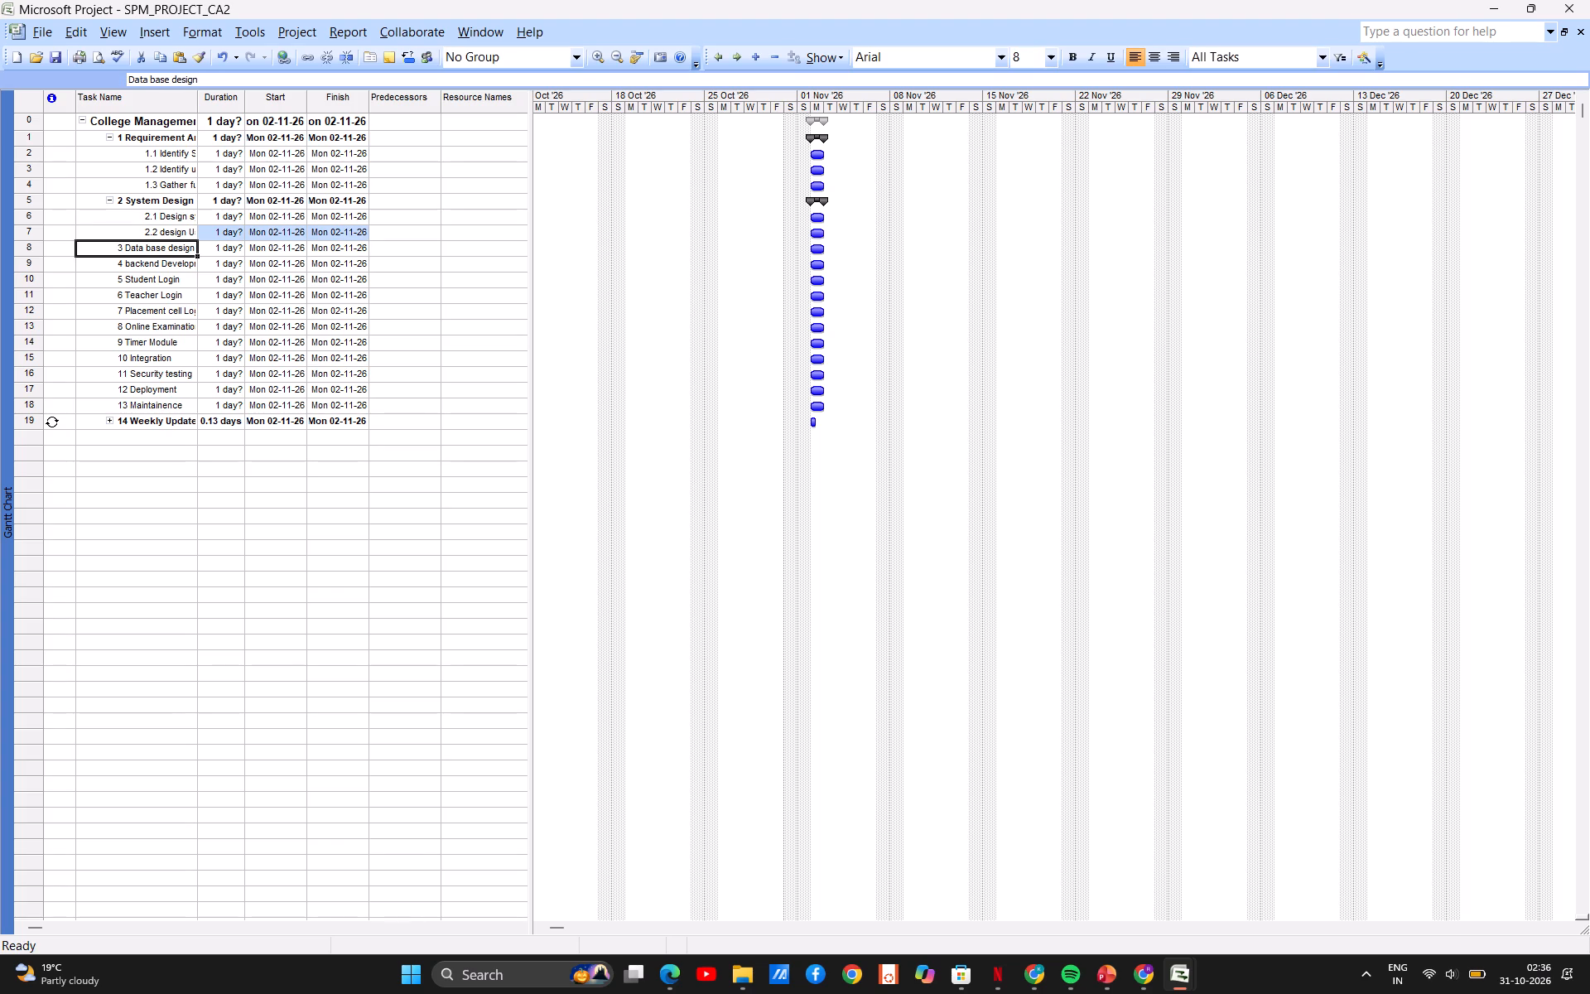
Insert a third System Design subtask named "Design Database Interaction" directly above Data base design.
{"action": "left_click", "coordinate": [28, 252]}
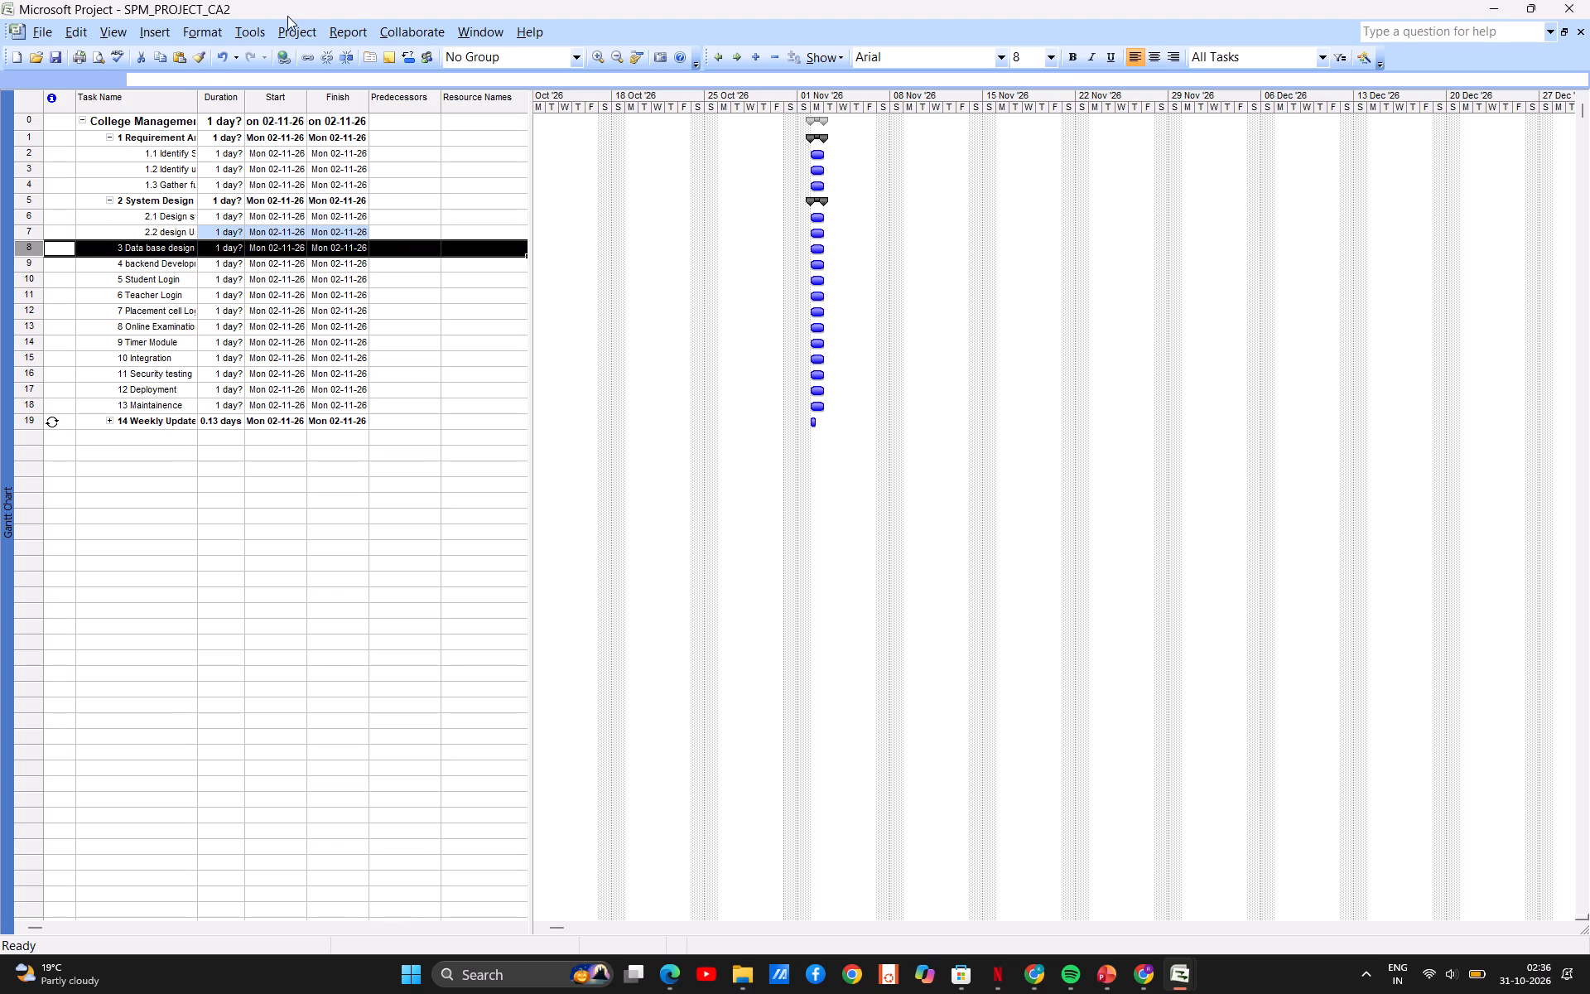
{"action": "right_click", "coordinate": [34, 248]}
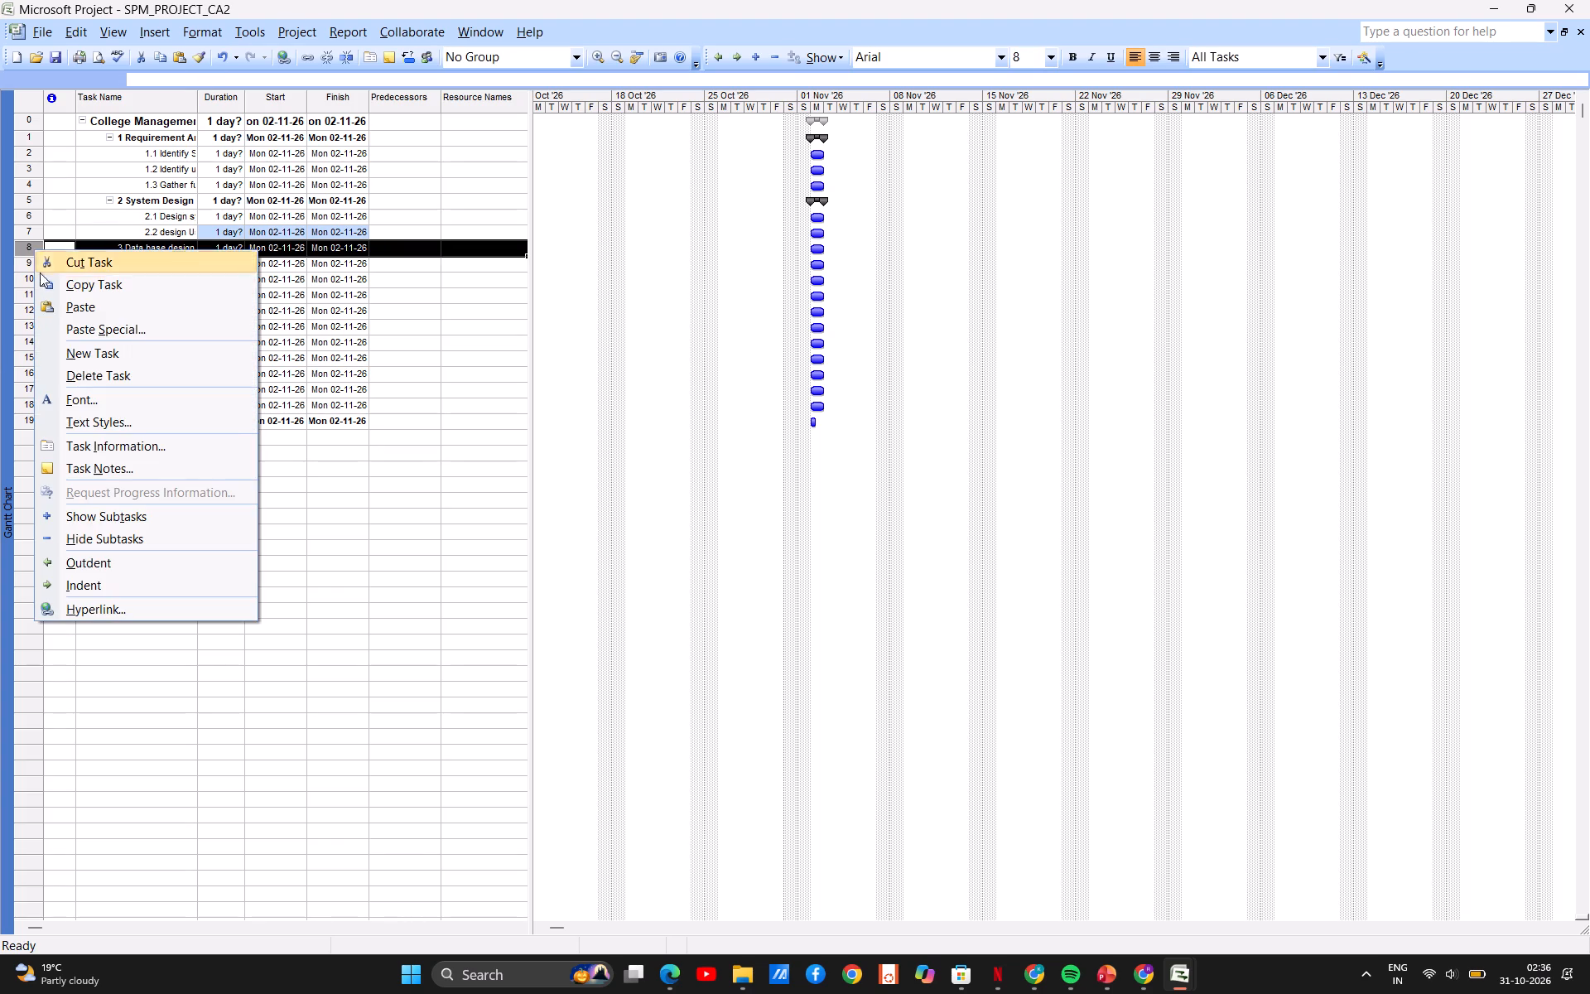
{"action": "left_click", "coordinate": [69, 356]}
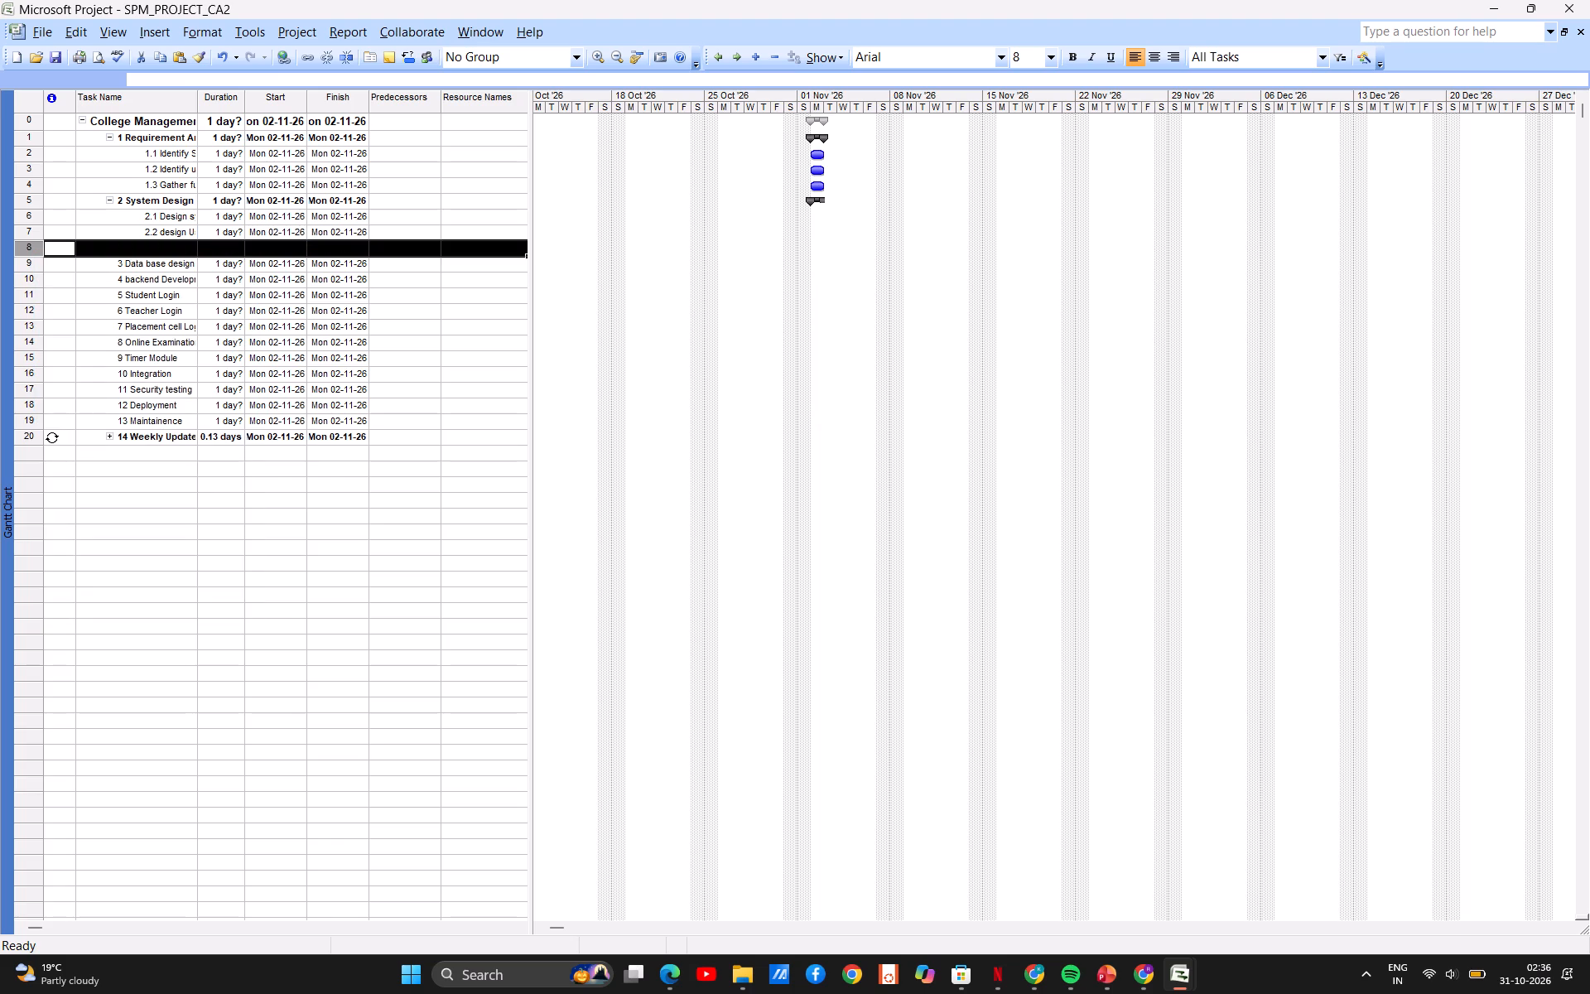
{"action": "left_click", "coordinate": [142, 250]}
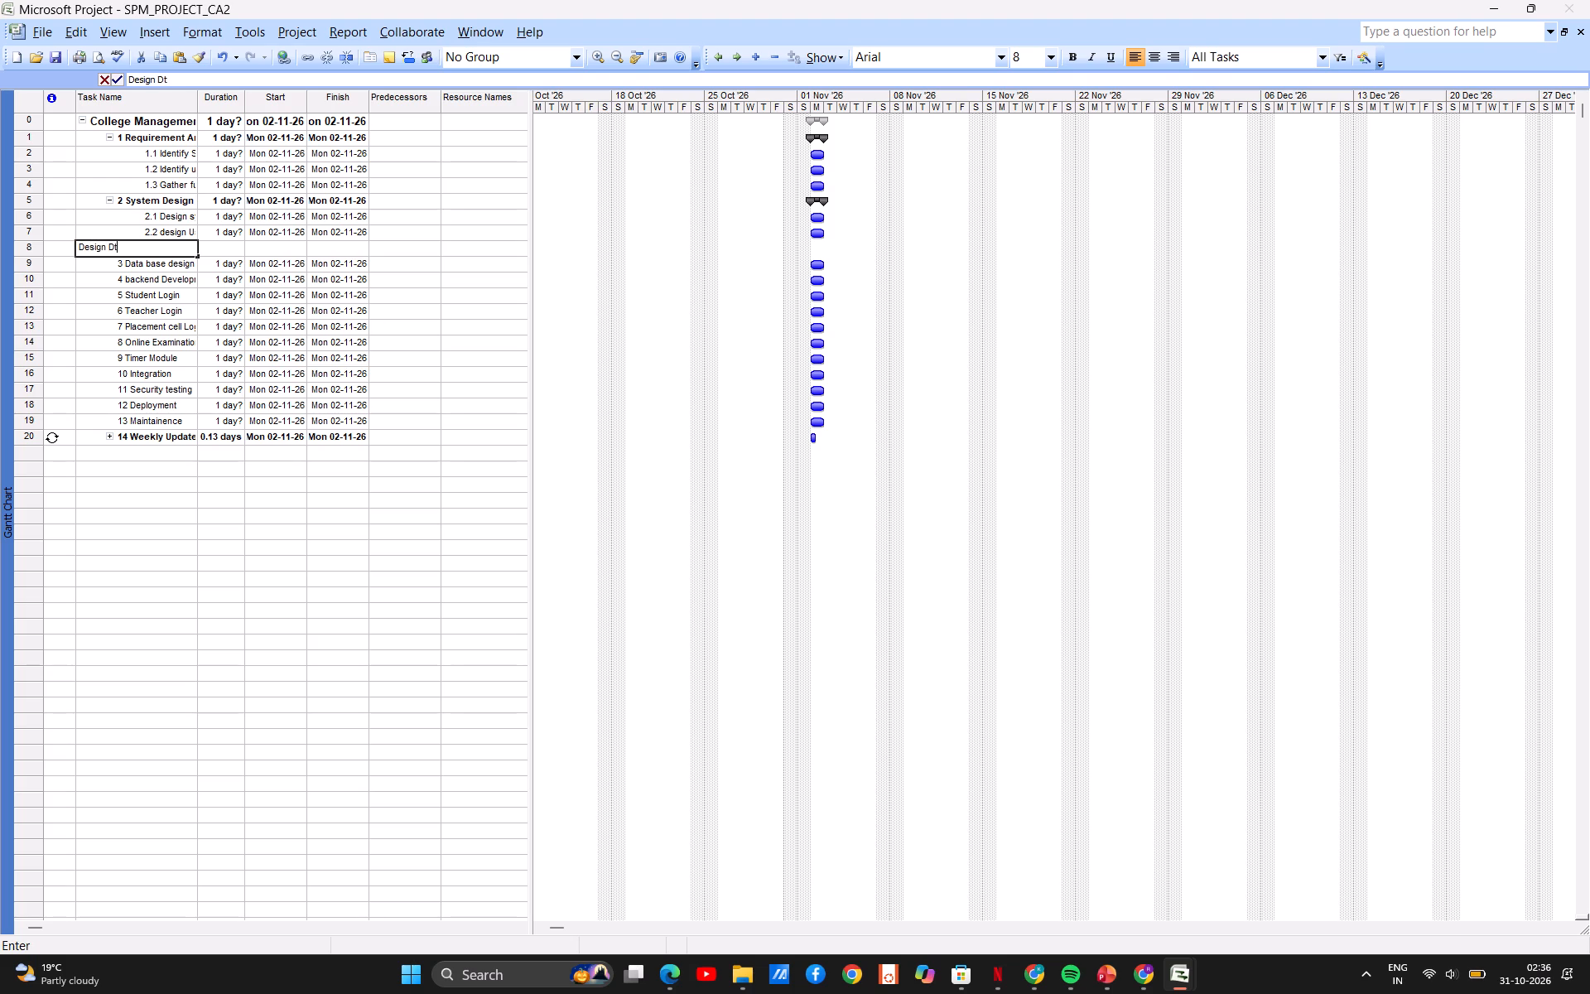
{"action": "key", "text": "BackSpace"}
{"action": "key", "text": "BackSpace"}
{"action": "type", "text": "aya"}
{"action": "key", "text": "BackSpace"}
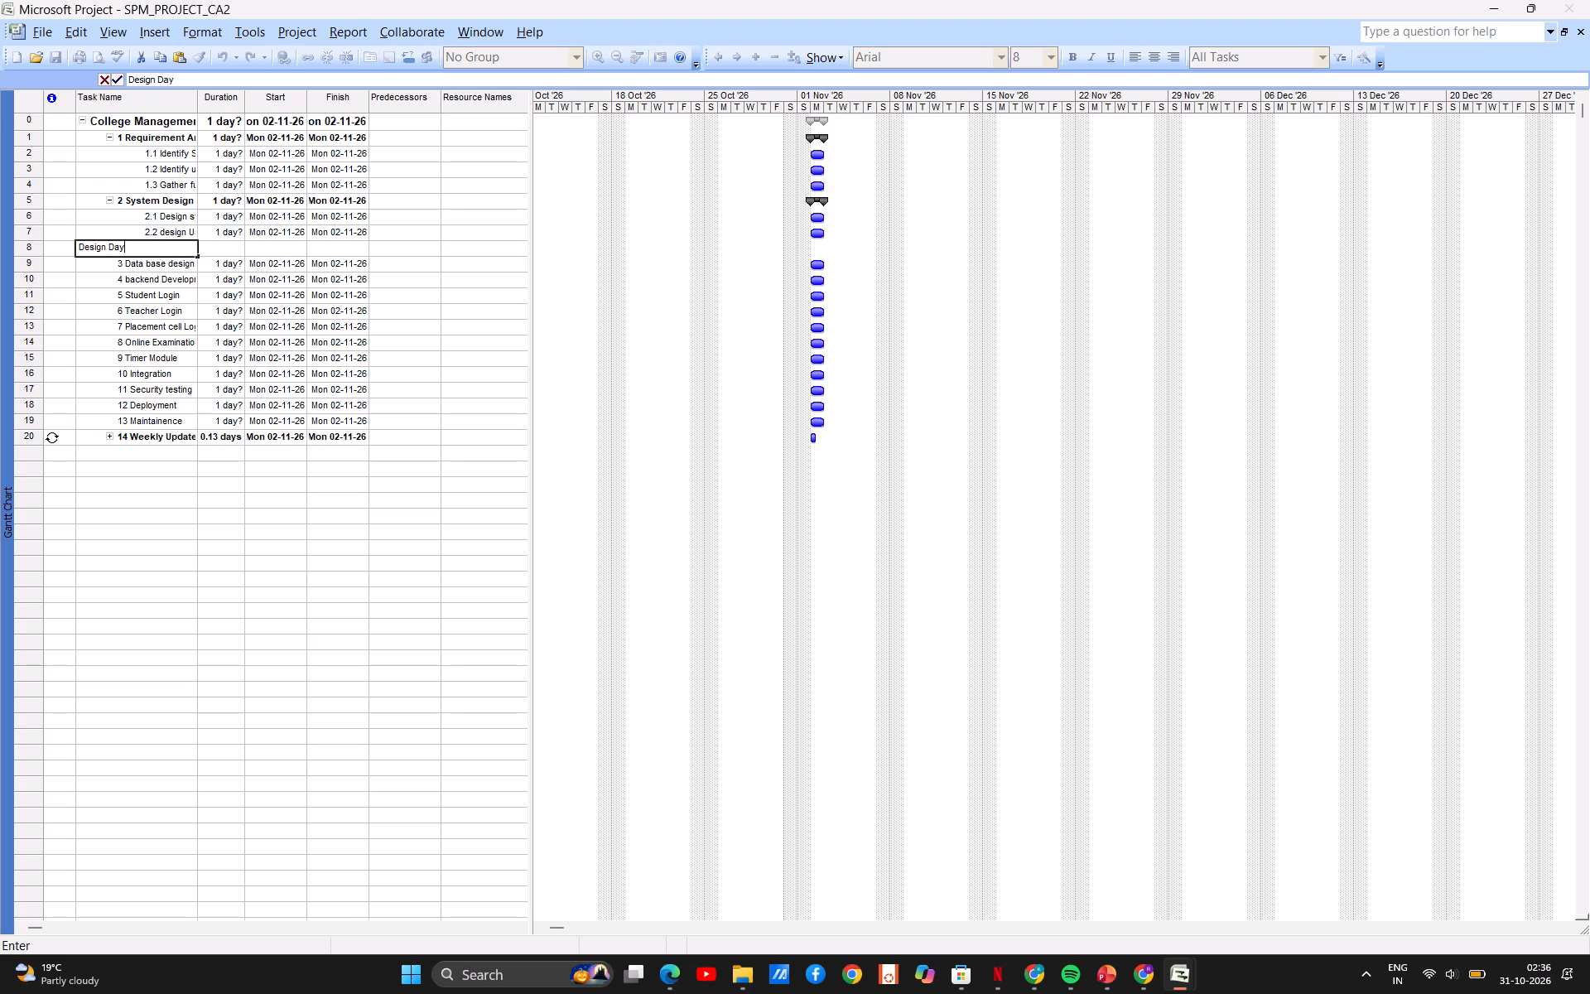
{"action": "key", "text": "BackSpace"}
{"action": "type", "text": "action"}
{"action": "key", "text": "Return"}
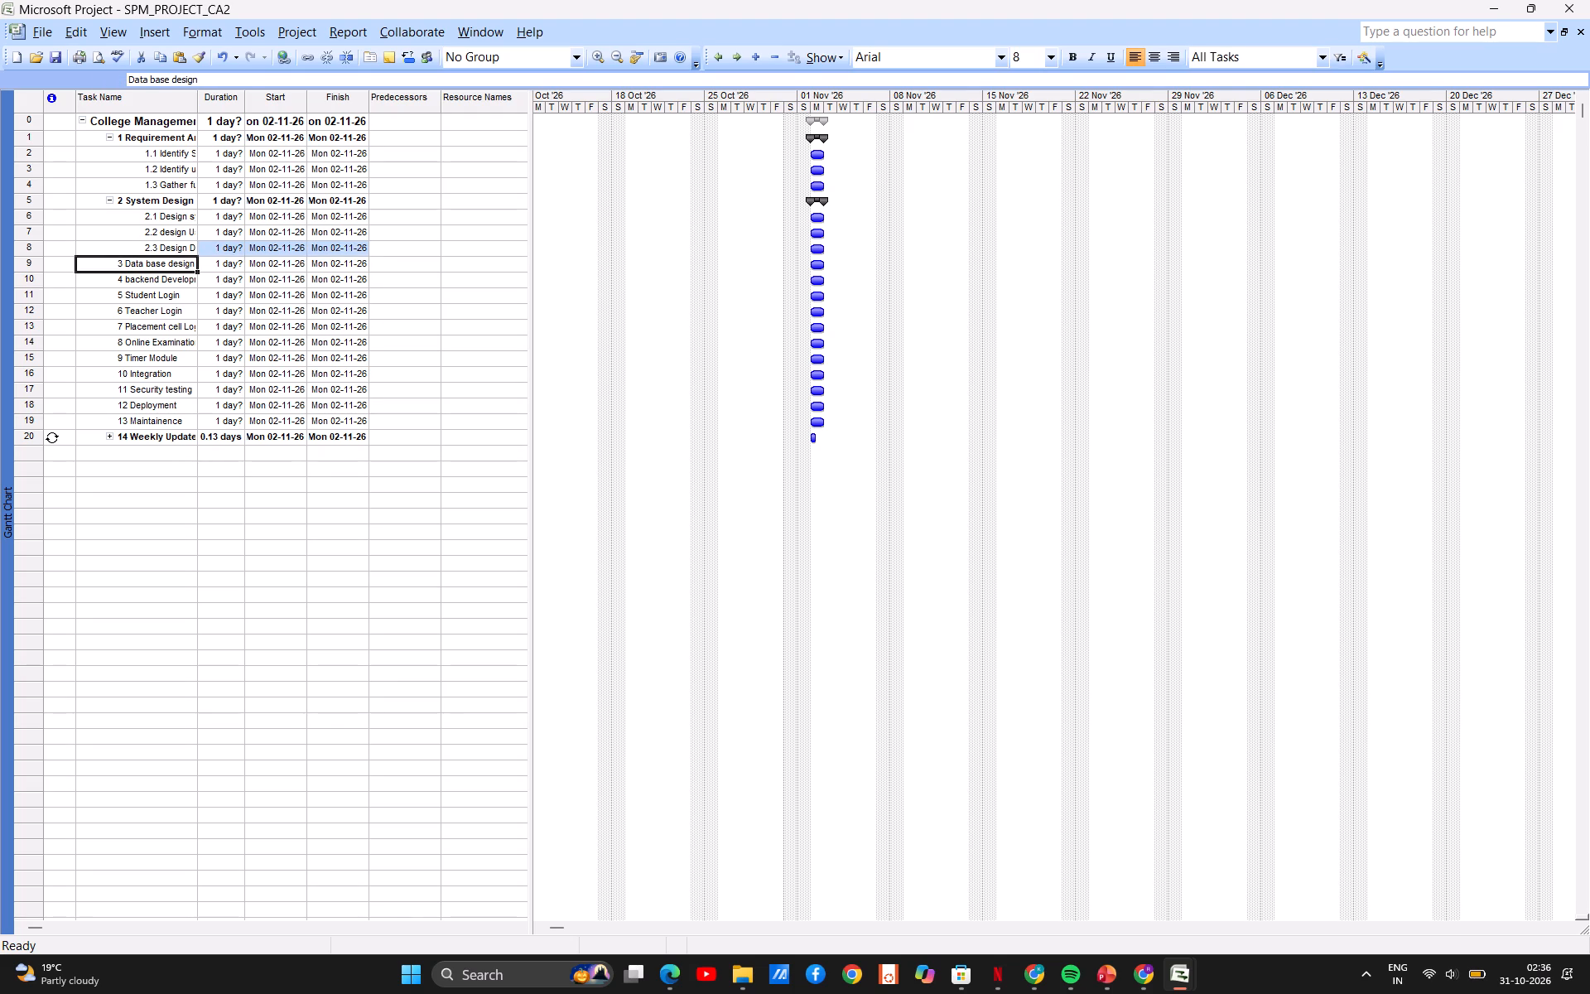
Insert a new task named "Indentify required entities" between Data base design and backend Development.
{"action": "left_click", "coordinate": [31, 282]}
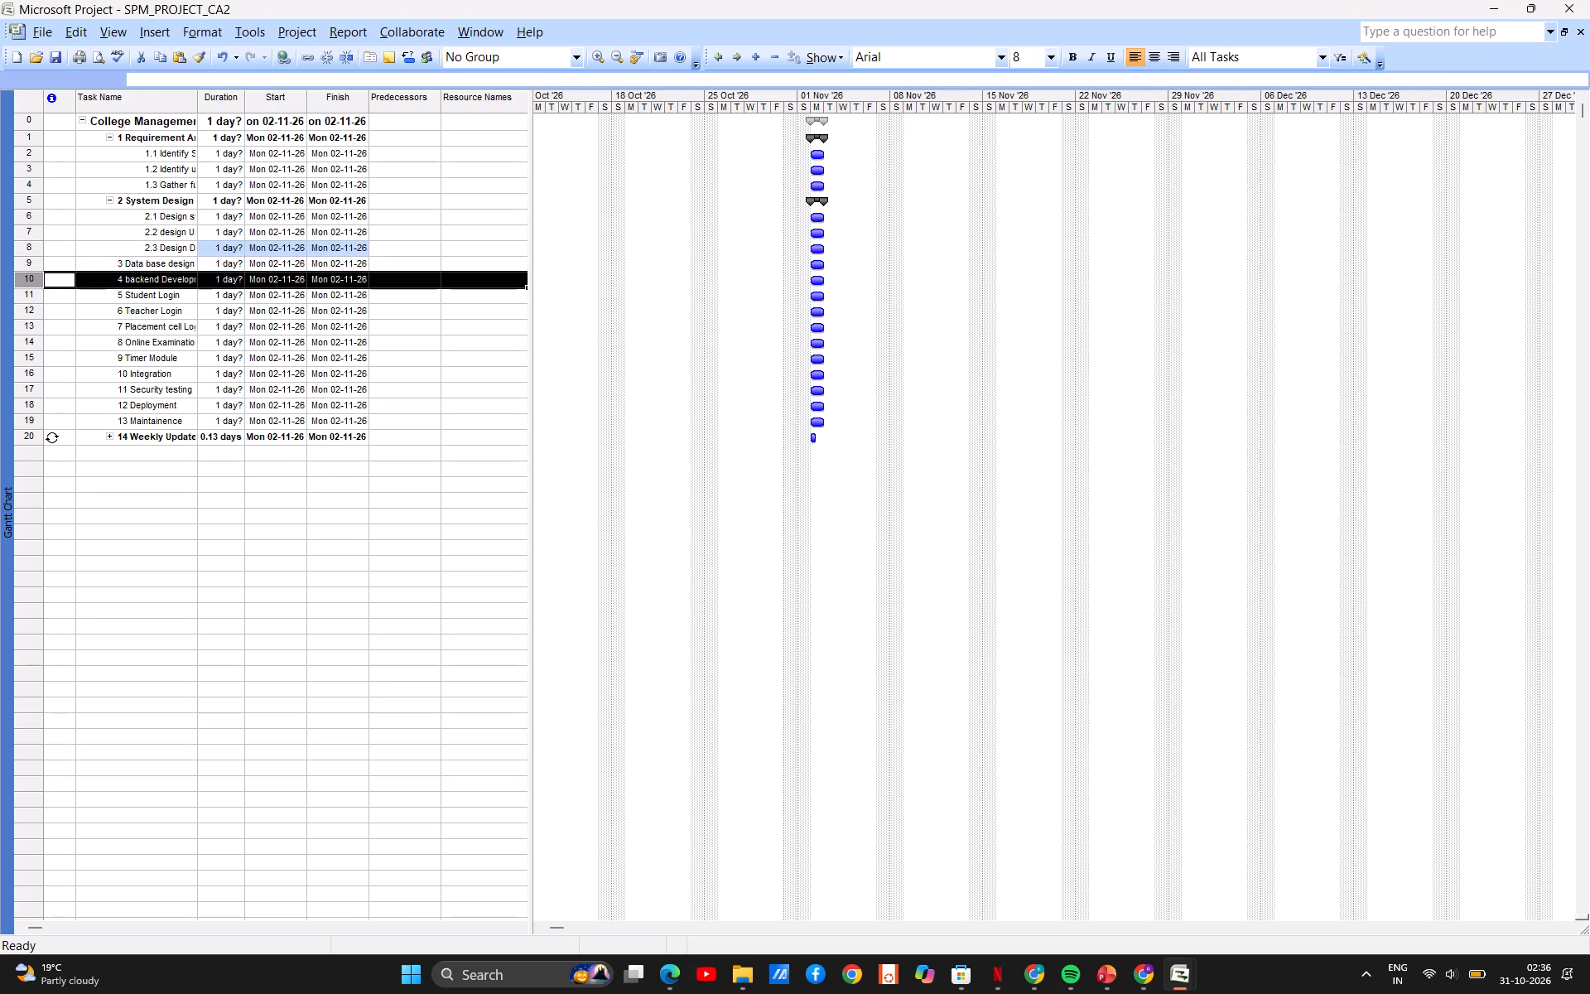
{"action": "right_click", "coordinate": [18, 278]}
{"action": "left_click", "coordinate": [58, 389]}
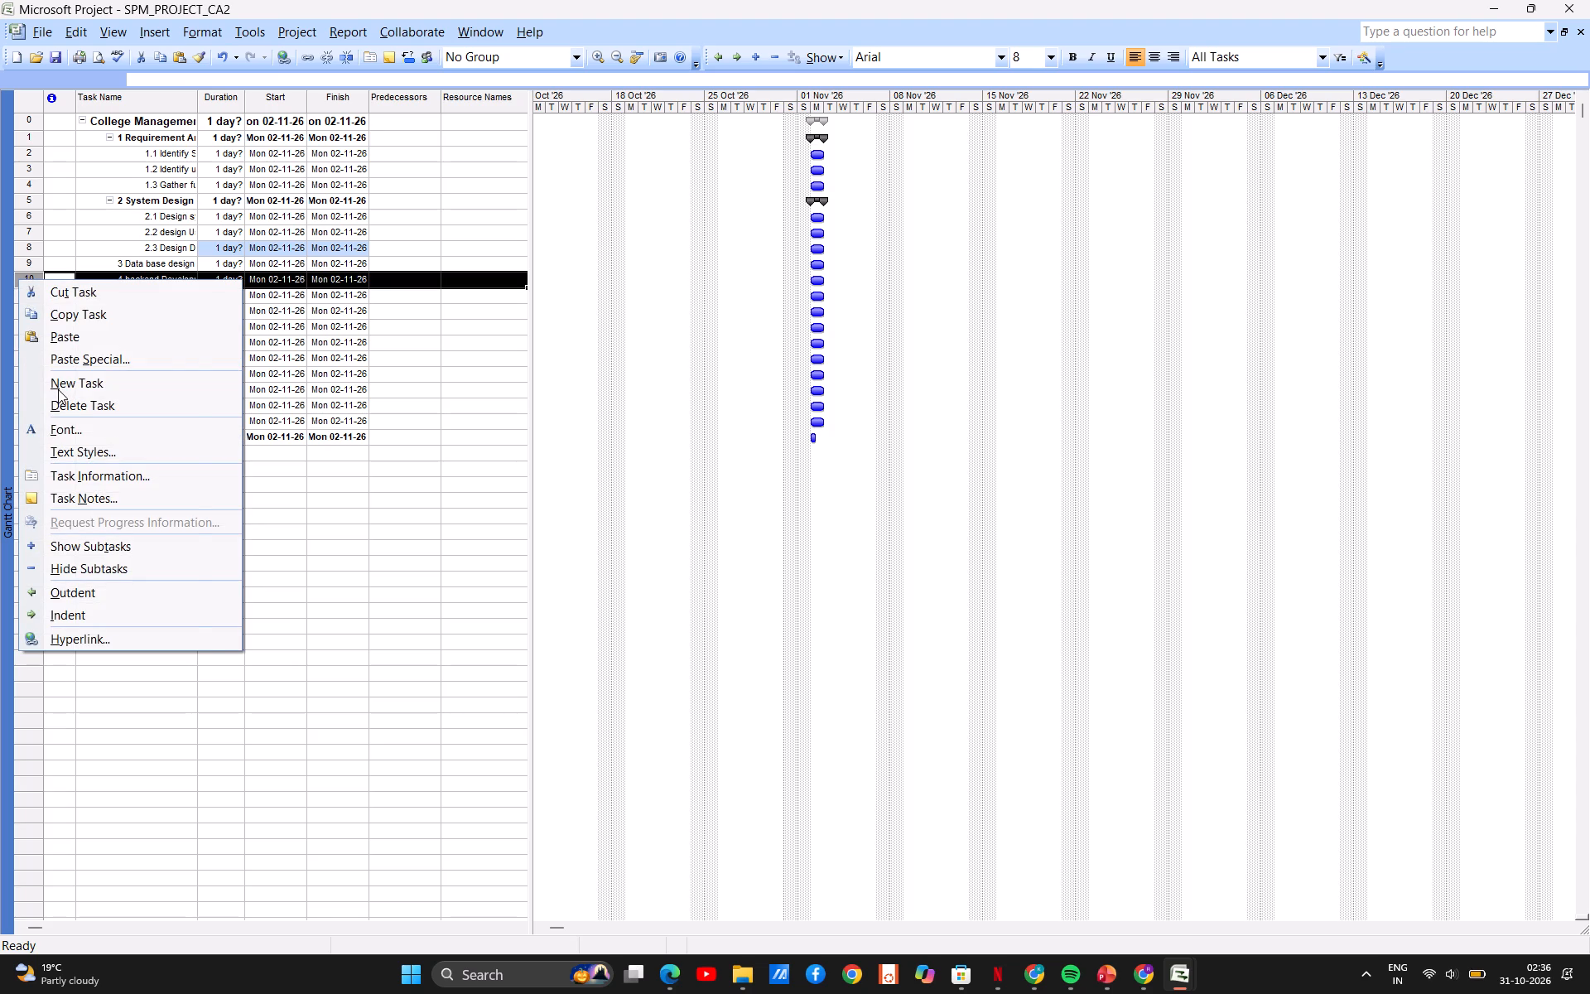
{"action": "left_click", "coordinate": [125, 275]}
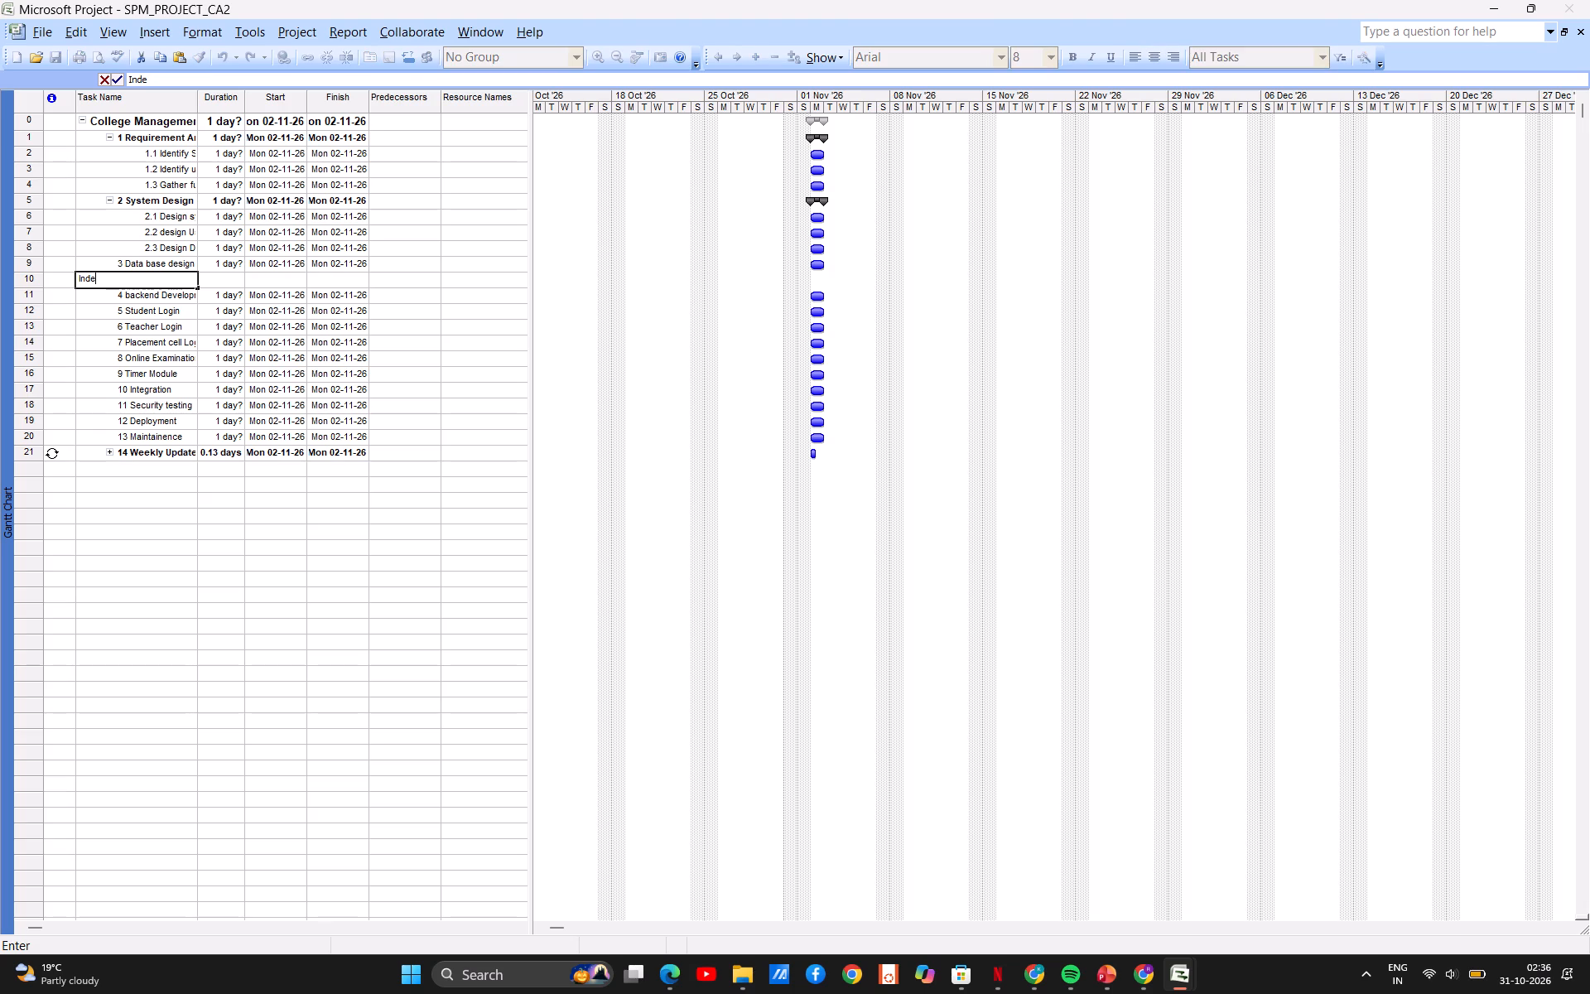
{"action": "type", "text": "ntigy"}
{"action": "key", "text": "space"}
{"action": "key", "text": "BackSpace"}
{"action": "key", "text": "BackSpace"}
{"action": "key", "text": "BackSpace"}
{"action": "type", "text": "fy"}
{"action": "key", "text": "space"}
{"action": "type", "text": "re"}
{"action": "type", "text": "quire"}
{"action": "key", "text": "space"}
{"action": "key", "text": "BackSpace"}
{"action": "type", "text": "d inti"}
{"action": "key", "text": "BackSpace"}
{"action": "key", "text": "BackSpace"}
{"action": "key", "text": "BackSpace"}
{"action": "key", "text": "e"}
{"action": "key", "text": "BackSpace"}
{"action": "key", "text": "BackSpace"}
{"action": "type", "text": "entit"}
{"action": "type", "text": "ies"}
{"action": "key", "text": "Return"}
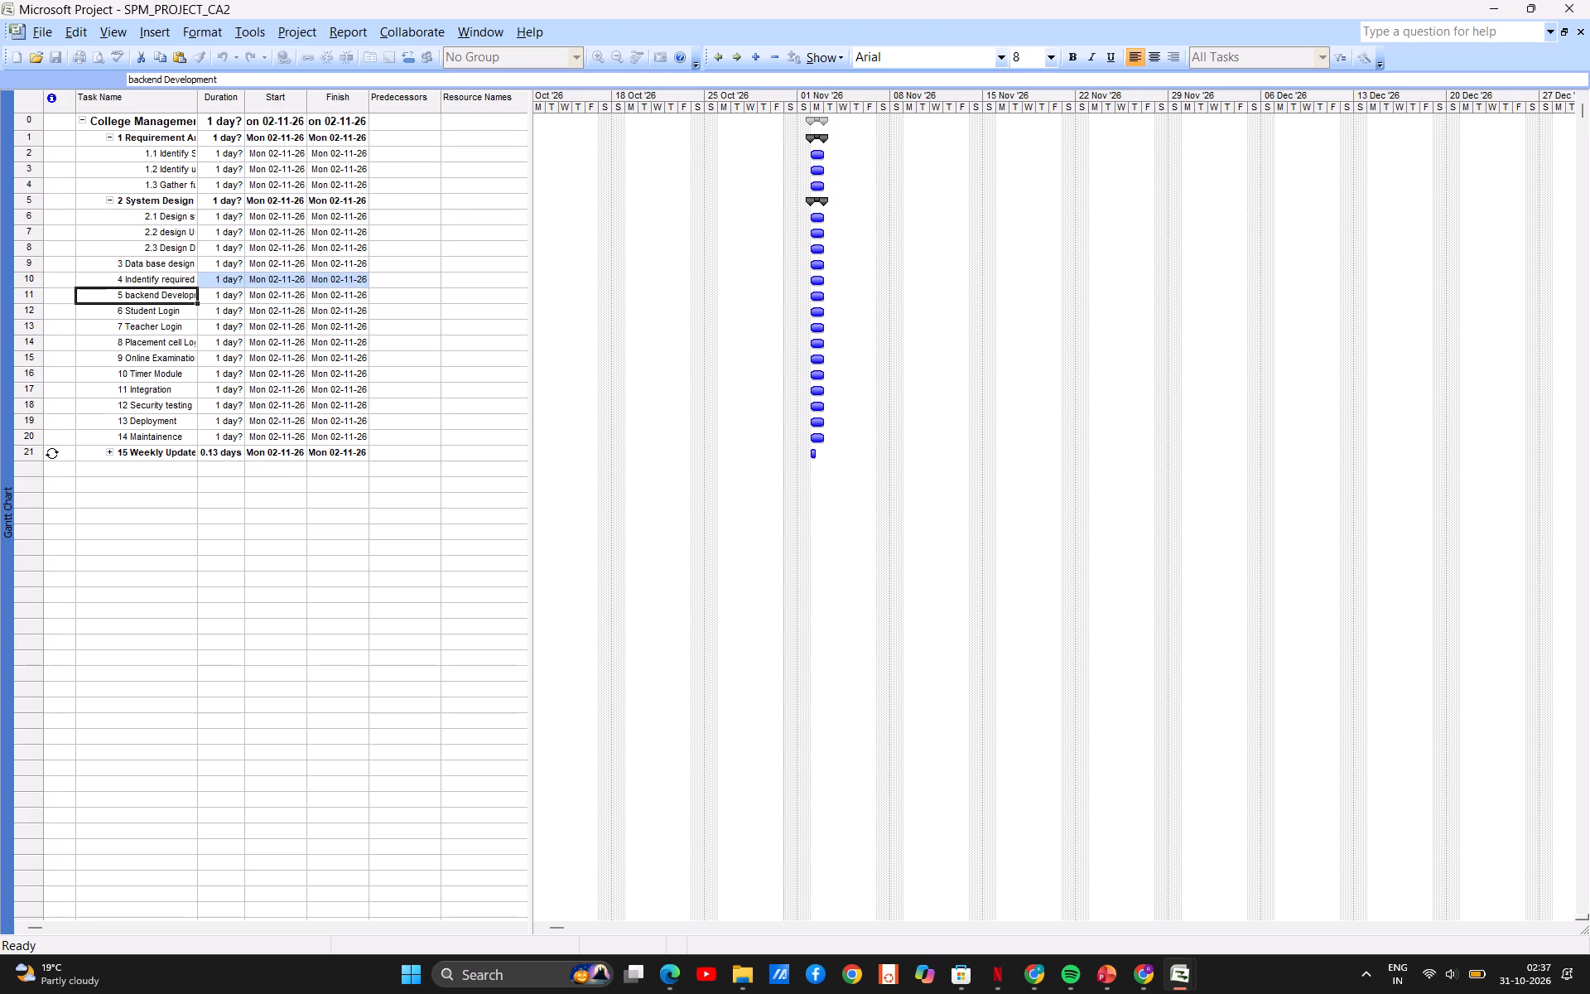
Indent the Indentify required entities task one level so it is a subtask of Data base design.
{"action": "right_click", "coordinate": [129, 279]}
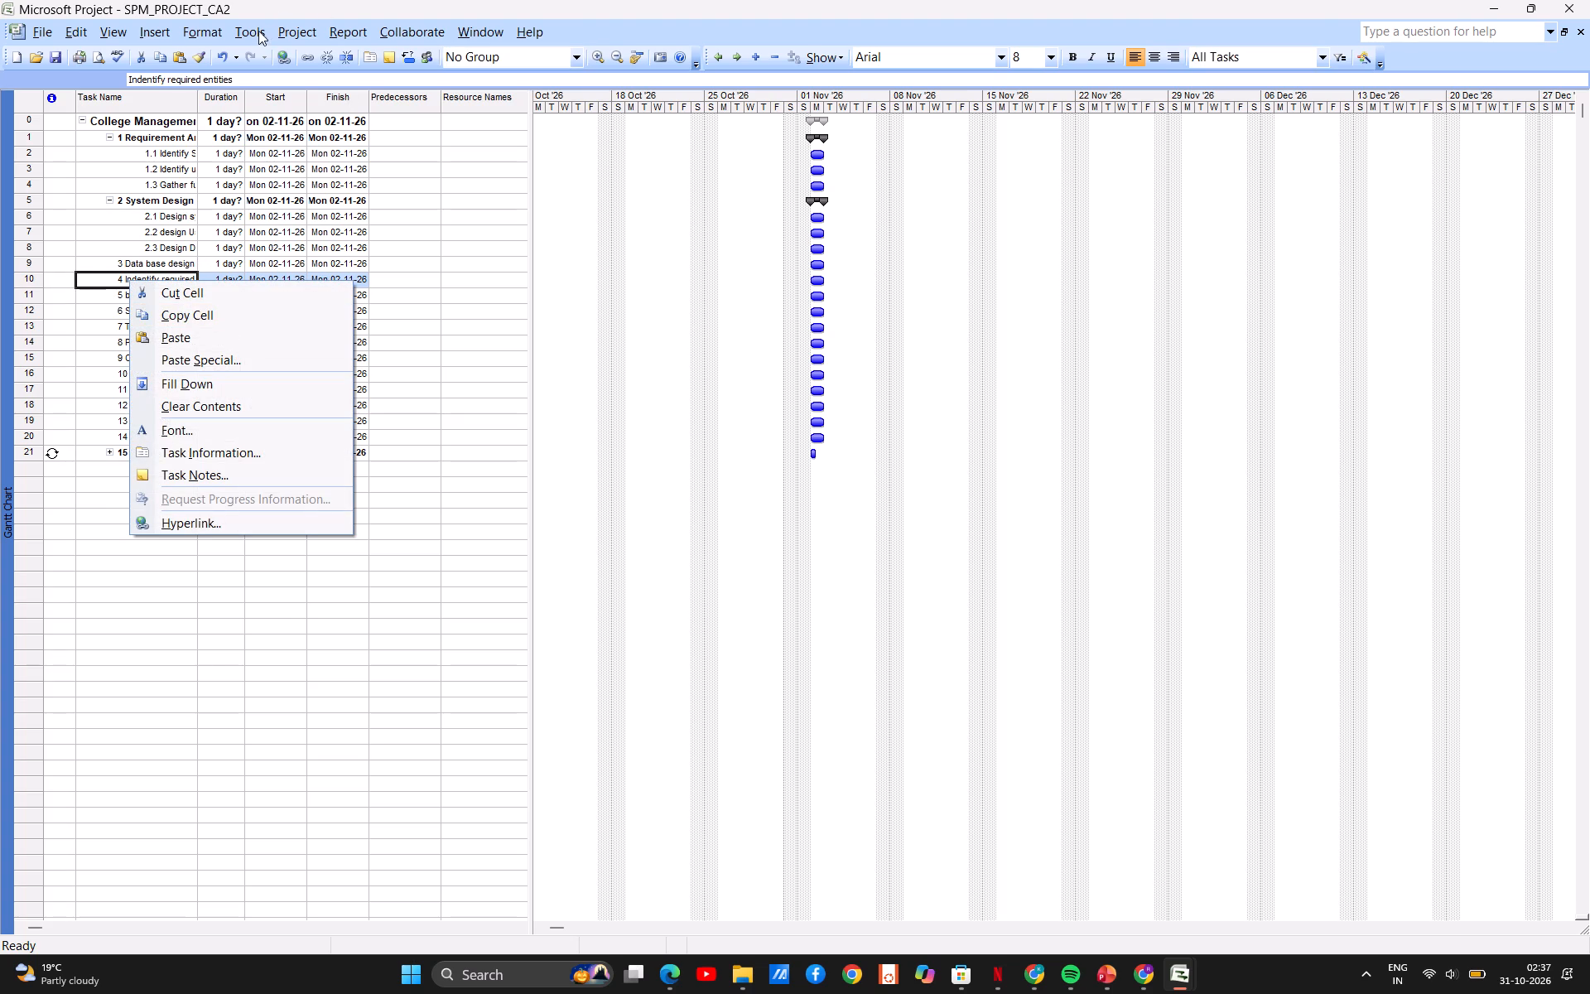
{"action": "left_click", "coordinate": [299, 27]}
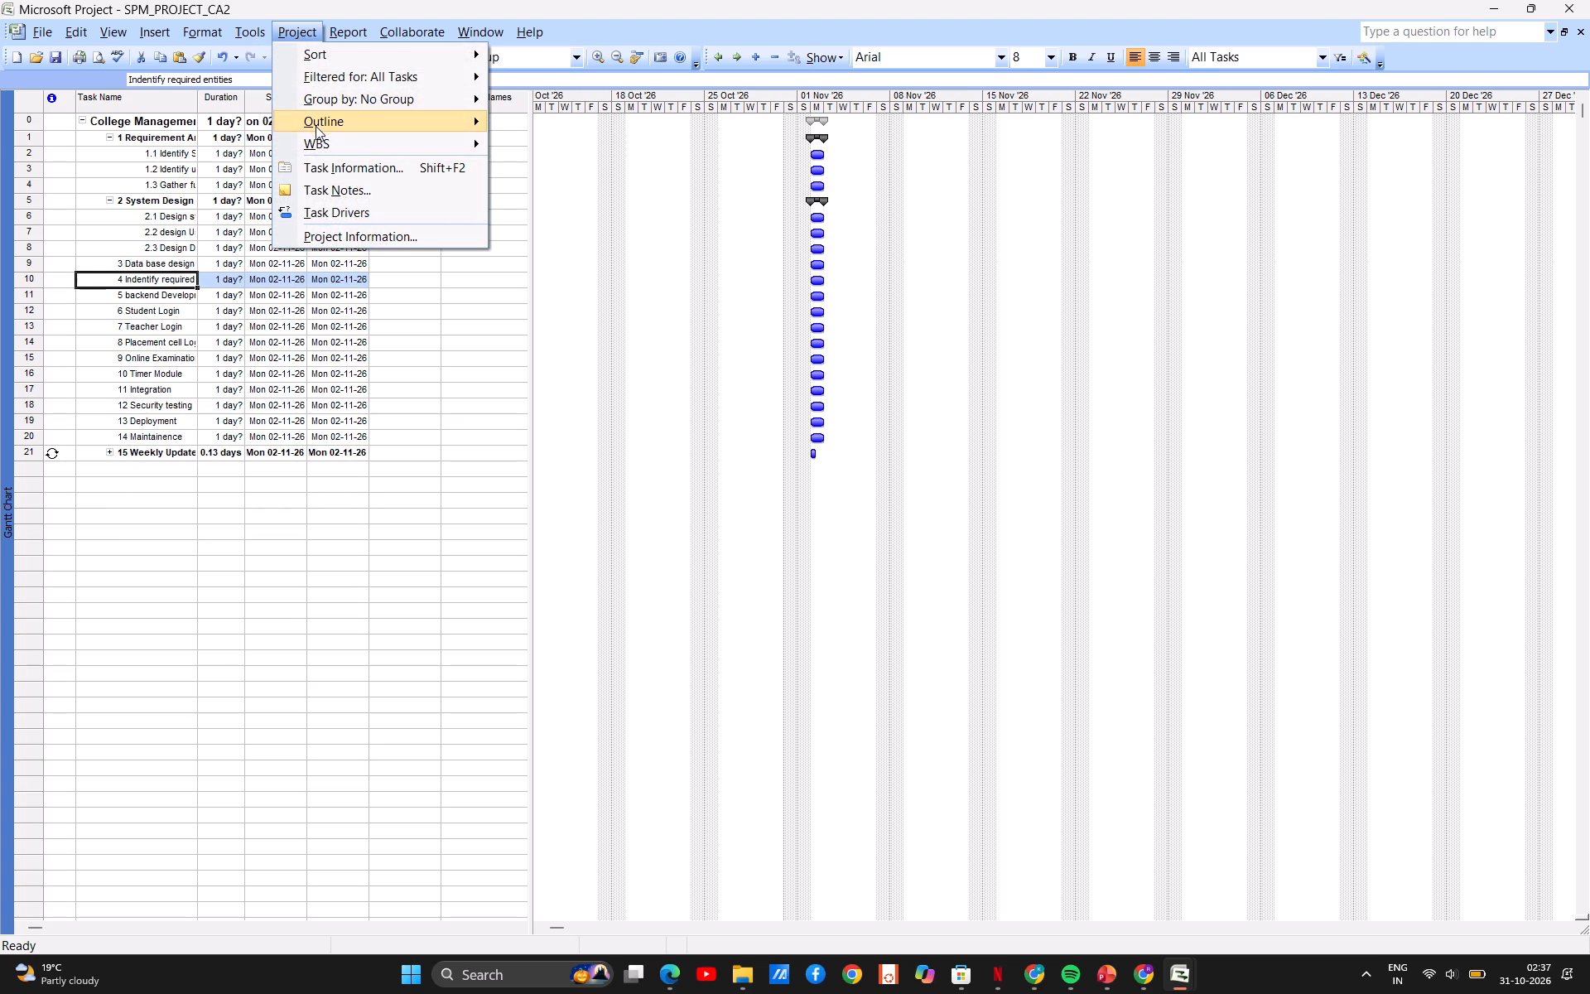
{"action": "left_click", "coordinate": [316, 125]}
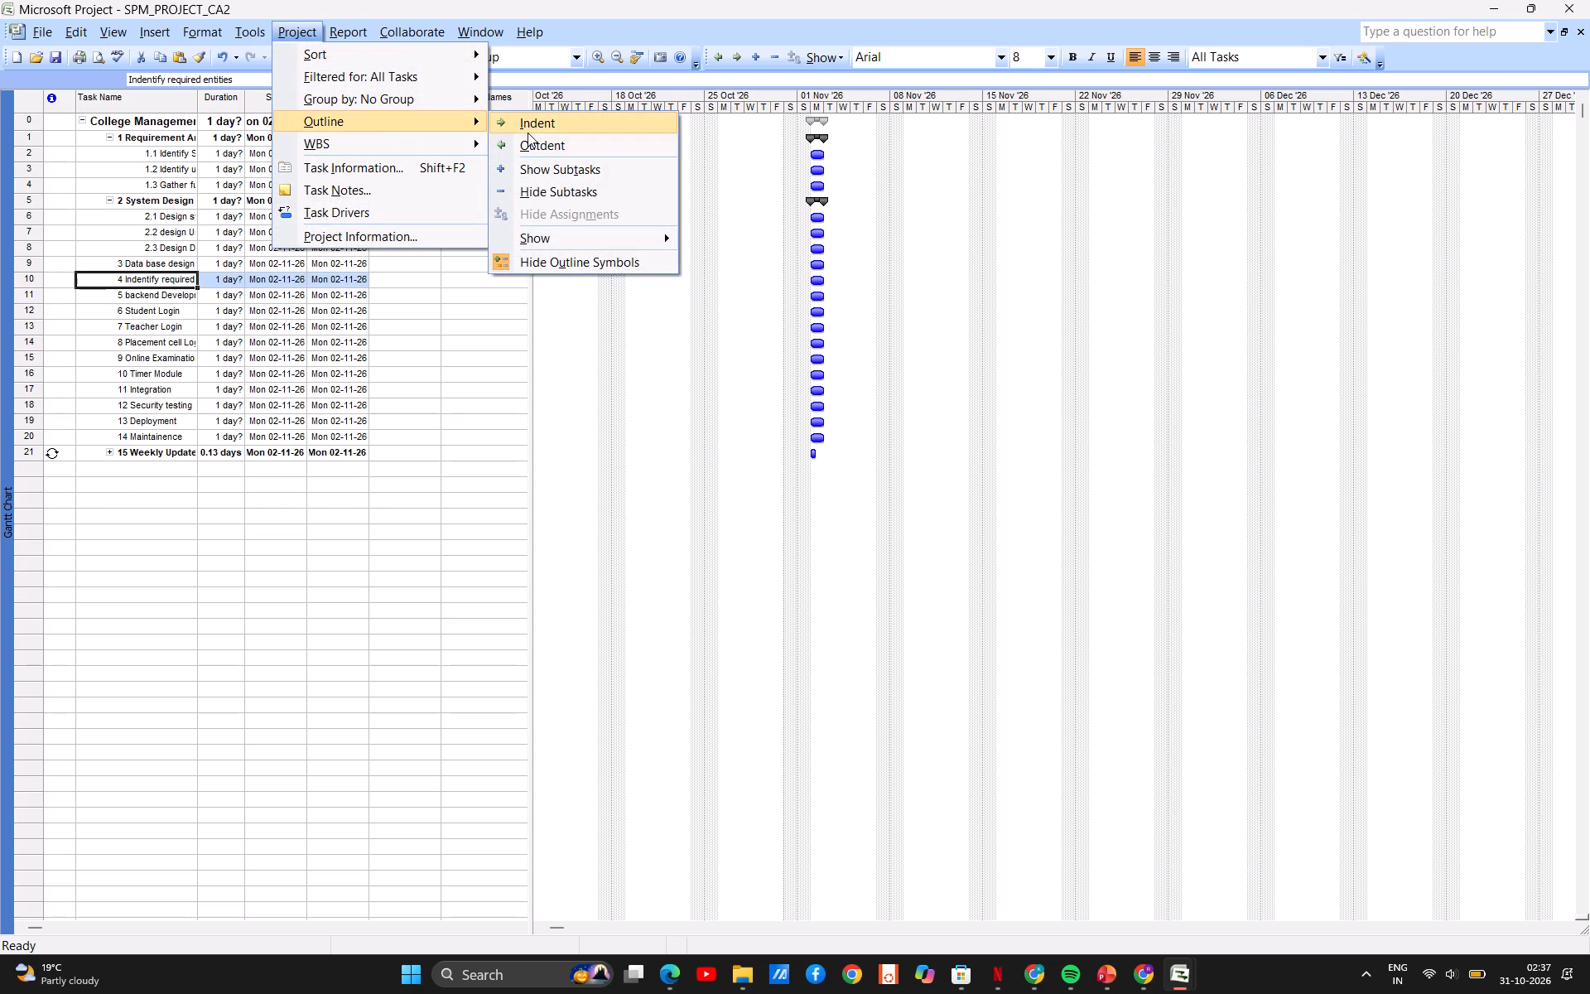
{"action": "left_click", "coordinate": [532, 123]}
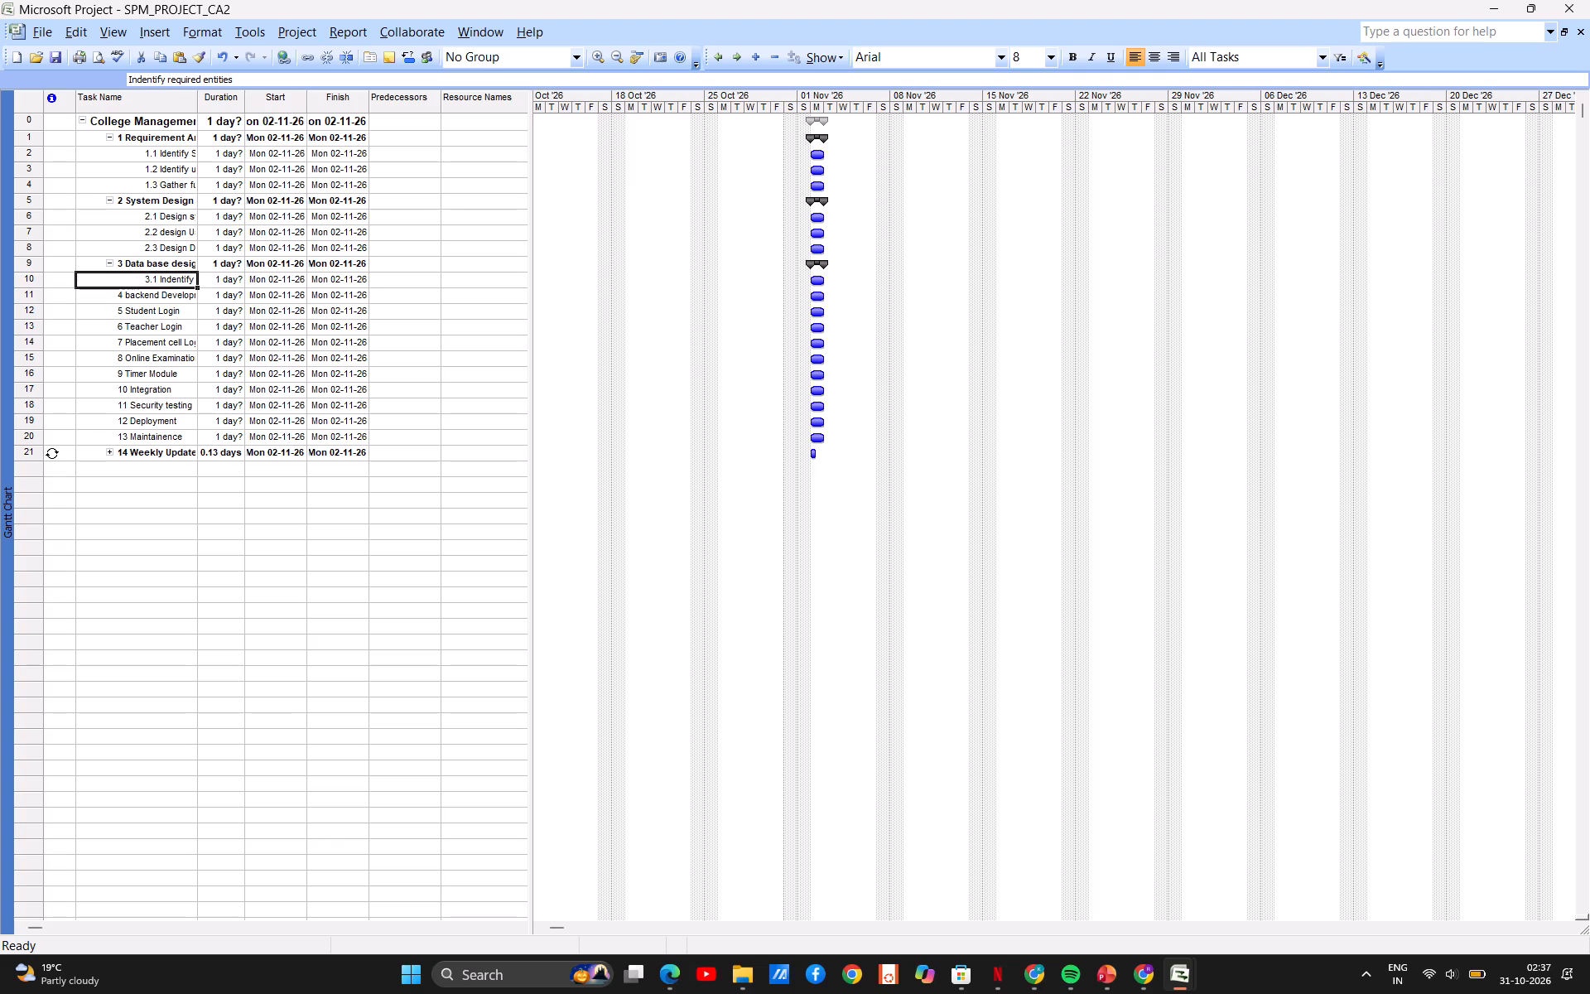
Insert a second Data base design subtask named "Design Database schema" directly above backend Development.
{"action": "left_click", "coordinate": [35, 297]}
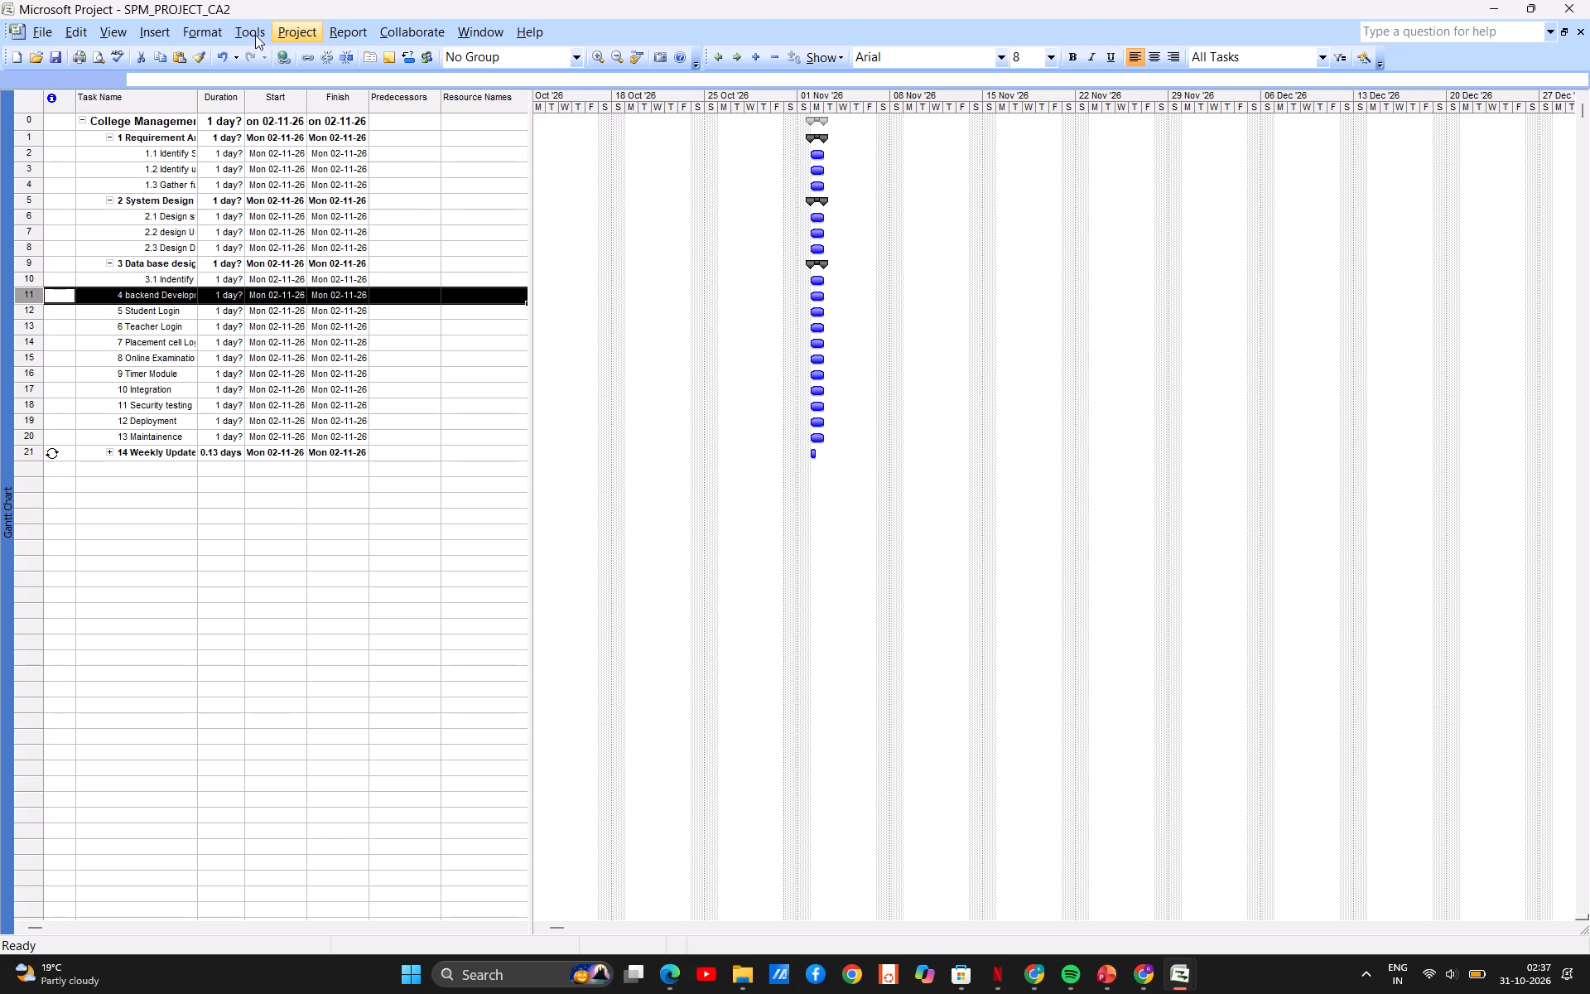
{"action": "right_click", "coordinate": [26, 295]}
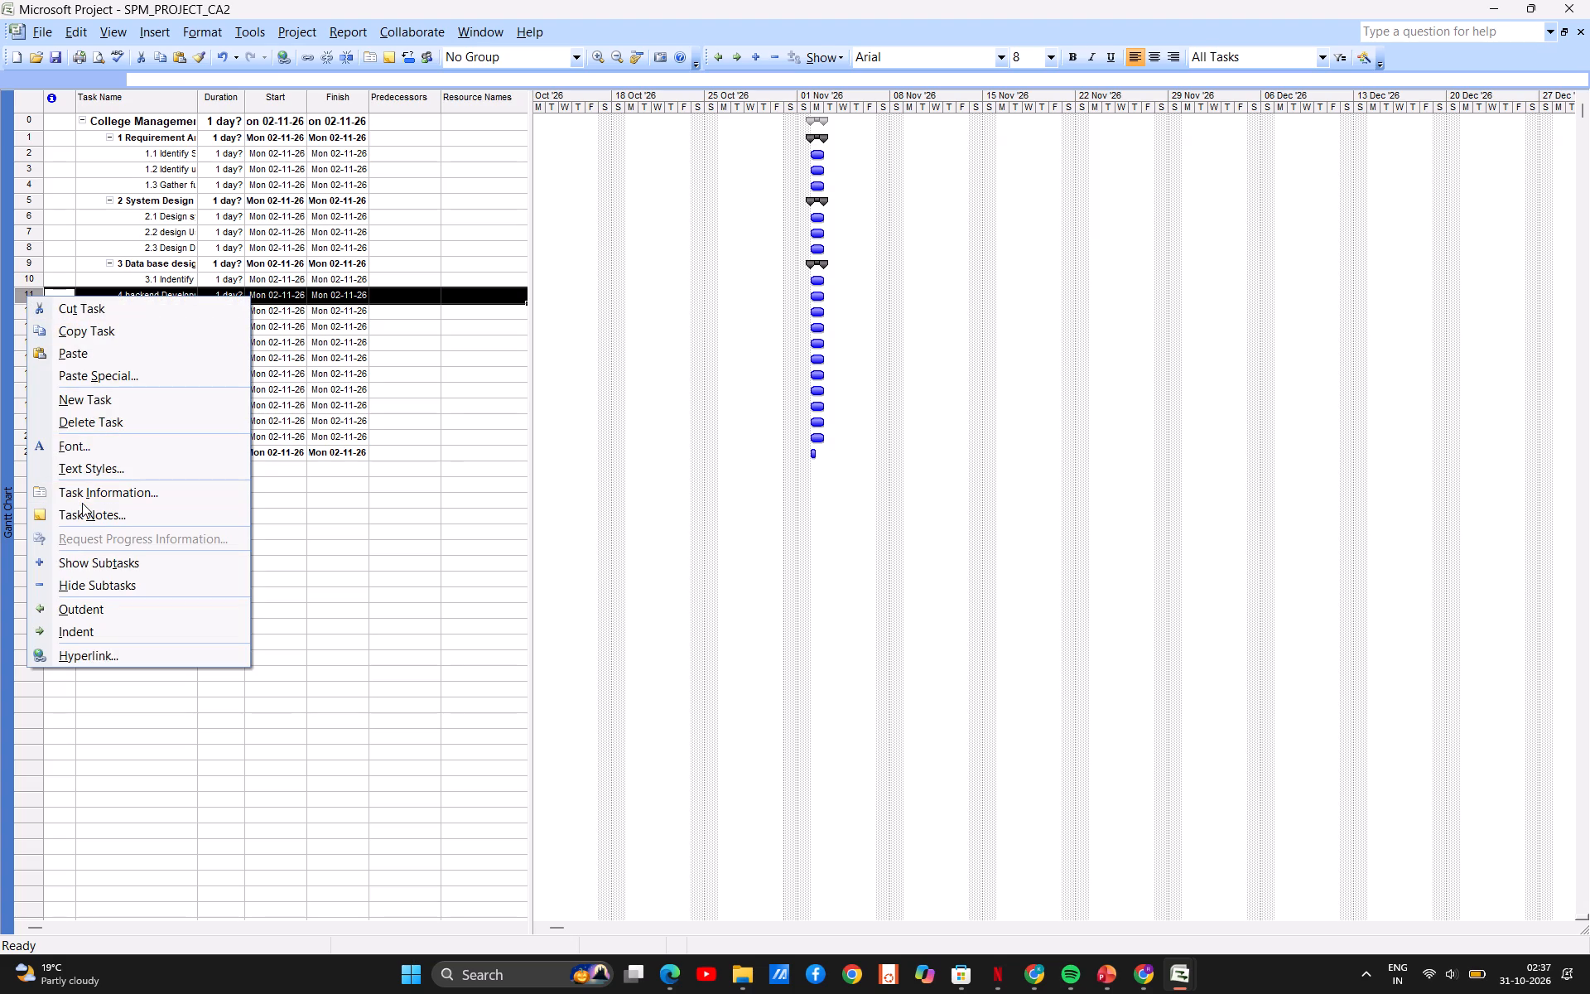
{"action": "left_click", "coordinate": [75, 400]}
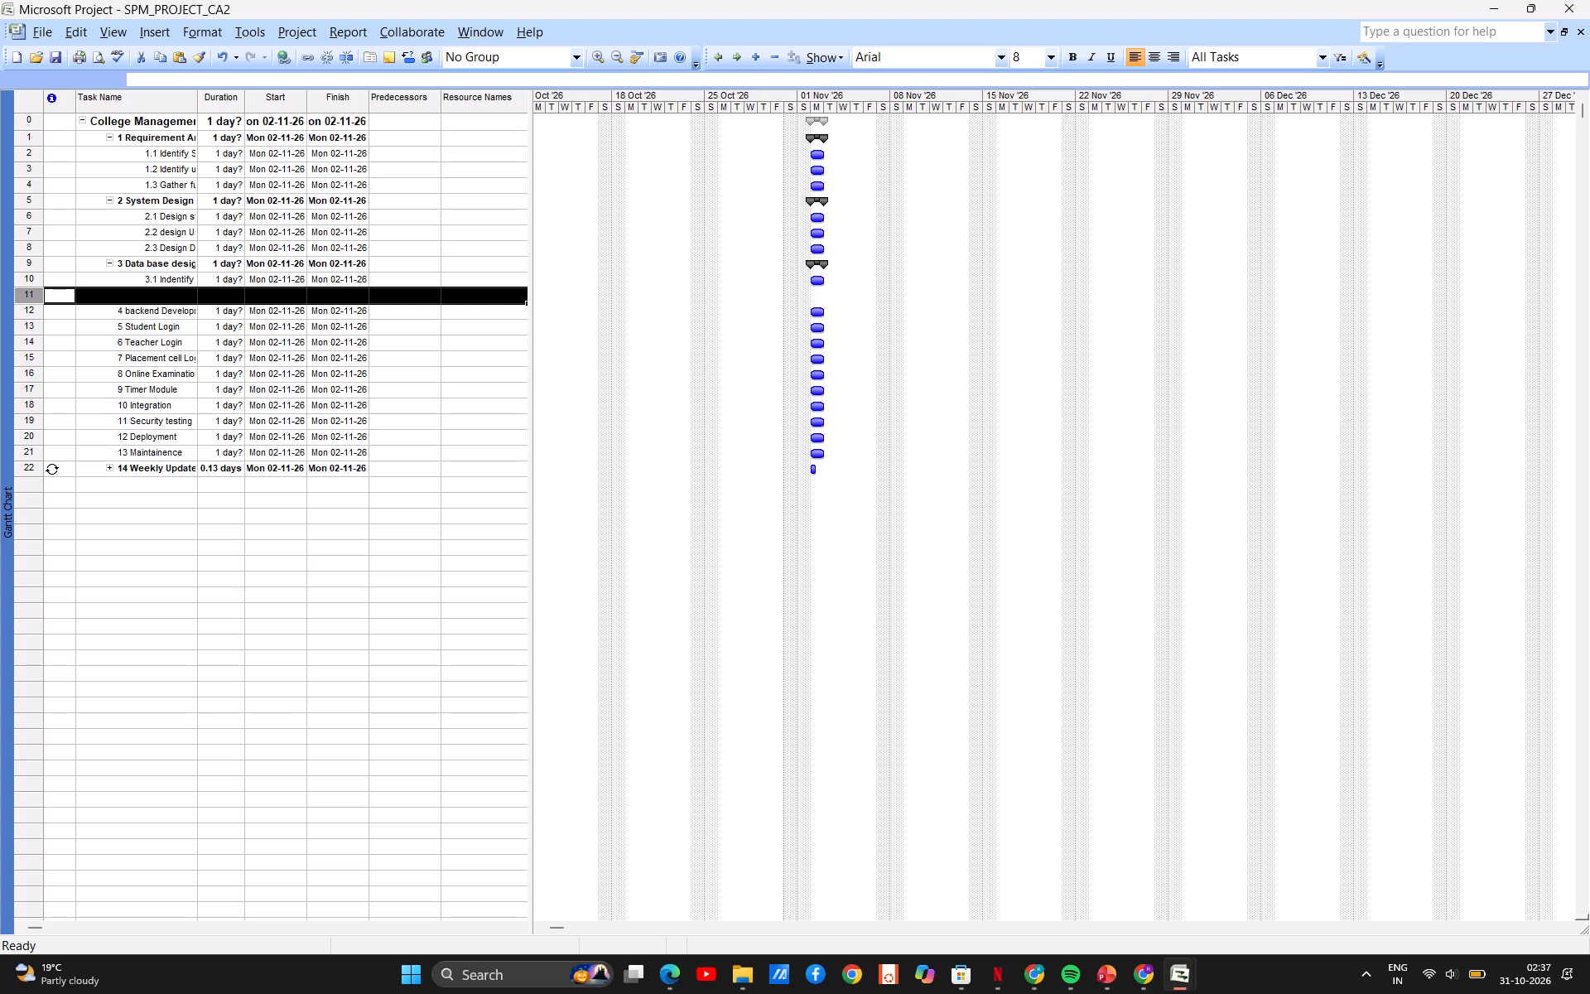
{"action": "left_click", "coordinate": [155, 300]}
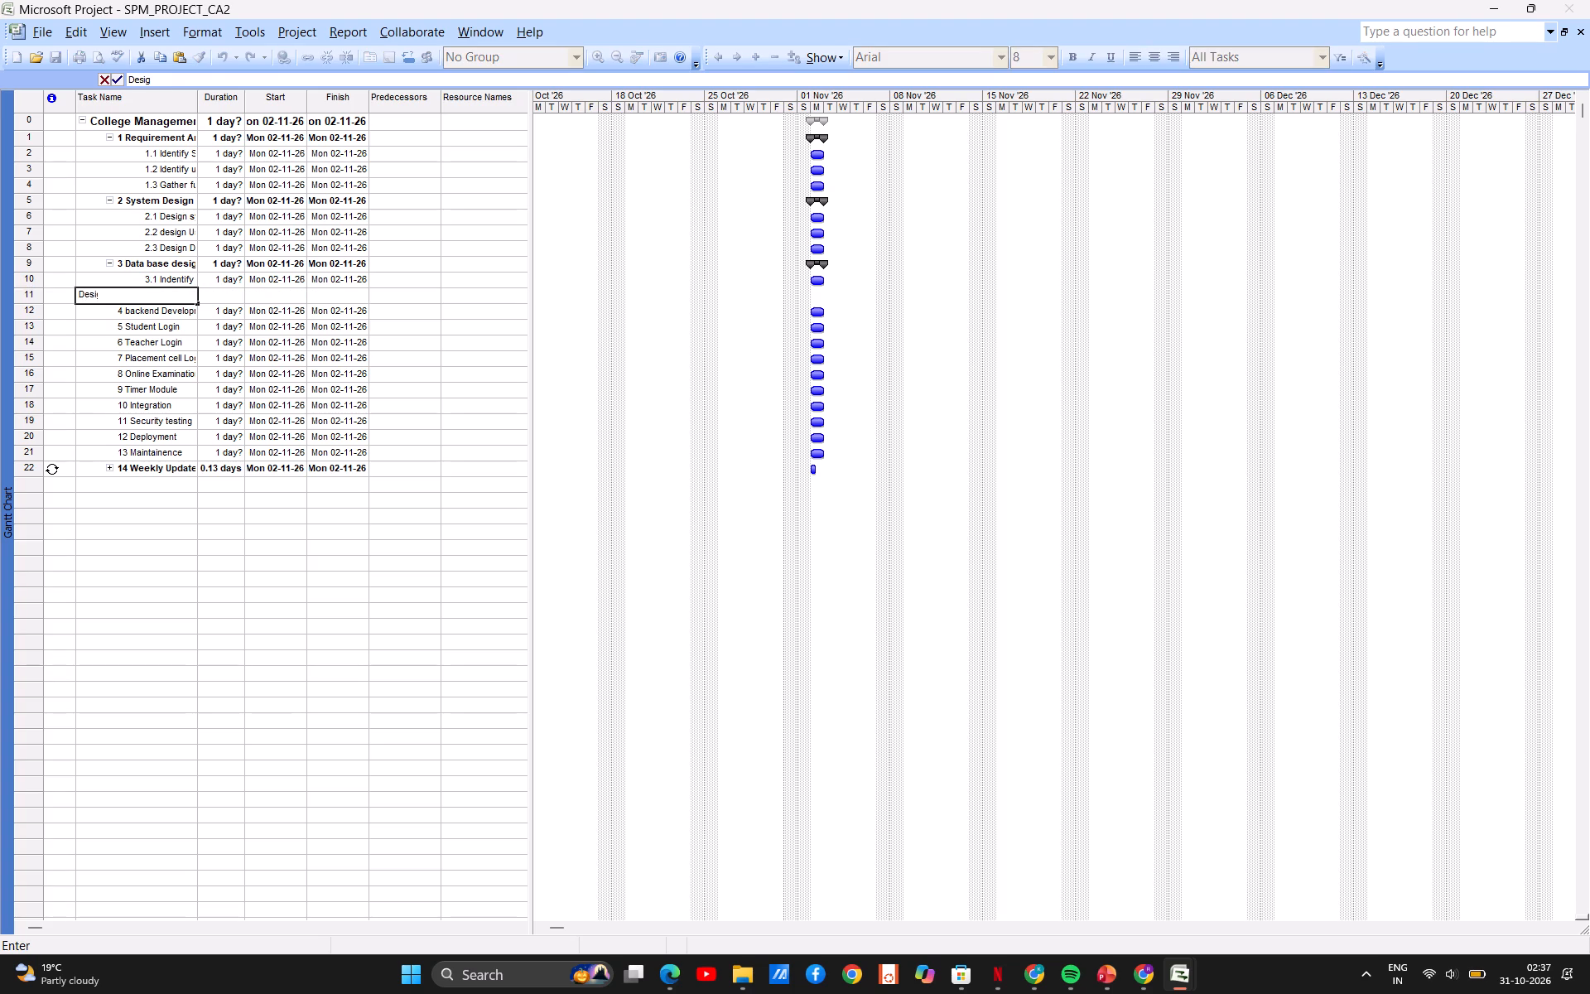
{"action": "key", "text": "BackSpace"}
{"action": "key", "text": "BackSpace"}
{"action": "type", "text": "ata"}
{"action": "key", "text": "space"}
{"action": "key", "text": "BackSpace"}
{"action": "type", "text": "base asc"}
{"action": "key", "text": "BackSpace"}
{"action": "key", "text": "BackSpace"}
{"action": "key", "text": "BackSpace"}
{"action": "type", "text": "schema"}
{"action": "key", "text": "Return"}
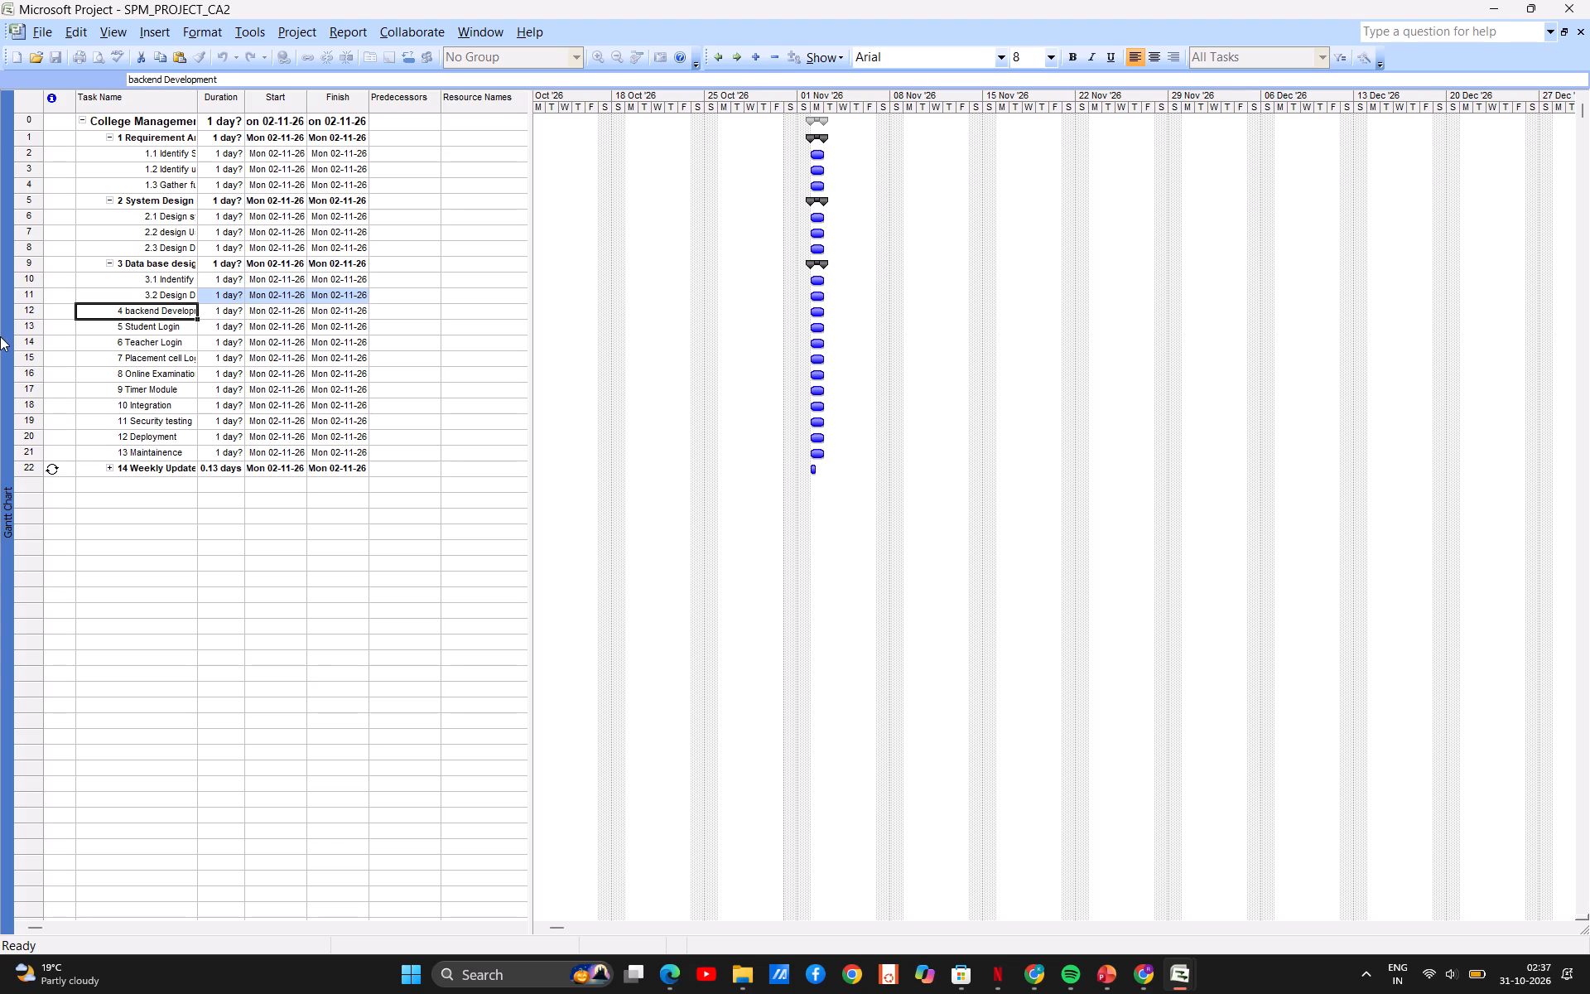
Insert a third Data base design subtask named "create table and relation" directly above backend Development.
{"action": "left_click", "coordinate": [36, 310]}
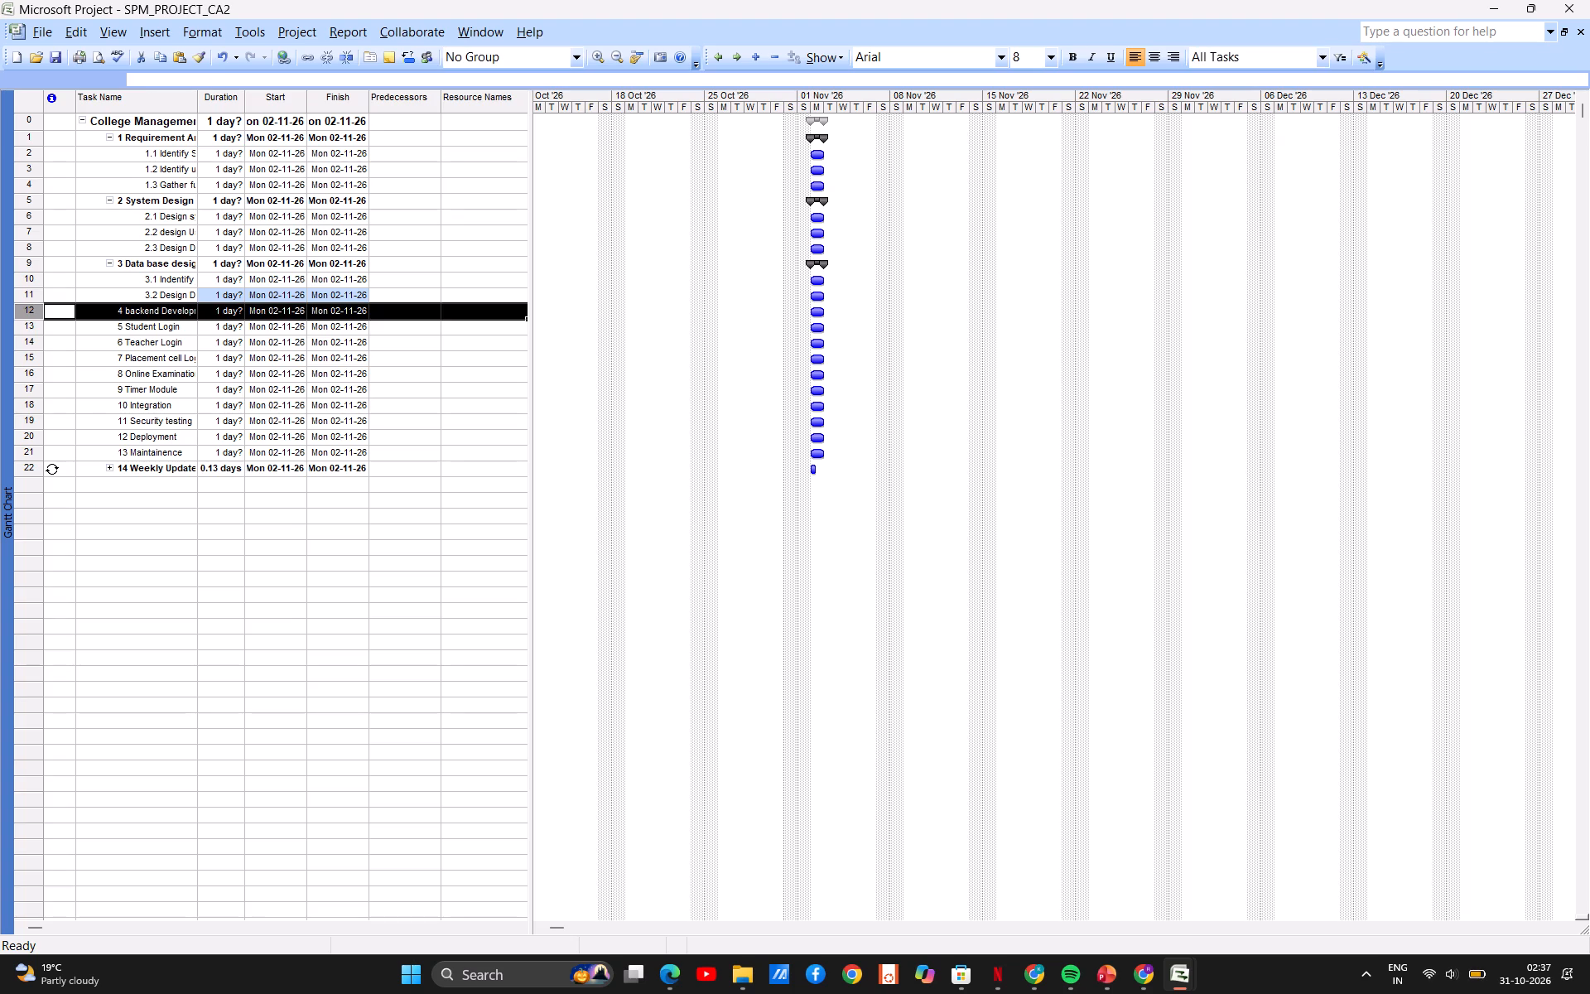
{"action": "right_click", "coordinate": [36, 310]}
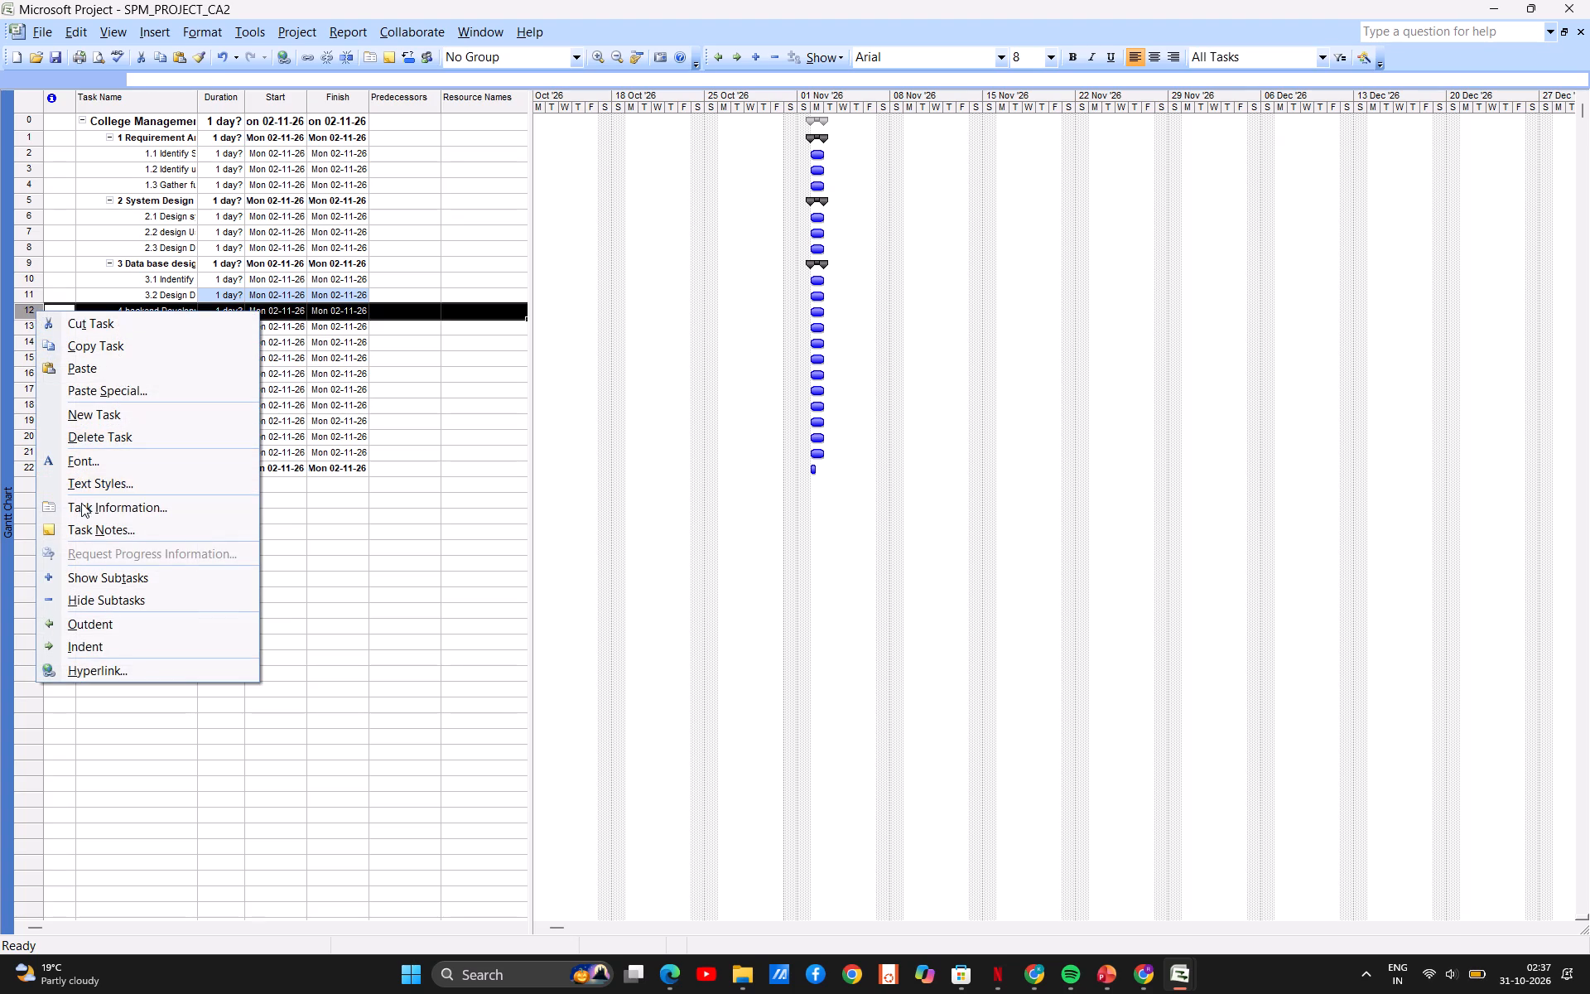
{"action": "left_click", "coordinate": [78, 405]}
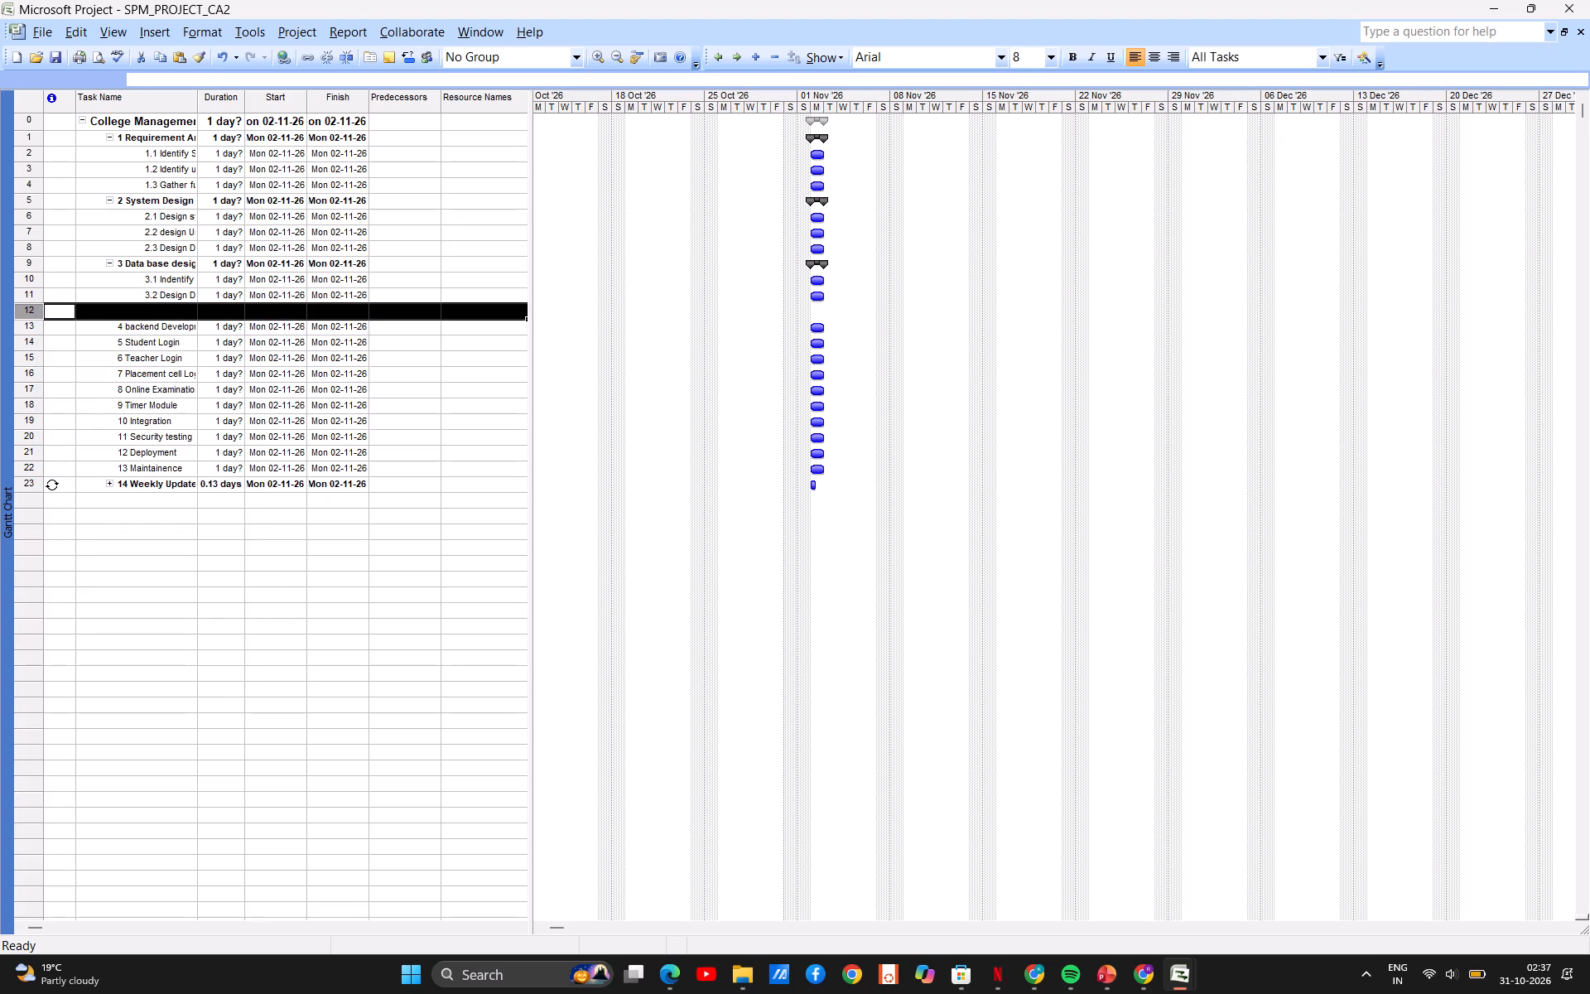
{"action": "left_click", "coordinate": [154, 313]}
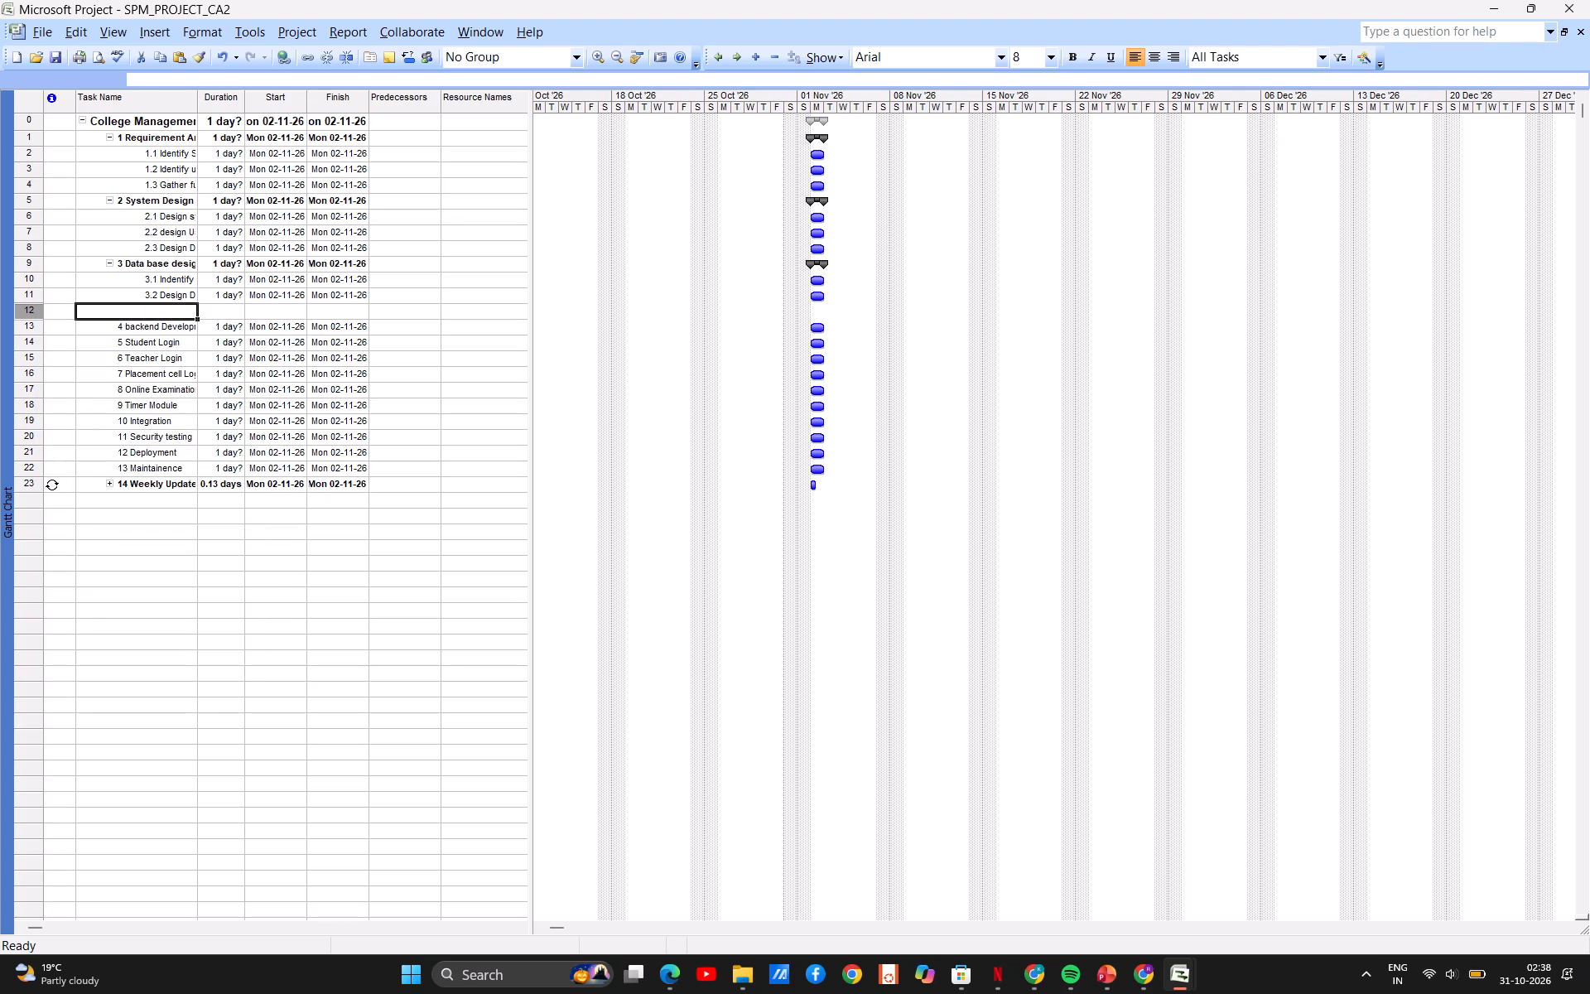
{"action": "type", "text": "create table and relation"}
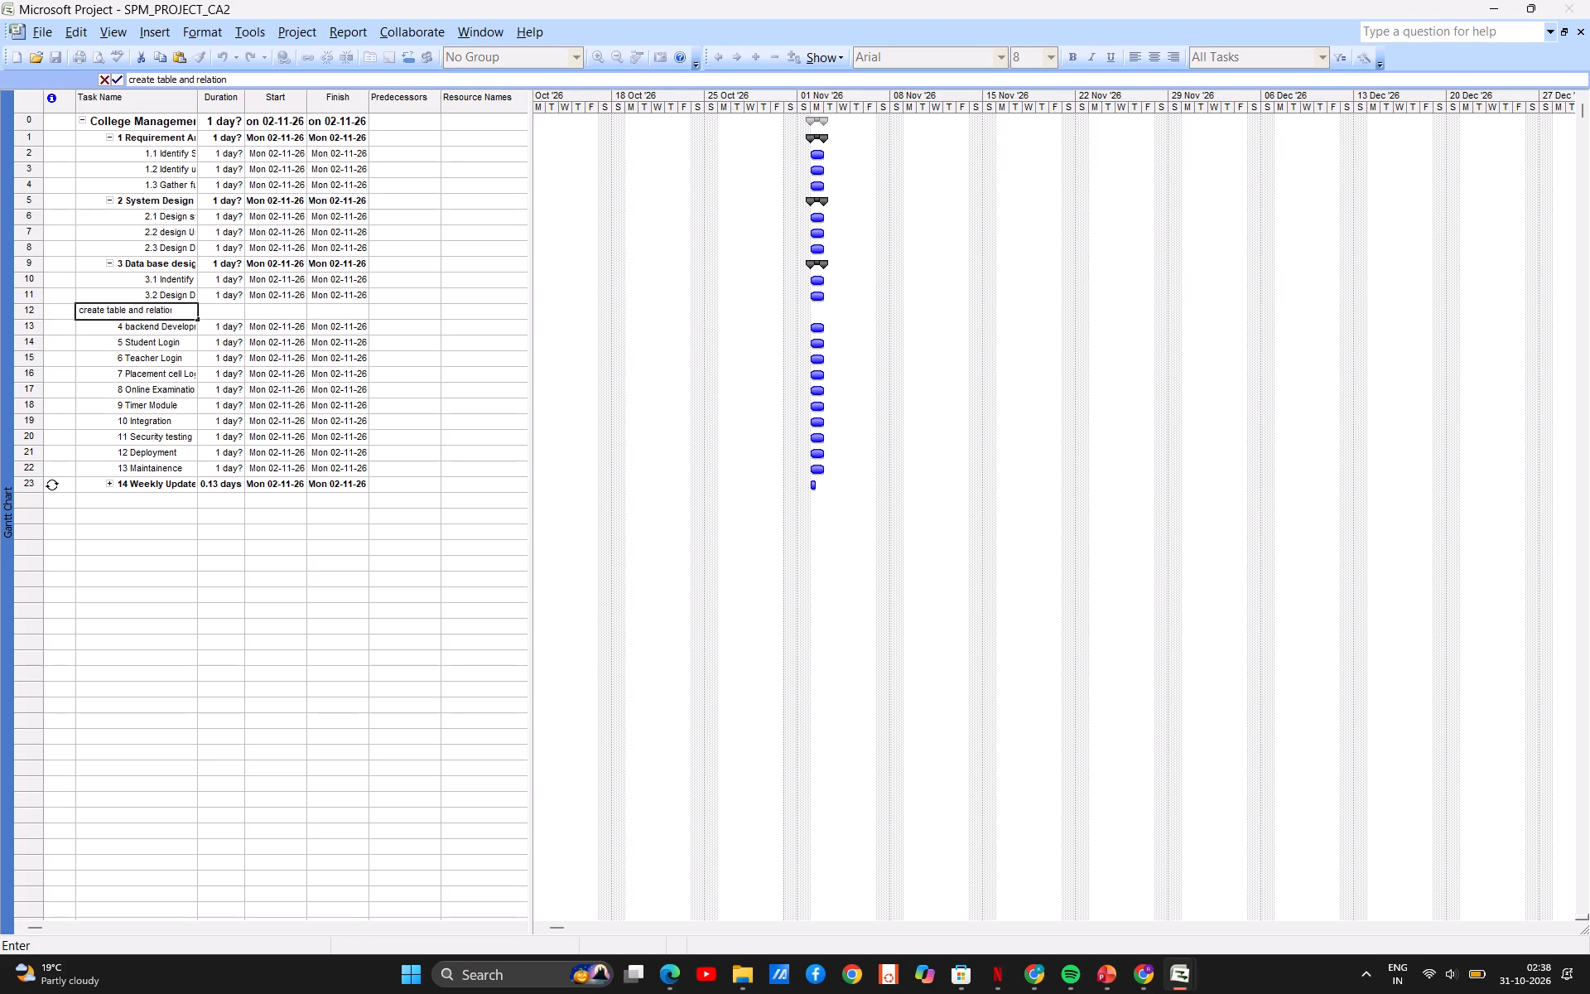
{"action": "key", "text": "Return"}
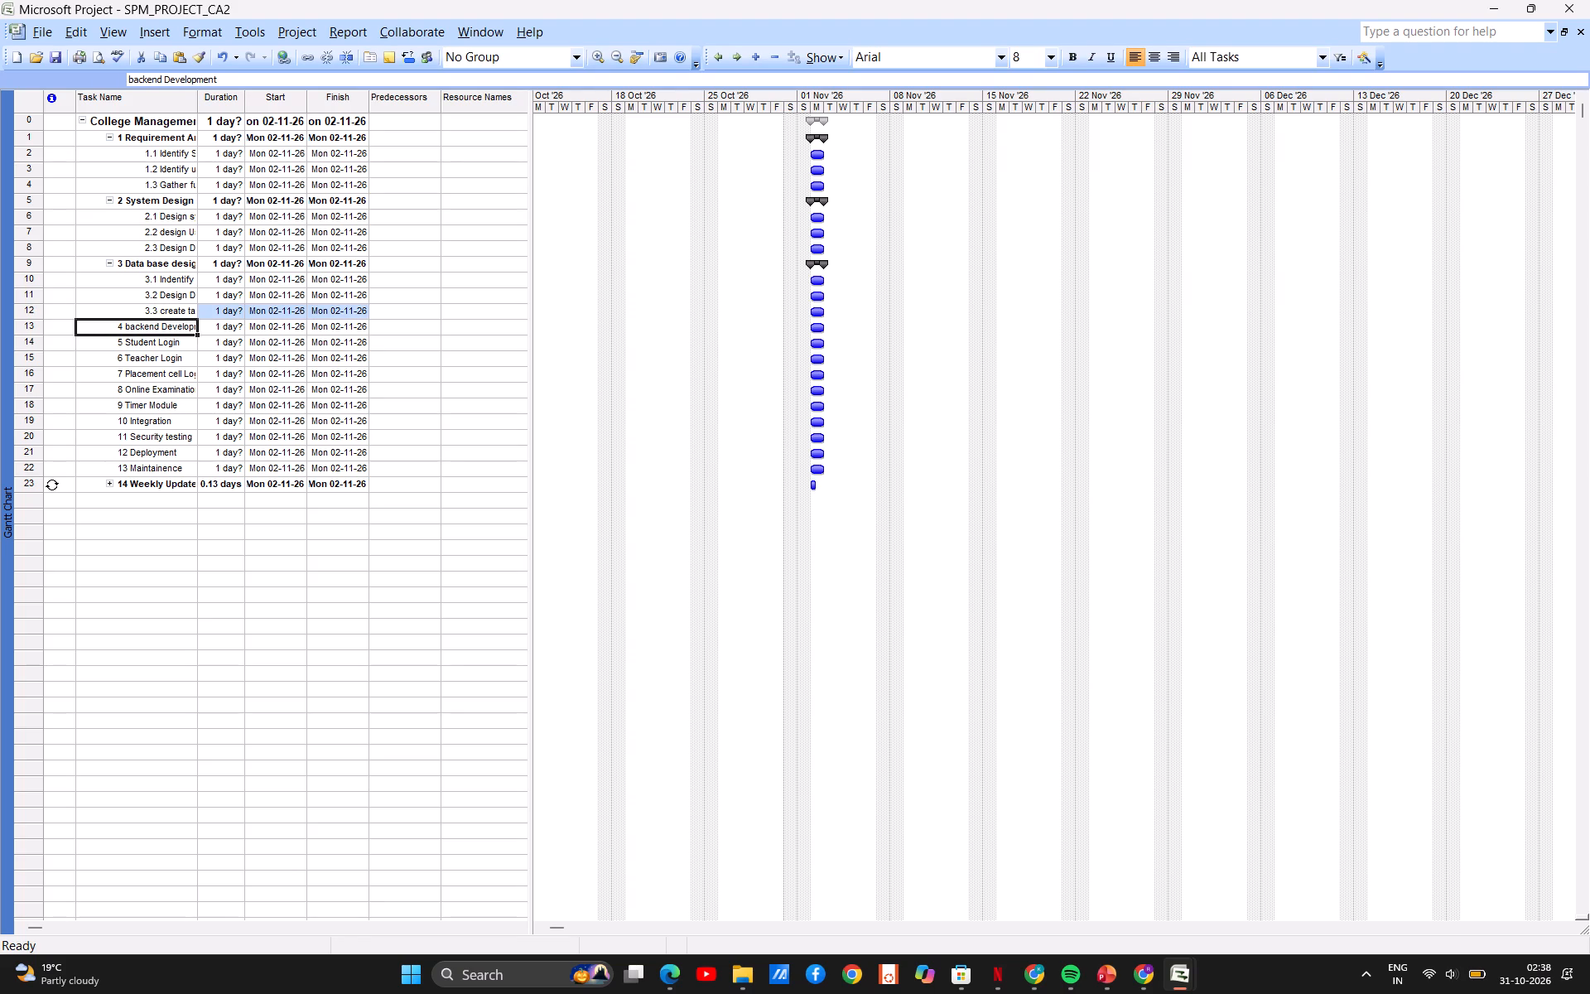
Insert a new task named "develop user authentication" between backend Development and Student Login.
{"action": "left_click", "coordinate": [31, 345]}
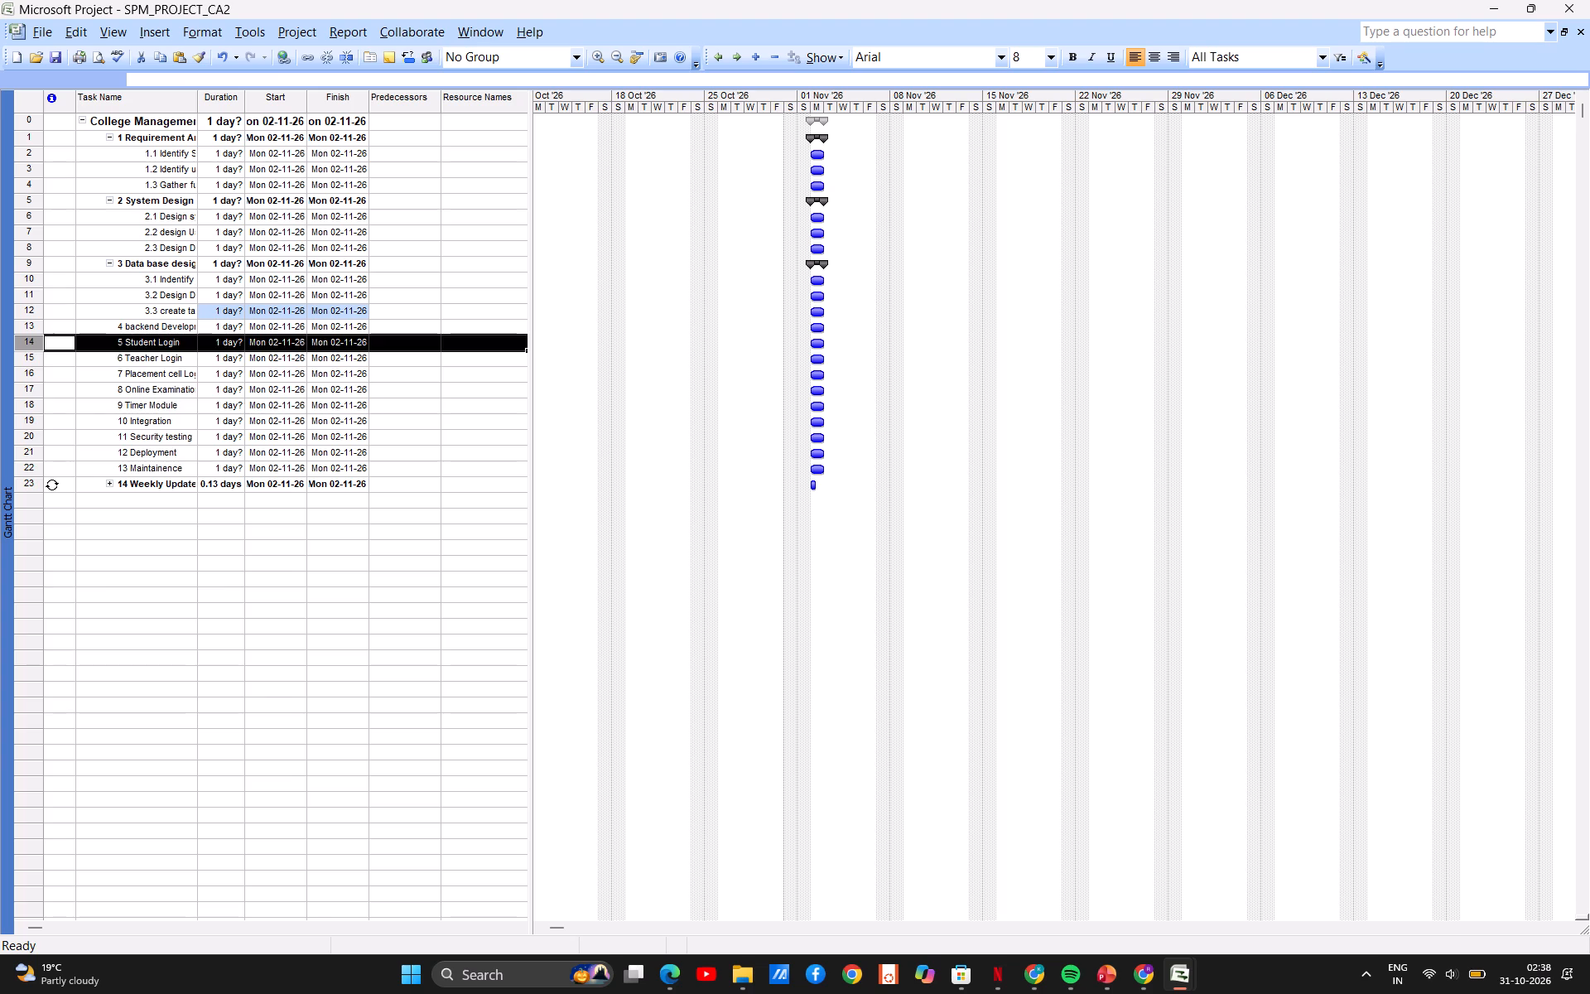
{"action": "right_click", "coordinate": [31, 345]}
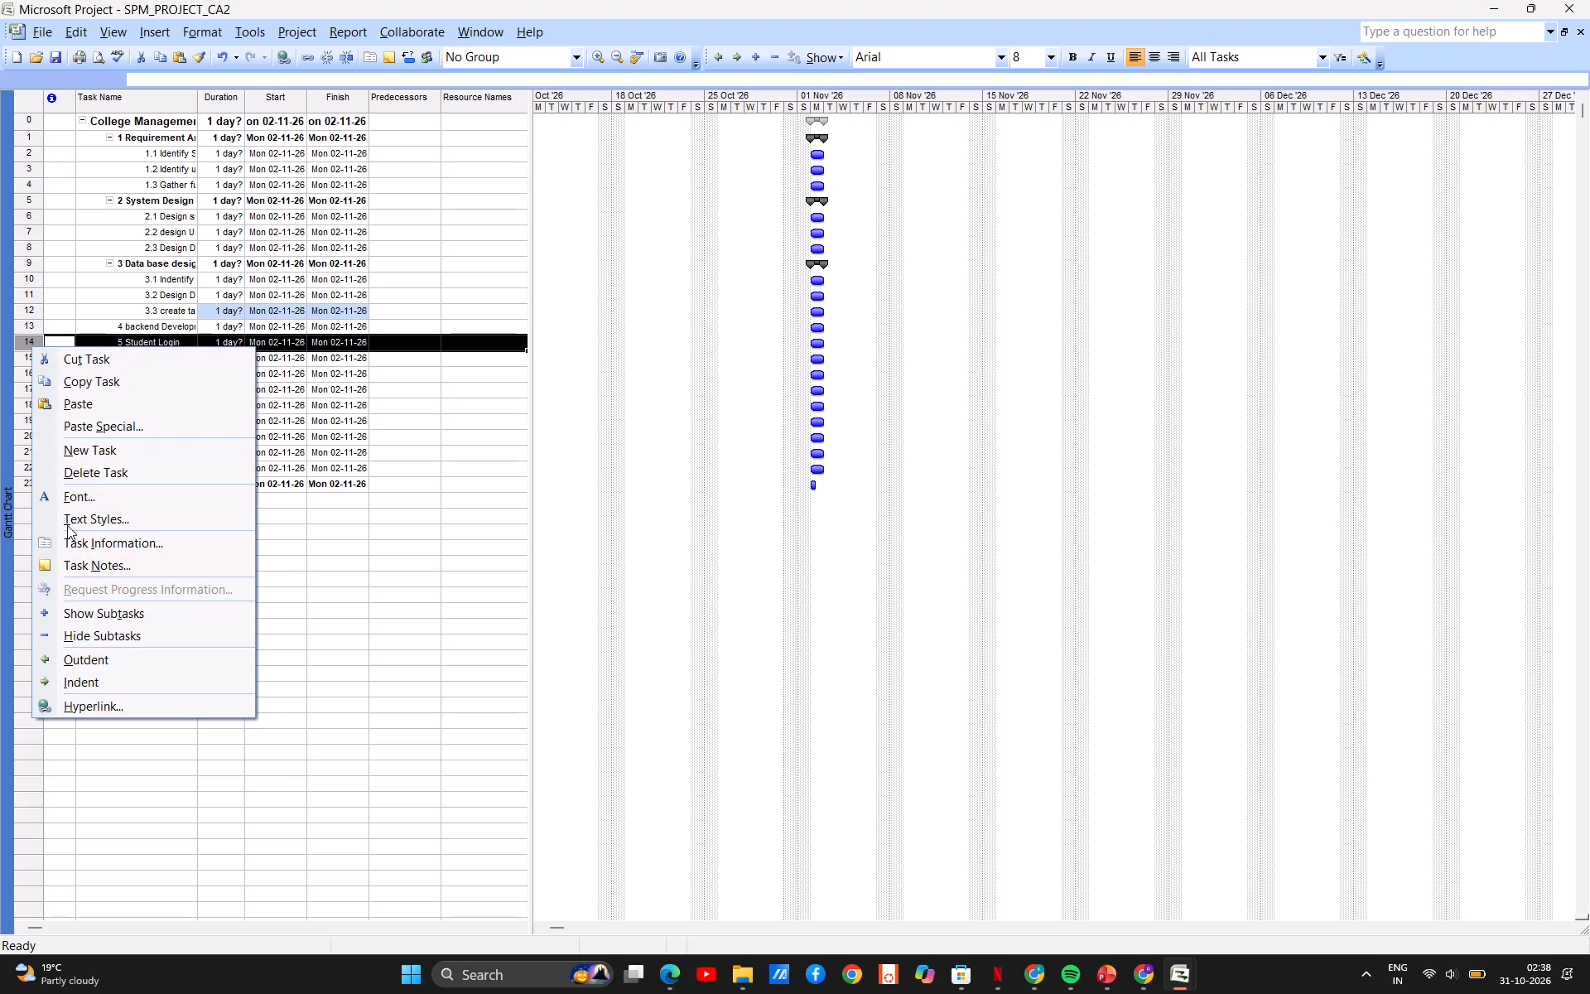
{"action": "left_click", "coordinate": [75, 450]}
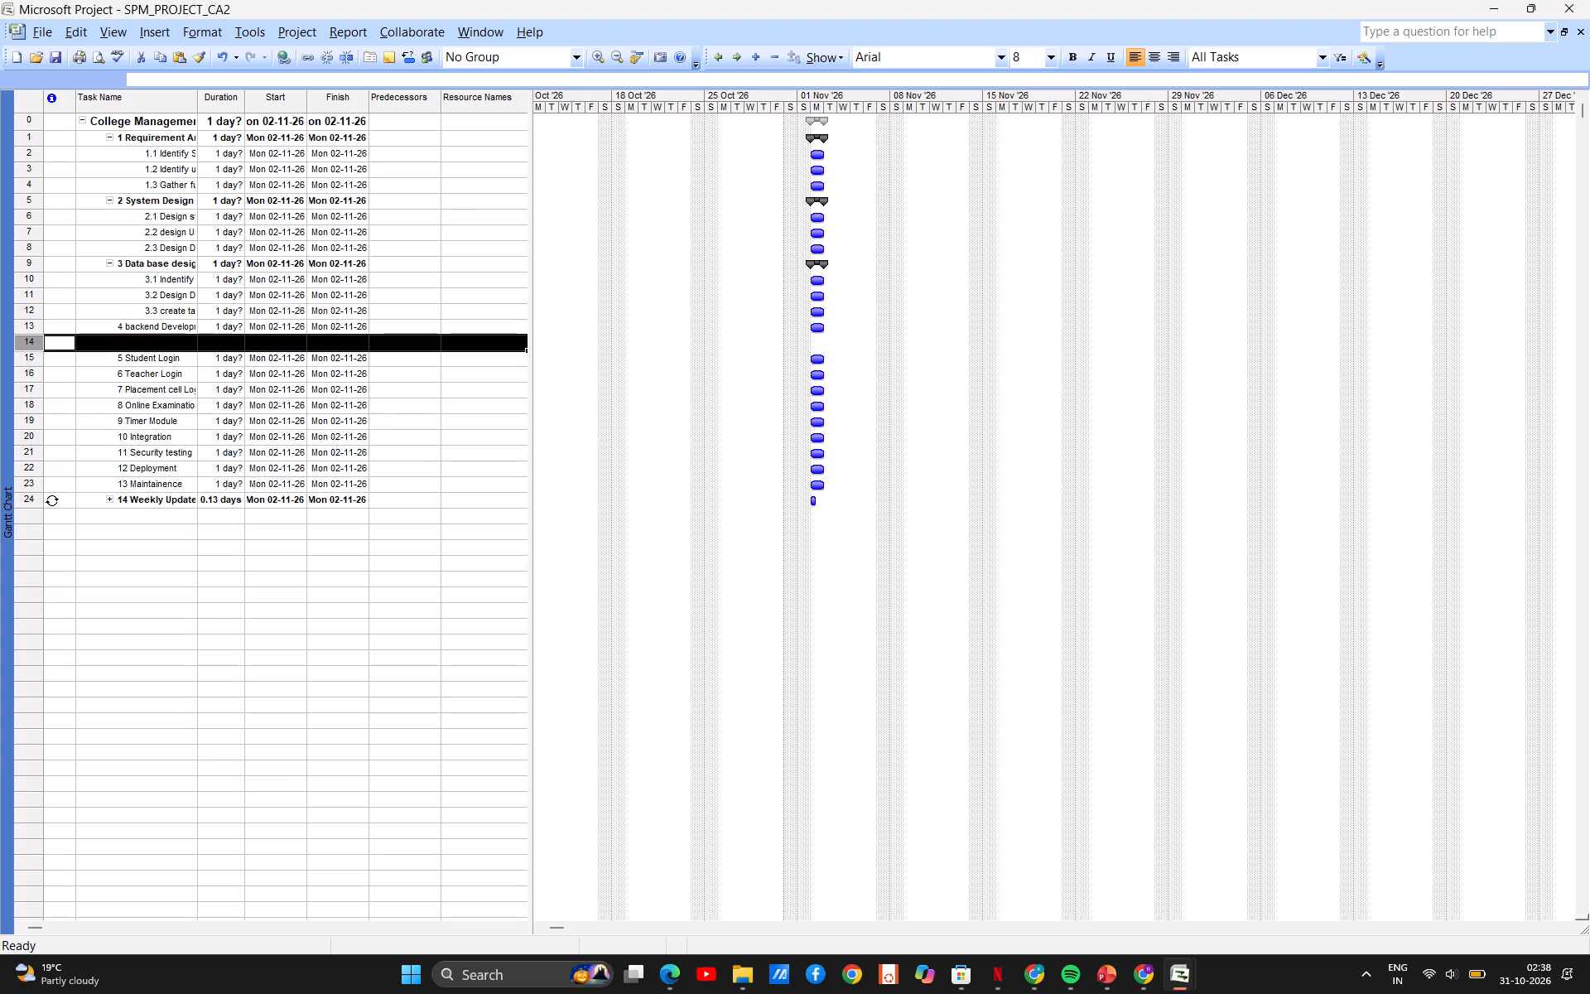
{"action": "left_click", "coordinate": [176, 345]}
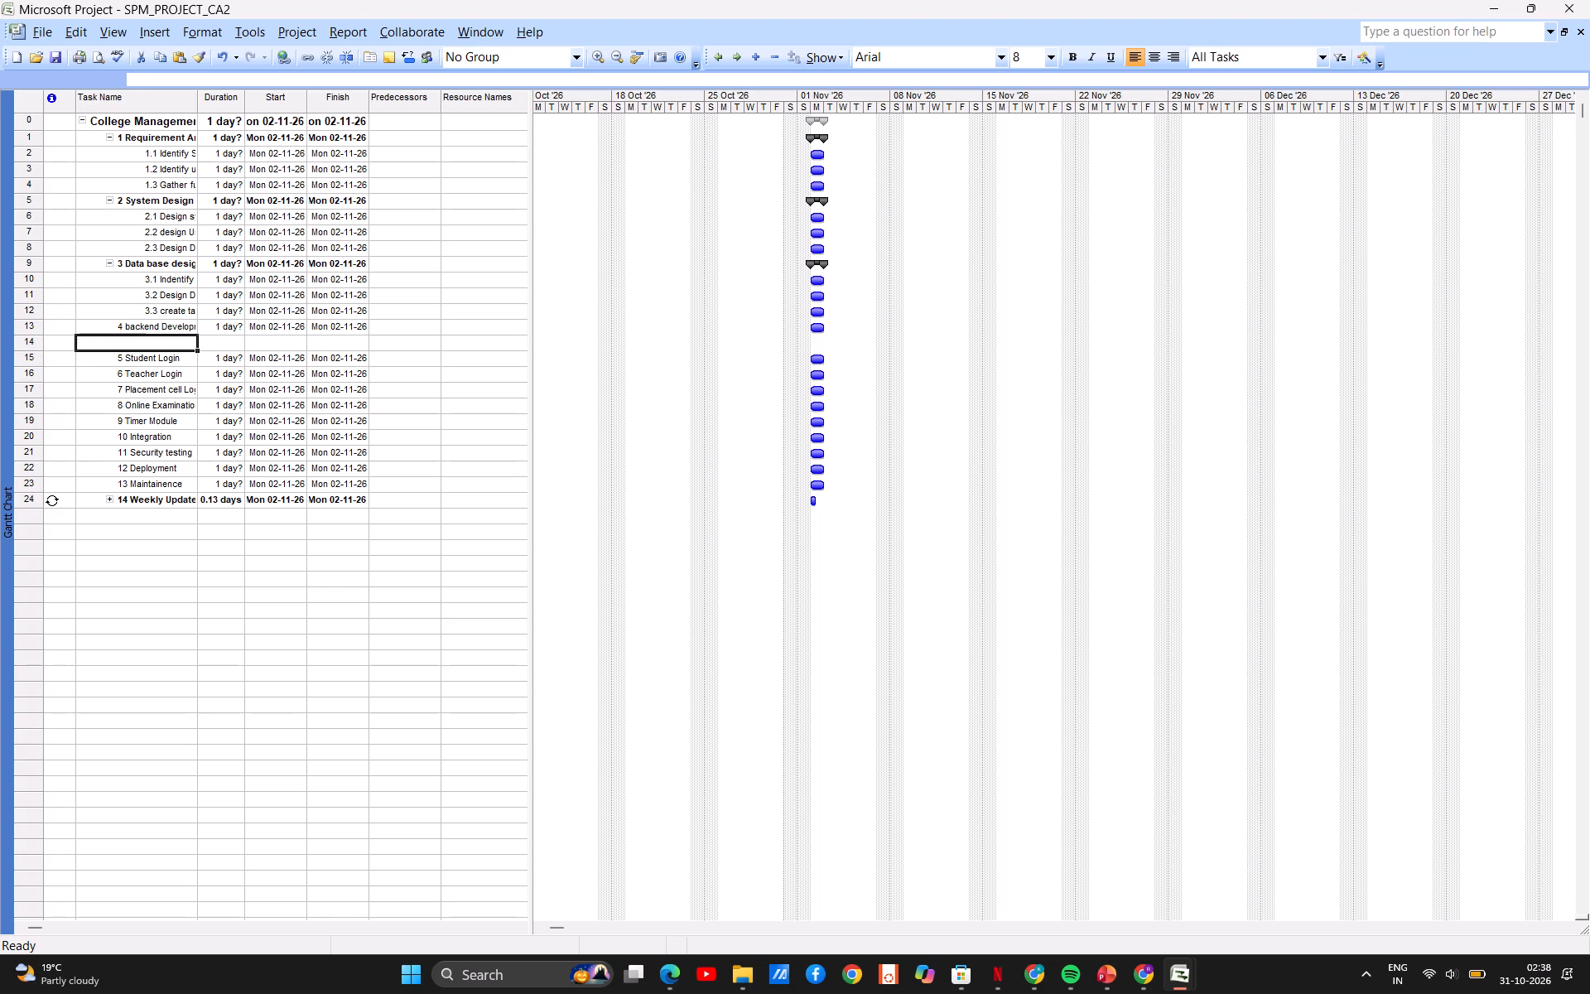
{"action": "type", "text": "del"}
{"action": "key", "text": "BackSpace"}
{"action": "type", "text": "velop user"}
{"action": "key", "text": "space"}
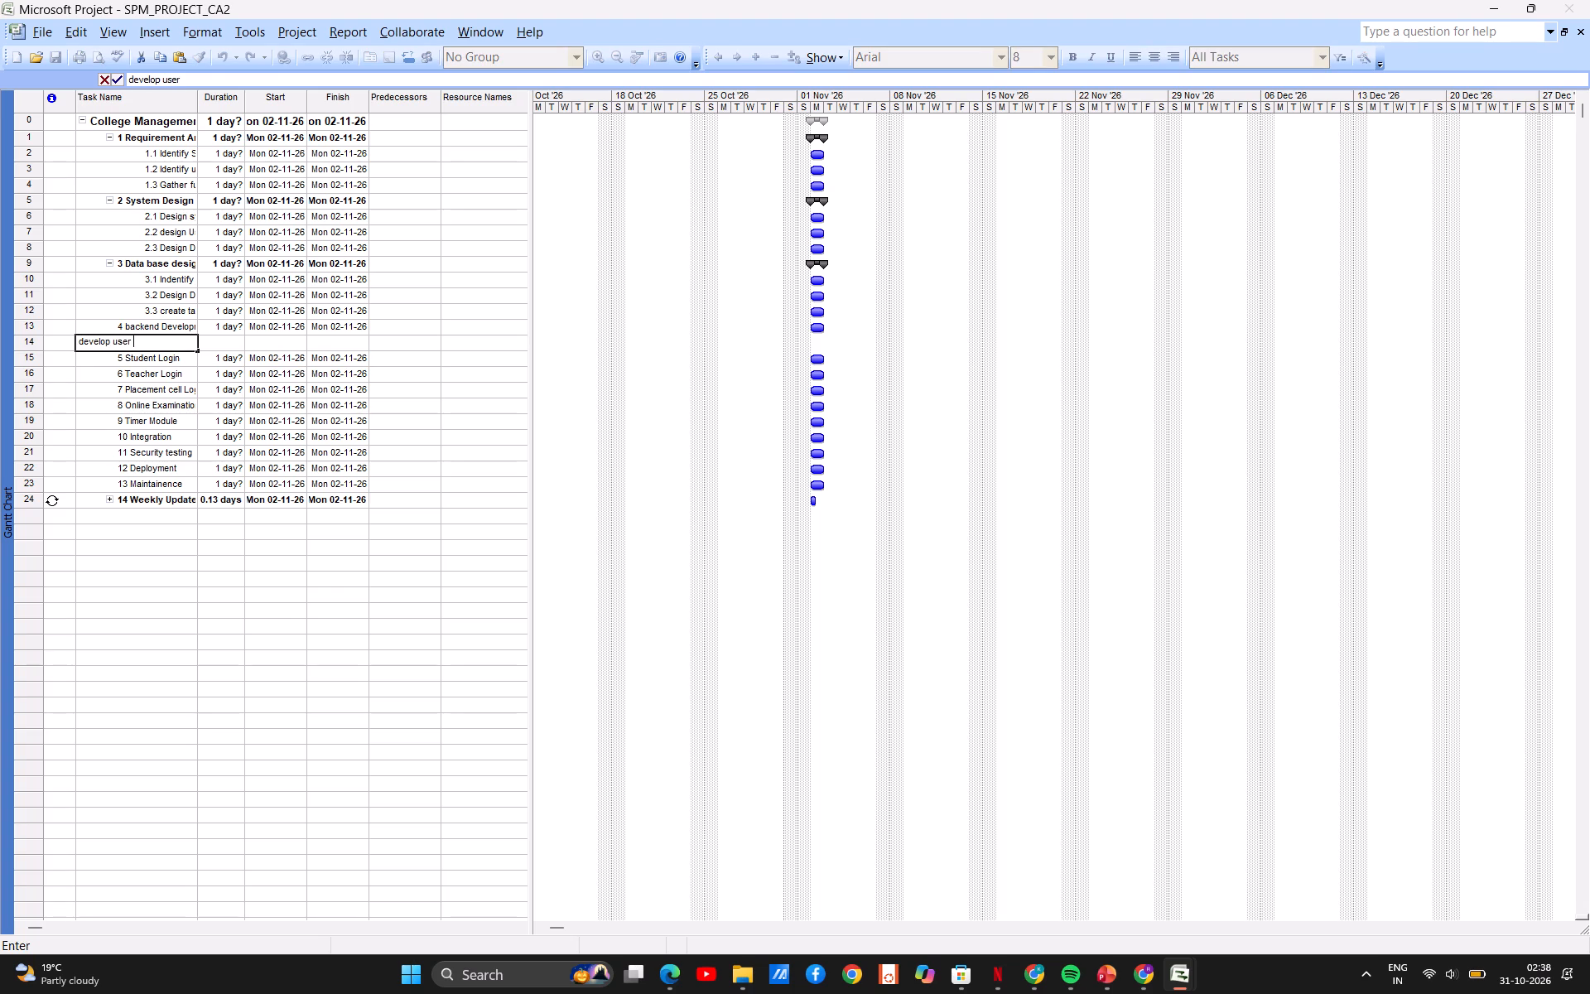
{"action": "type", "text": "authentication"}
{"action": "key", "text": "Return"}
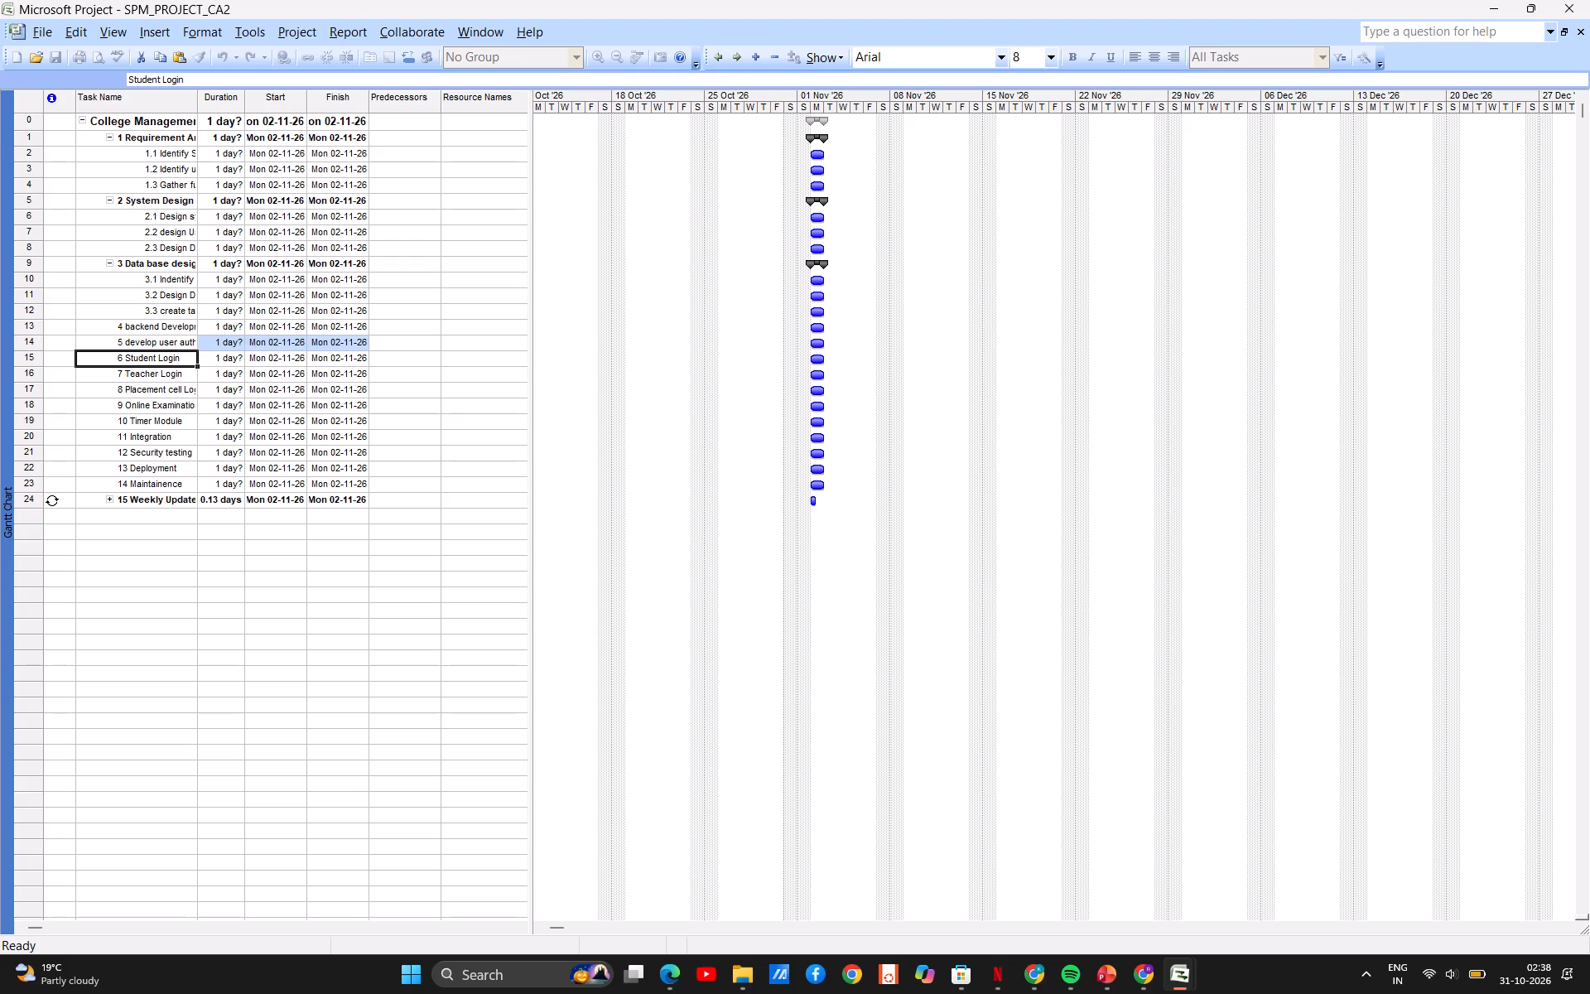
Indent the develop user authentication task one level so it is a subtask of backend Development.
{"action": "right_click", "coordinate": [132, 340]}
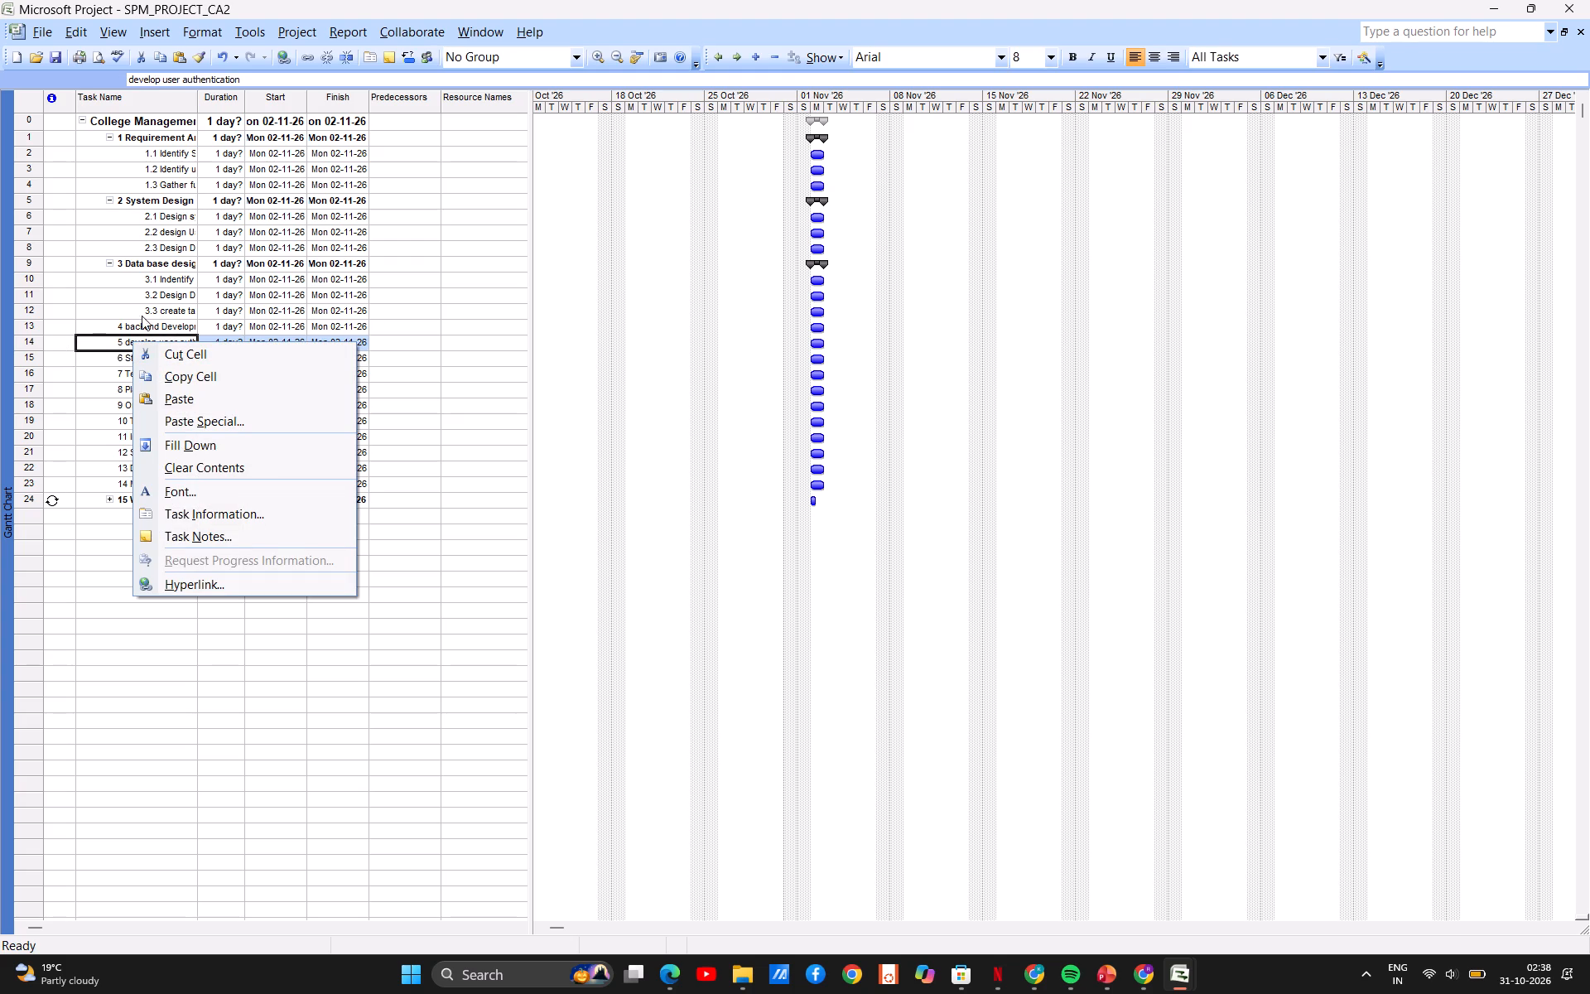
{"action": "left_click", "coordinate": [292, 31]}
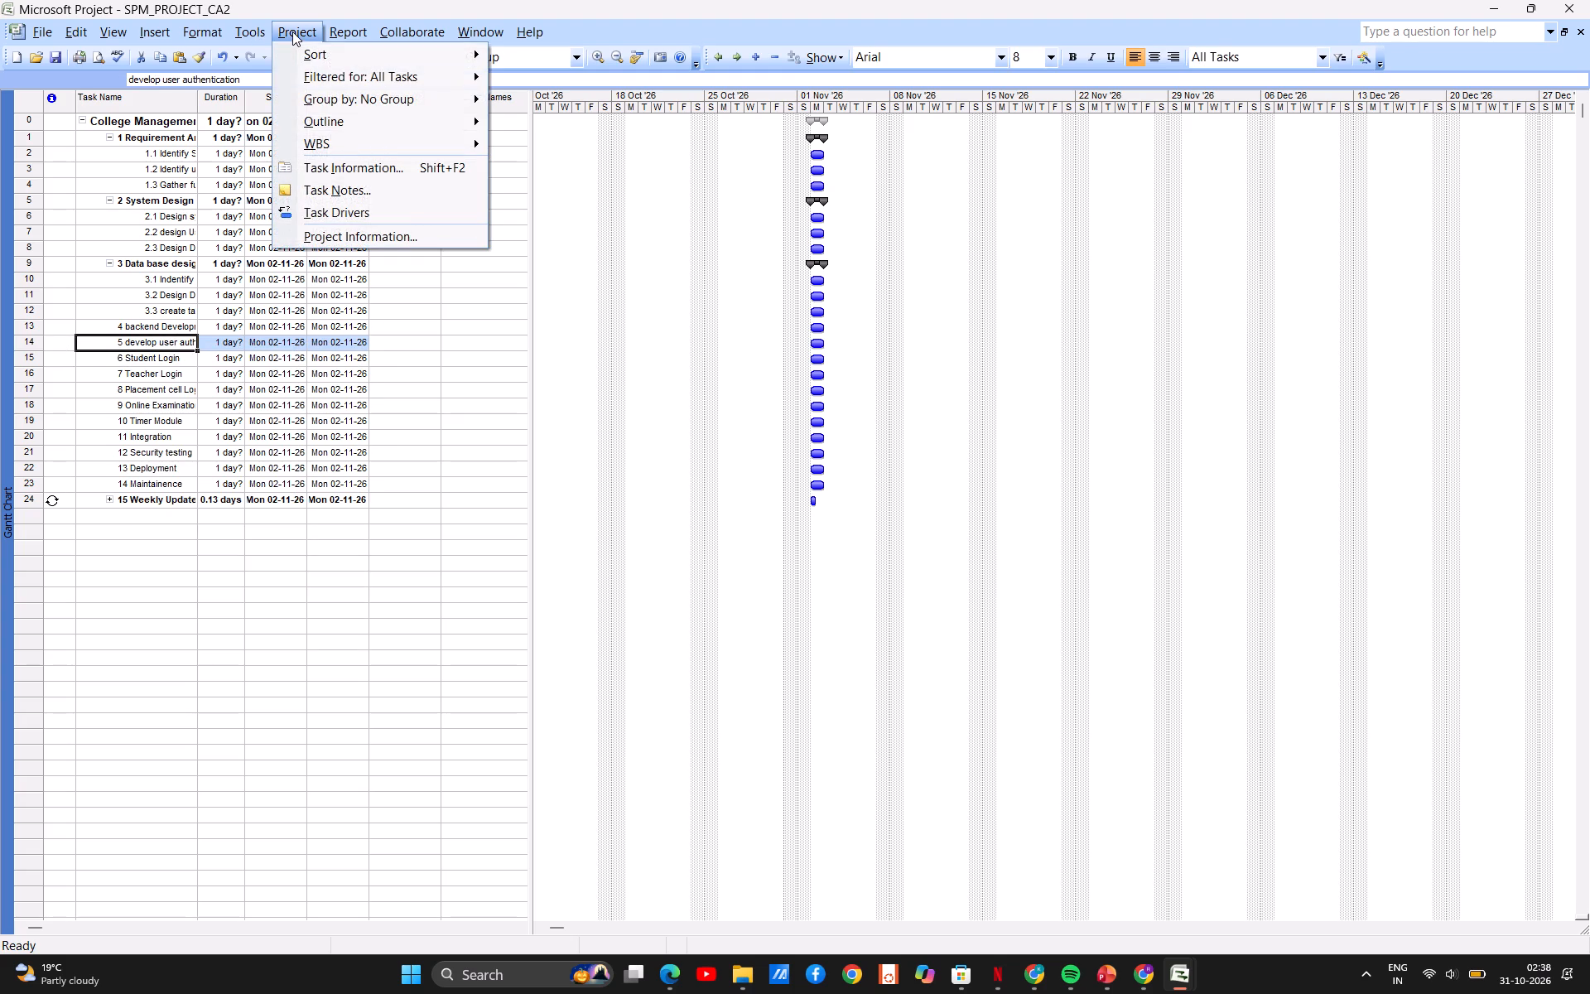
{"action": "left_click", "coordinate": [328, 118]}
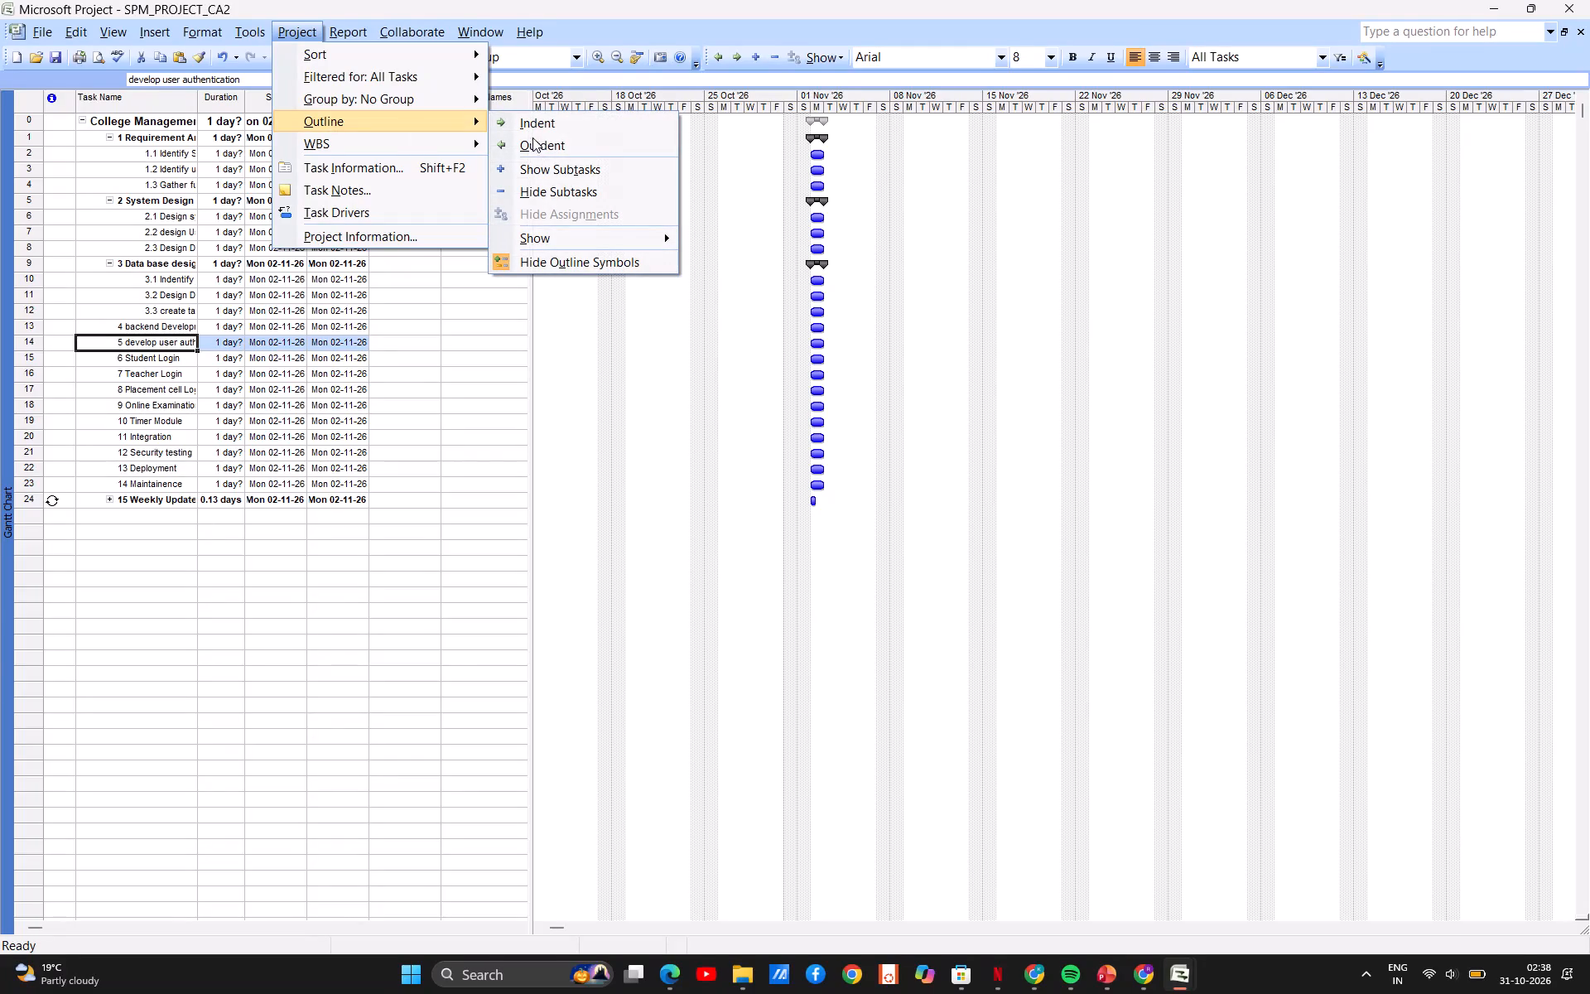
{"action": "left_click", "coordinate": [532, 124]}
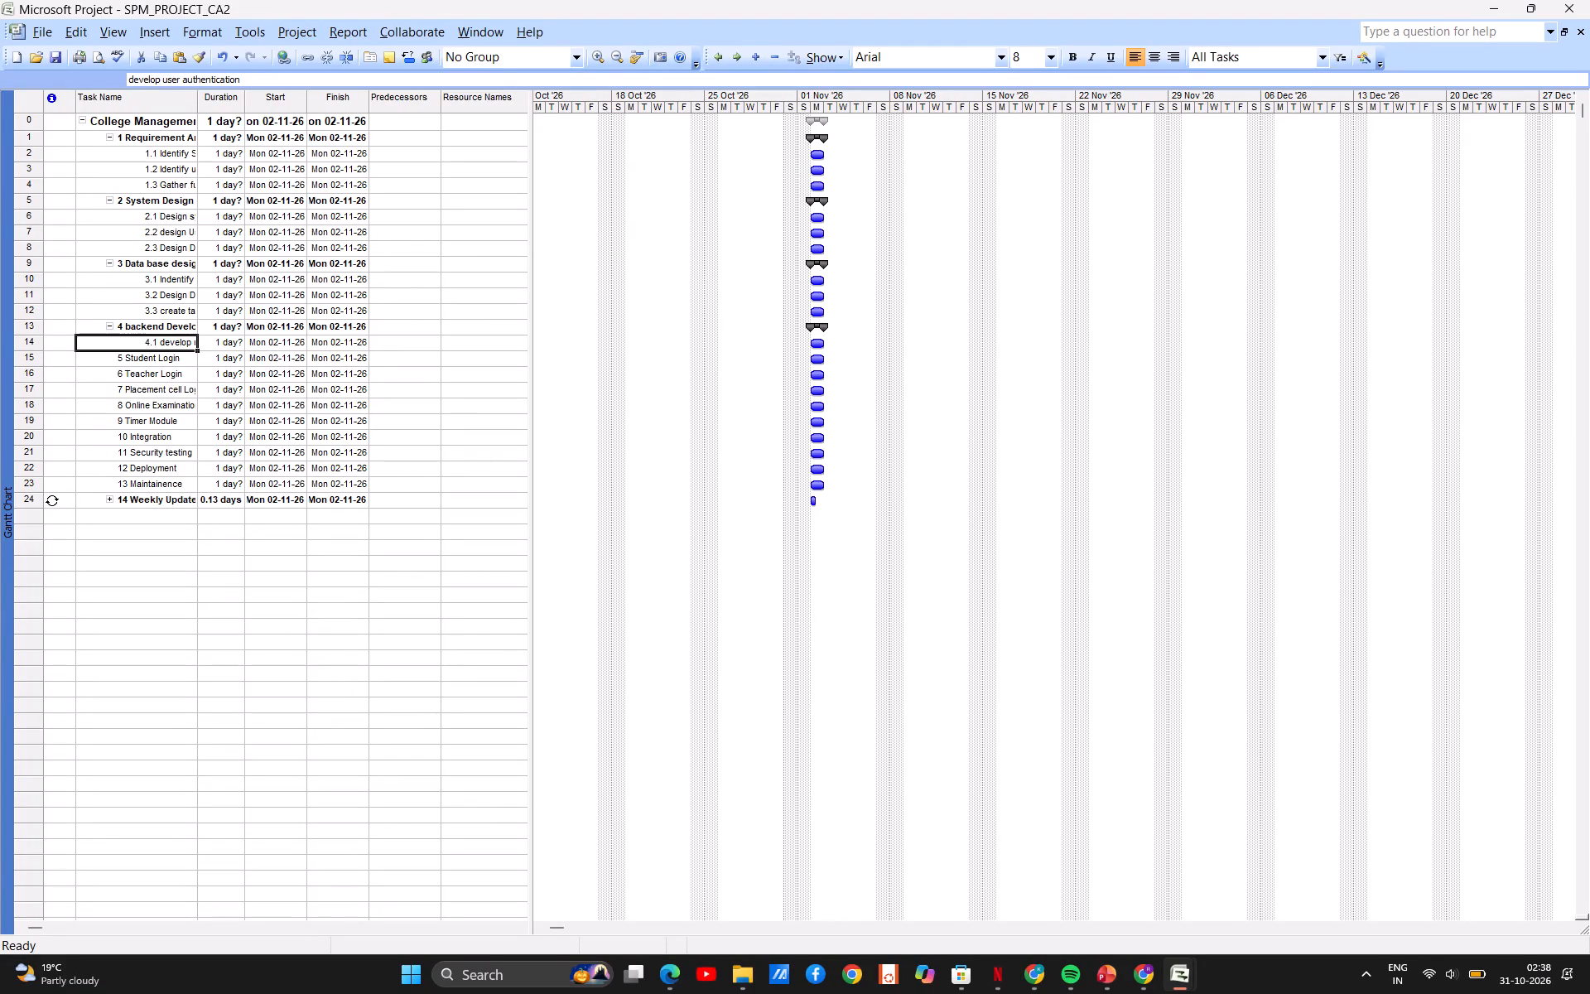
Insert a blank task row directly above Student Login for a second backend Development subtask.
{"action": "right_click", "coordinate": [38, 357]}
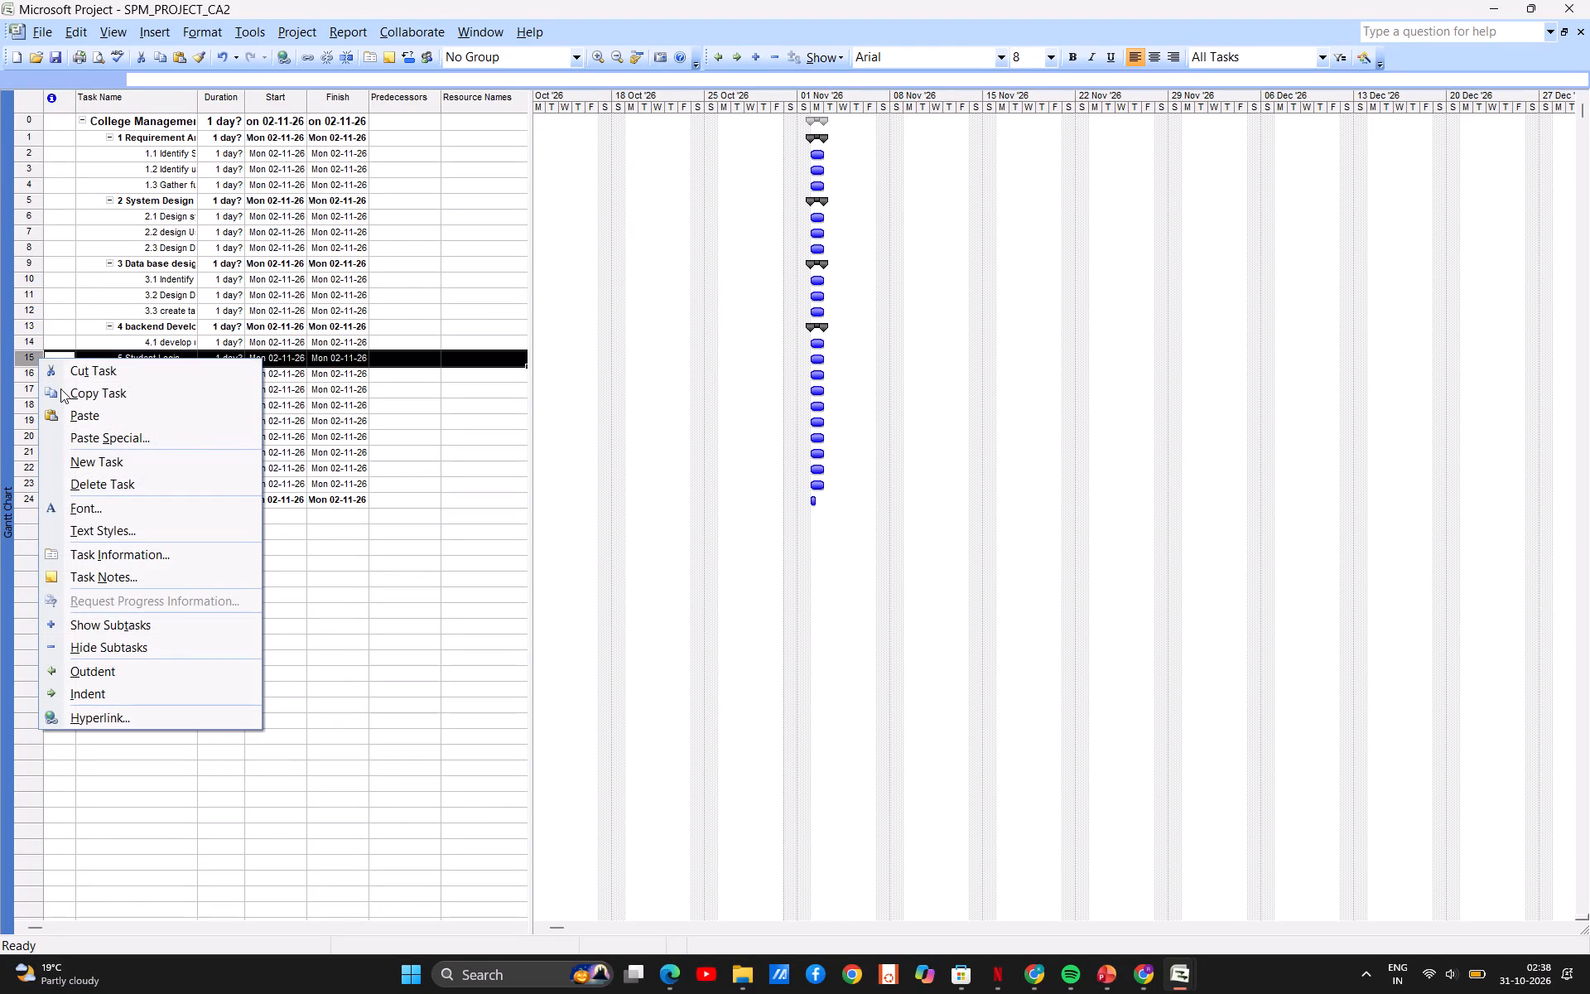
{"action": "left_click", "coordinate": [74, 466]}
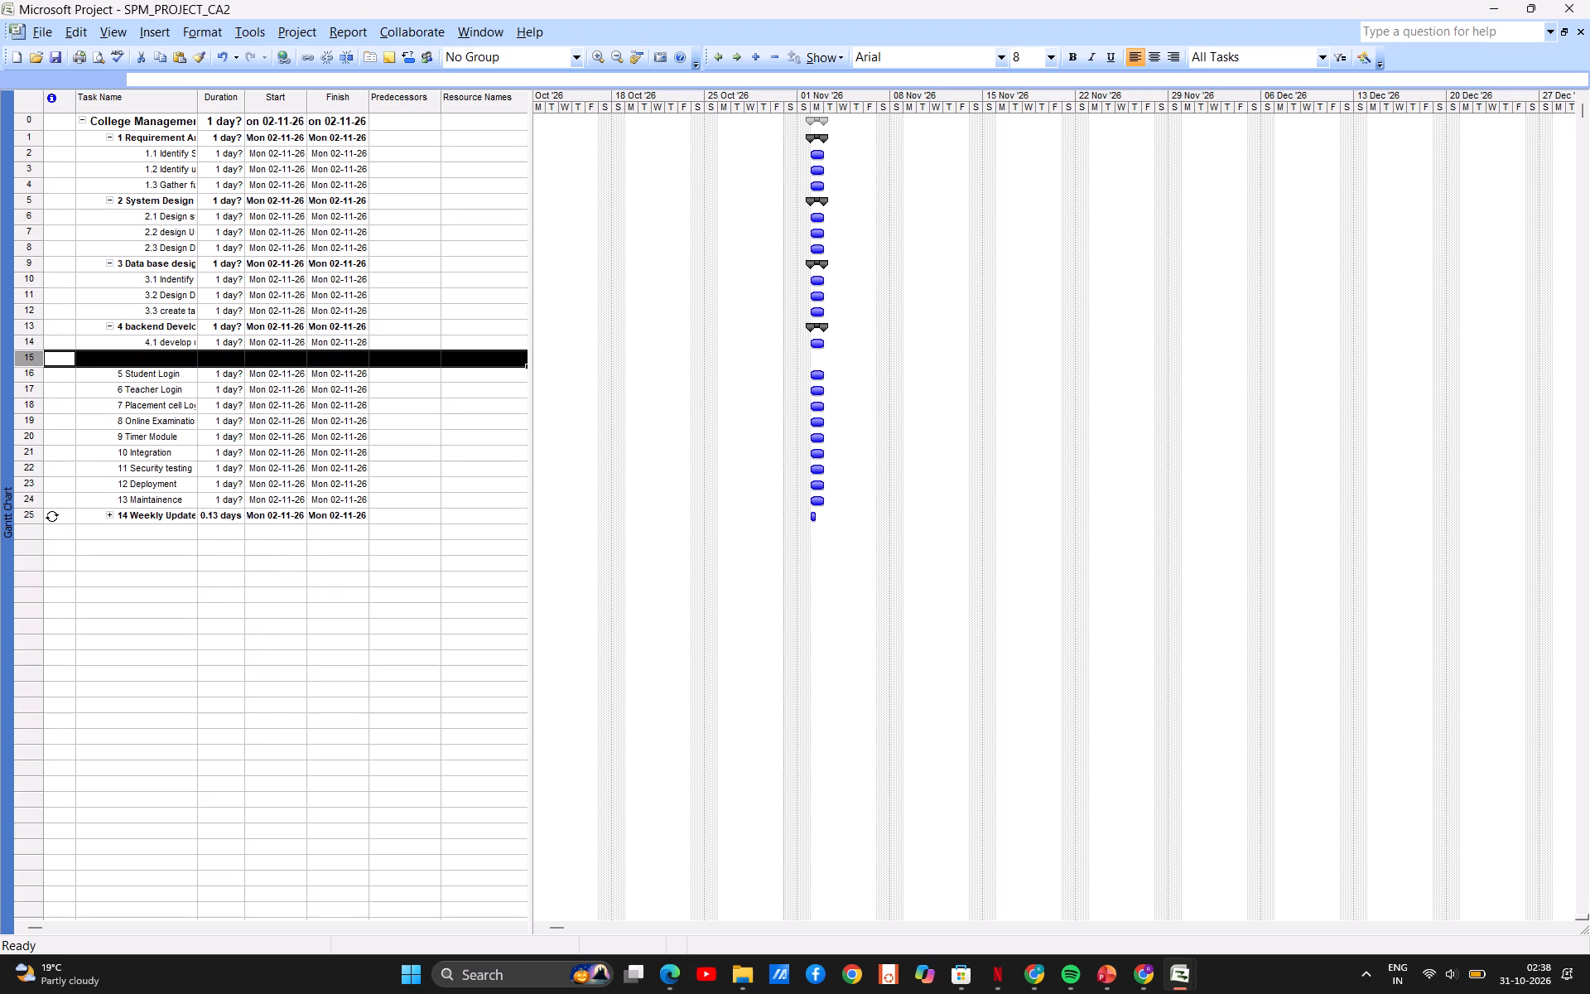
{"action": "left_click", "coordinate": [147, 361]}
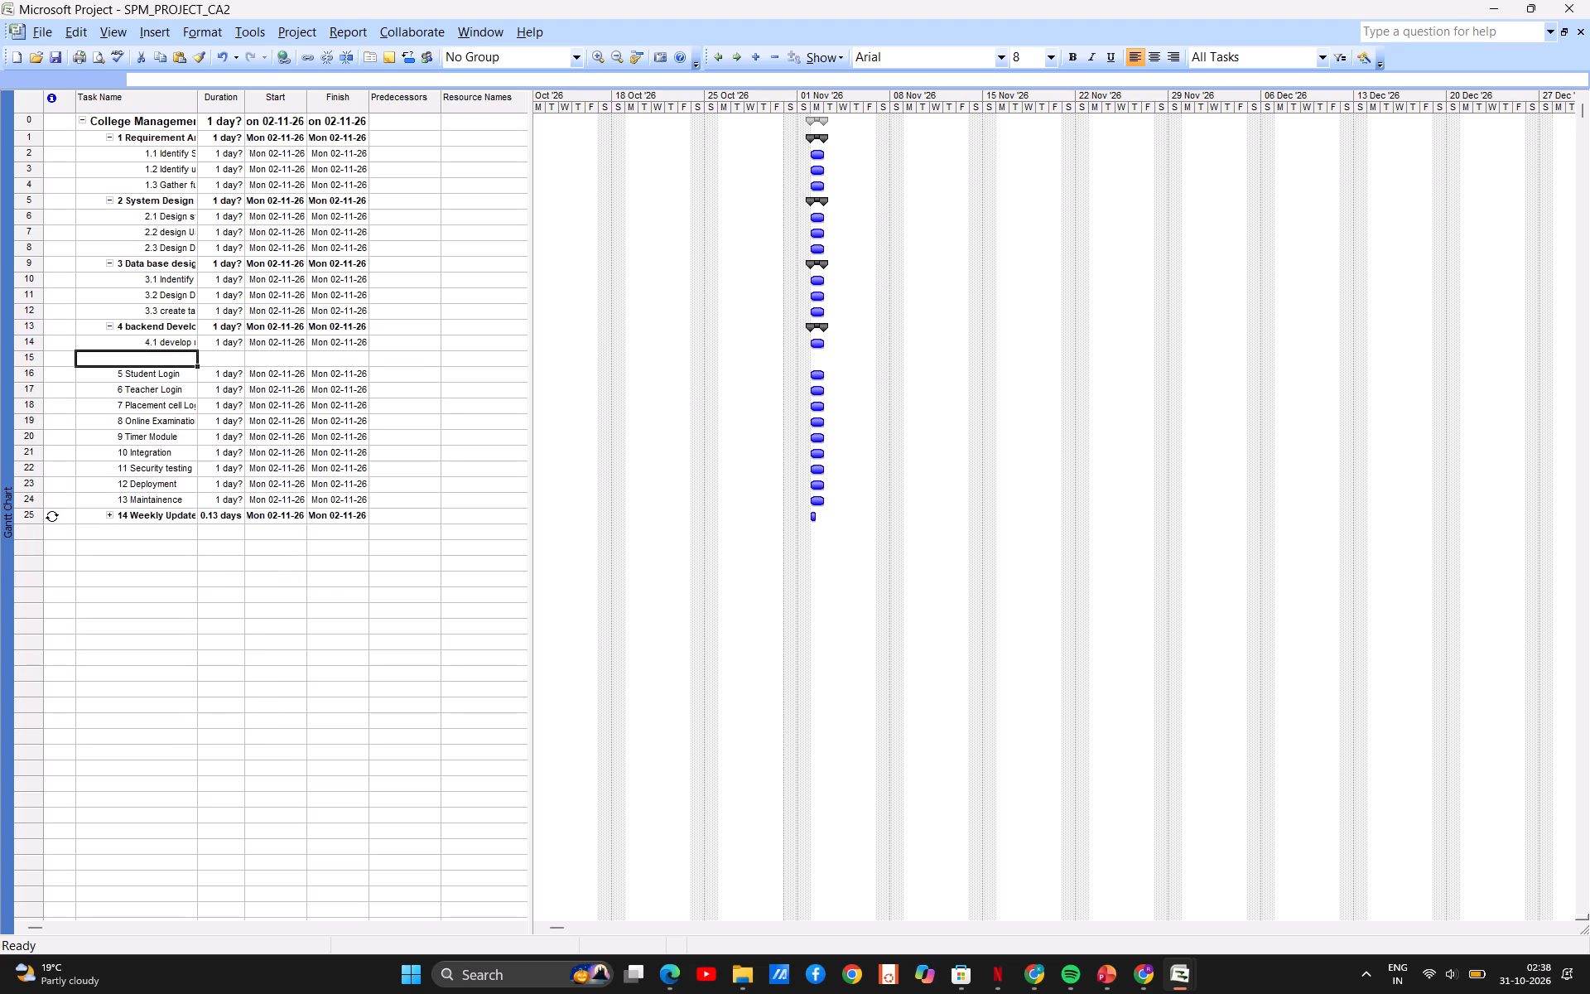
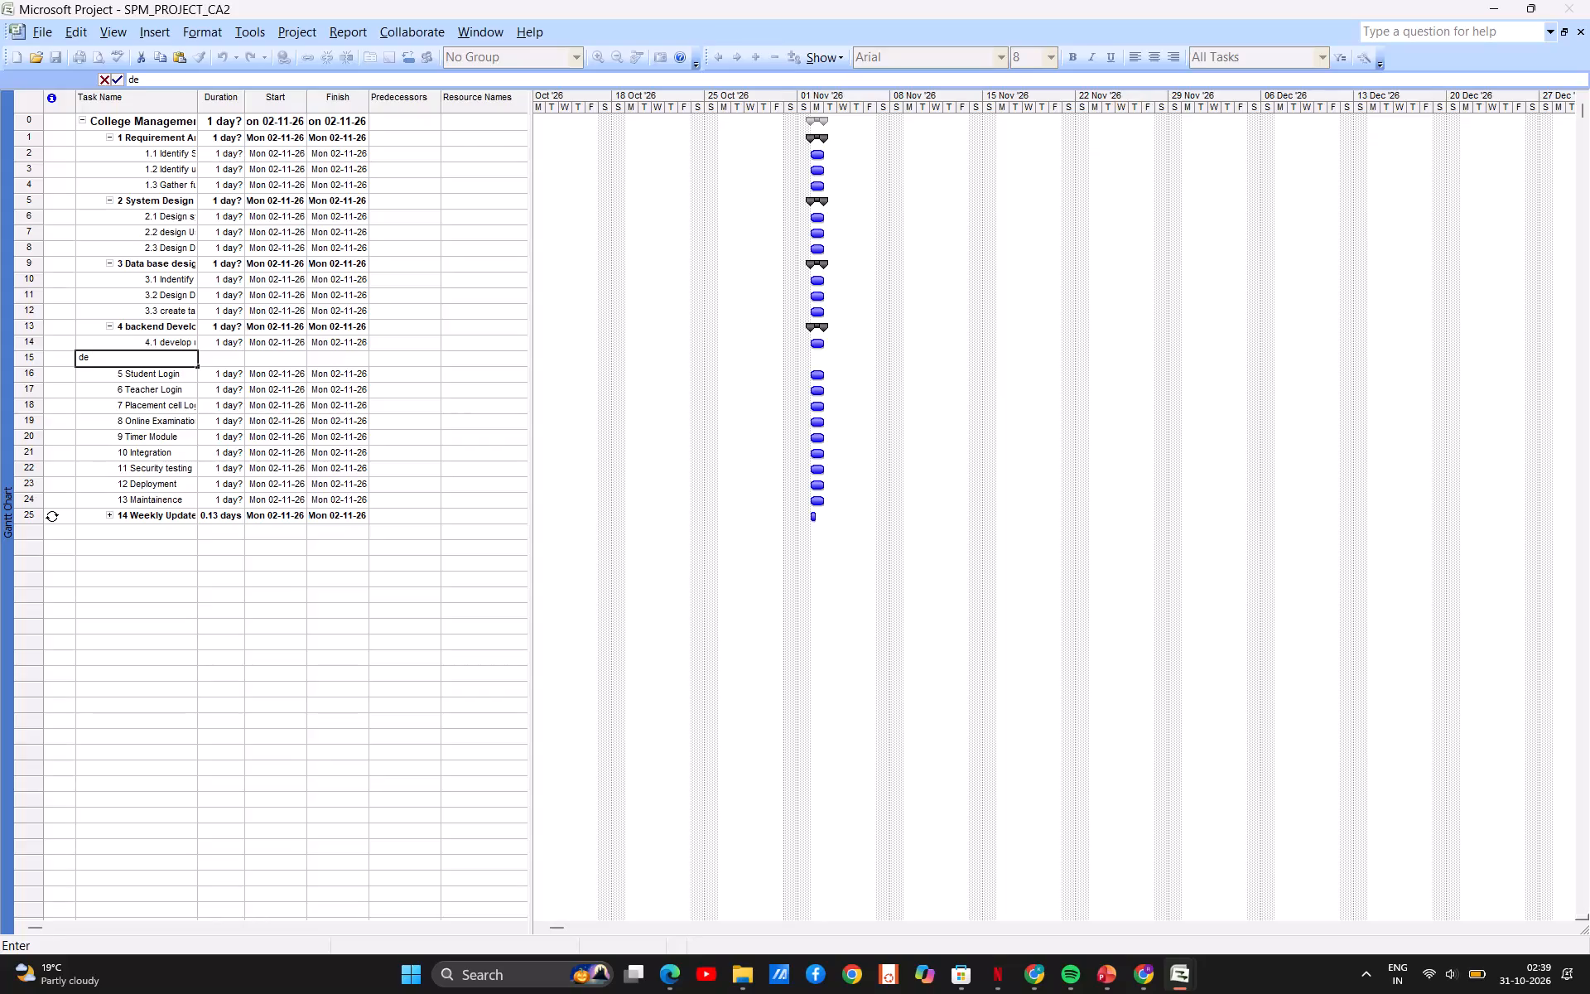
Name the blank backend Development subtask above Student Login "develop question/answer".
{"action": "type", "text": "velop"}
{"action": "key", "text": "space"}
{"action": "type", "text": "quest"}
{"action": "type", "text": "ion/answer"}
{"action": "key", "text": "Return"}
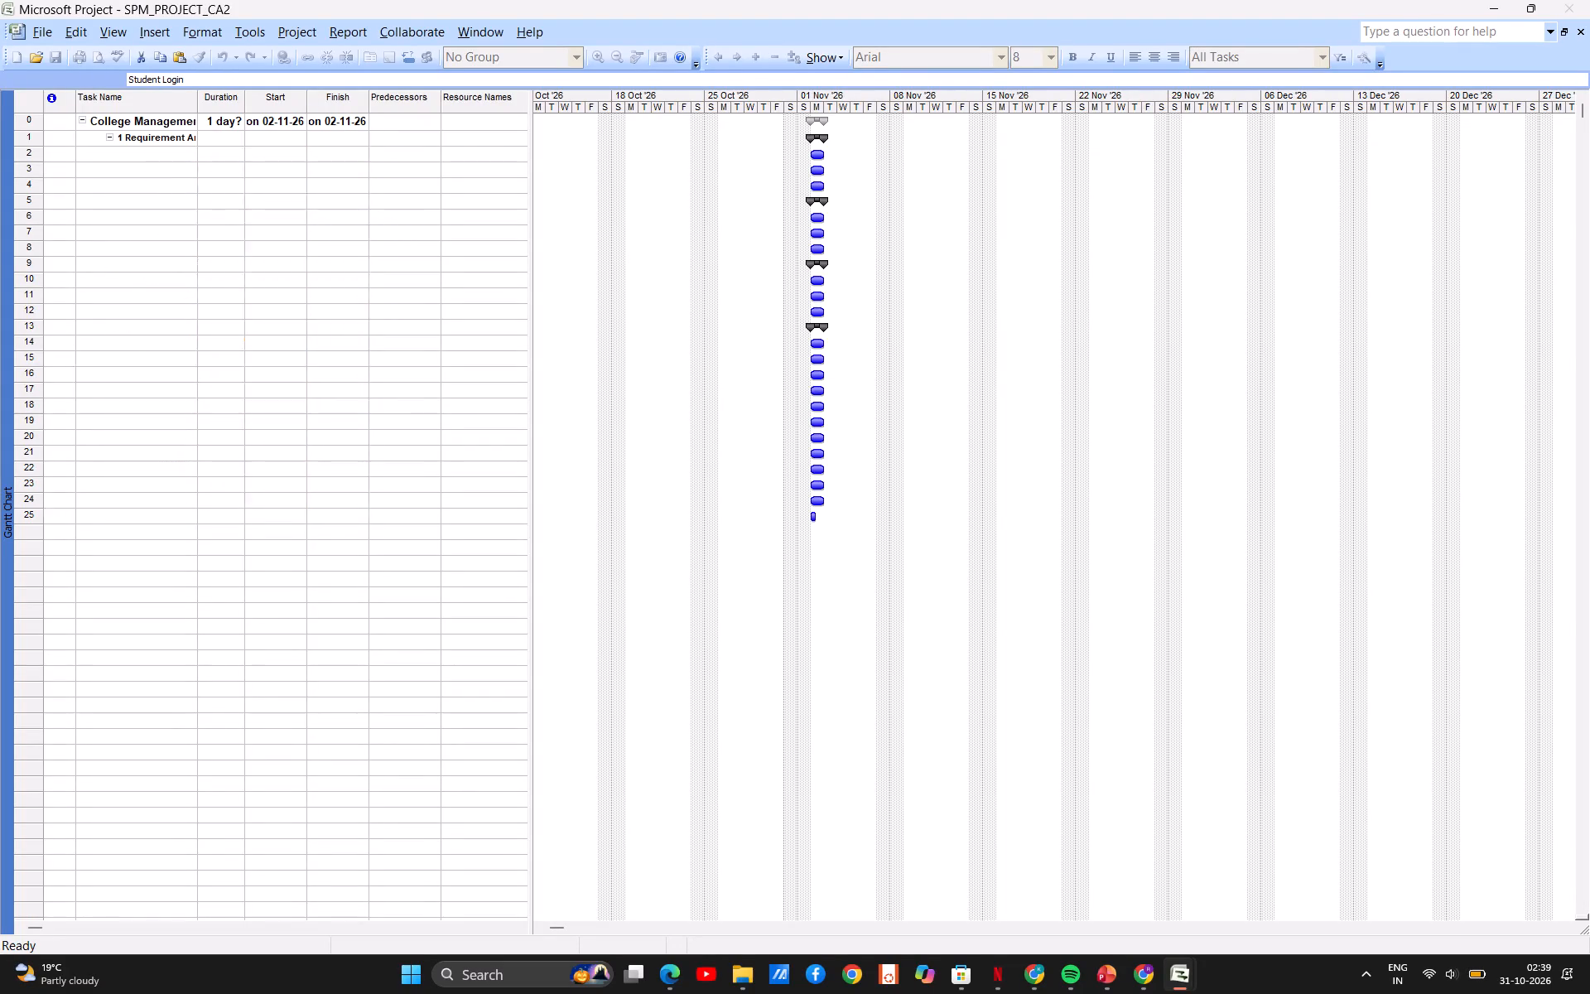
Insert a new task named "design login page" between Student Login and Teacher Login.
{"action": "left_click", "coordinate": [35, 390]}
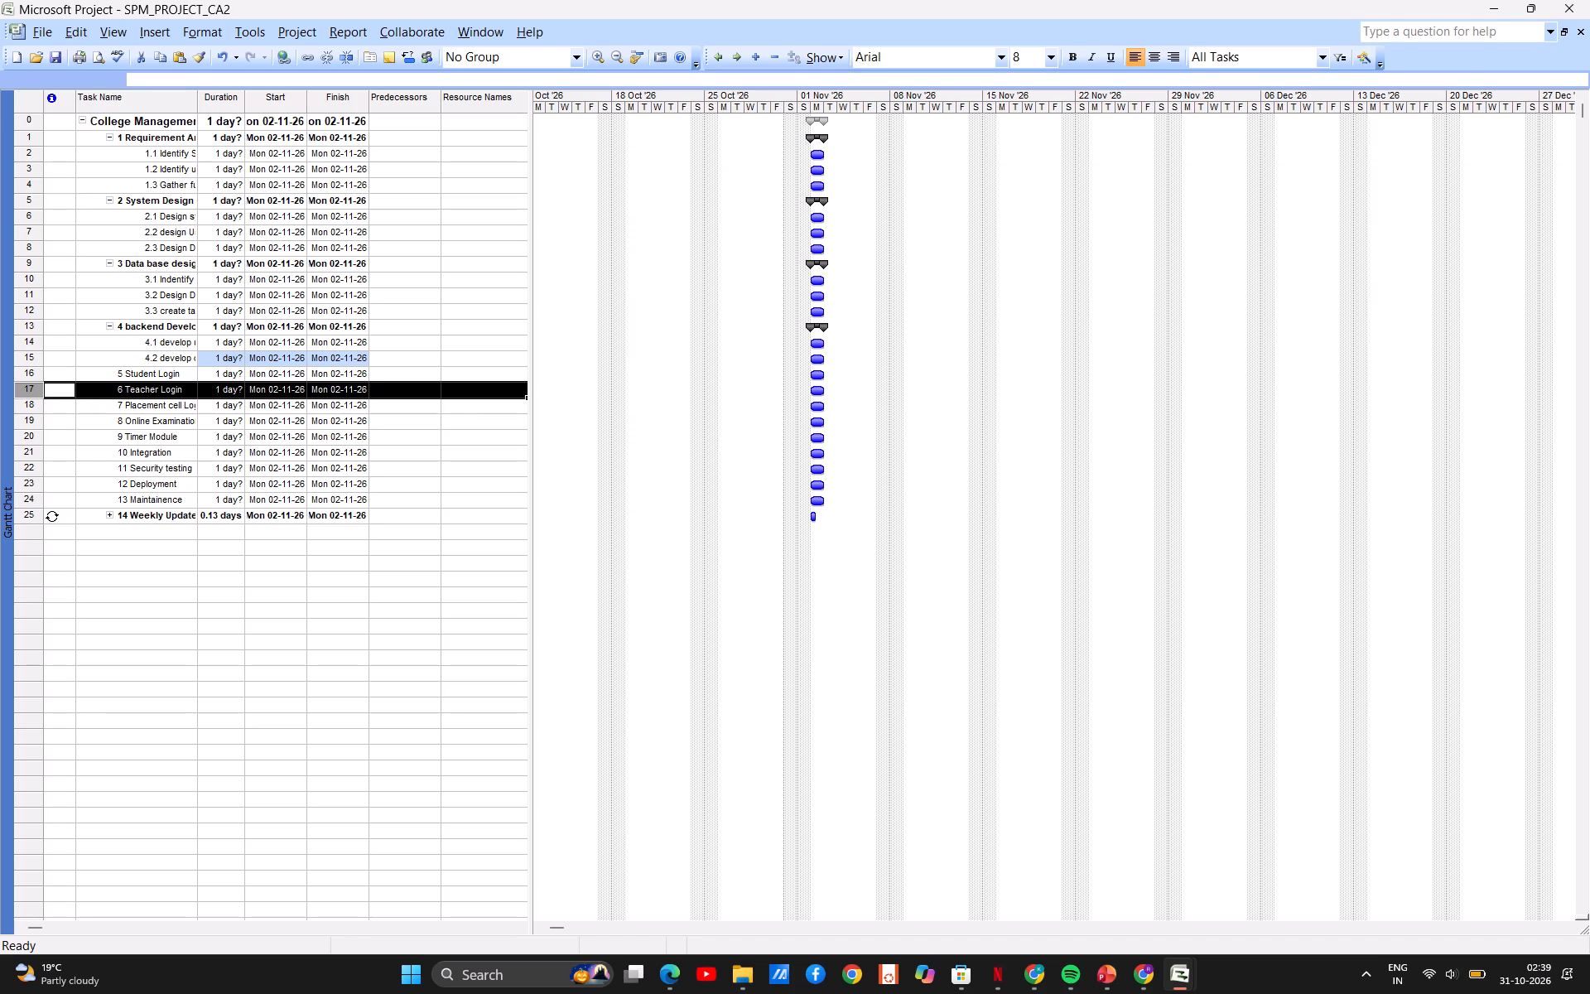
{"action": "right_click", "coordinate": [35, 390]}
{"action": "left_click", "coordinate": [71, 495]}
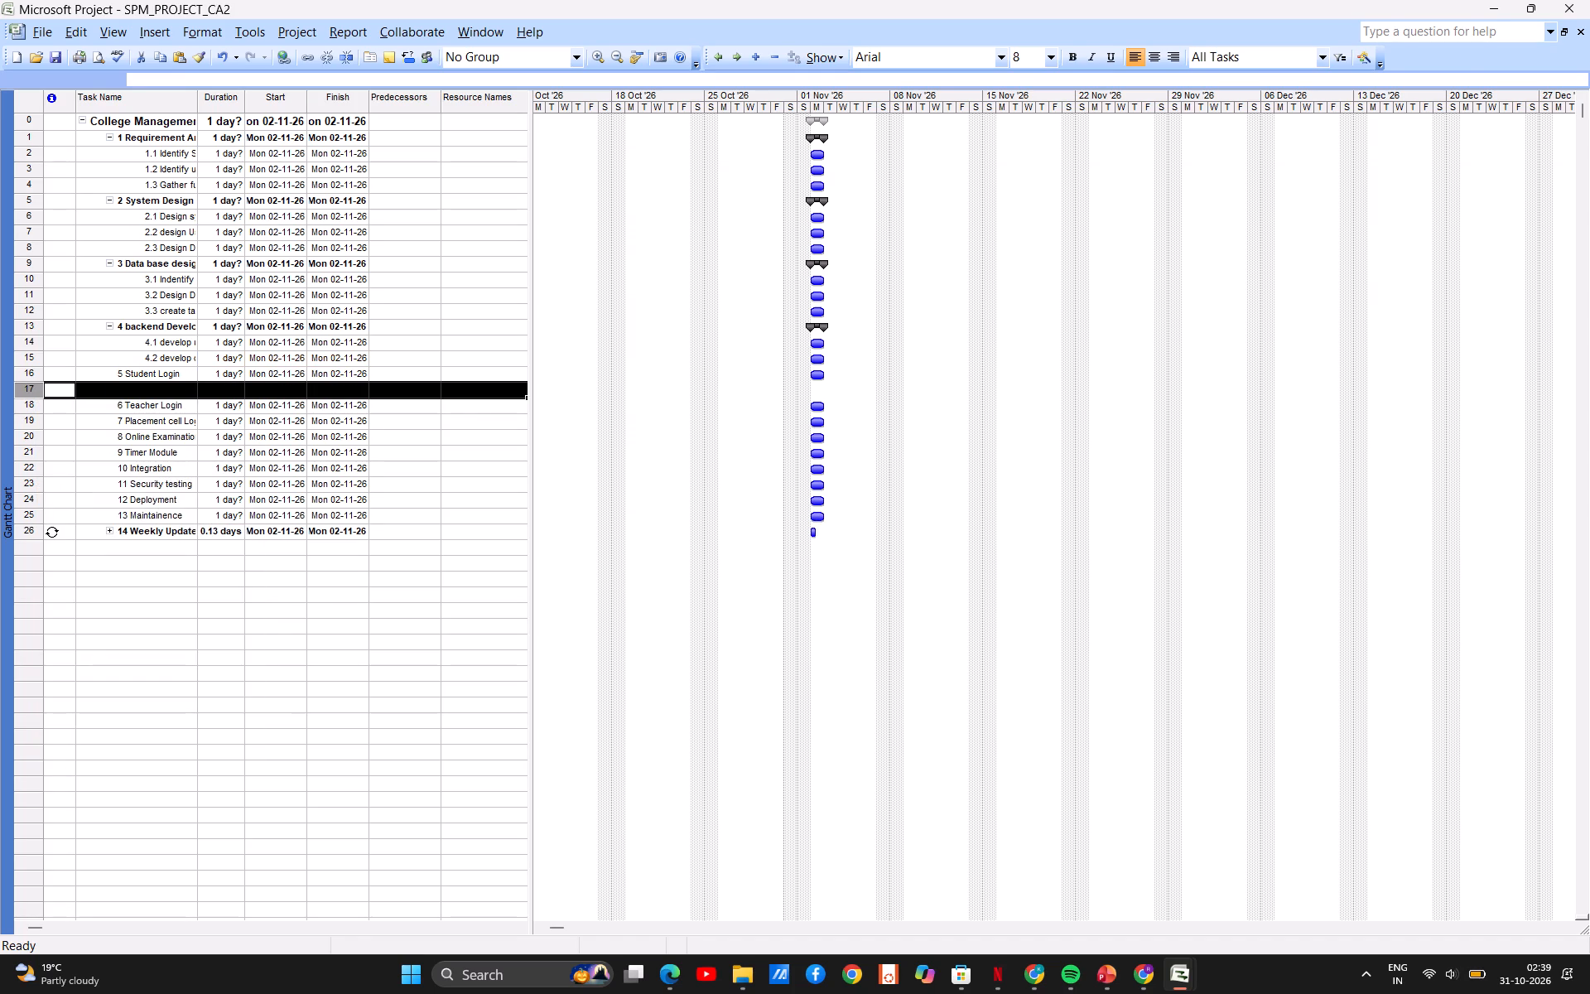
{"action": "left_click", "coordinate": [147, 390]}
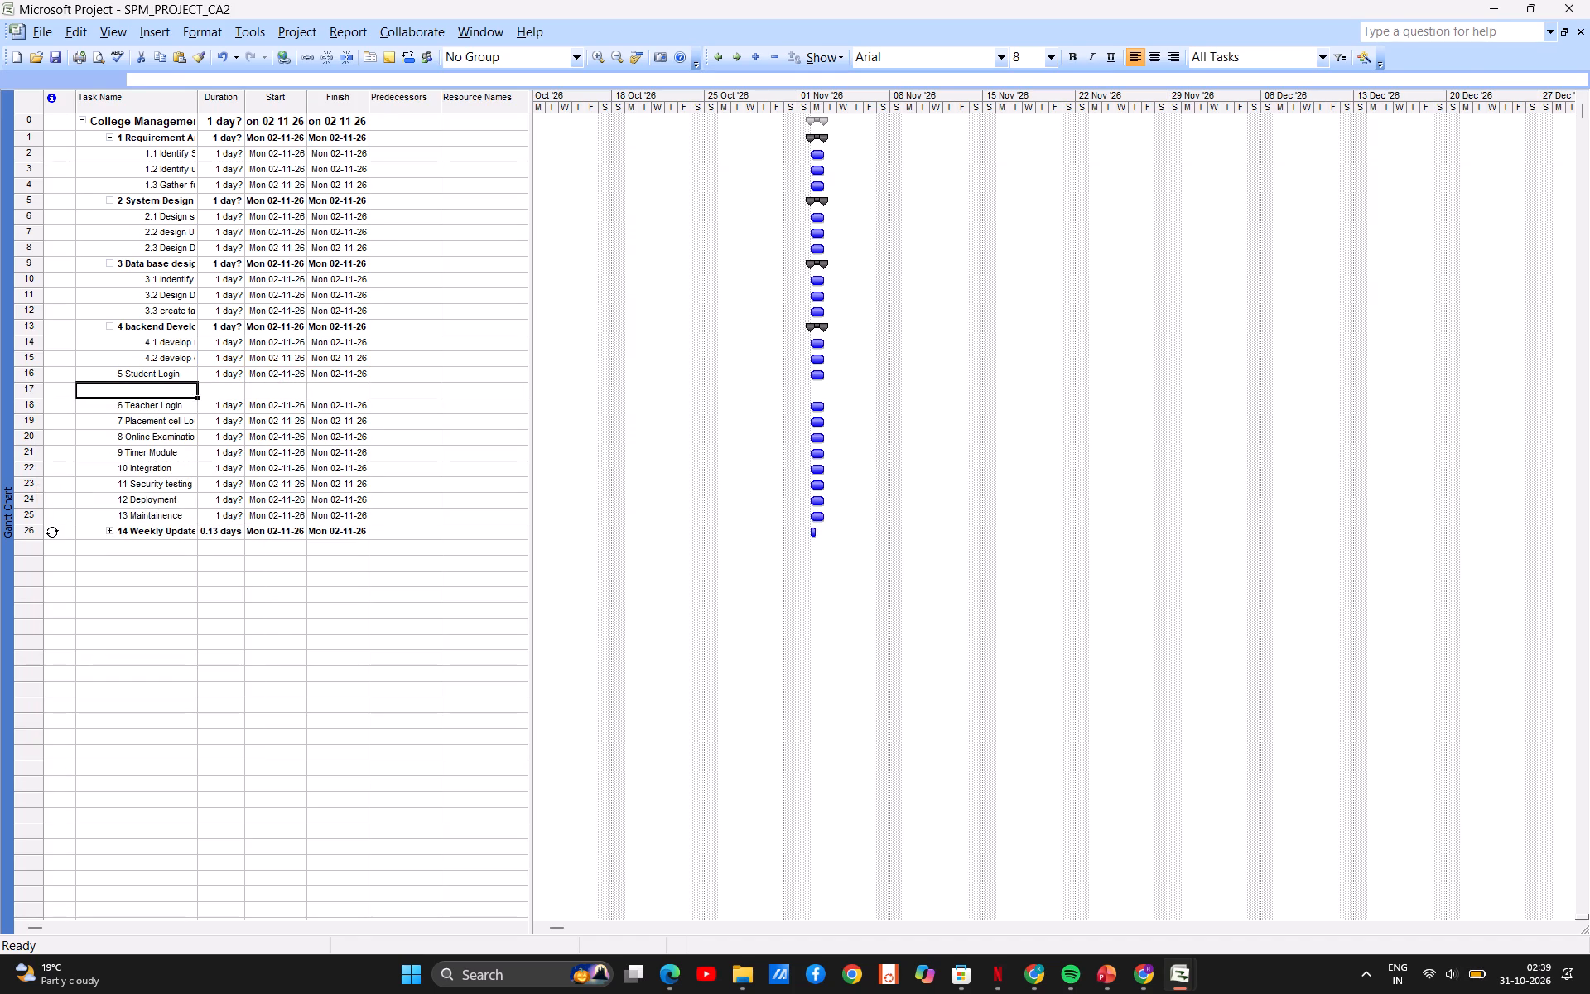
{"action": "type", "text": "design login paf"}
{"action": "key", "text": "BackSpace"}
{"action": "type", "text": "ge"}
{"action": "key", "text": "Return"}
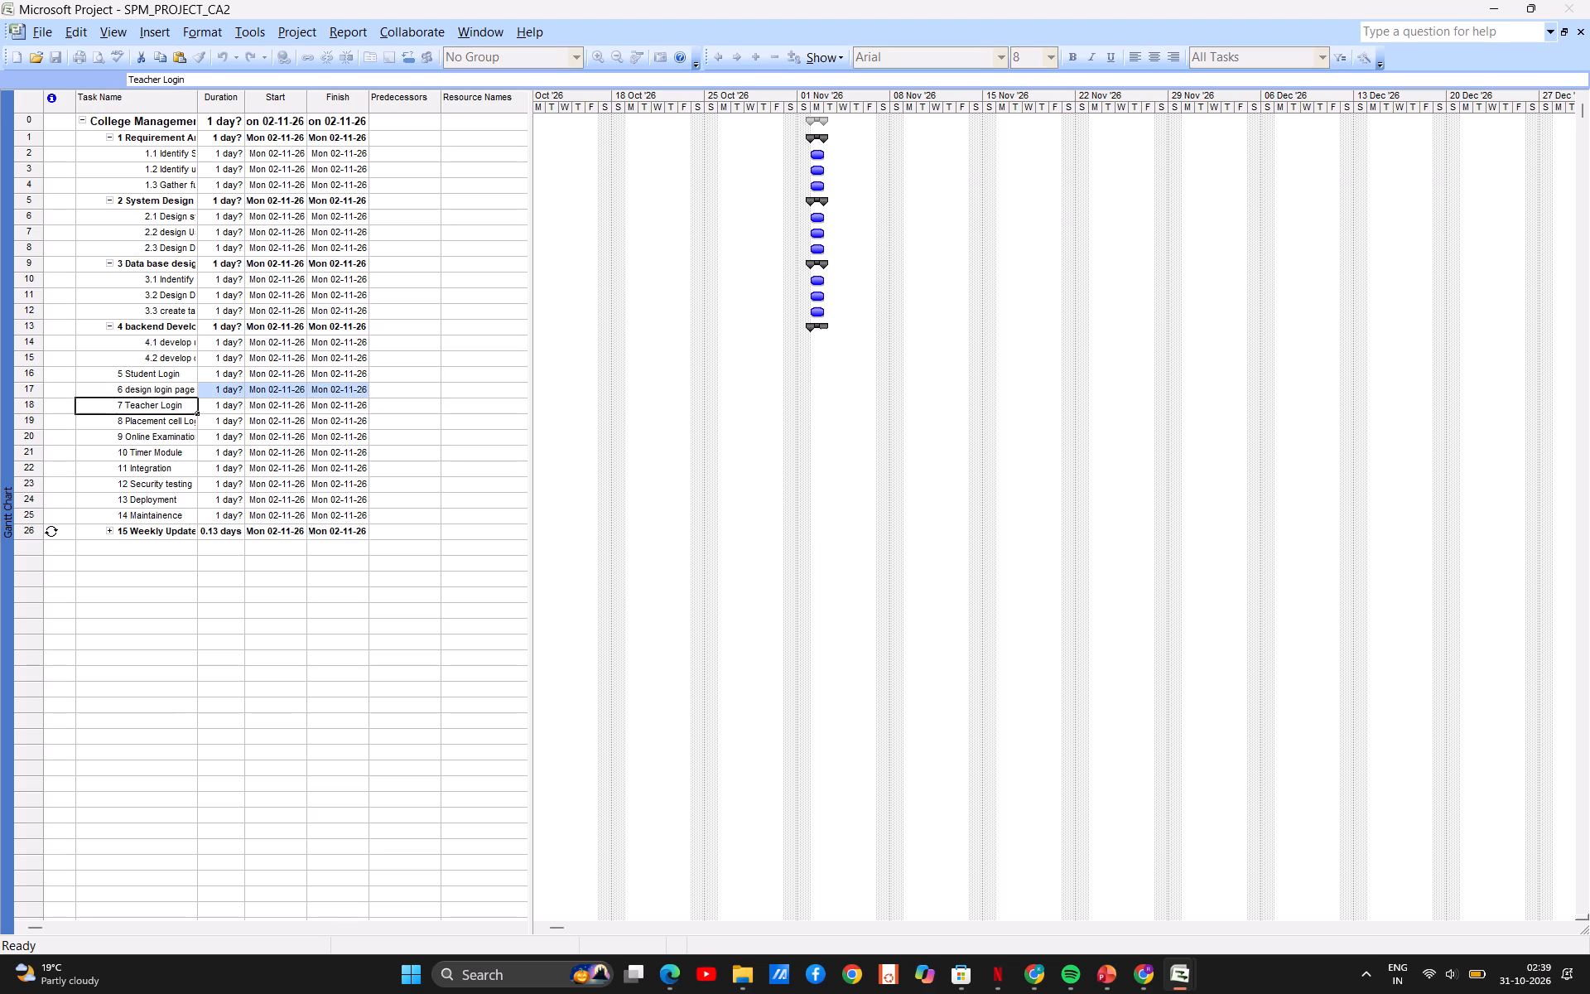
Indent the design login page task one level so it is a subtask of Student Login.
{"action": "right_click", "coordinate": [139, 389]}
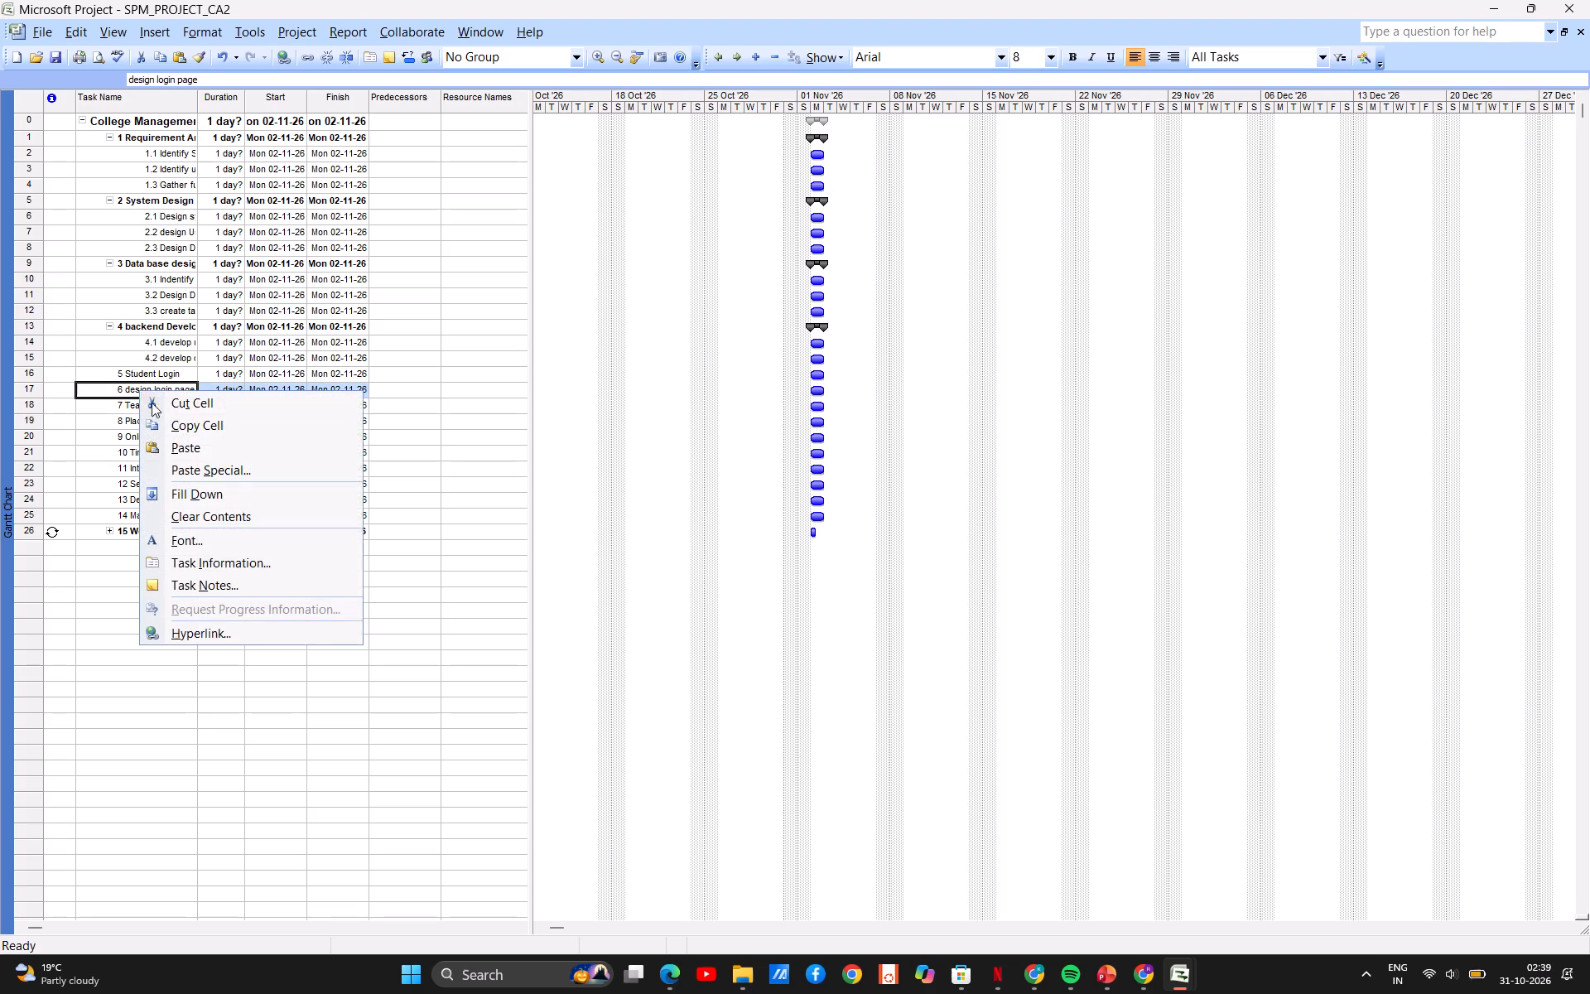
{"action": "left_click", "coordinate": [291, 32]}
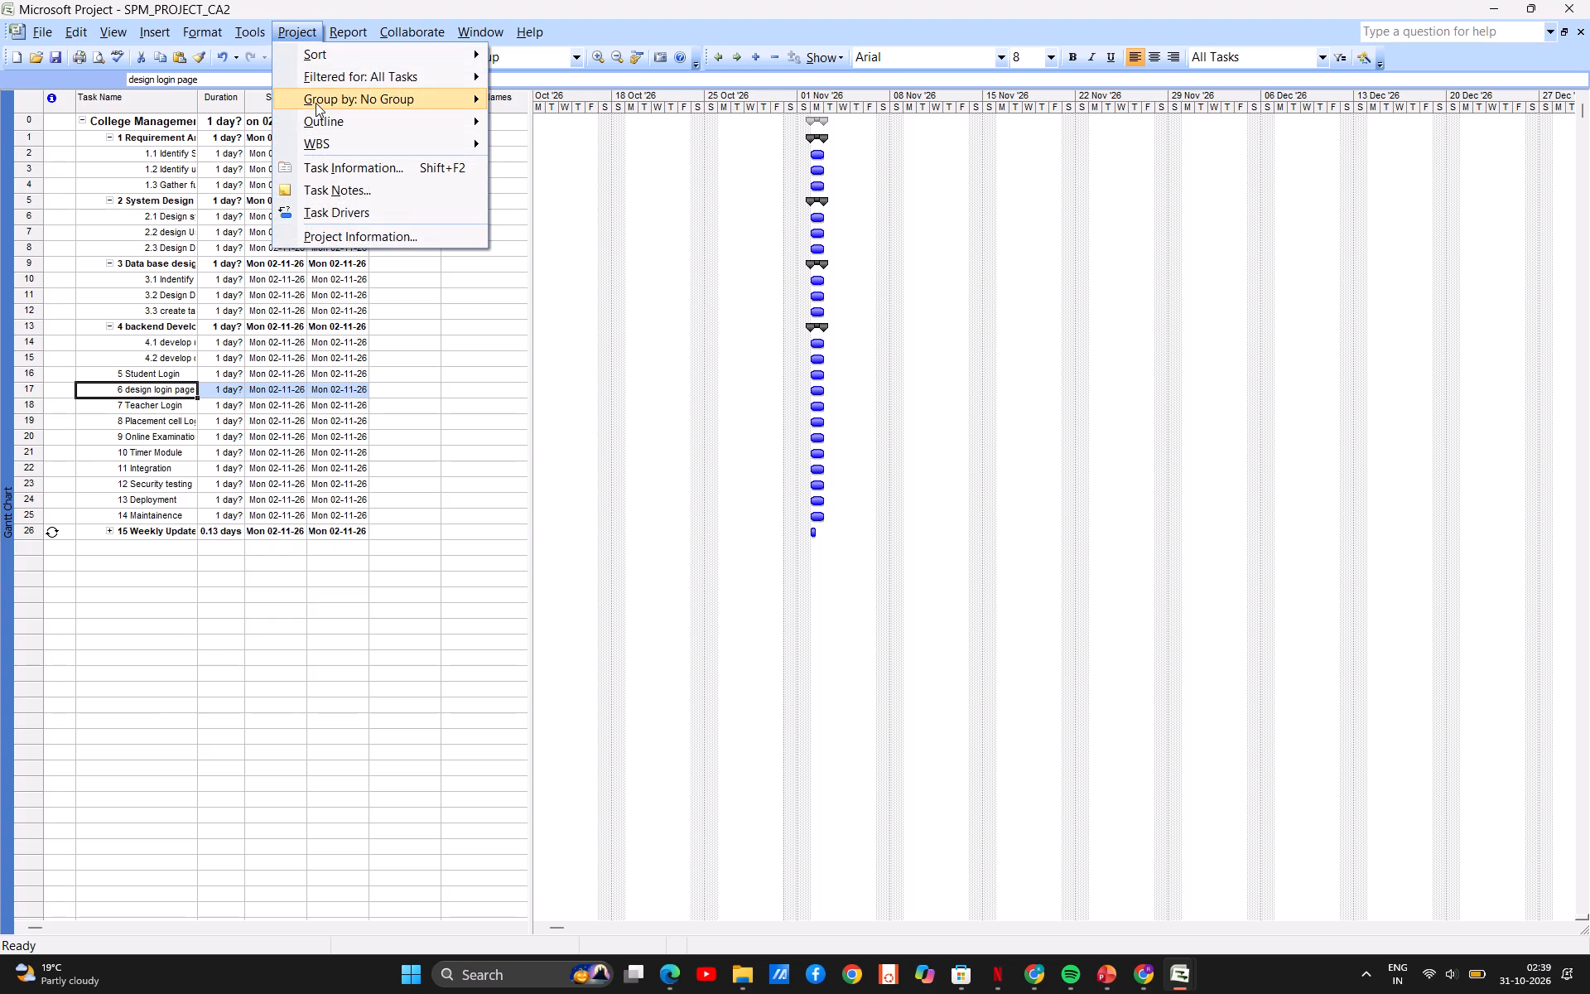
{"action": "left_click", "coordinate": [316, 117]}
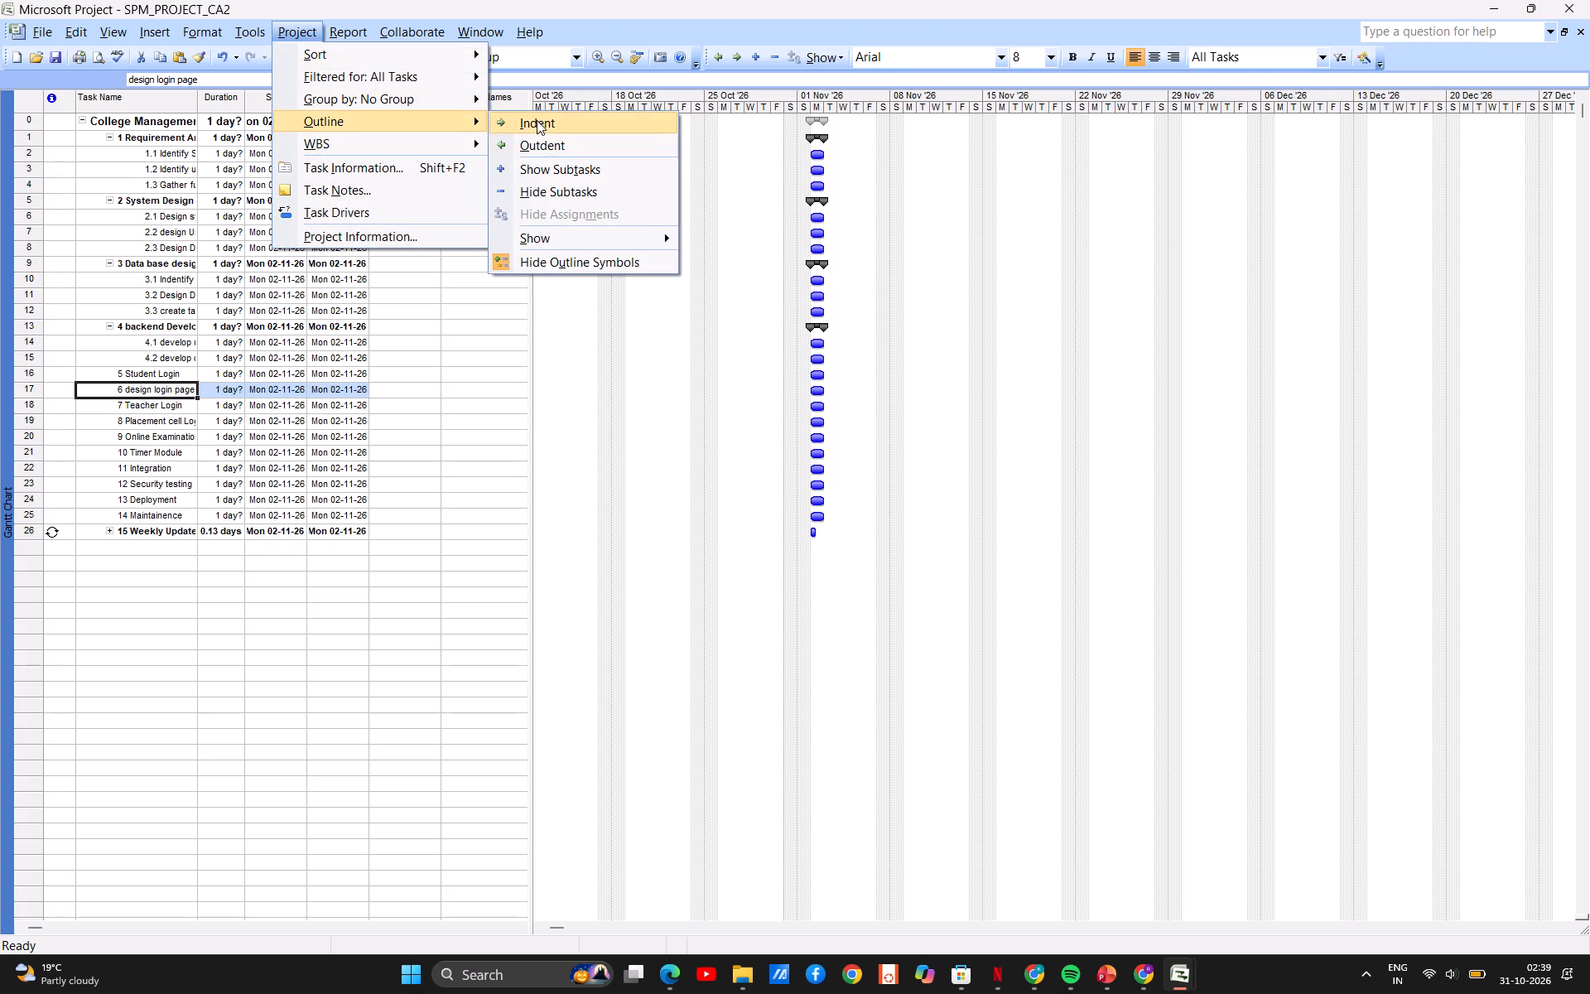
{"action": "left_click", "coordinate": [536, 117]}
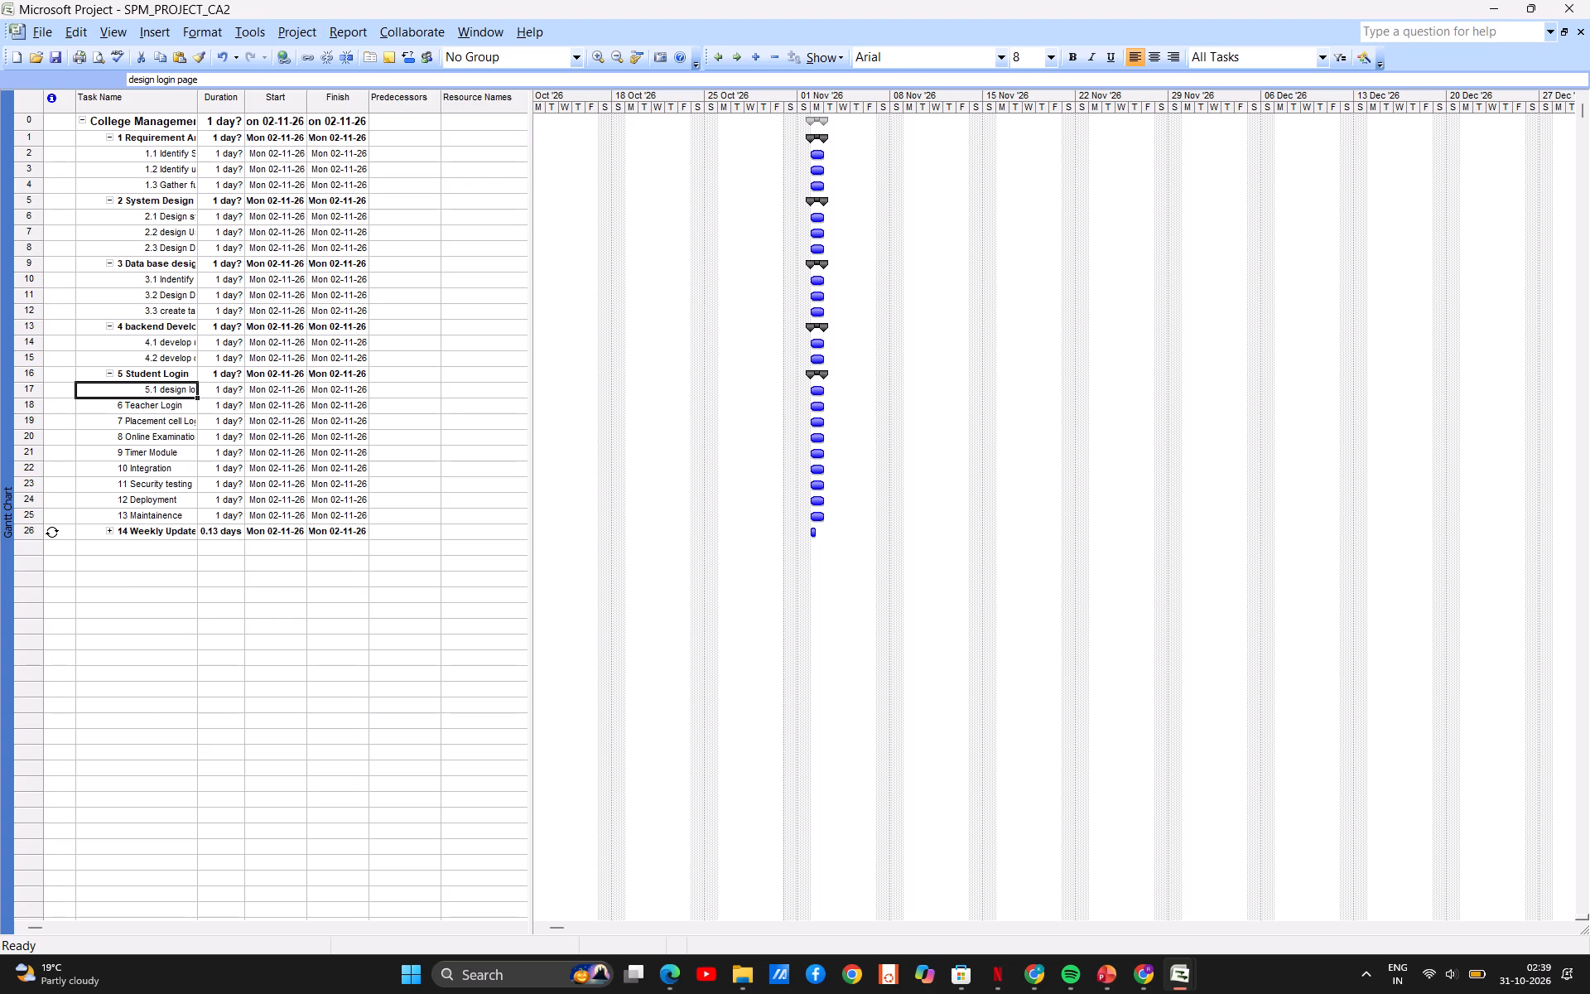
Insert a blank task row directly above Teacher Login for a second Student Login subtask.
{"action": "left_click", "coordinate": [38, 408]}
{"action": "right_click", "coordinate": [38, 408]}
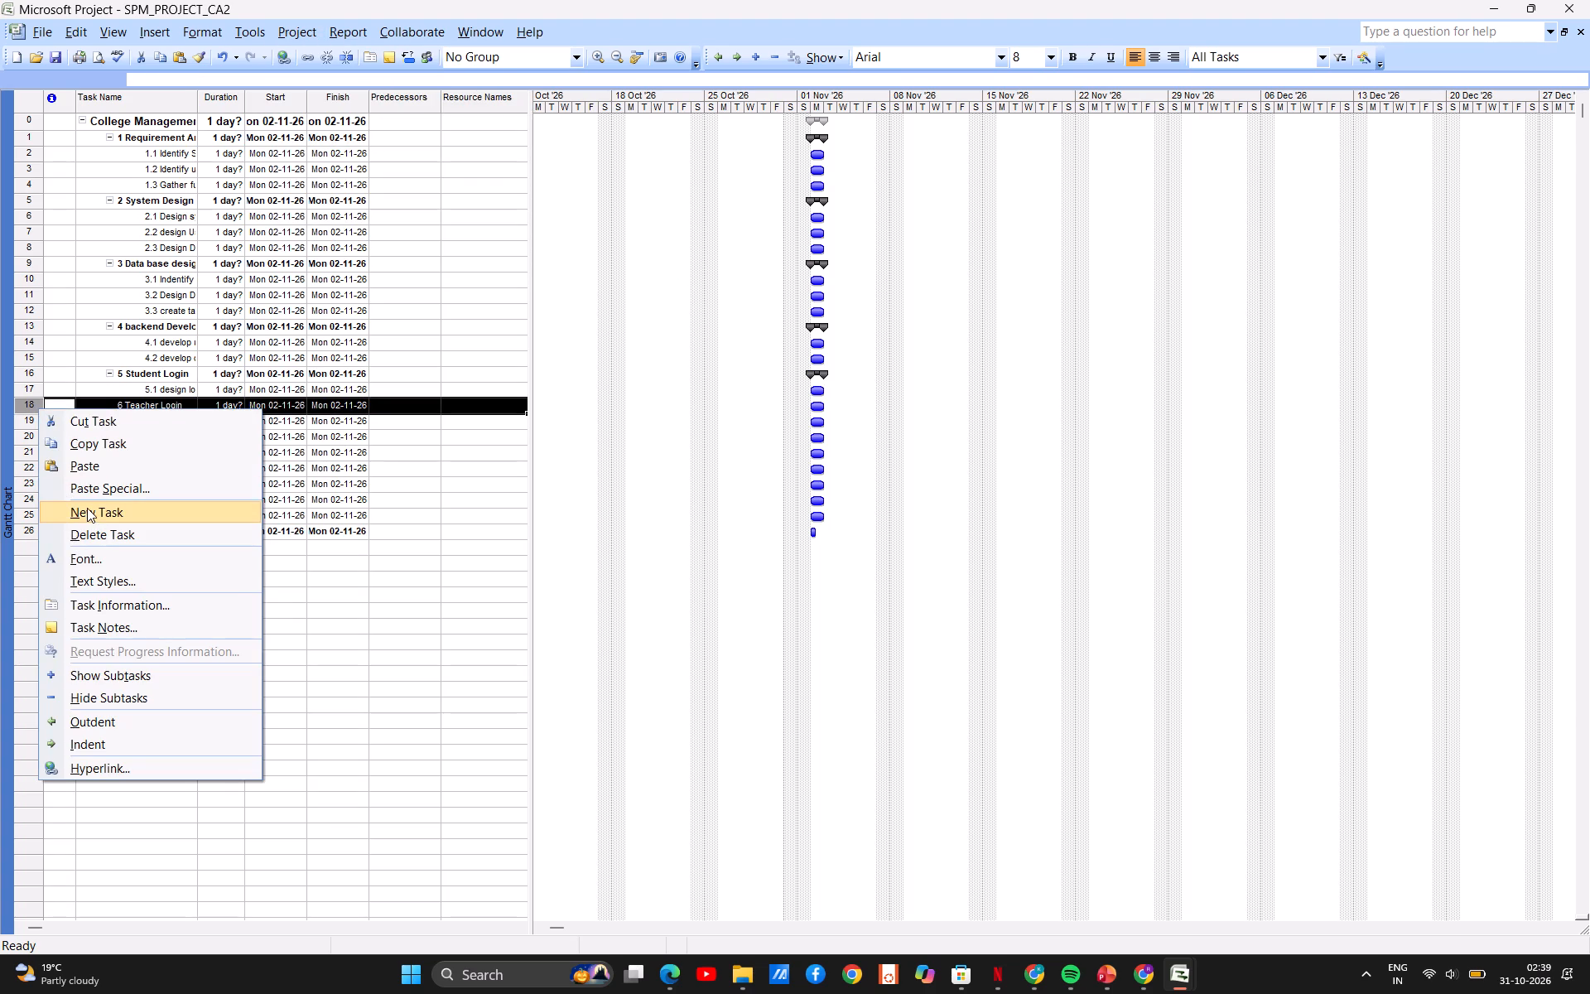
{"action": "left_click", "coordinate": [87, 508]}
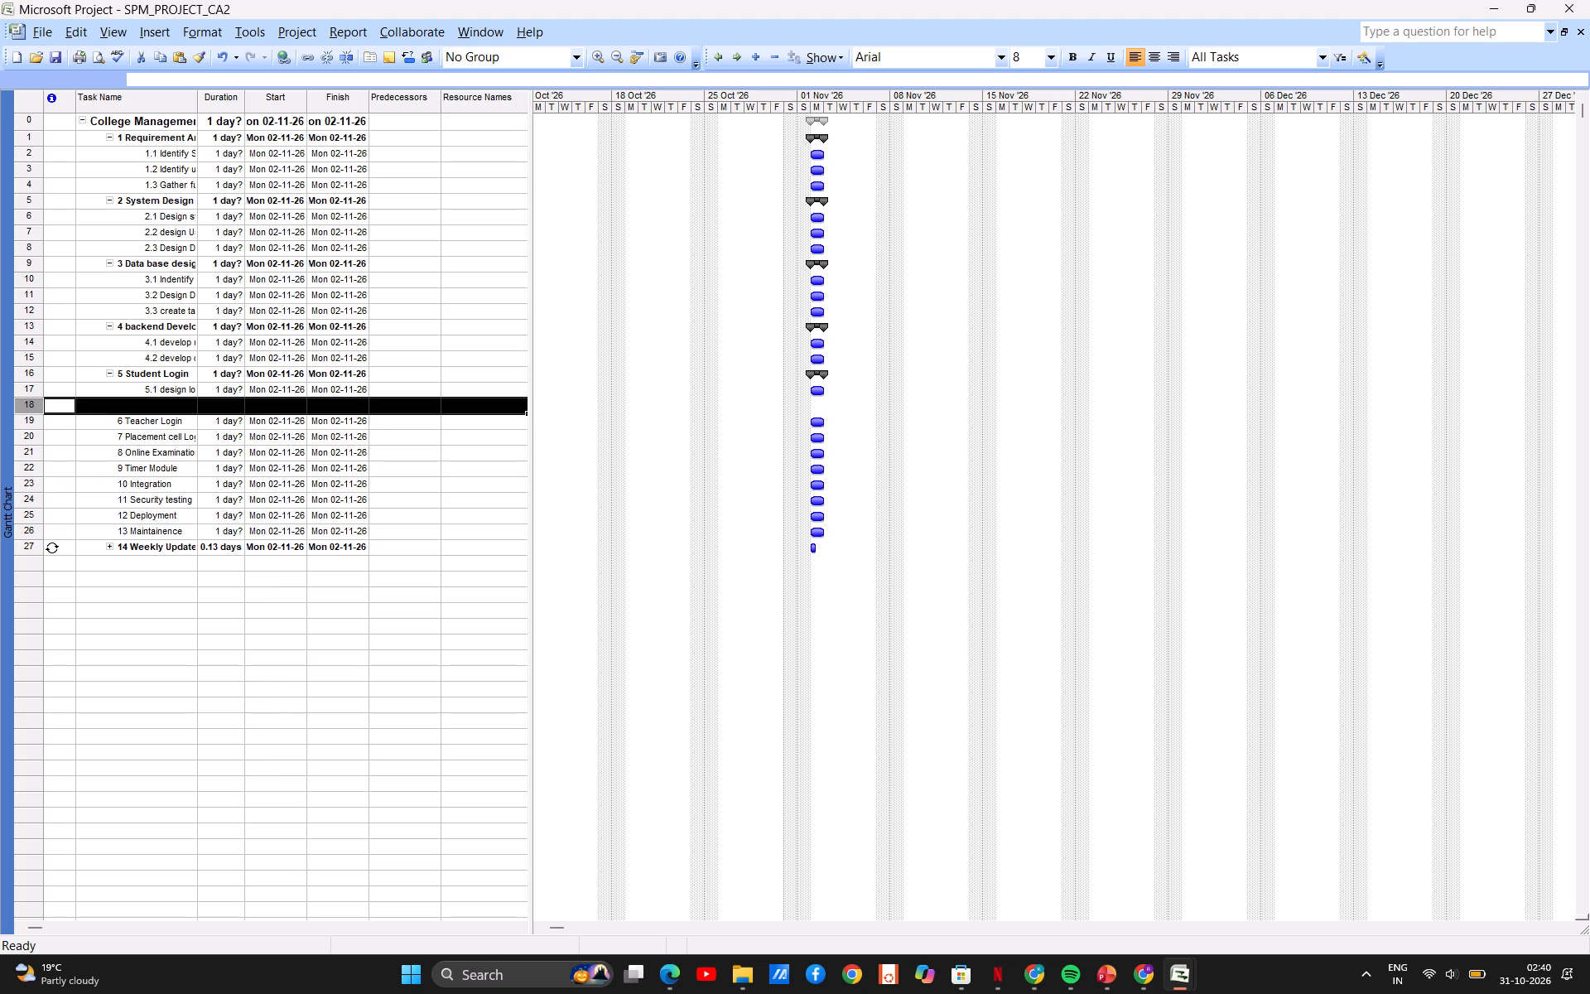
{"action": "left_click", "coordinate": [138, 403]}
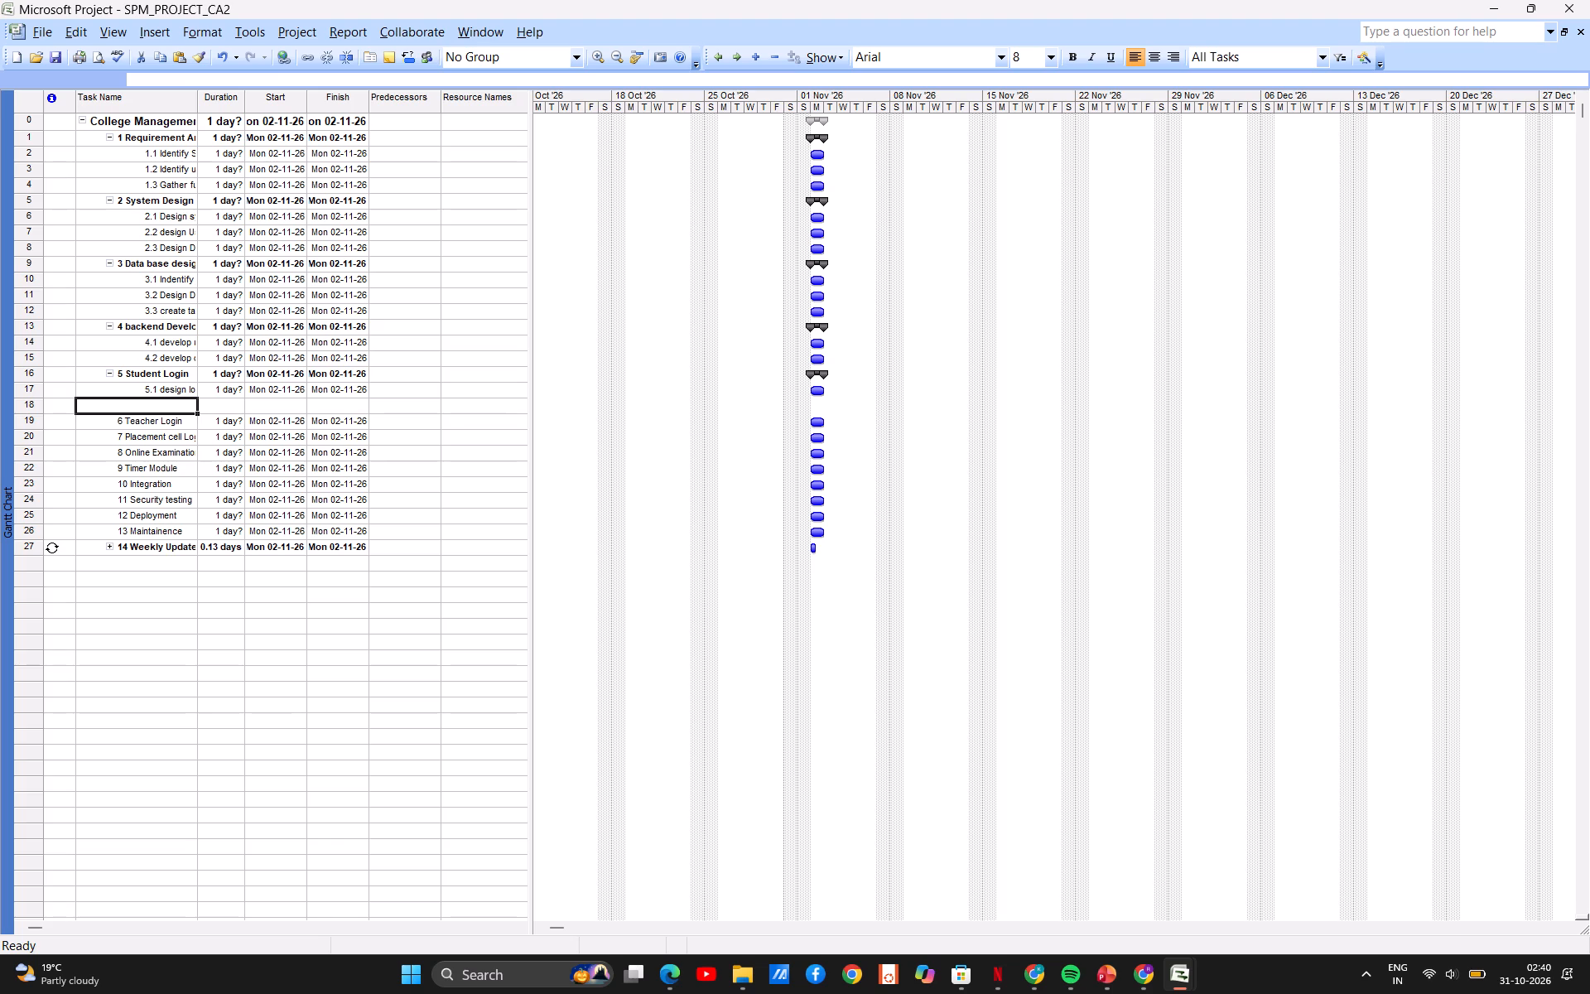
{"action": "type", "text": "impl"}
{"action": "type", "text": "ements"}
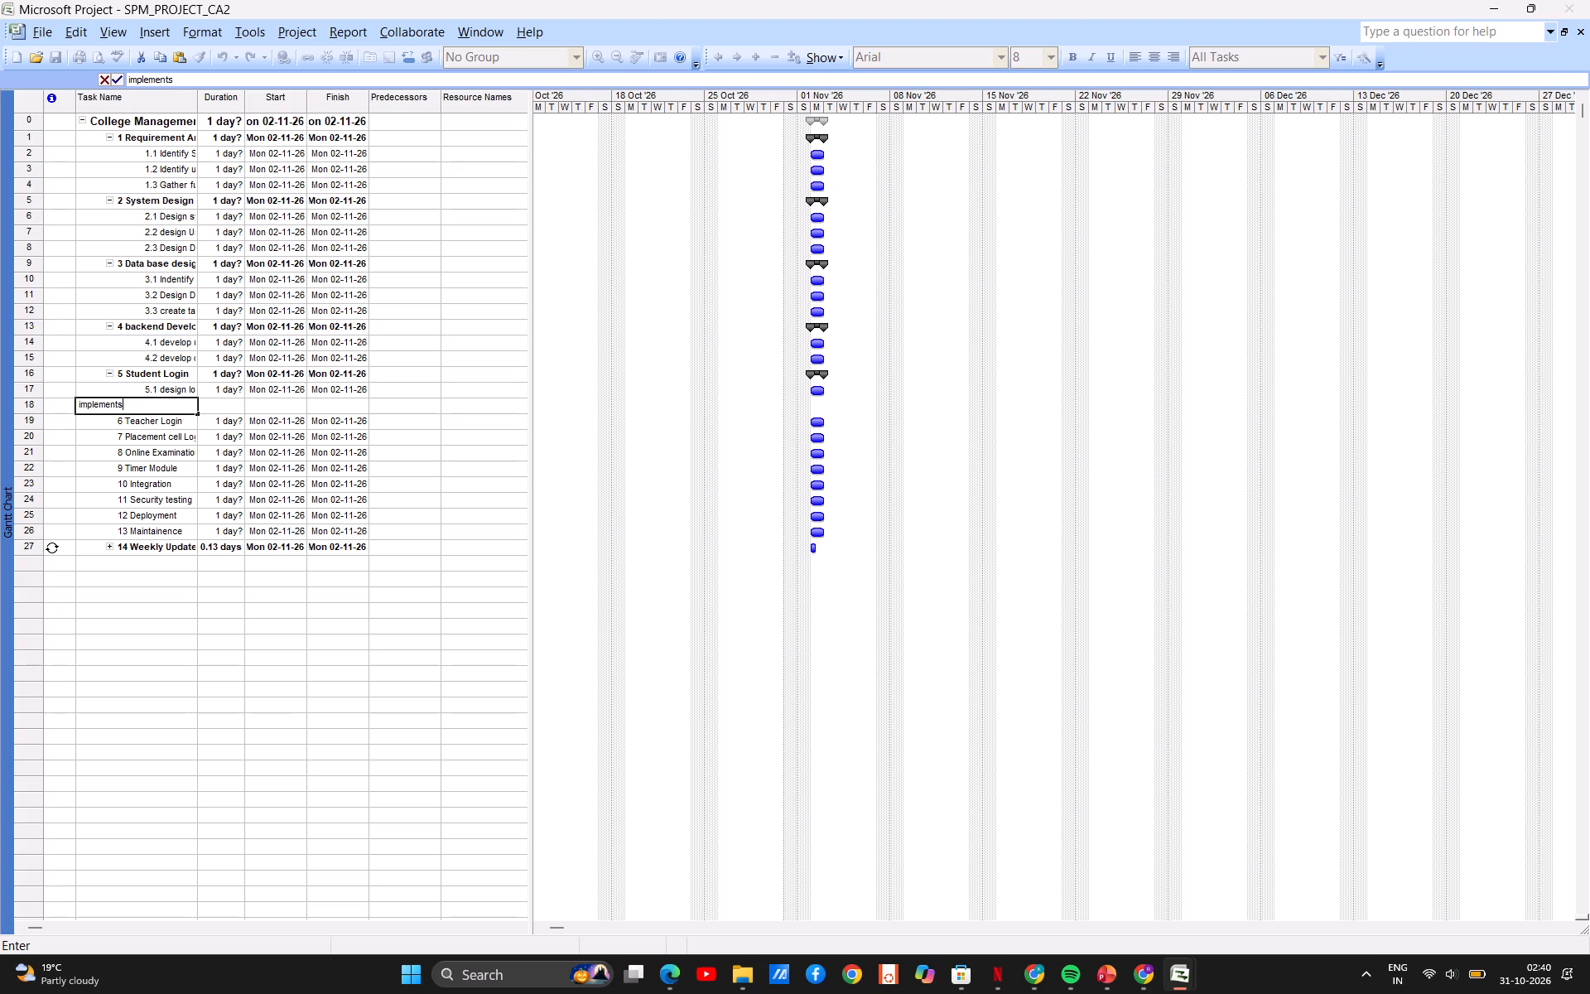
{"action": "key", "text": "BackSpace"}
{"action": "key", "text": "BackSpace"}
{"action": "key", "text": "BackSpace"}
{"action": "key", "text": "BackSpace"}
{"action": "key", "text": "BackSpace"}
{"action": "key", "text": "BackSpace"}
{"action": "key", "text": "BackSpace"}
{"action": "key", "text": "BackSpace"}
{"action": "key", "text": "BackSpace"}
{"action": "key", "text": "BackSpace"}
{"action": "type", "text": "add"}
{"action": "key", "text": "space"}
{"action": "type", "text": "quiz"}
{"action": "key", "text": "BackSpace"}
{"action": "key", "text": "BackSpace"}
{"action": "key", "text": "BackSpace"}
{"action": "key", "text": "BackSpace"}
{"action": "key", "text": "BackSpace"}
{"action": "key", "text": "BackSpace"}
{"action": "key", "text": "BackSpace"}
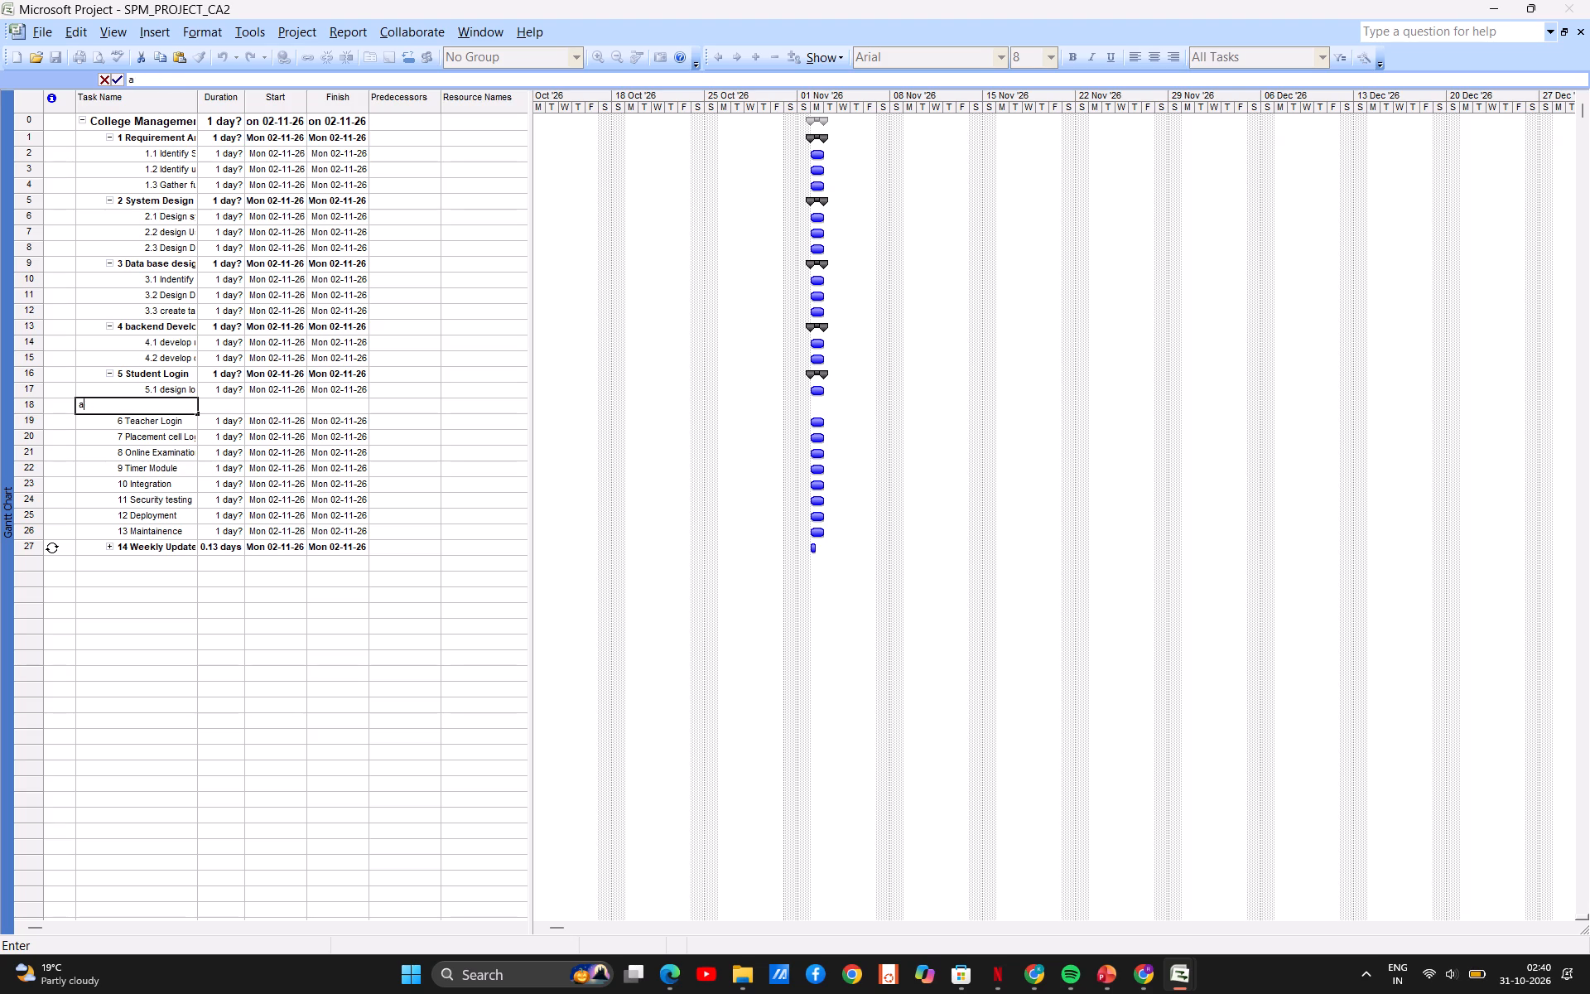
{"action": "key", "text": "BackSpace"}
Name the blank Student Login subtask above Teacher Login "implement credential validation".
{"action": "type", "text": "implement"}
{"action": "key", "text": "space"}
{"action": "type", "text": "crea"}
{"action": "key", "text": "BackSpace"}
{"action": "type", "text": "dential validation"}
{"action": "key", "text": "Return"}
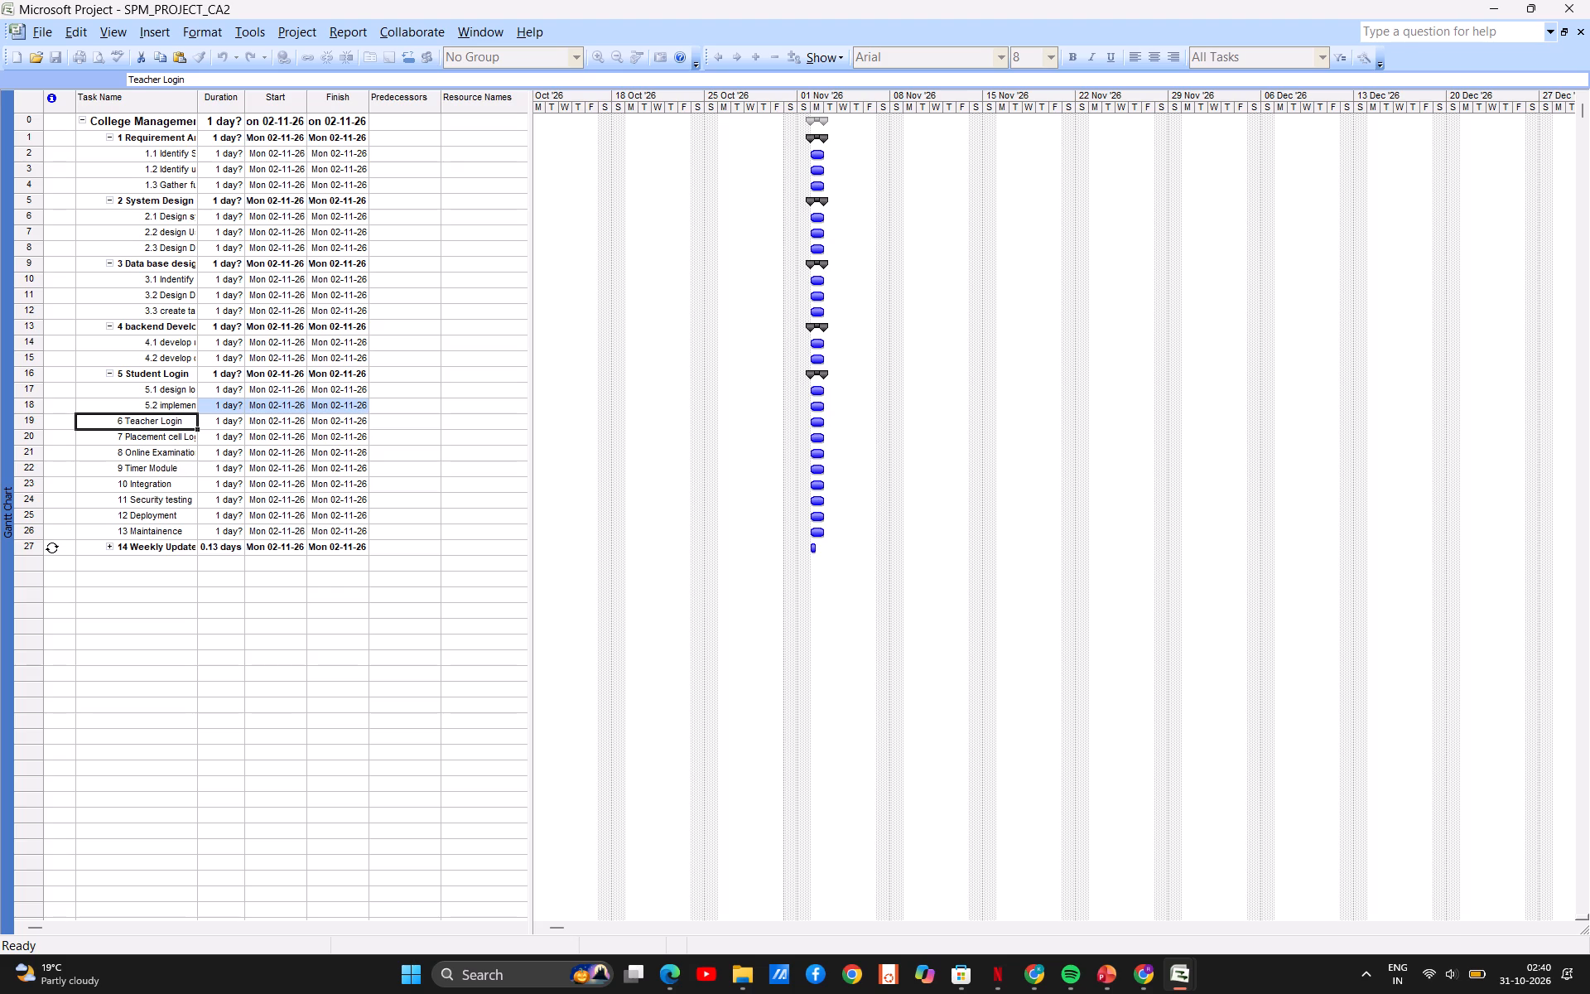
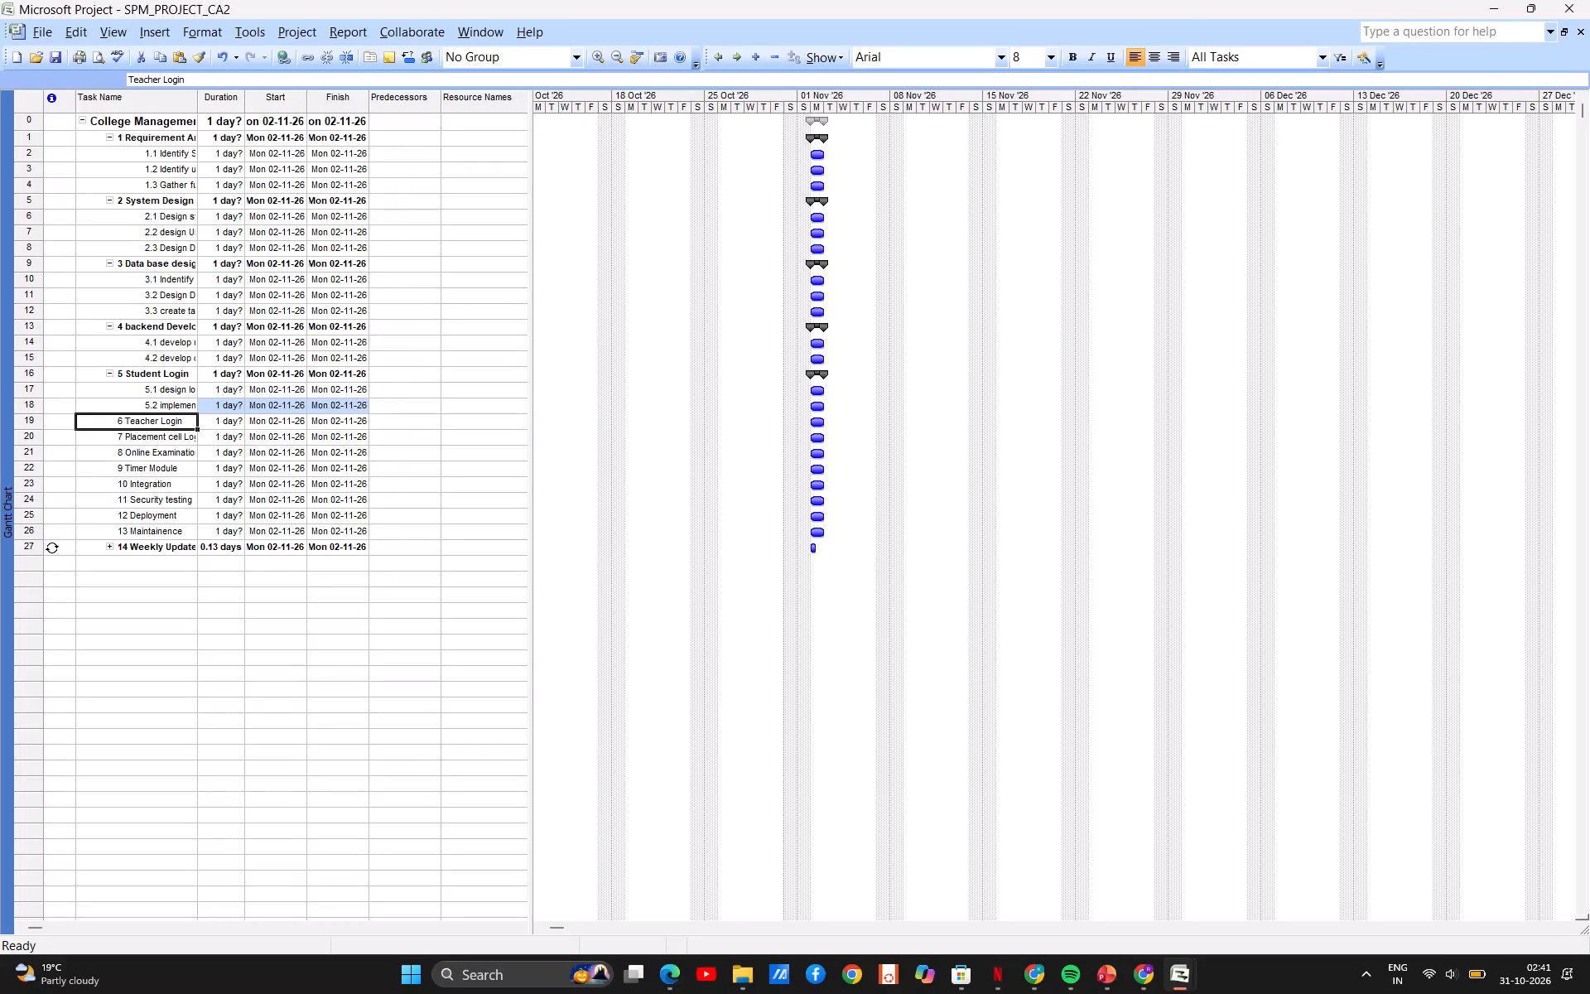
Add a task named "milestone" in the first empty row below the Weekly Update task.
{"action": "right_click", "coordinate": [143, 565]}
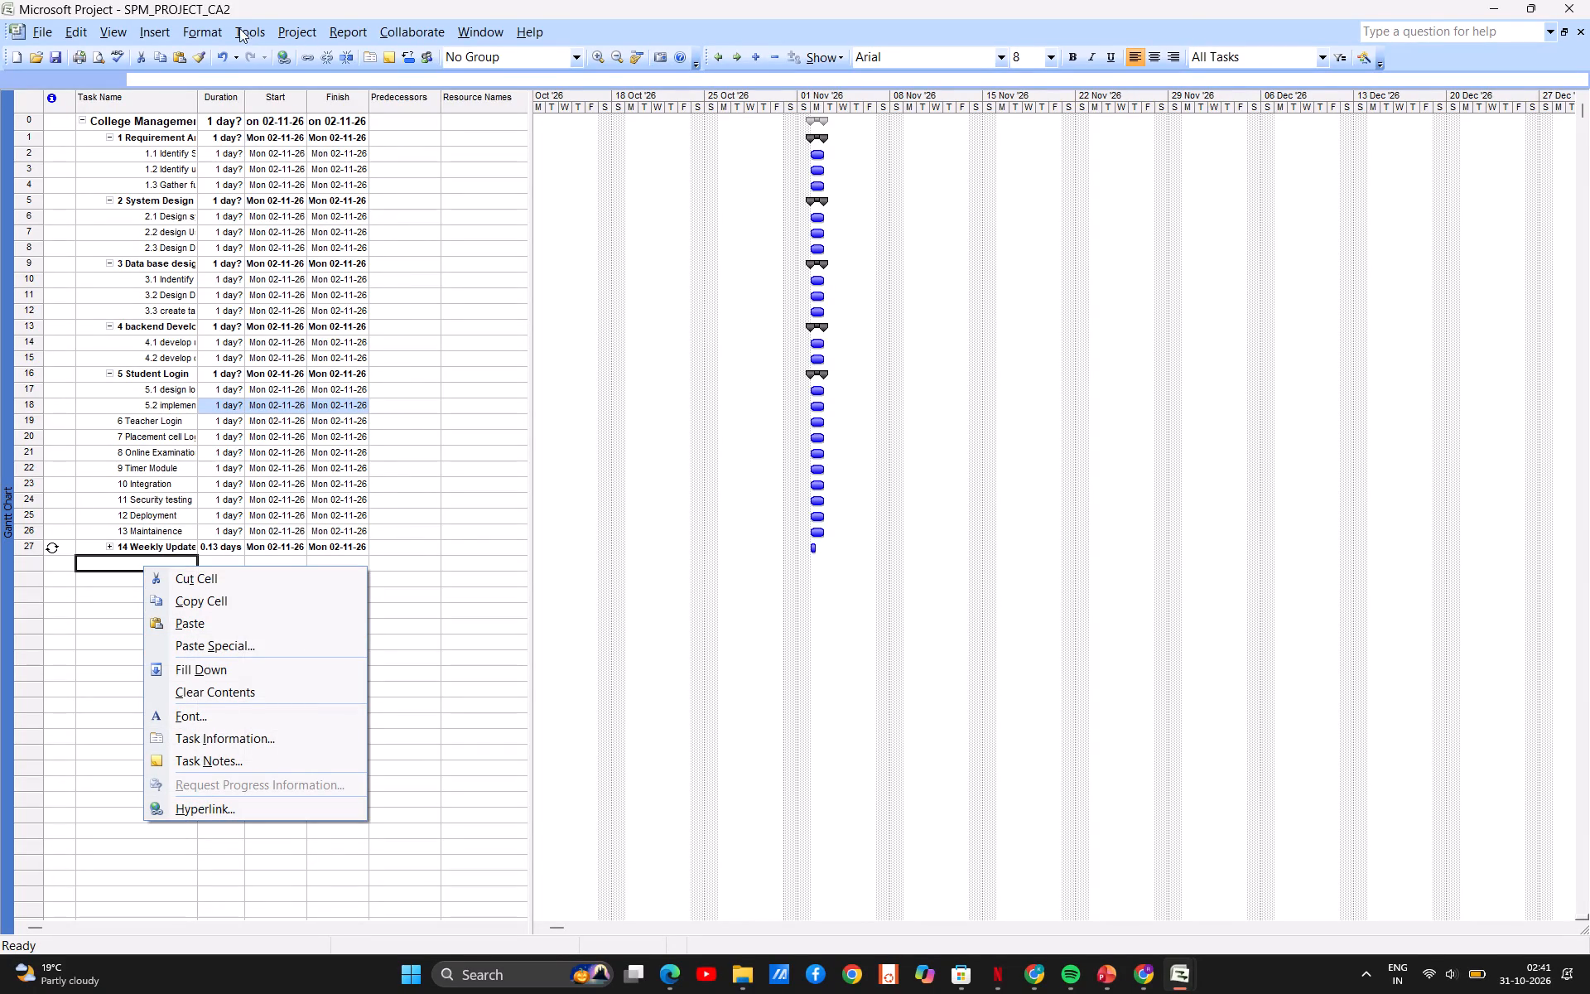
{"action": "left_click", "coordinate": [220, 742]}
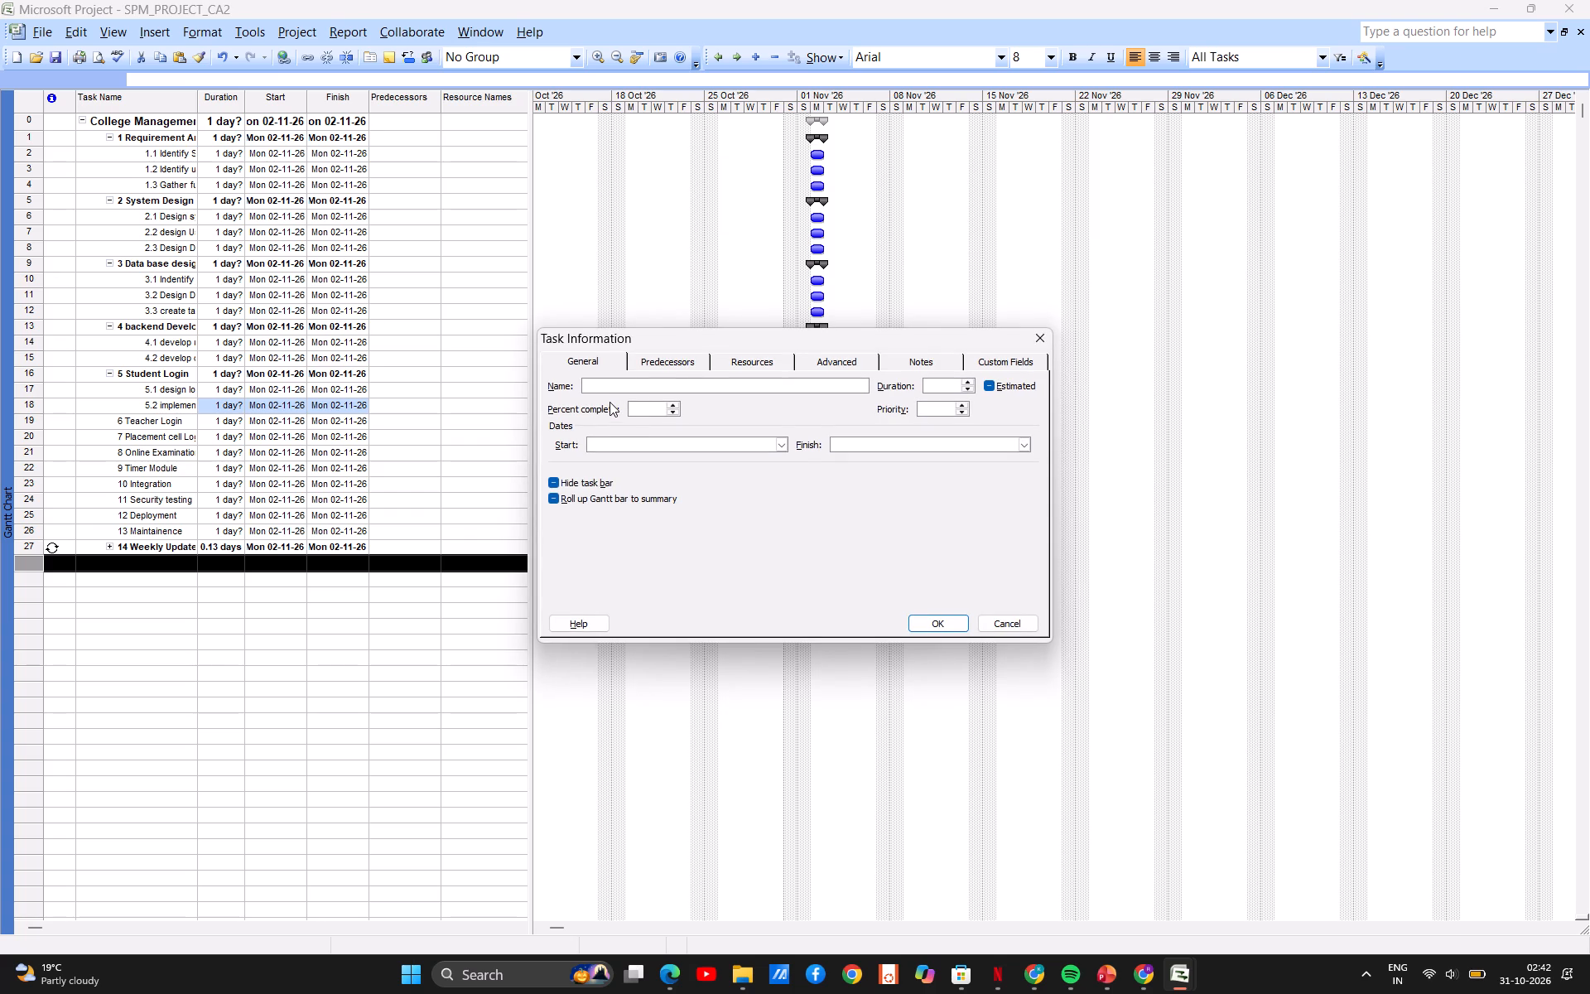
{"action": "type", "text": "milestone"}
{"action": "key", "text": "Return"}
Mark the new milestone task as a milestone in its advanced task settings.
{"action": "right_click", "coordinate": [173, 565]}
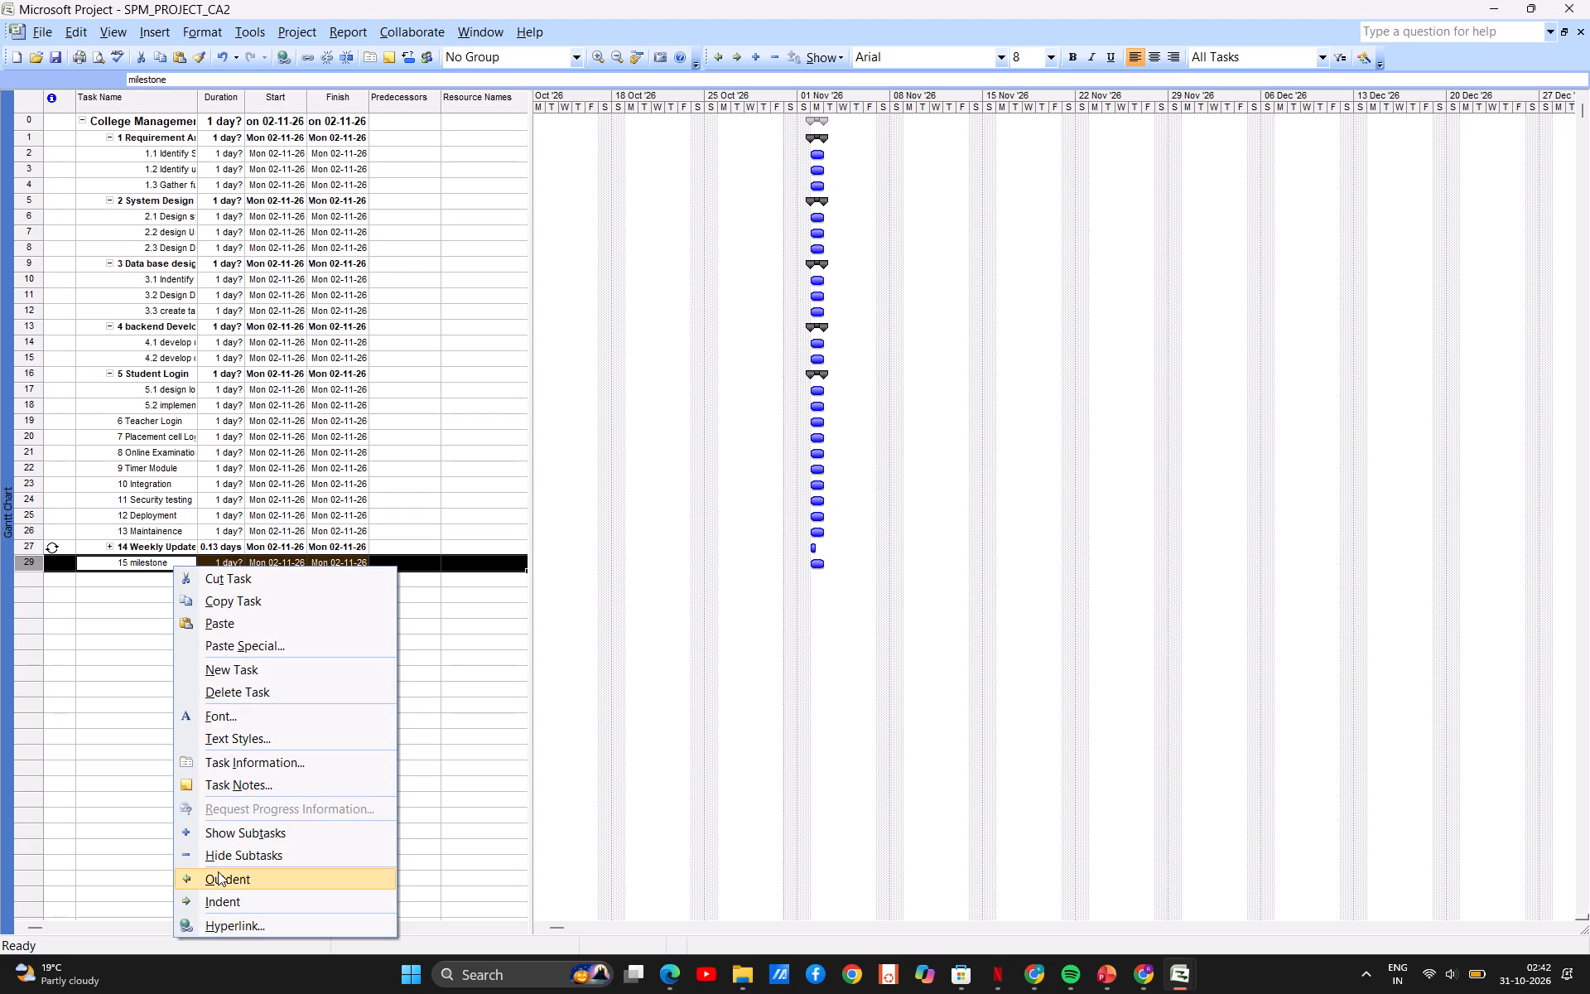
{"action": "left_click", "coordinate": [135, 565]}
{"action": "right_click", "coordinate": [135, 565]}
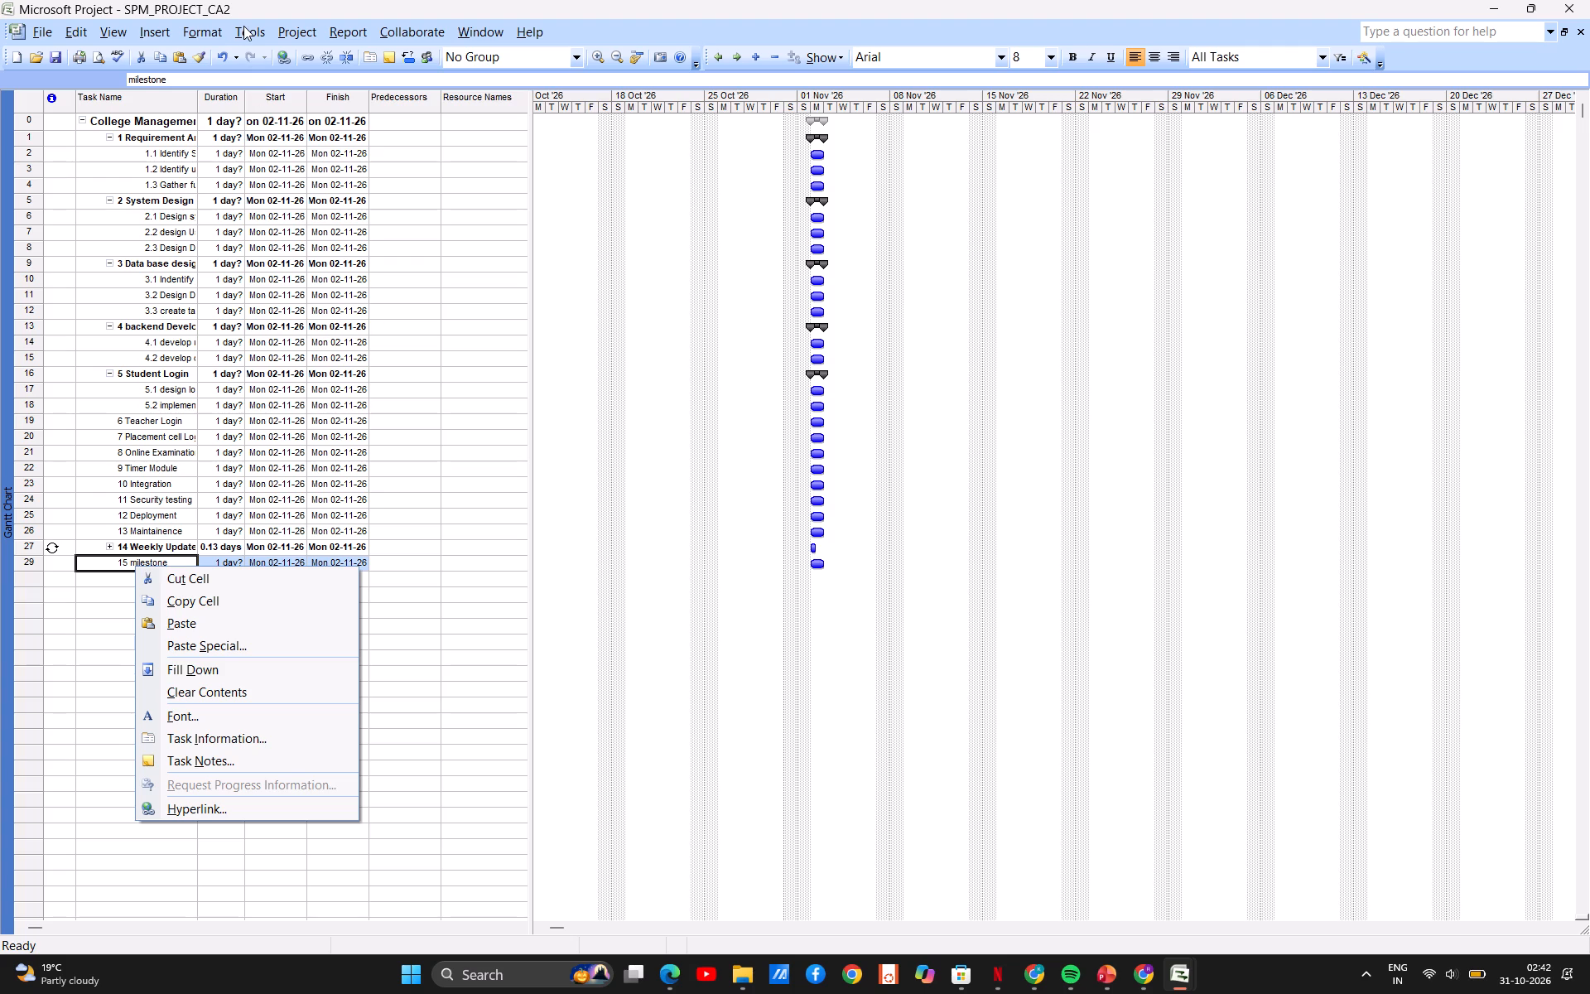
{"action": "left_click", "coordinate": [190, 745]}
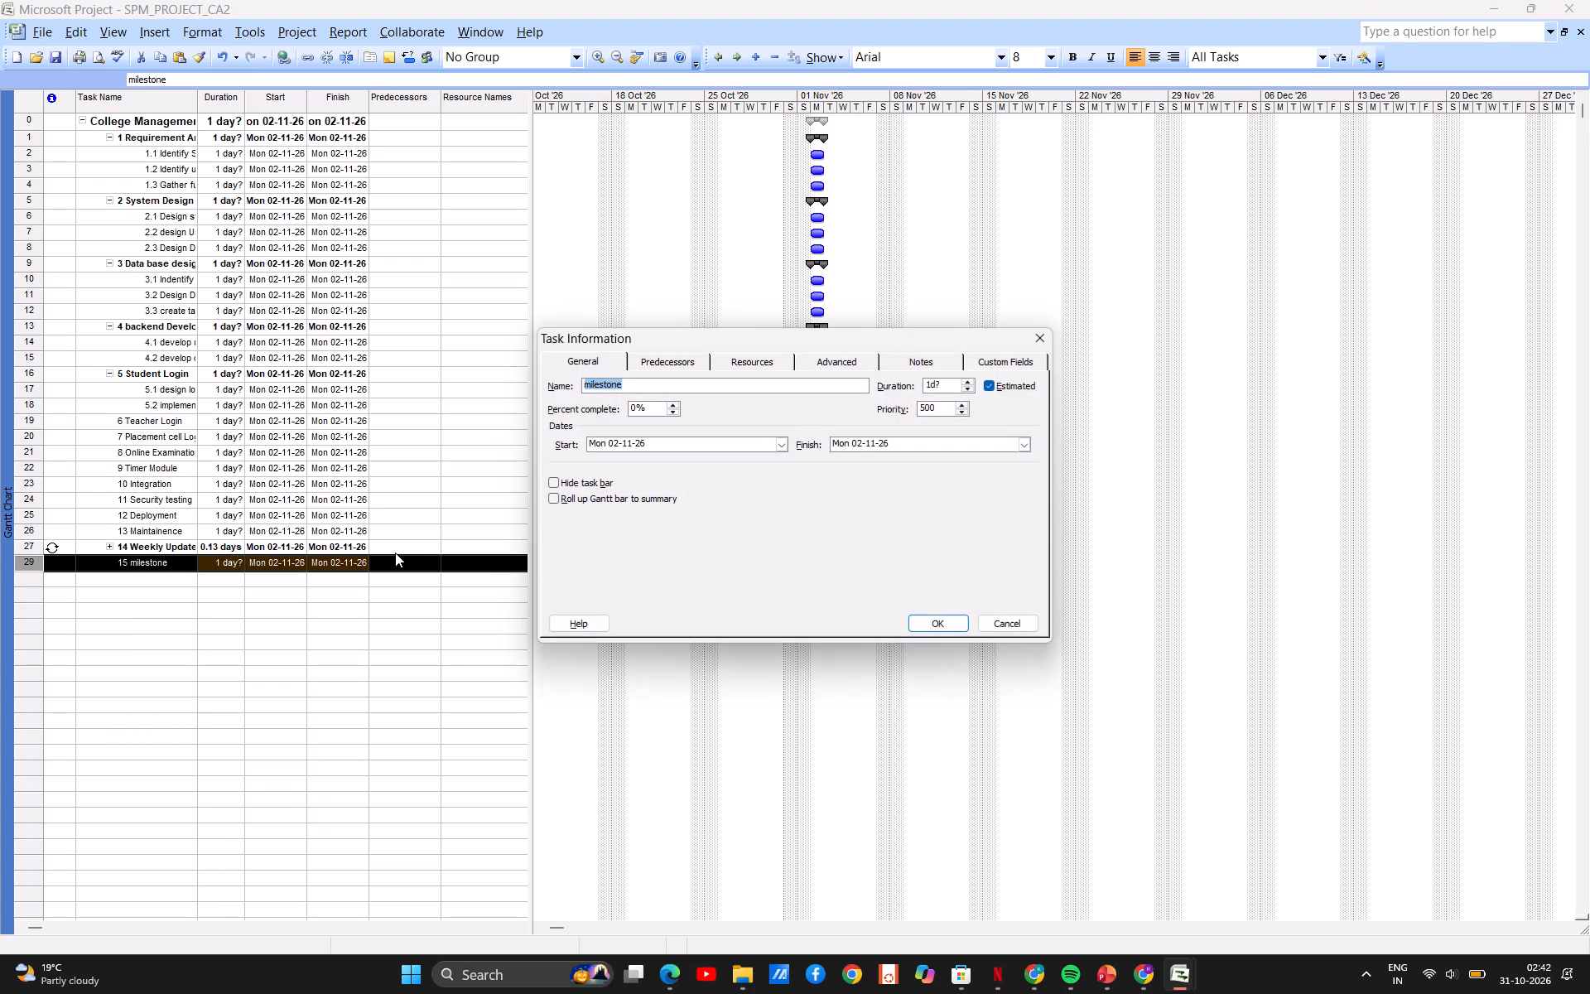
{"action": "left_click", "coordinate": [843, 361]}
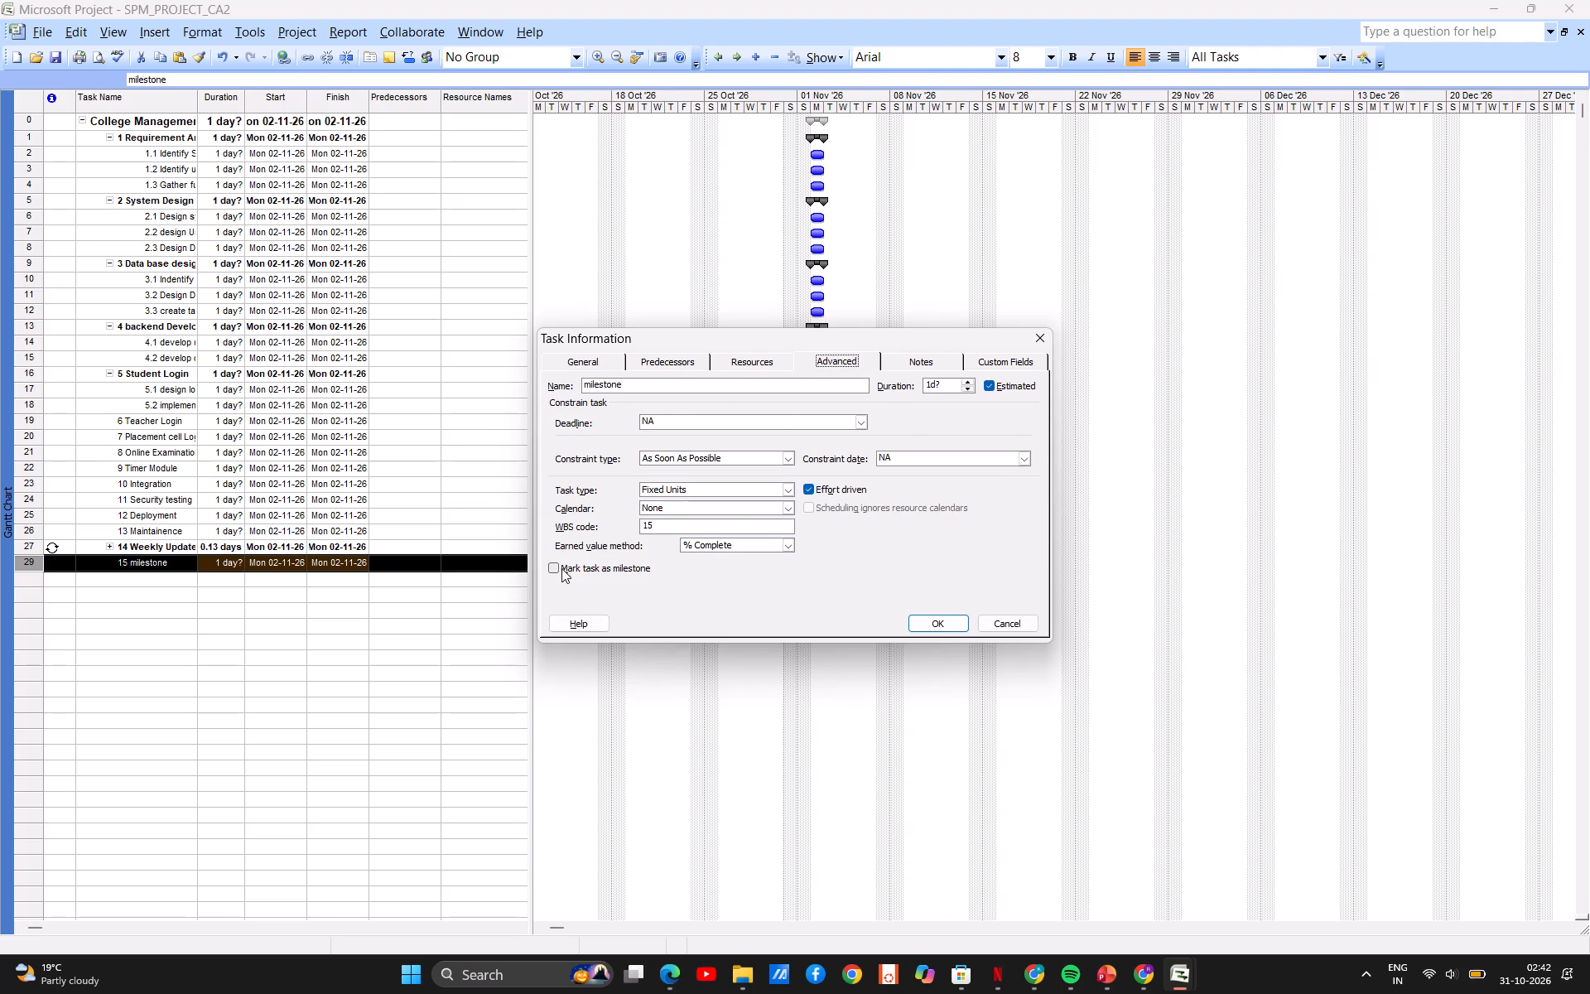
{"action": "left_click", "coordinate": [556, 568]}
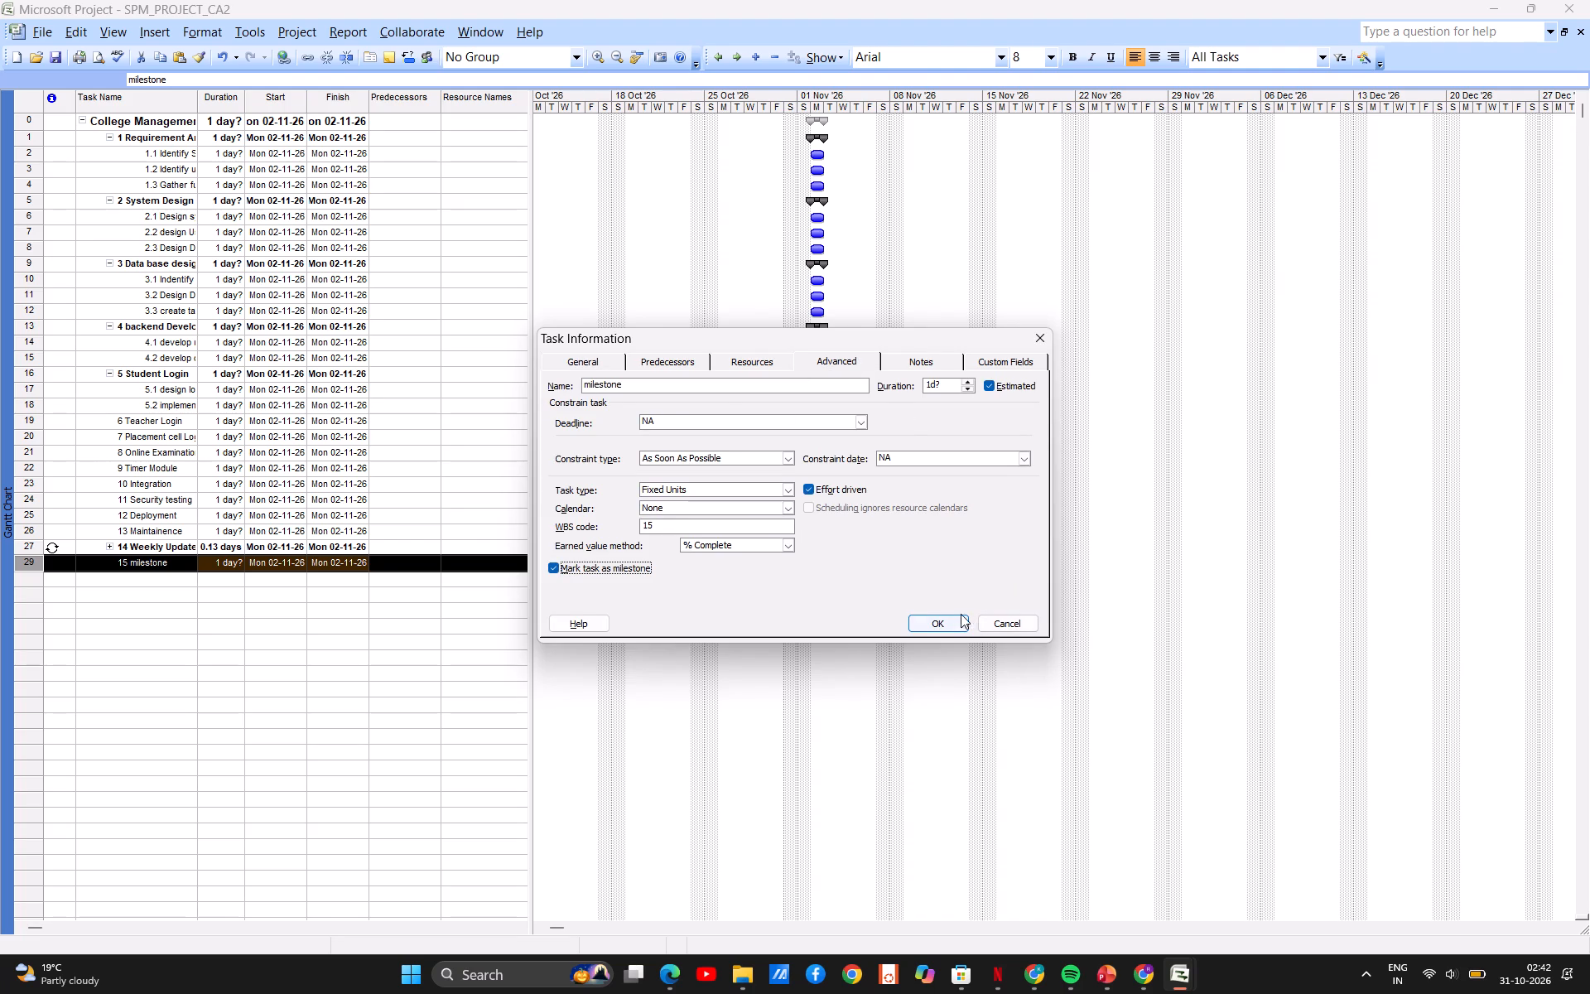
{"action": "left_click", "coordinate": [952, 619]}
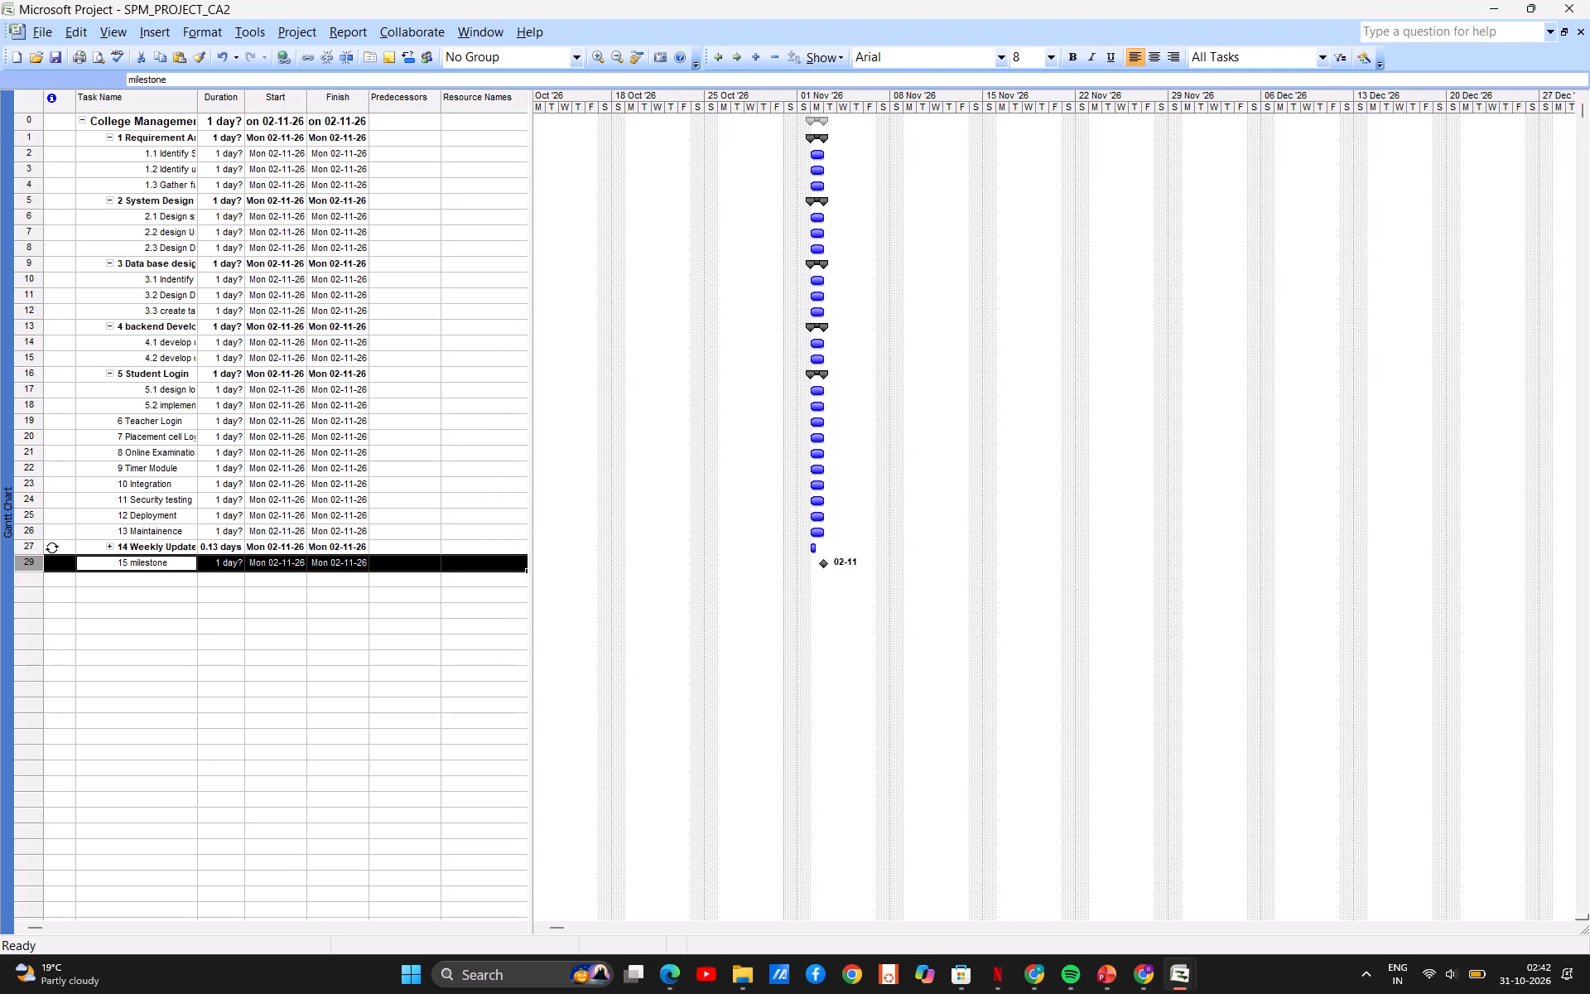
{"action": "left_click", "coordinate": [195, 685]}
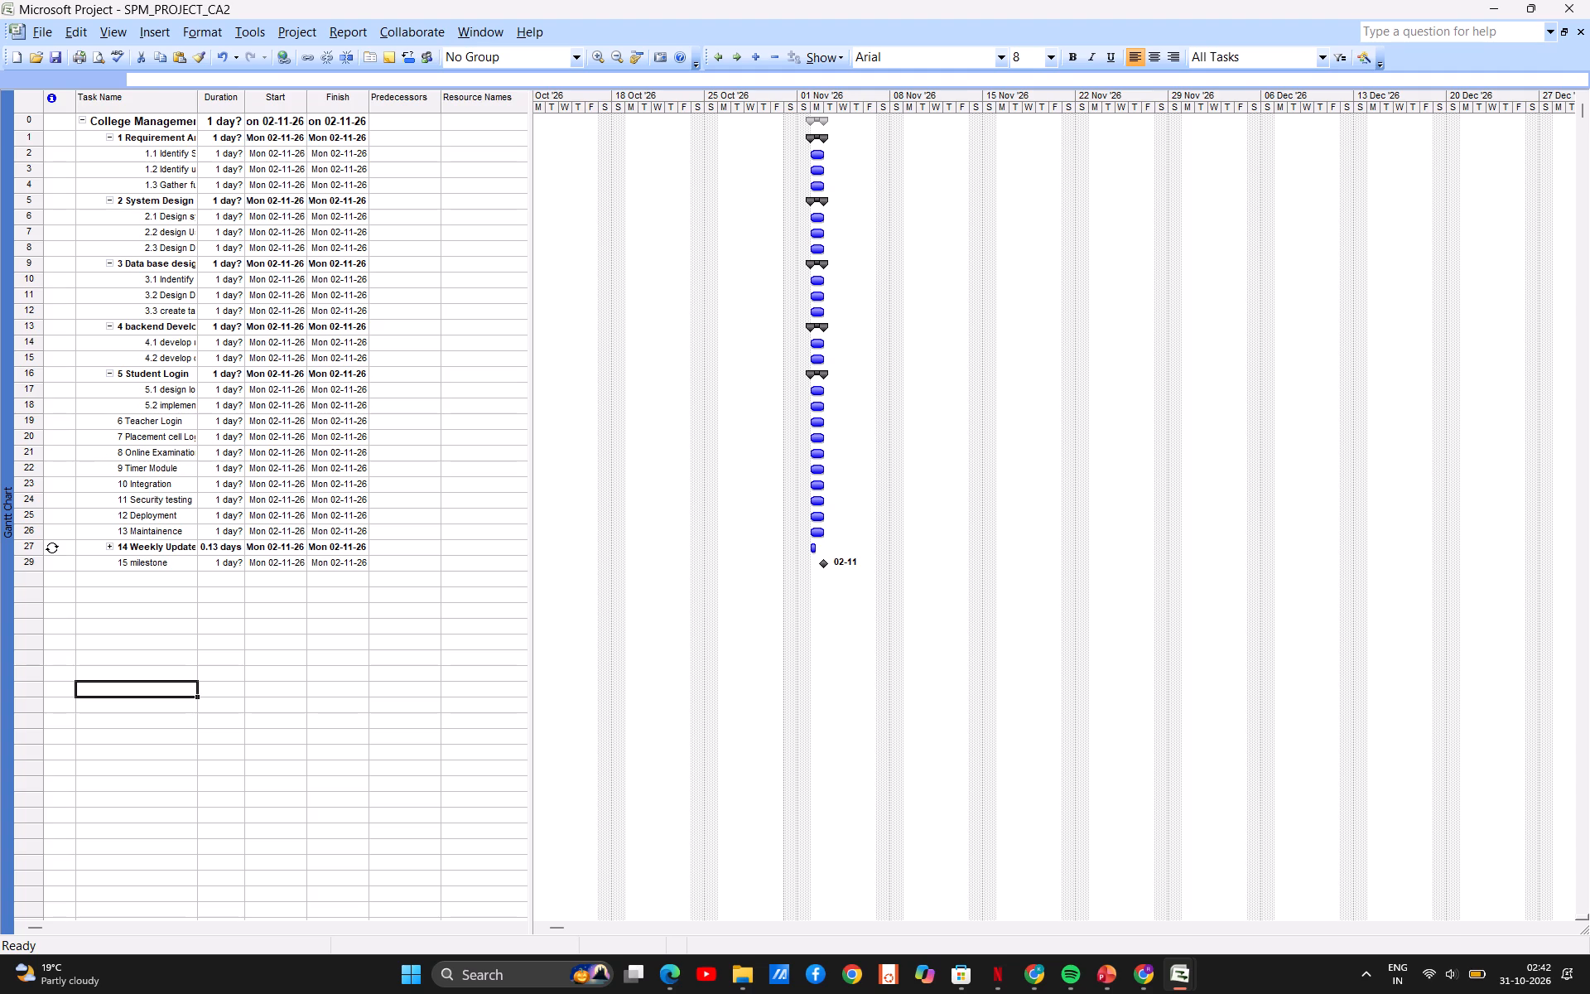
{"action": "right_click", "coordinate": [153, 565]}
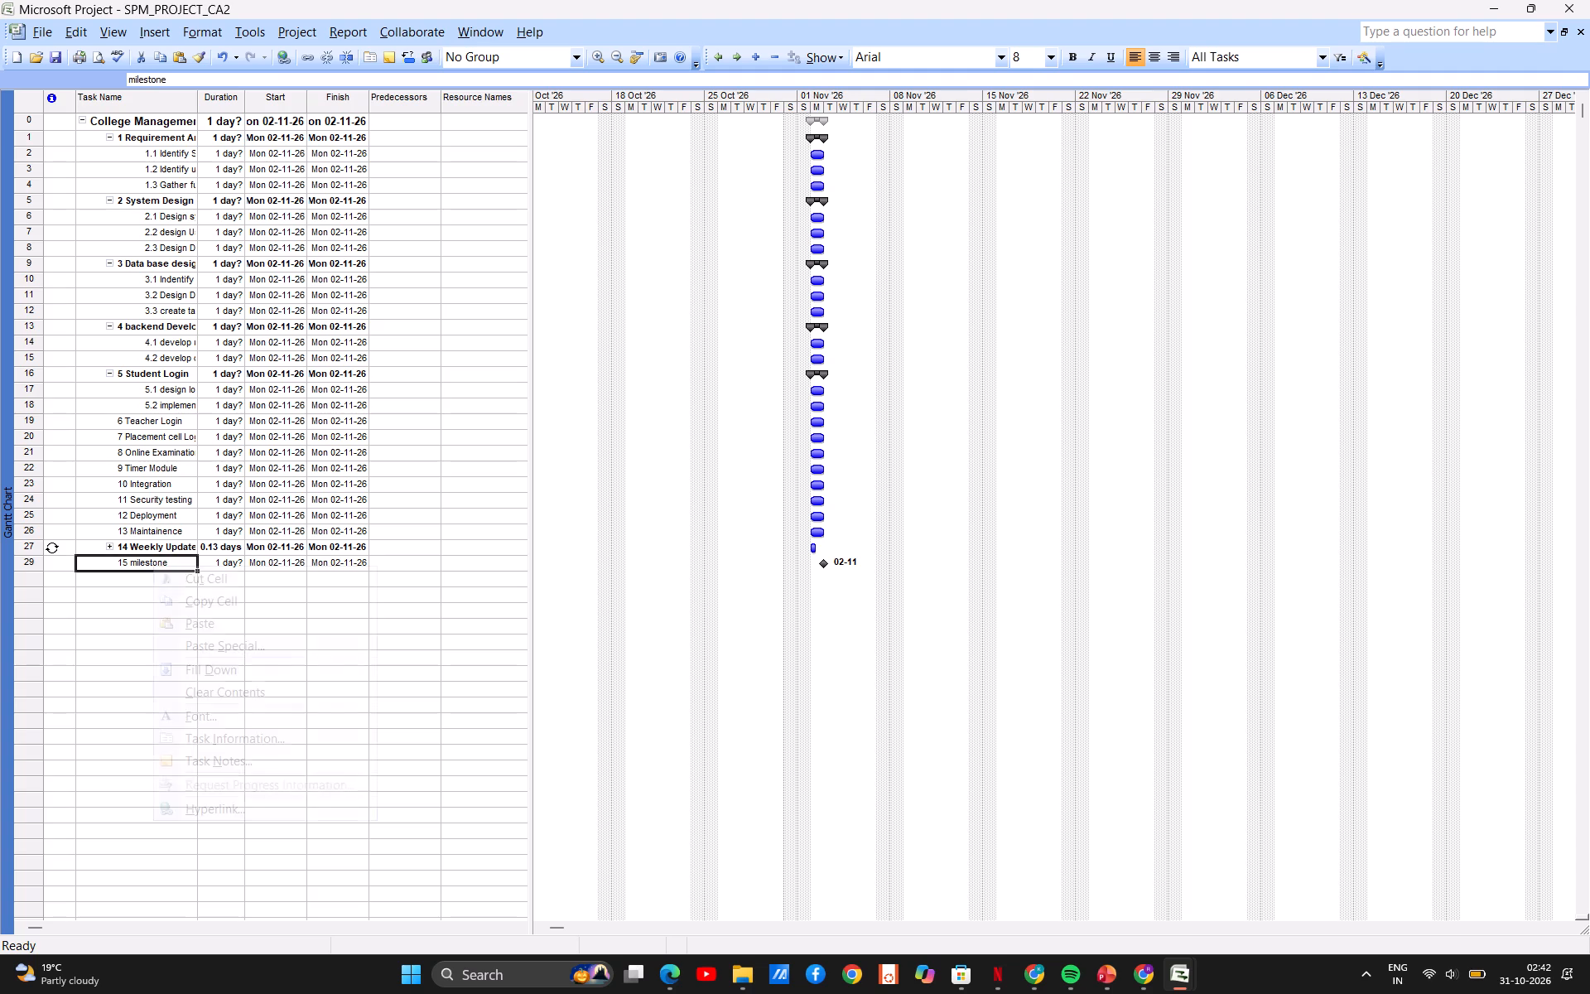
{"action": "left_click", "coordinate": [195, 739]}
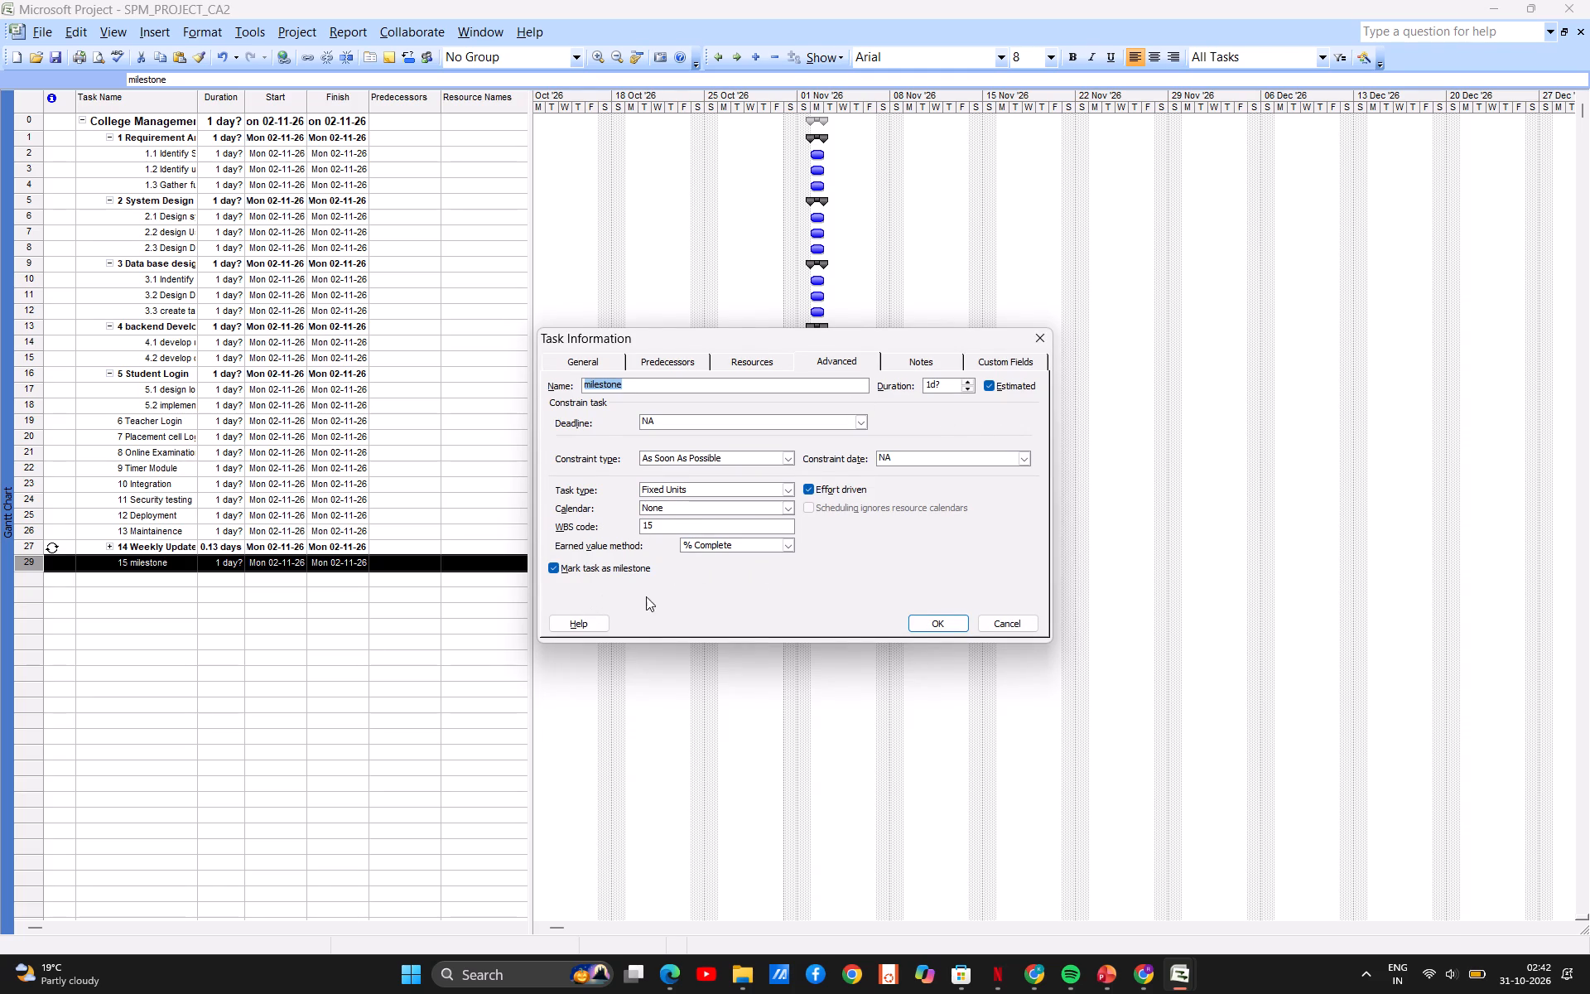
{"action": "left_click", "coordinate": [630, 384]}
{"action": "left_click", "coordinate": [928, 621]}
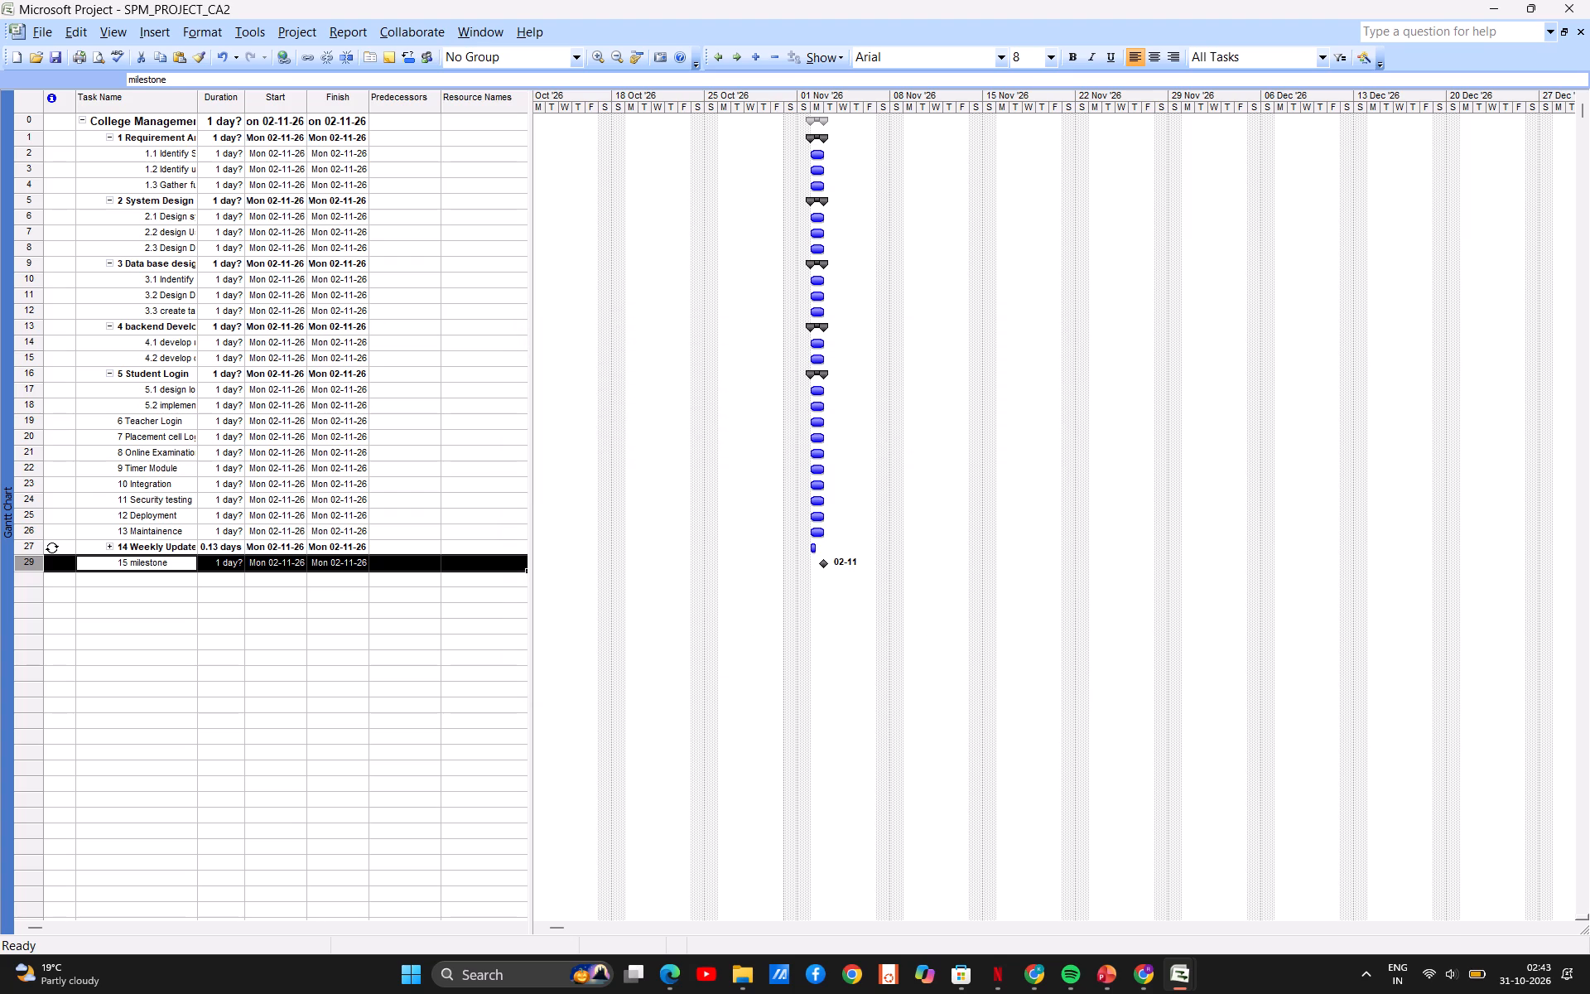
Add a task named "project completion" in the empty row directly below the milestone task.
{"action": "left_click", "coordinate": [157, 580]}
{"action": "type", "text": "project completion"}
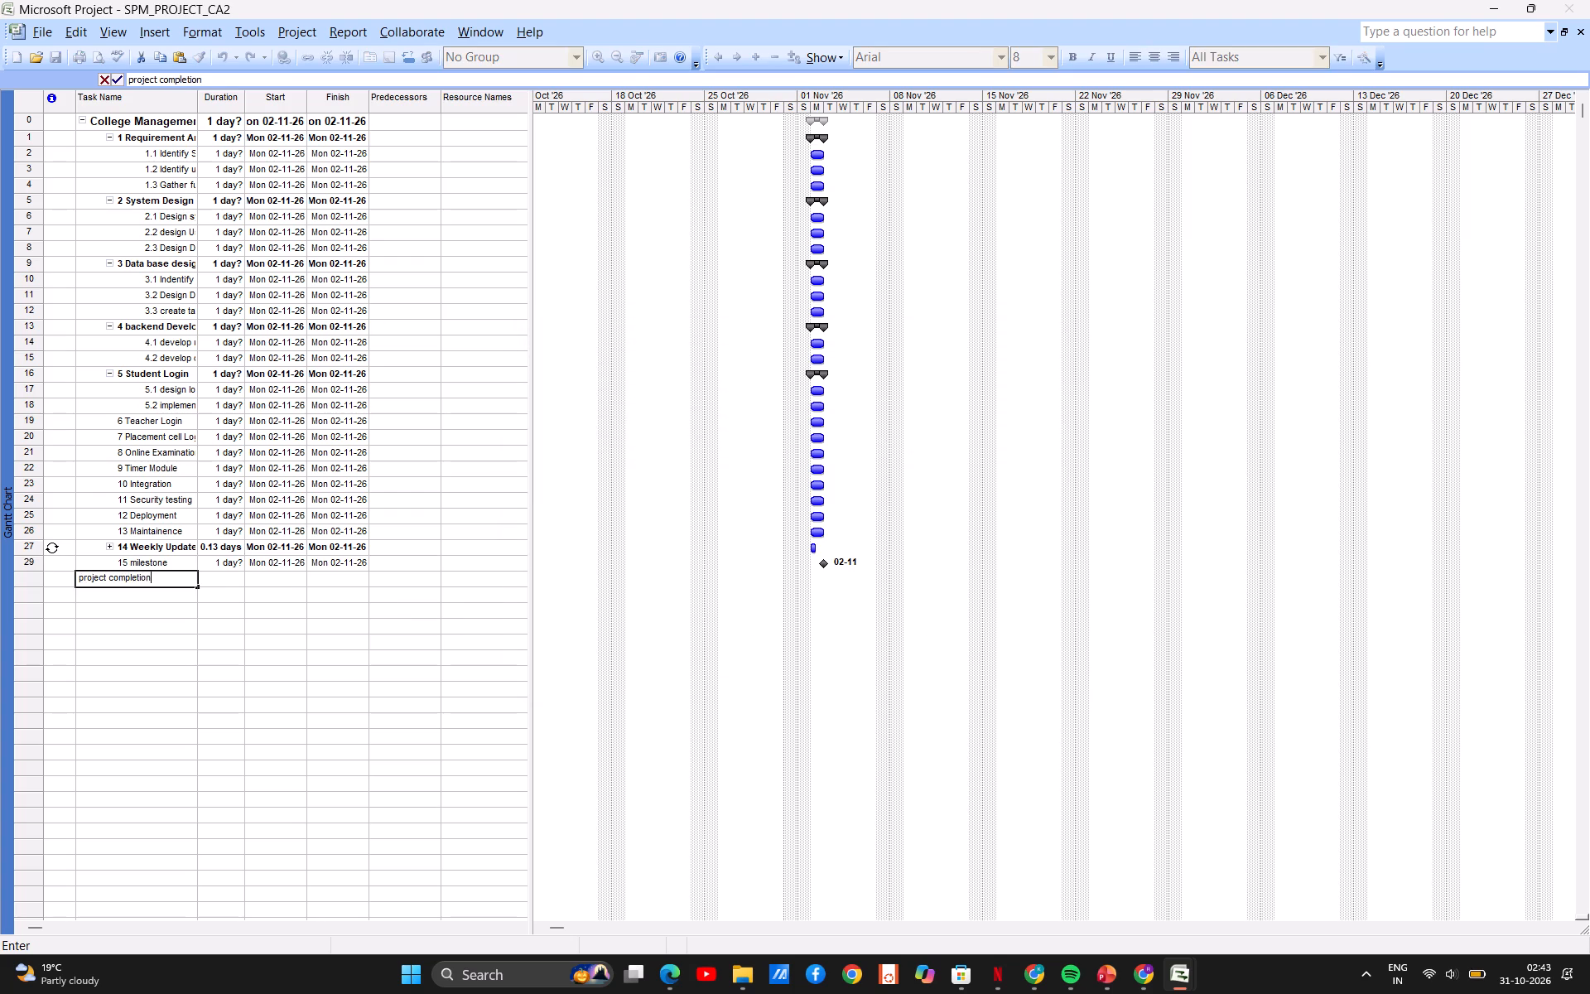
{"action": "key", "text": "Return"}
Indent the project completion task one level so it is a subtask of milestone.
{"action": "right_click", "coordinate": [149, 578]}
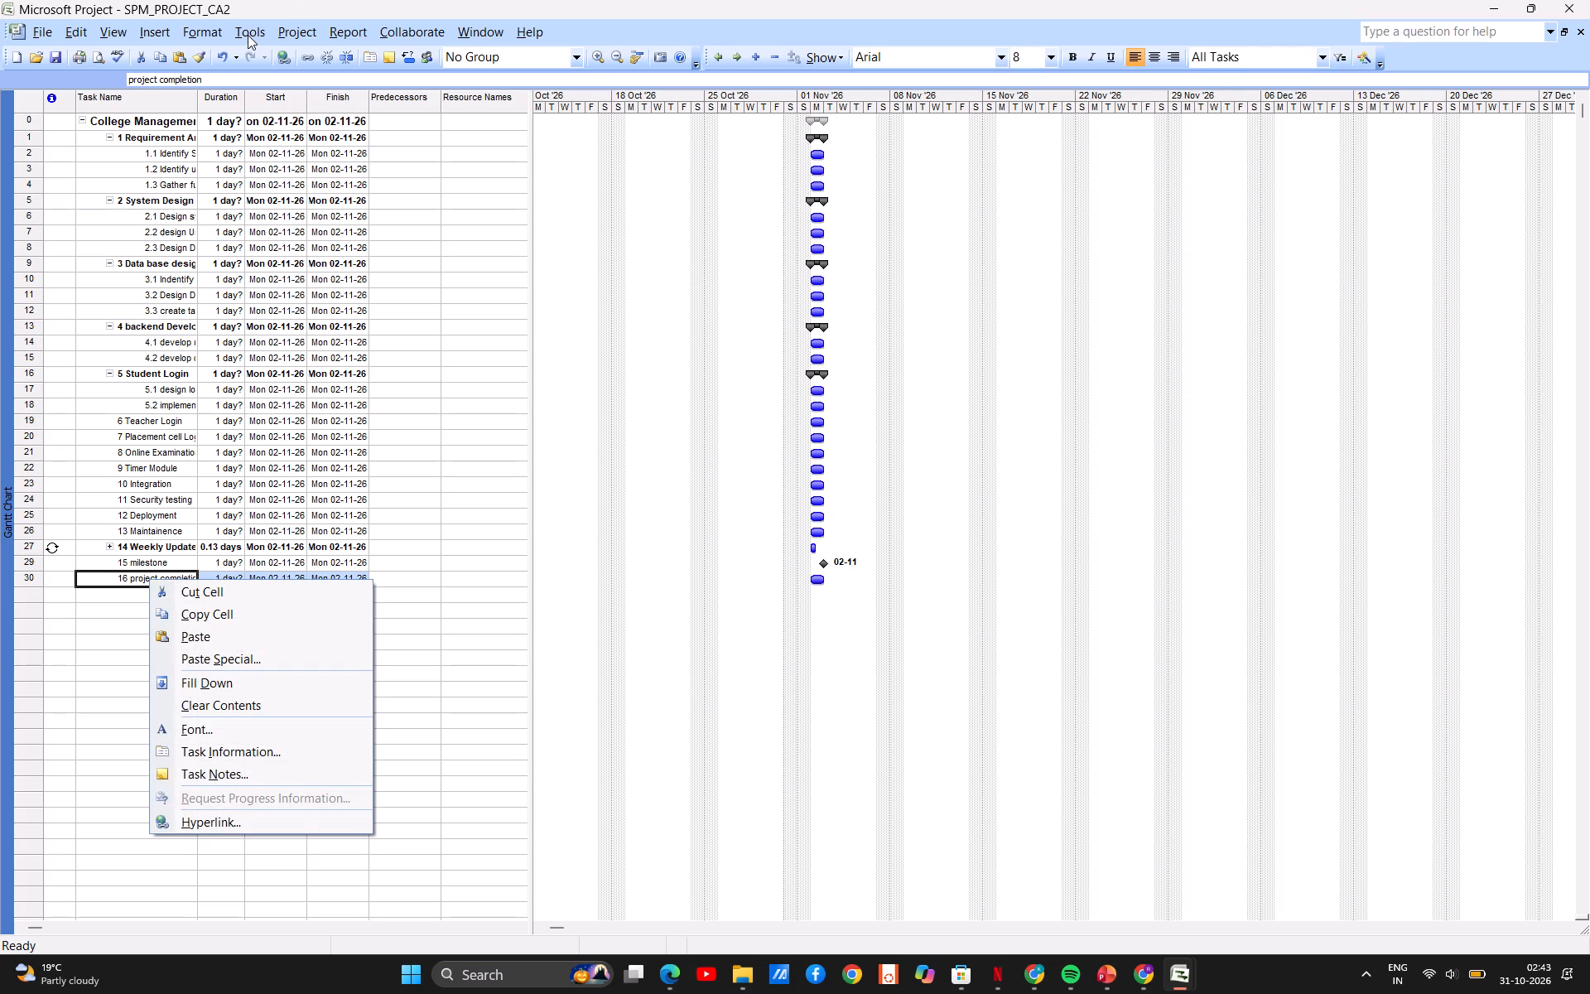
{"action": "left_click", "coordinate": [289, 31]}
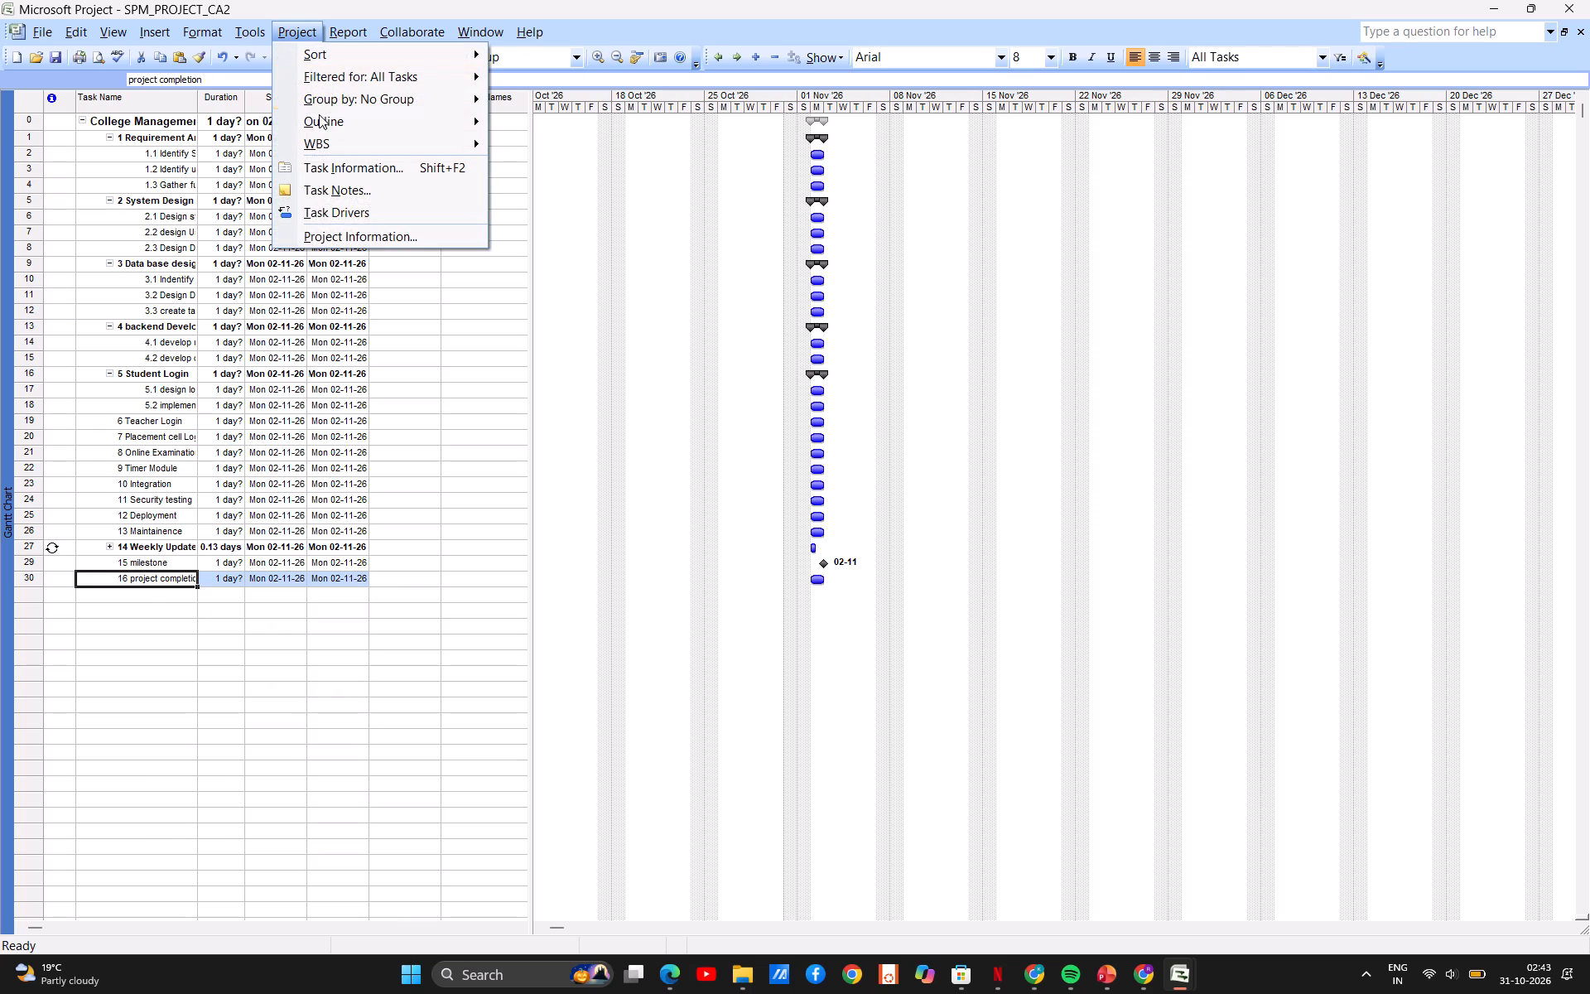
{"action": "left_click", "coordinate": [319, 120]}
{"action": "left_click", "coordinate": [543, 121]}
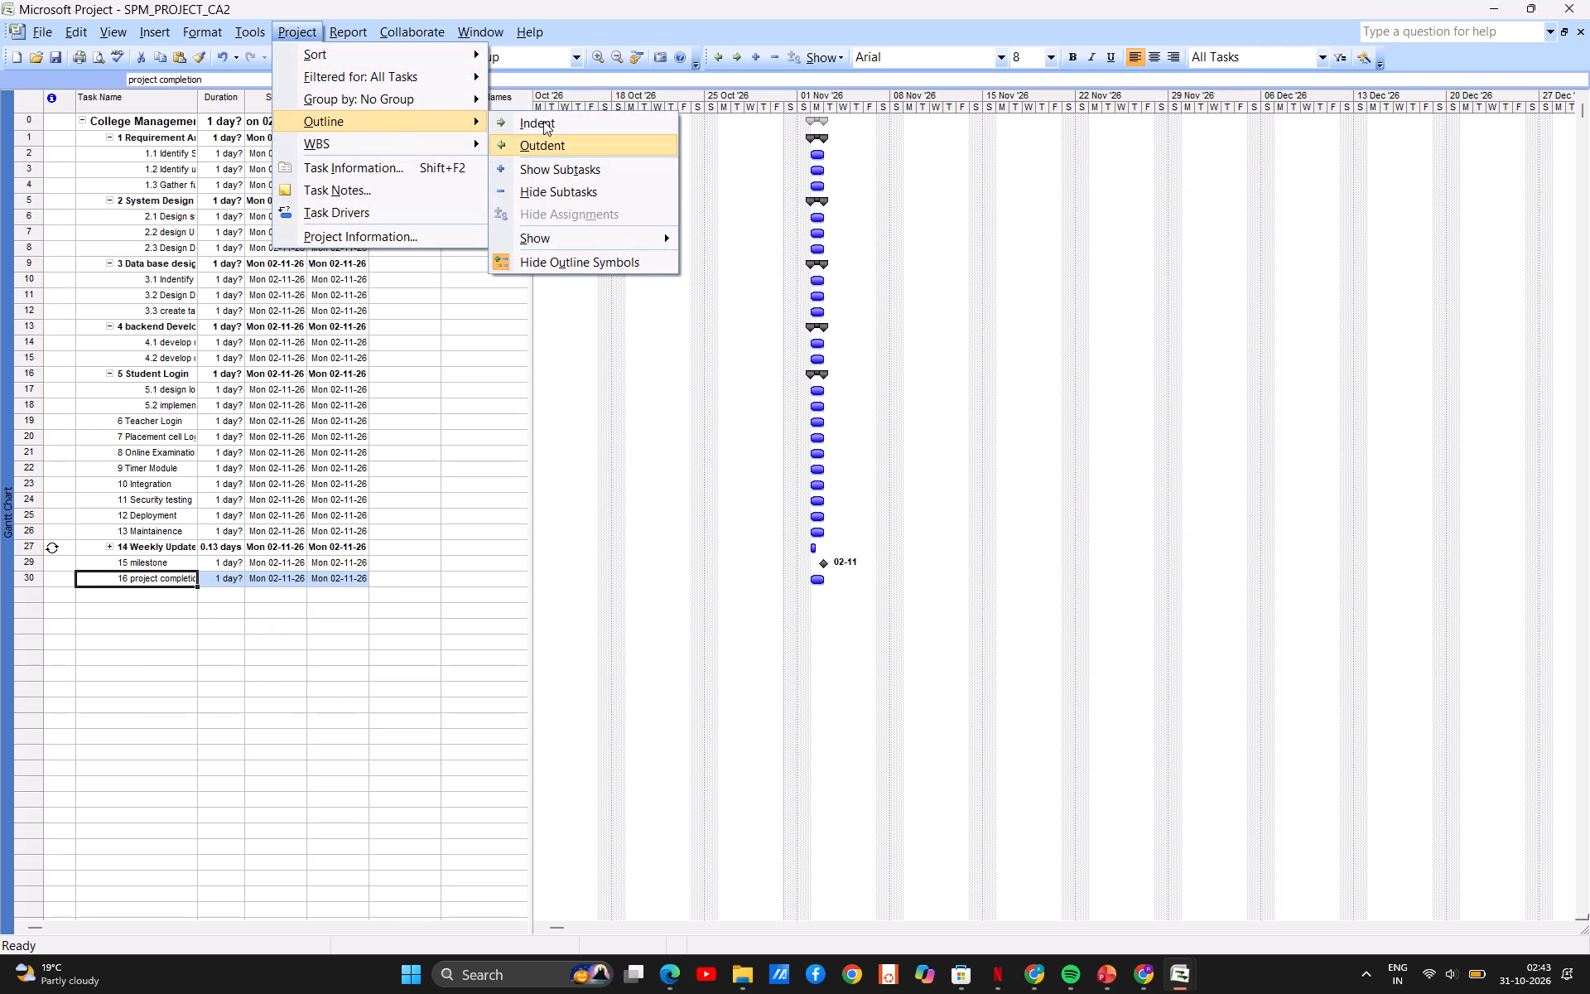
{"action": "left_click", "coordinate": [229, 653]}
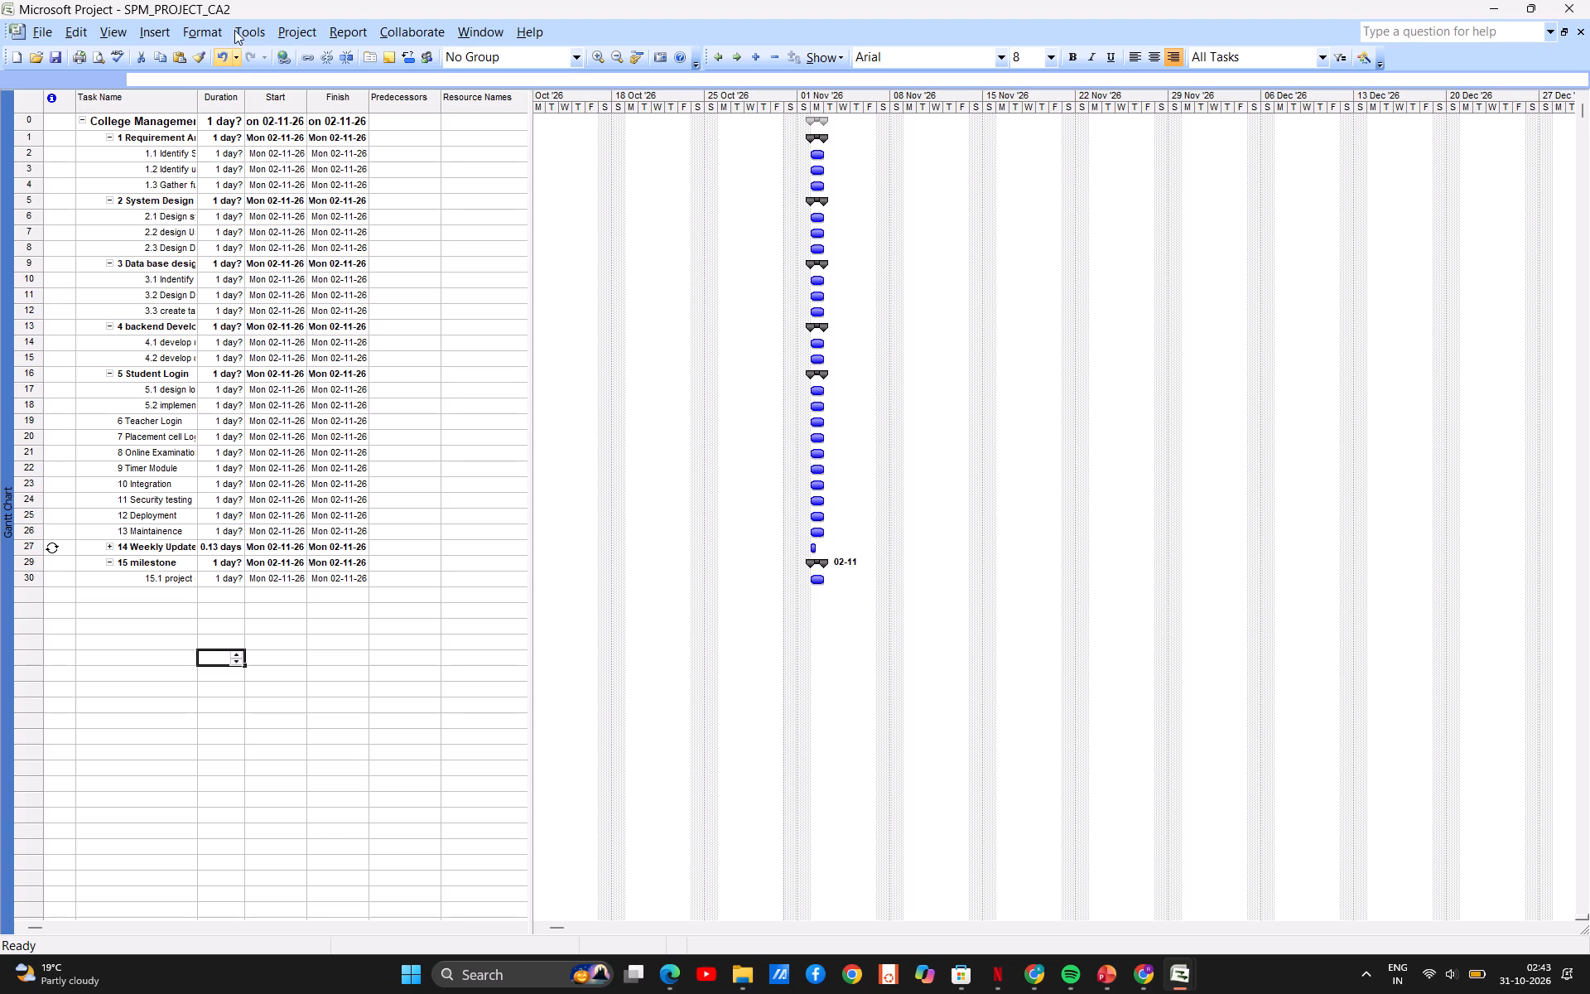
Switch the project plan from the Gantt Chart to the Network Diagram view.
{"action": "left_click", "coordinate": [220, 138]}
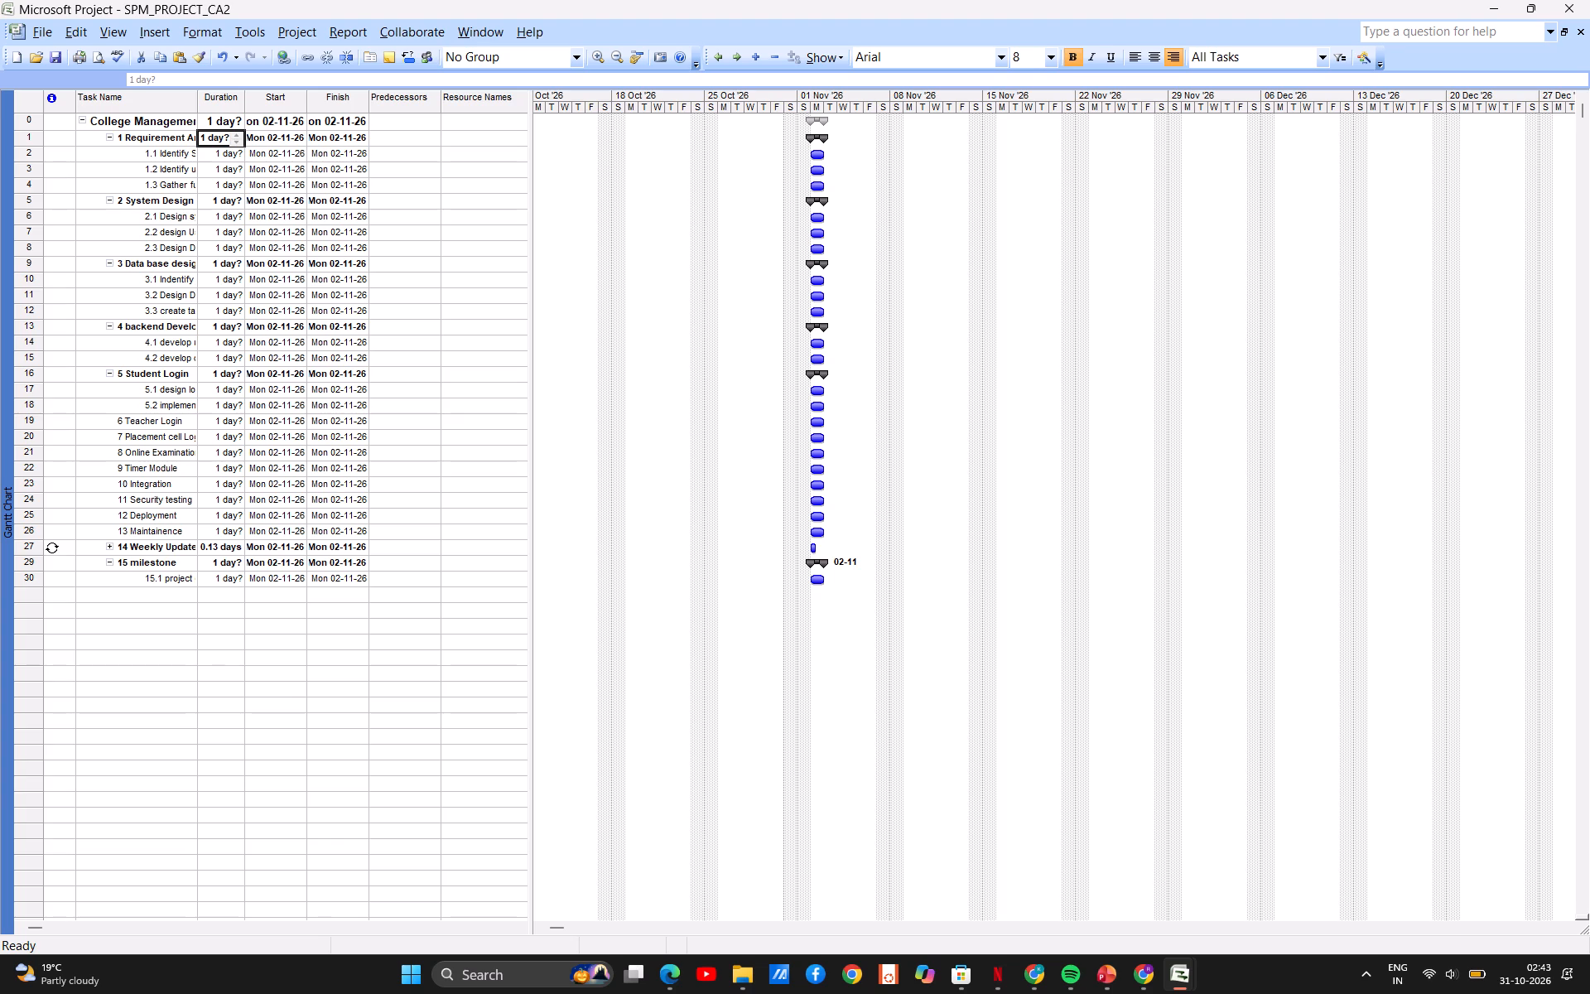
{"action": "left_click", "coordinate": [85, 29]}
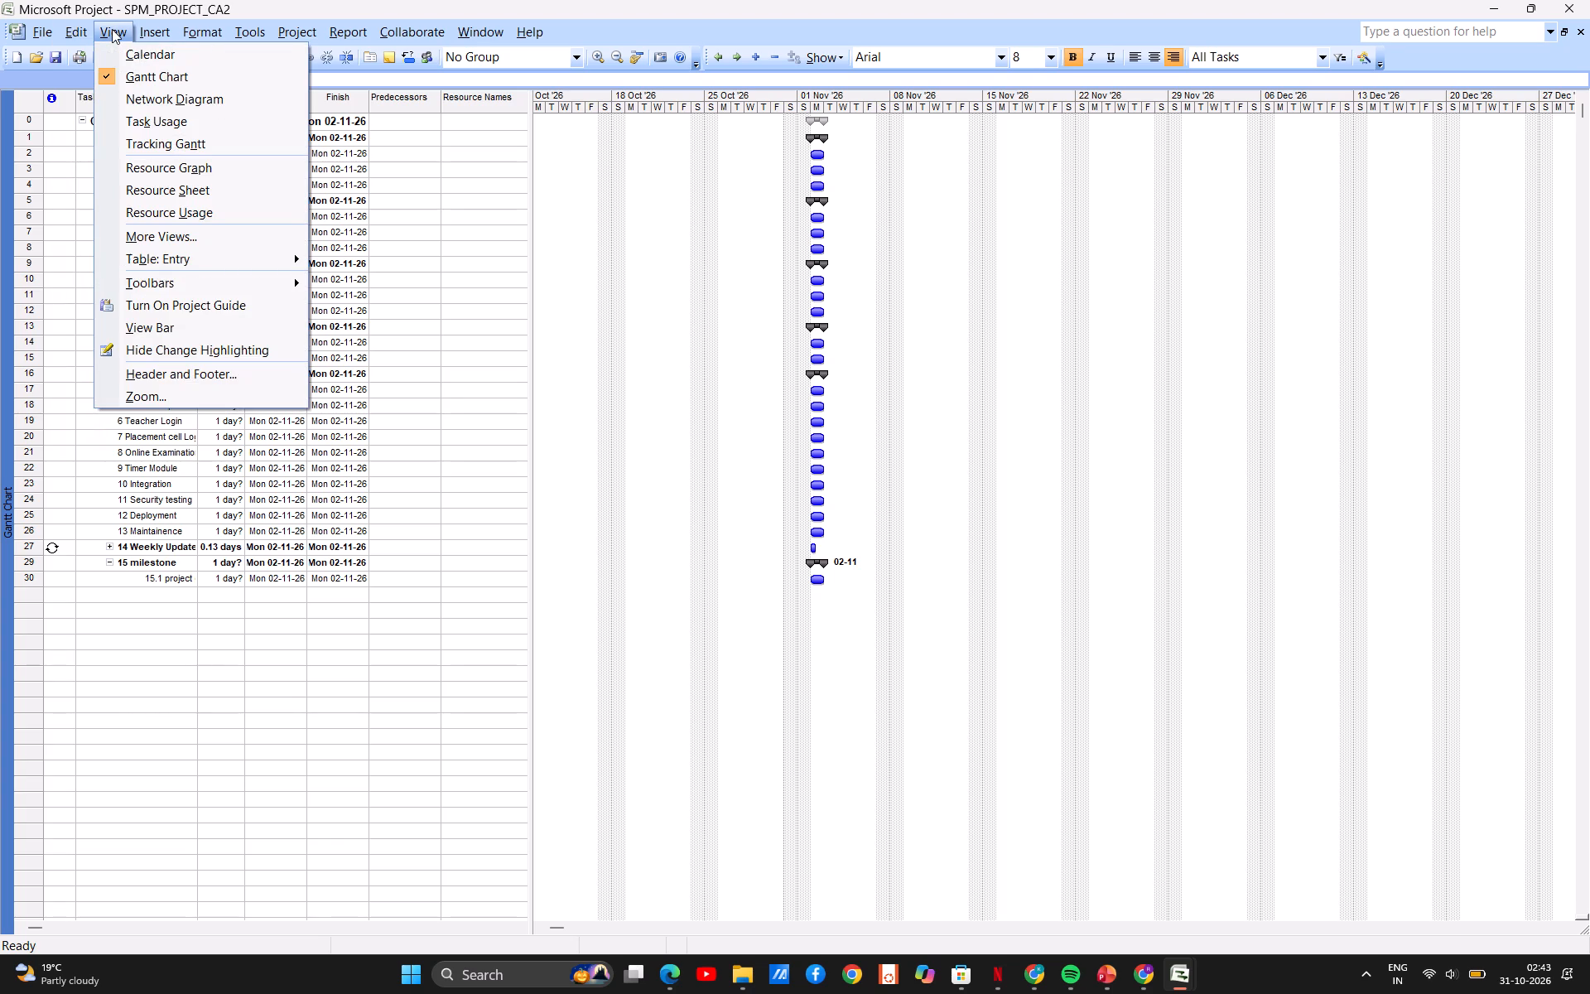
{"action": "left_click", "coordinate": [132, 99]}
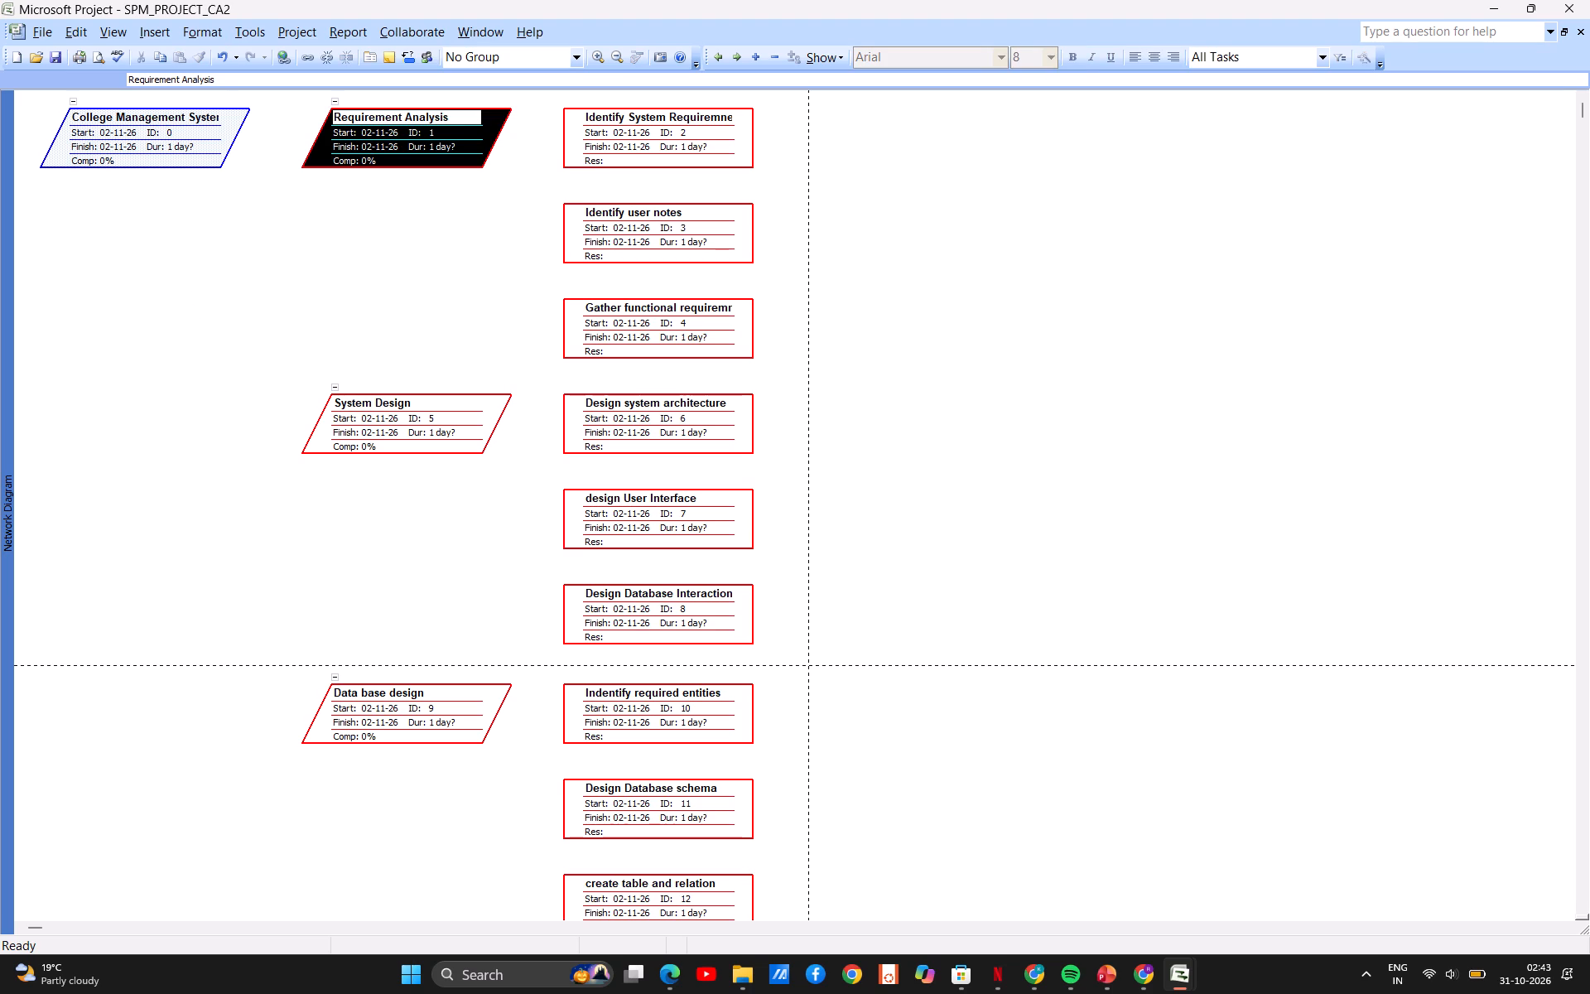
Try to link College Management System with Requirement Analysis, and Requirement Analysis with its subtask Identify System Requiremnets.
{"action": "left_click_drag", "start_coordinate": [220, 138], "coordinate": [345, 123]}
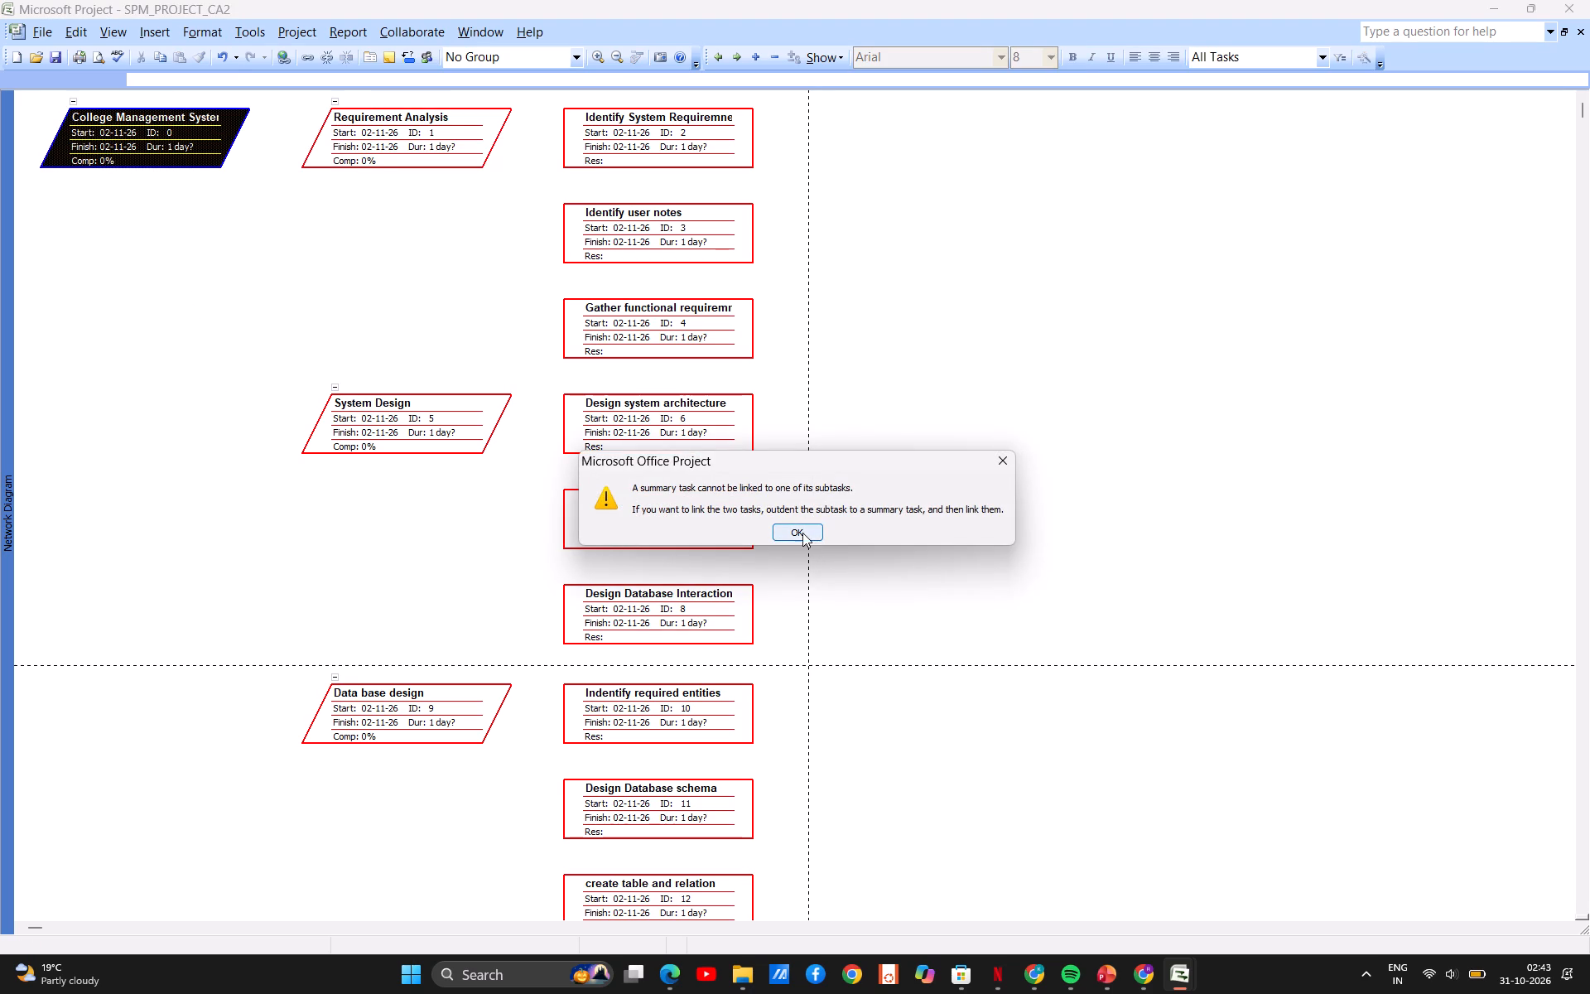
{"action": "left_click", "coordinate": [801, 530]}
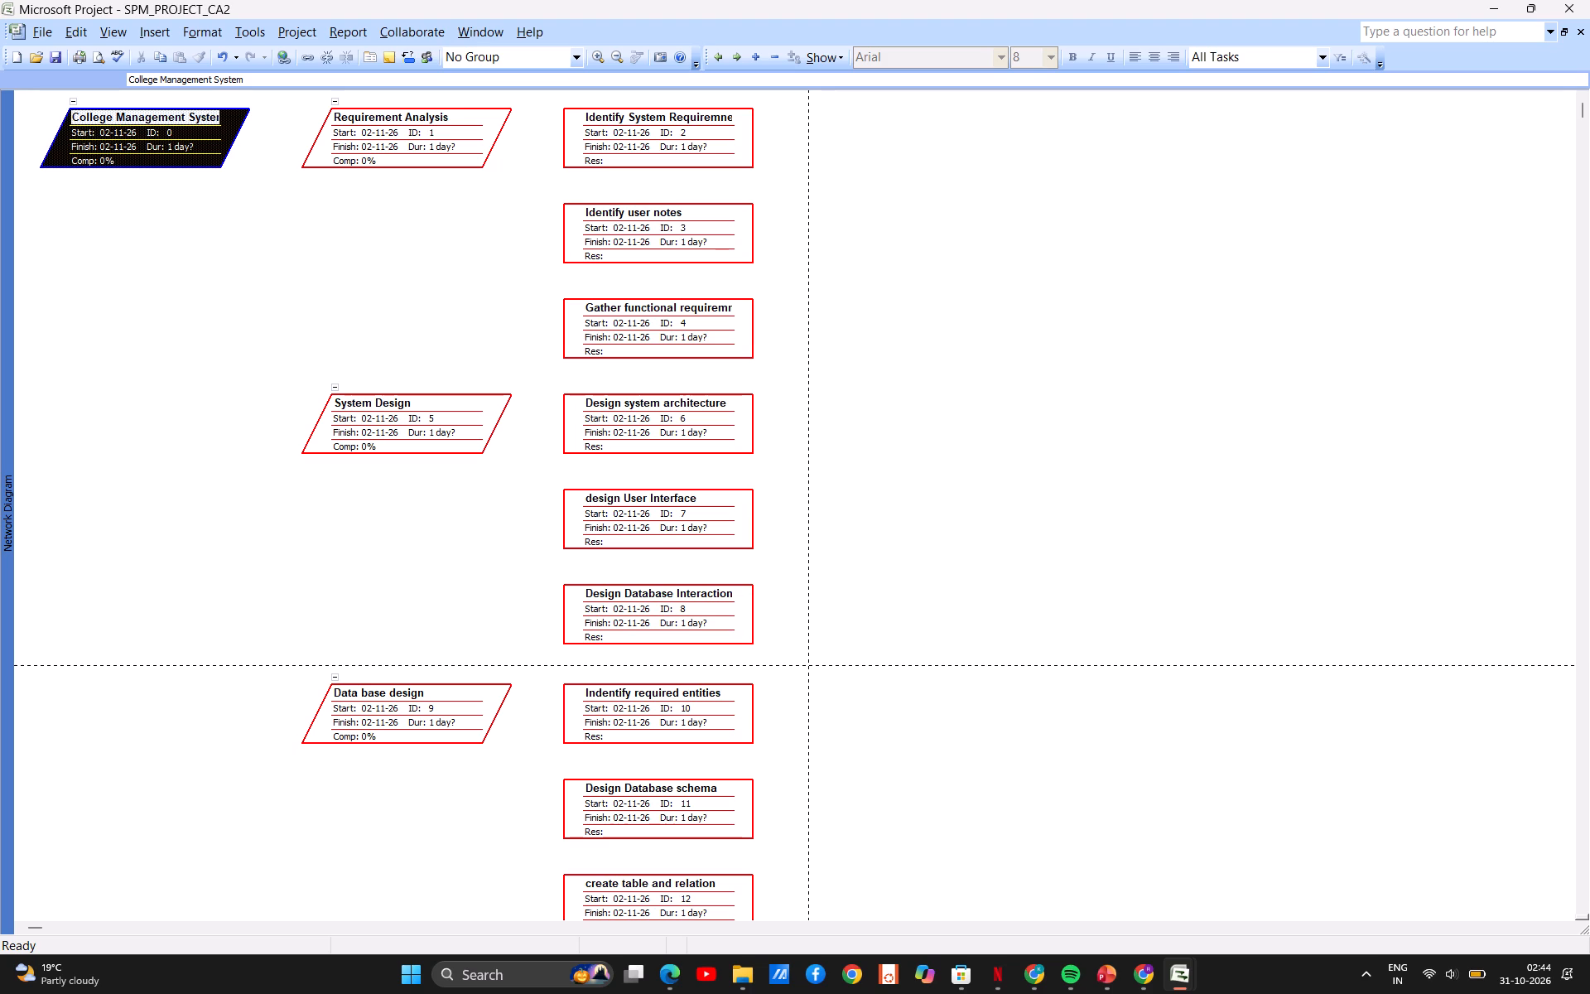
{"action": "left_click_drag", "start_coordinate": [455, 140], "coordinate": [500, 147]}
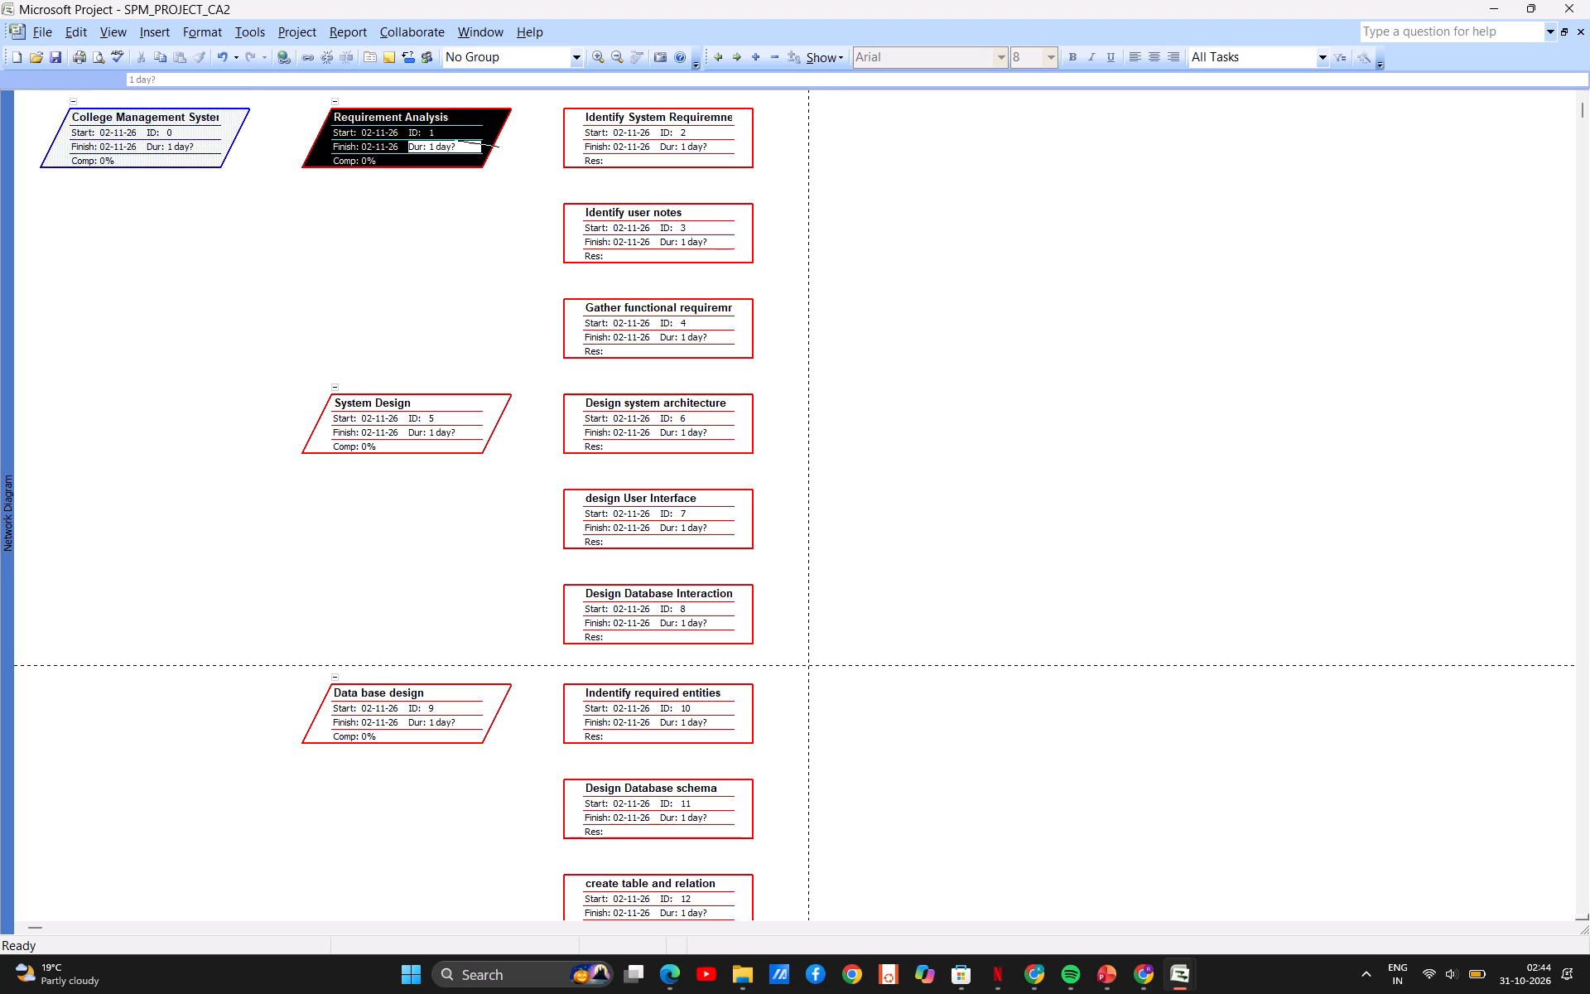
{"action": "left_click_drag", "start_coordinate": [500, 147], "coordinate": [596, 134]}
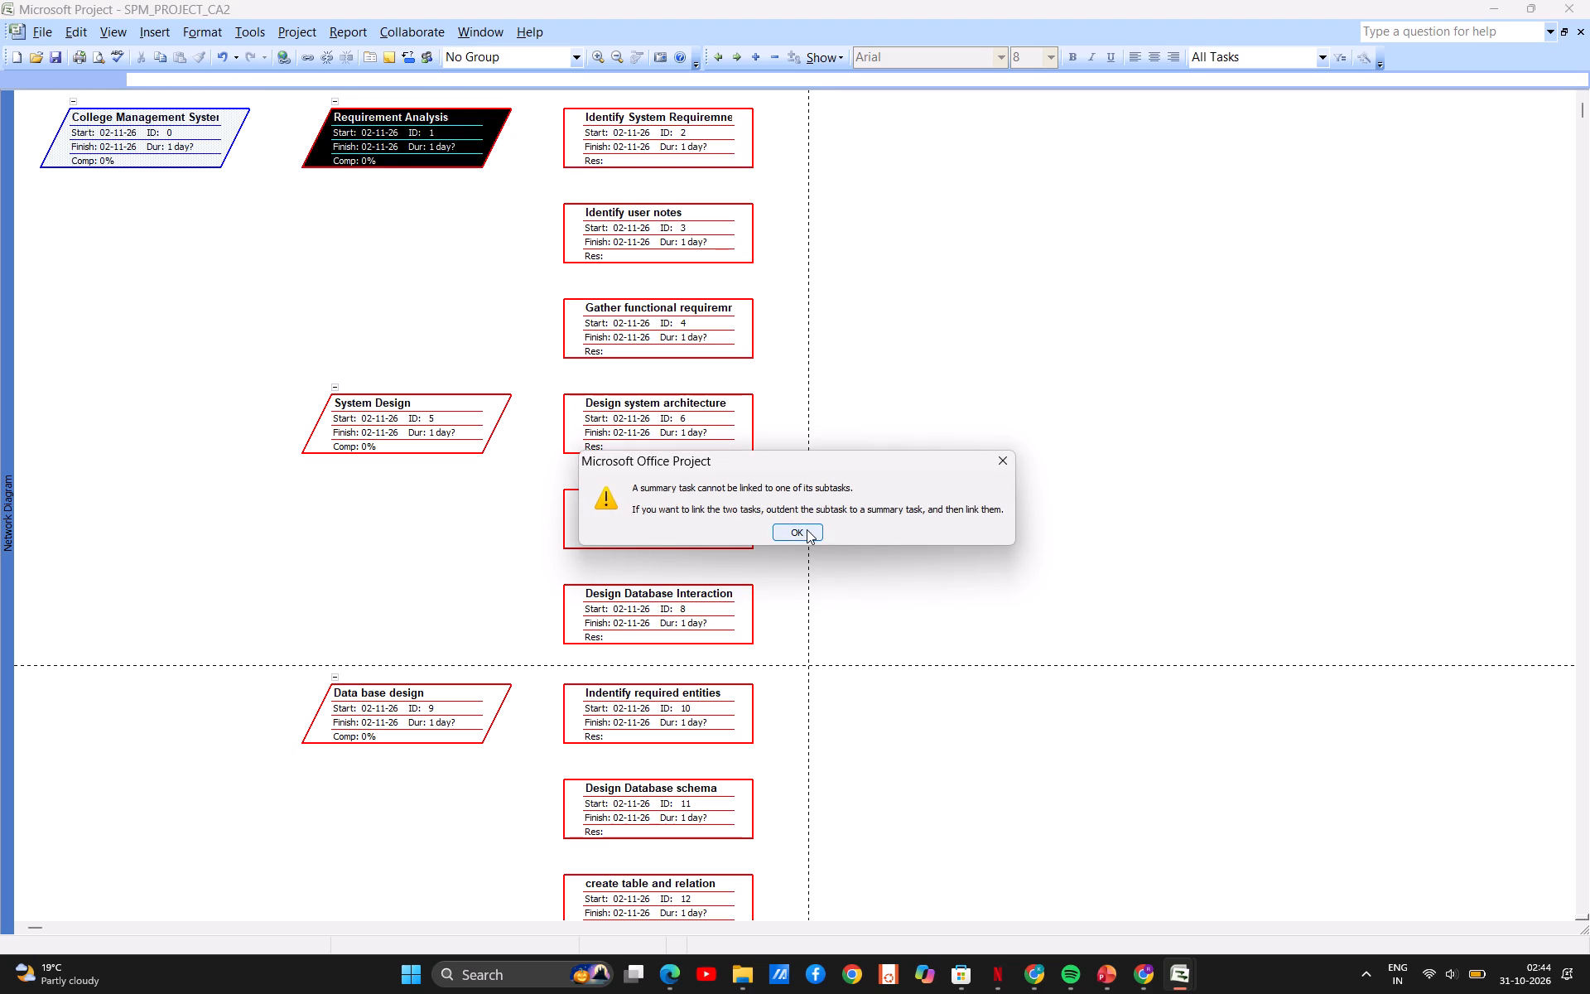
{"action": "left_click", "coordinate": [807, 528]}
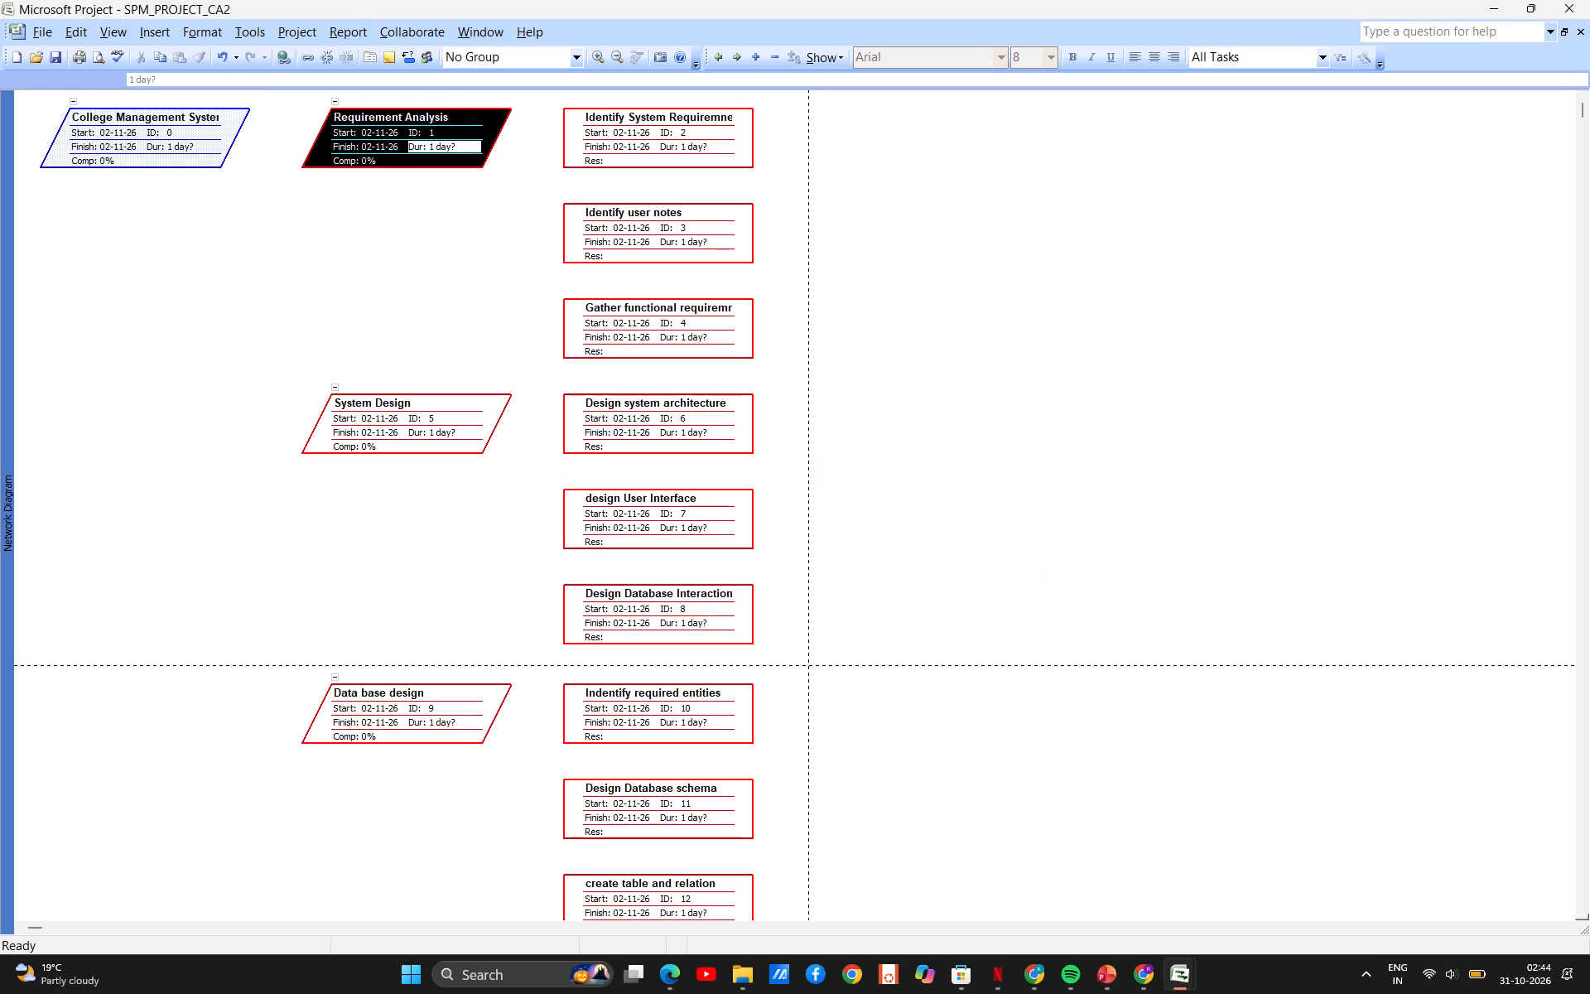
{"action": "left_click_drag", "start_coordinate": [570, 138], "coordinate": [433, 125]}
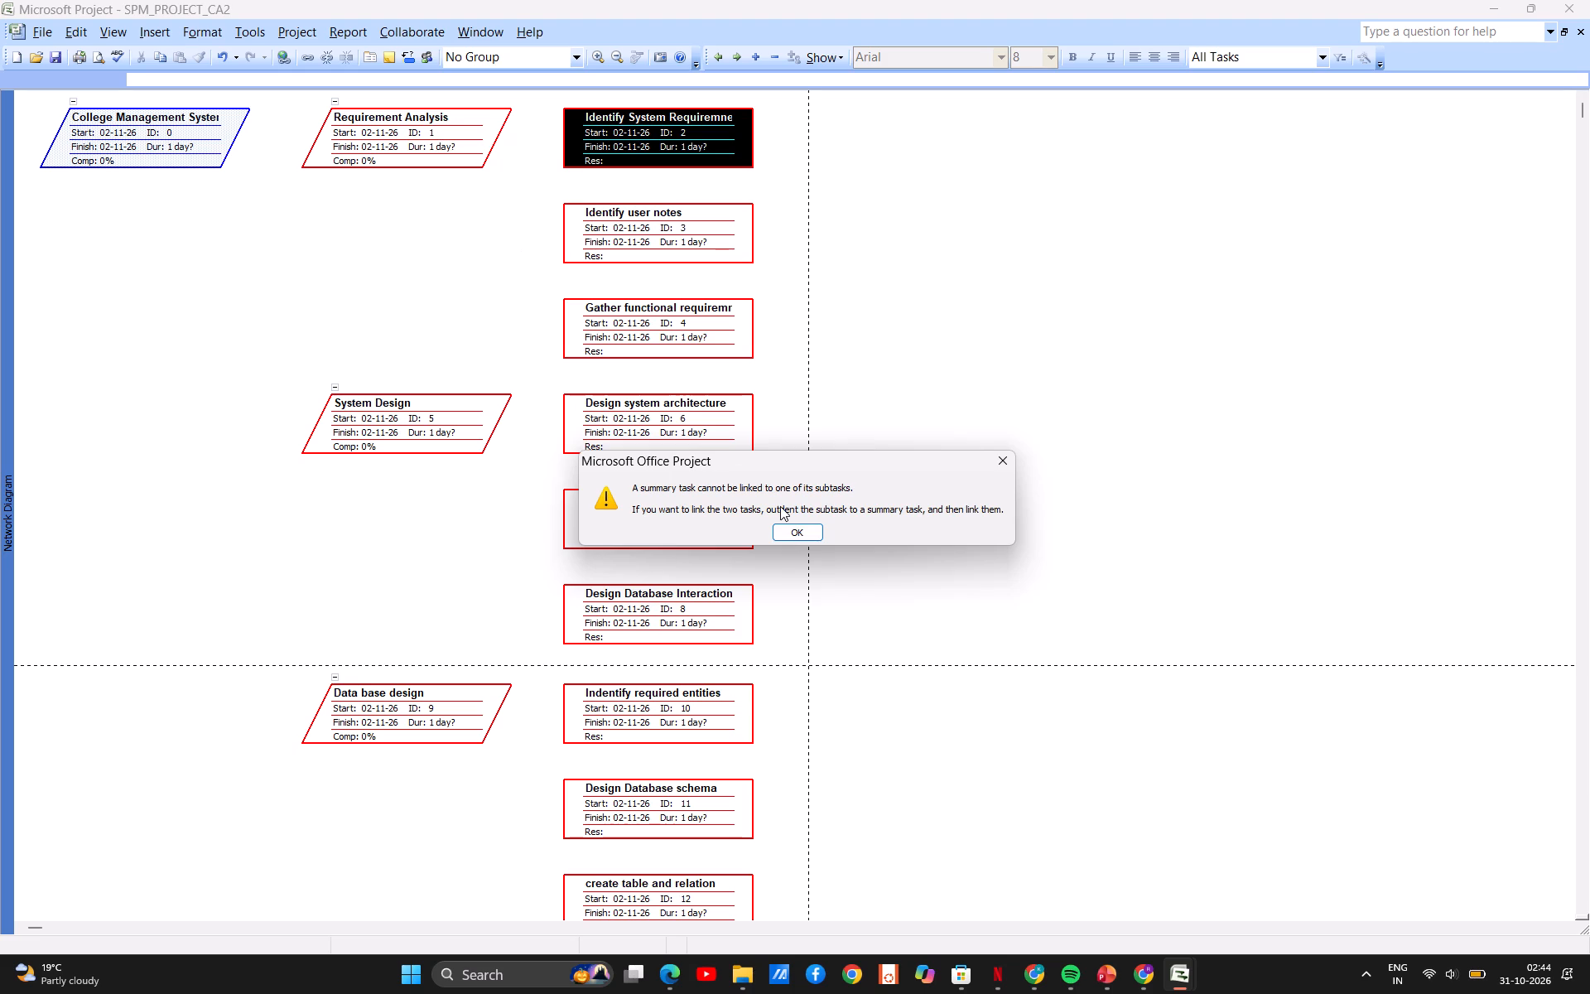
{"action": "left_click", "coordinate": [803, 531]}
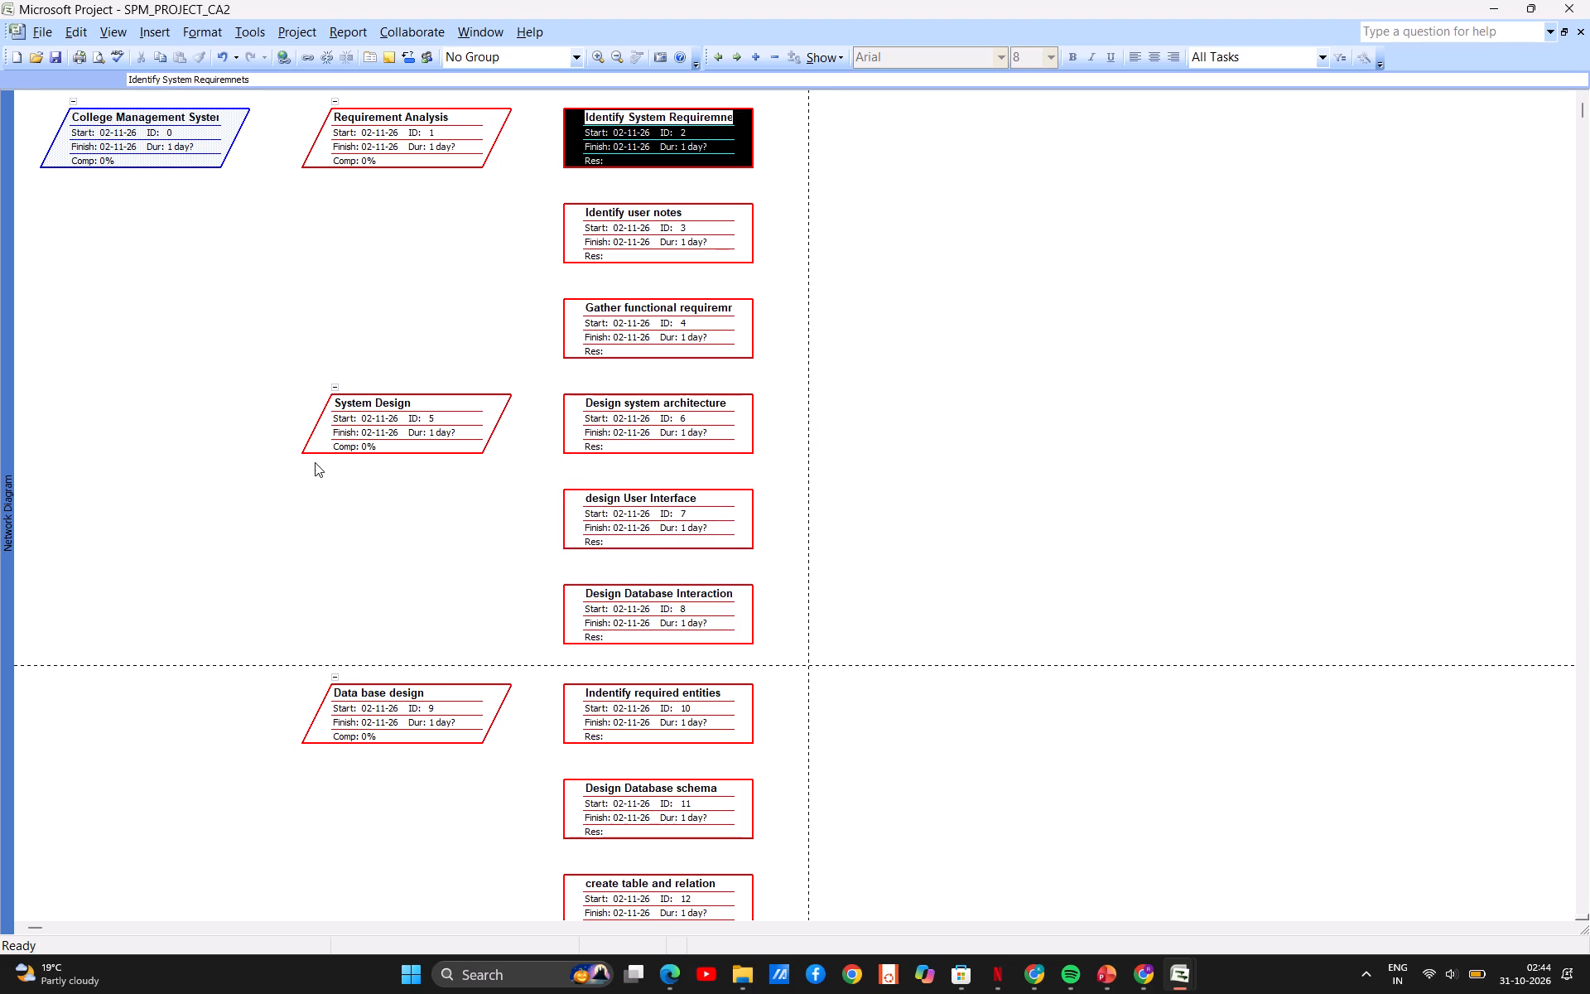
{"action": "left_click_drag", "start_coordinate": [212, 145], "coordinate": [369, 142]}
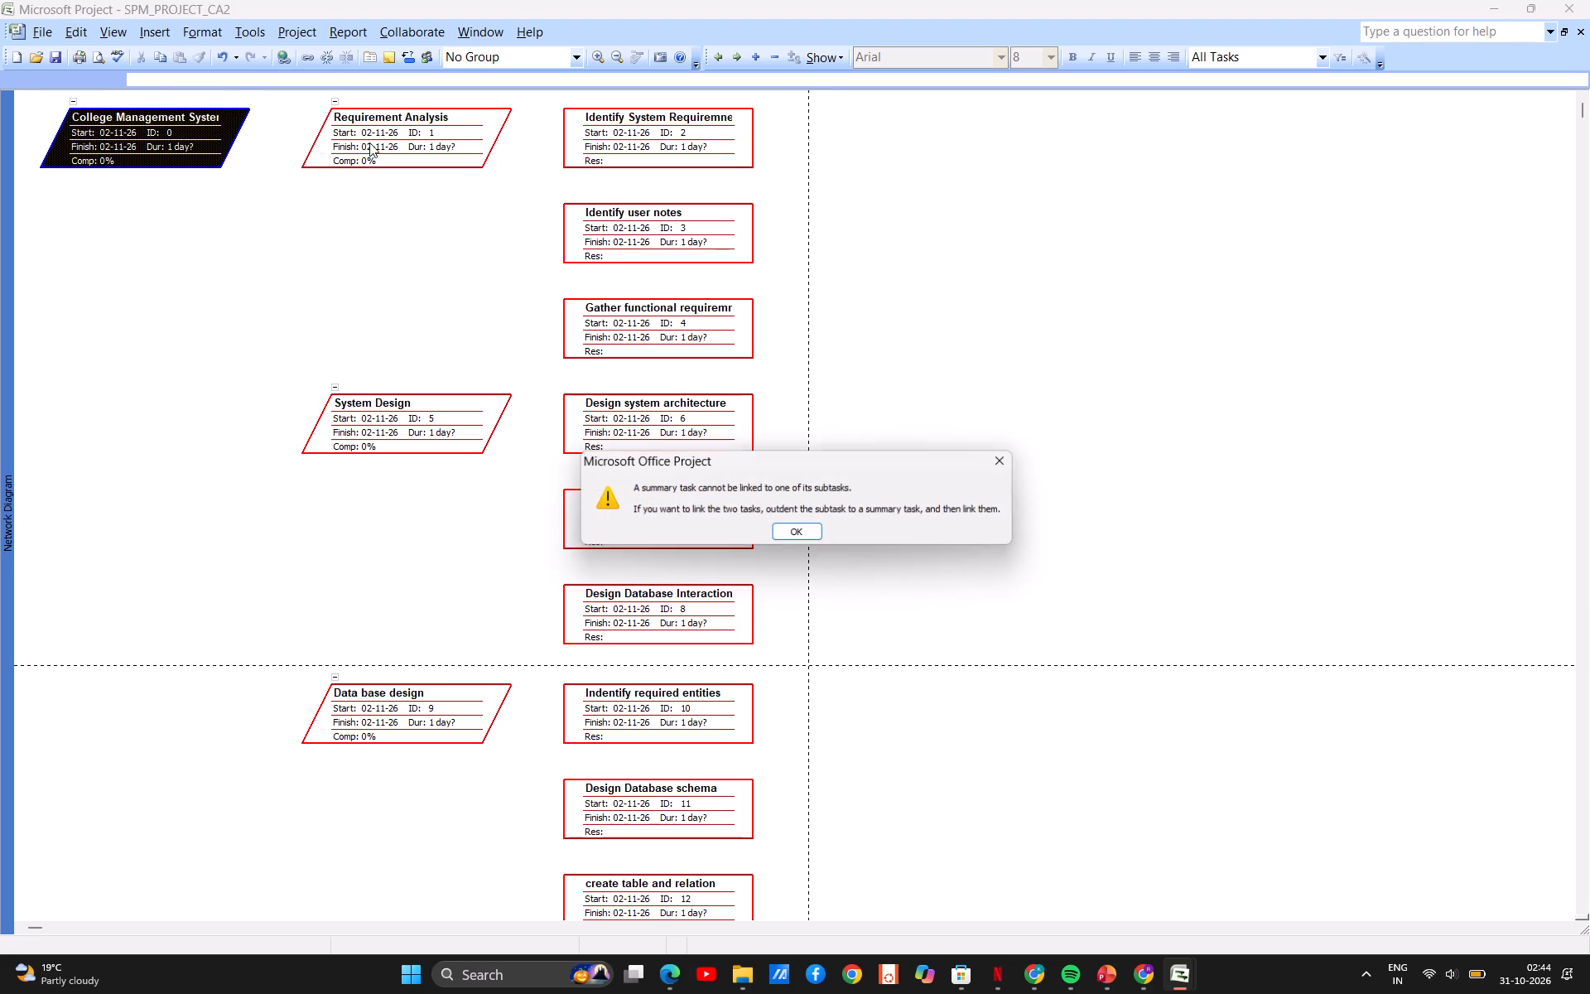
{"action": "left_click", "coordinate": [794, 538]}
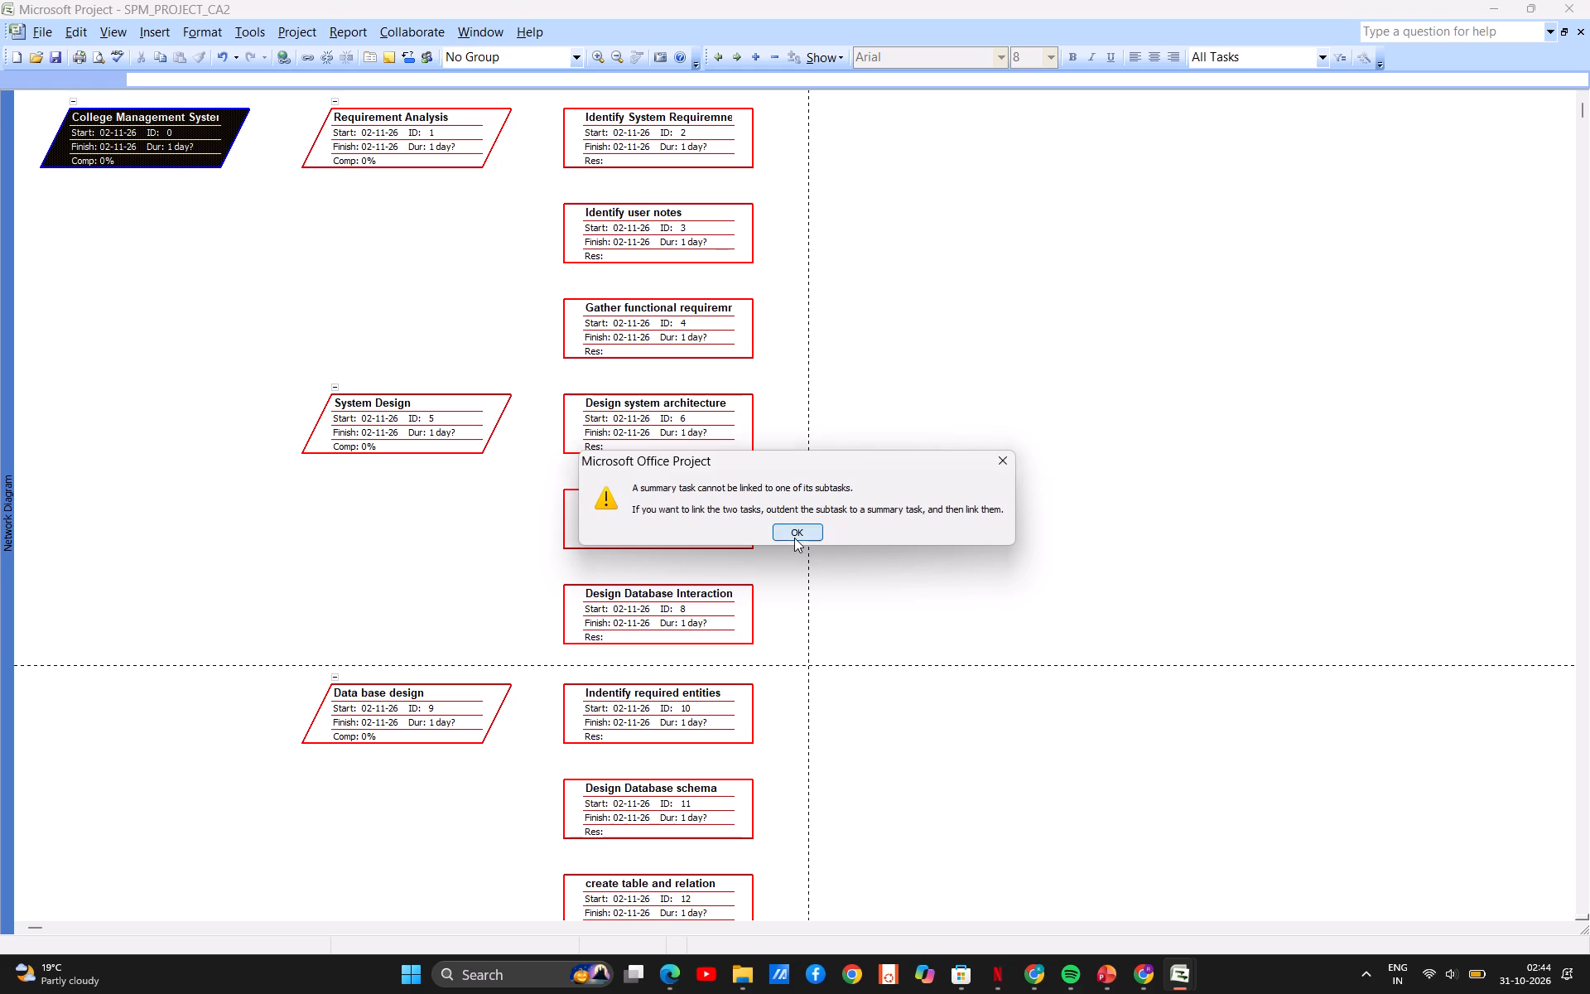
Link Requirement Analysis to System Design as its predecessor in the network diagram.
{"action": "left_click_drag", "start_coordinate": [393, 151], "coordinate": [369, 408]}
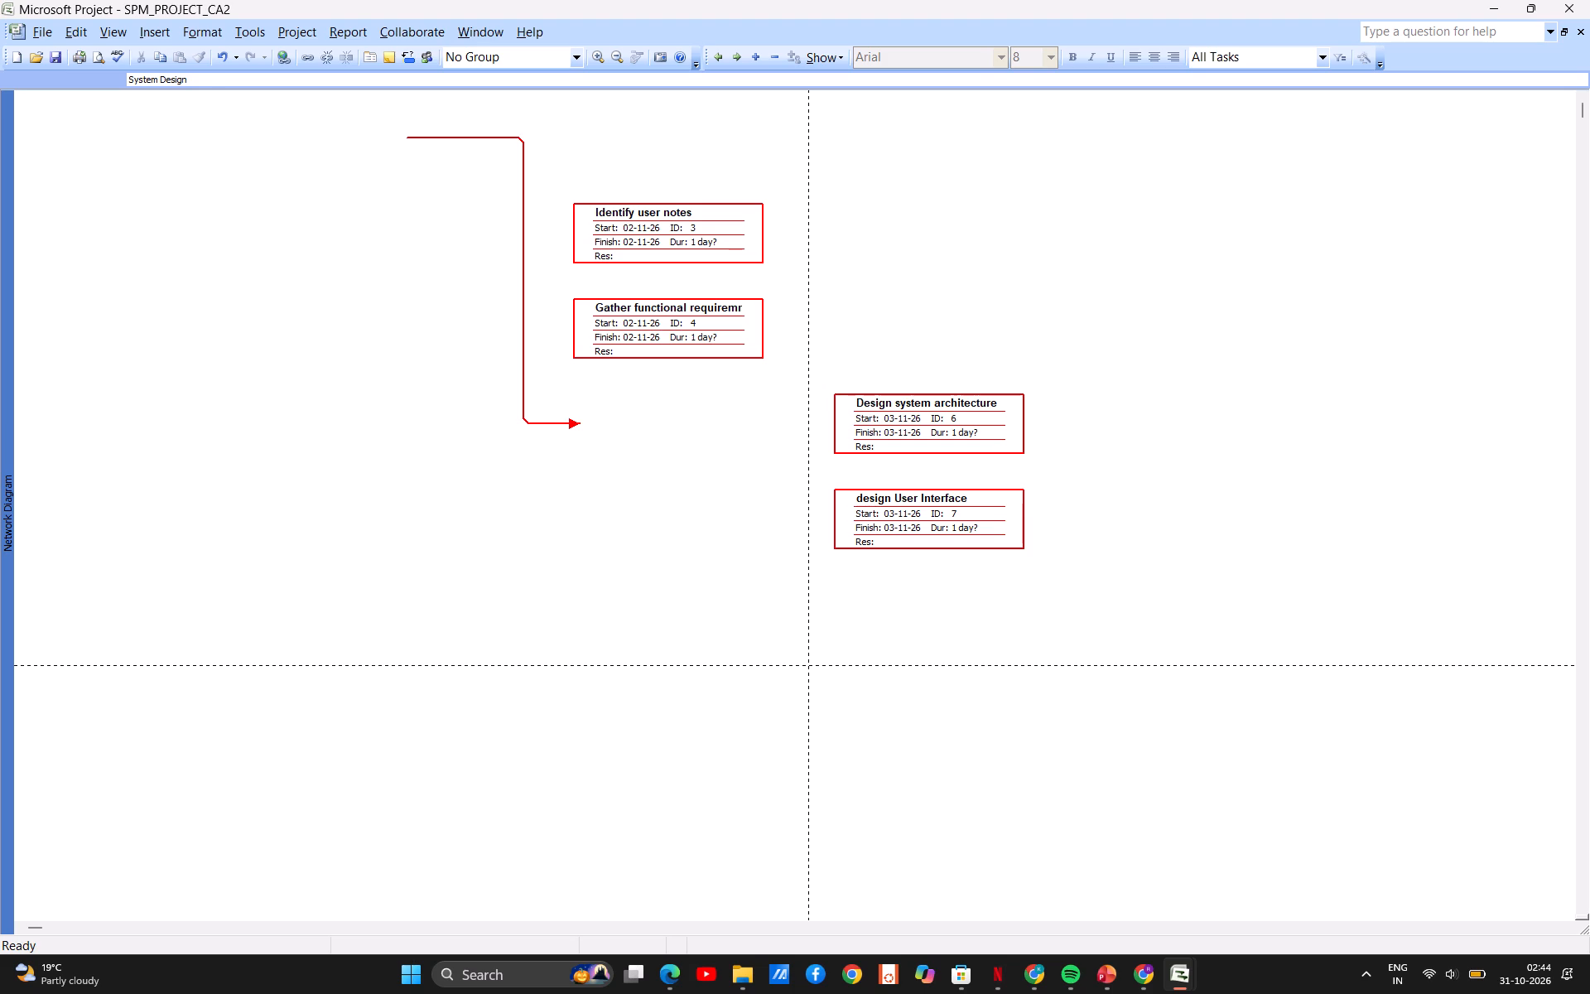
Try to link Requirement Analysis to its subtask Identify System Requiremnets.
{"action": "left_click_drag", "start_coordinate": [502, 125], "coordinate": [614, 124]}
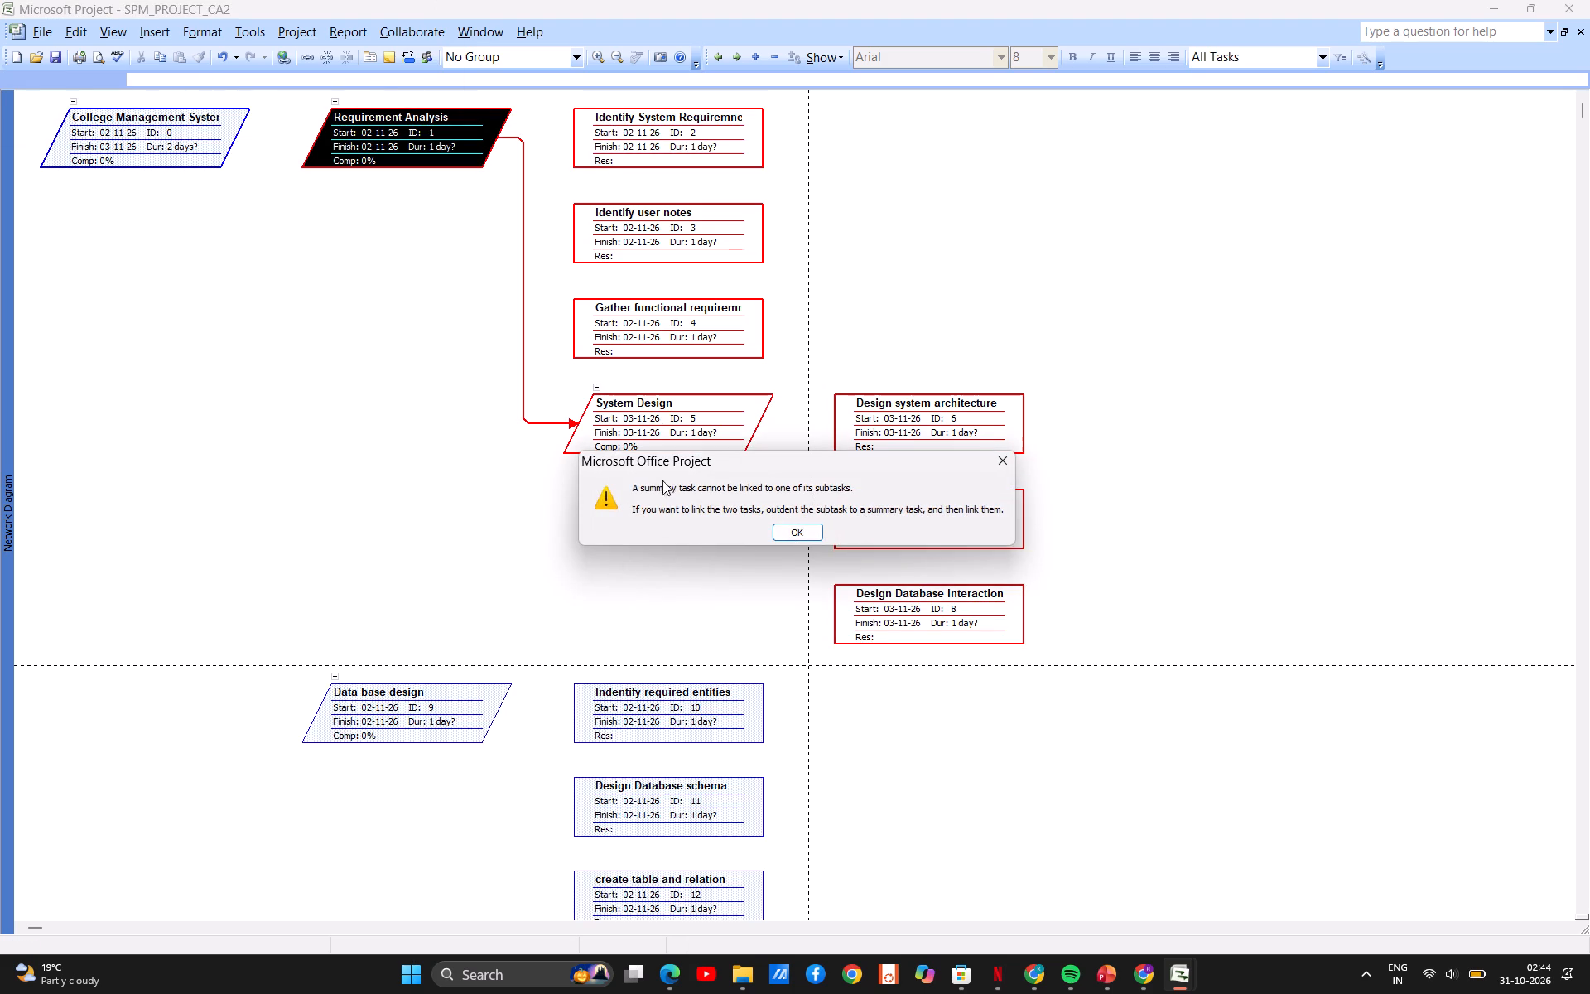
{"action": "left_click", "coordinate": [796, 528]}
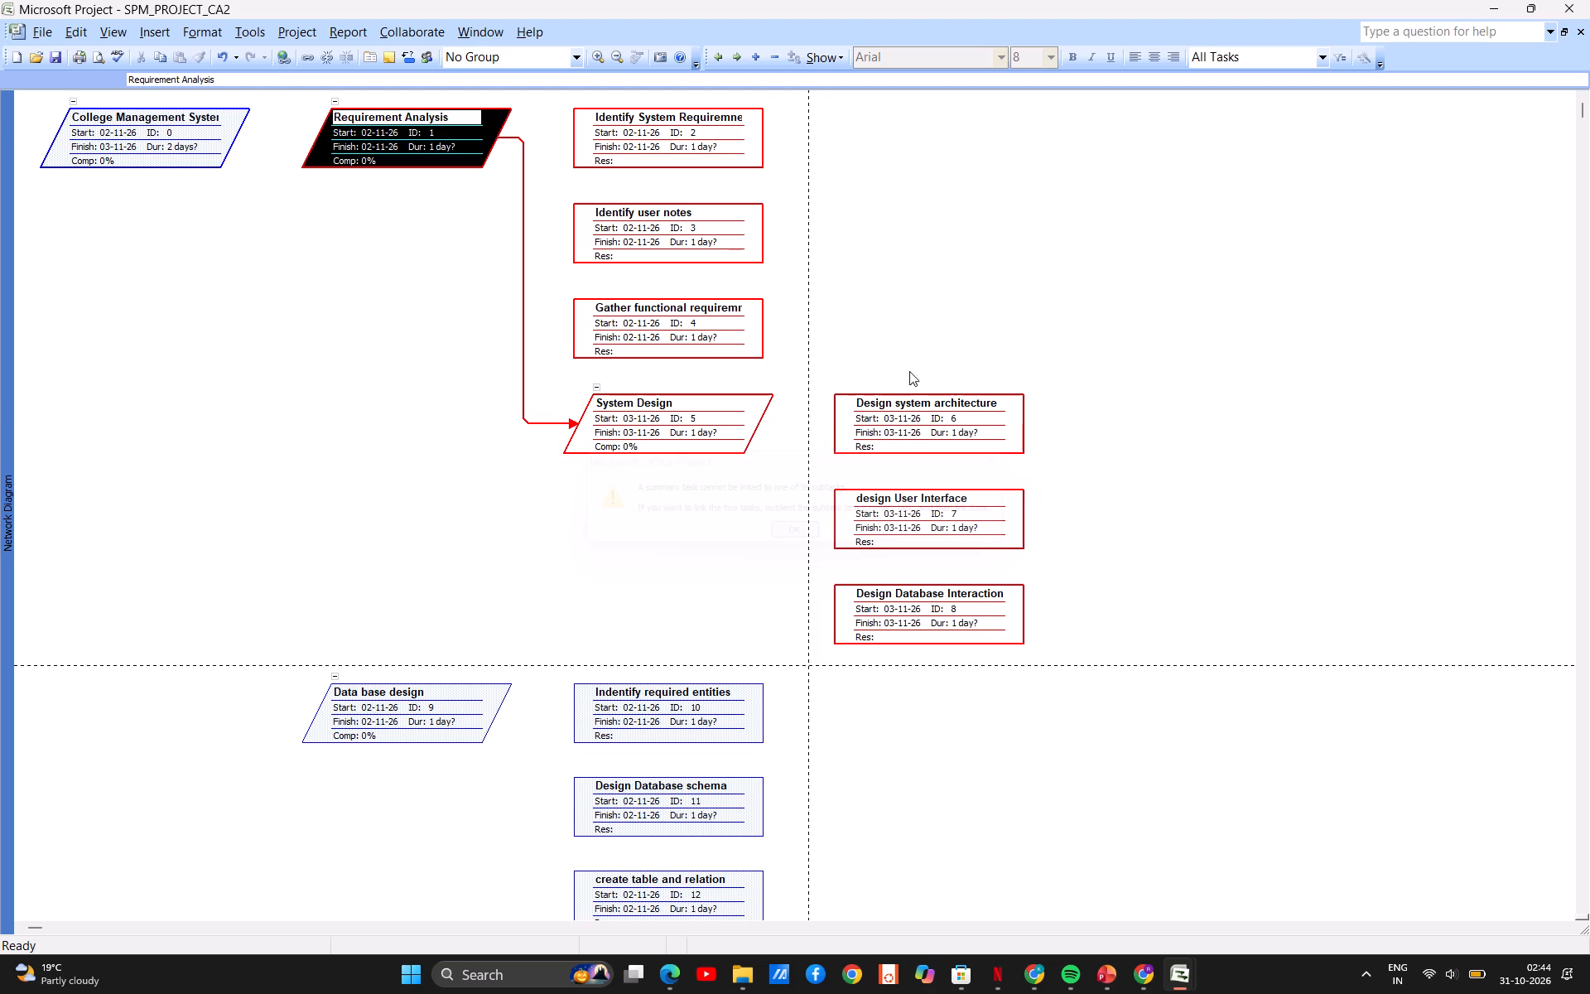
Link Identify System Requiremnets to Identify user notes so the second task follows the first.
{"action": "left_click_drag", "start_coordinate": [677, 157], "coordinate": [677, 222]}
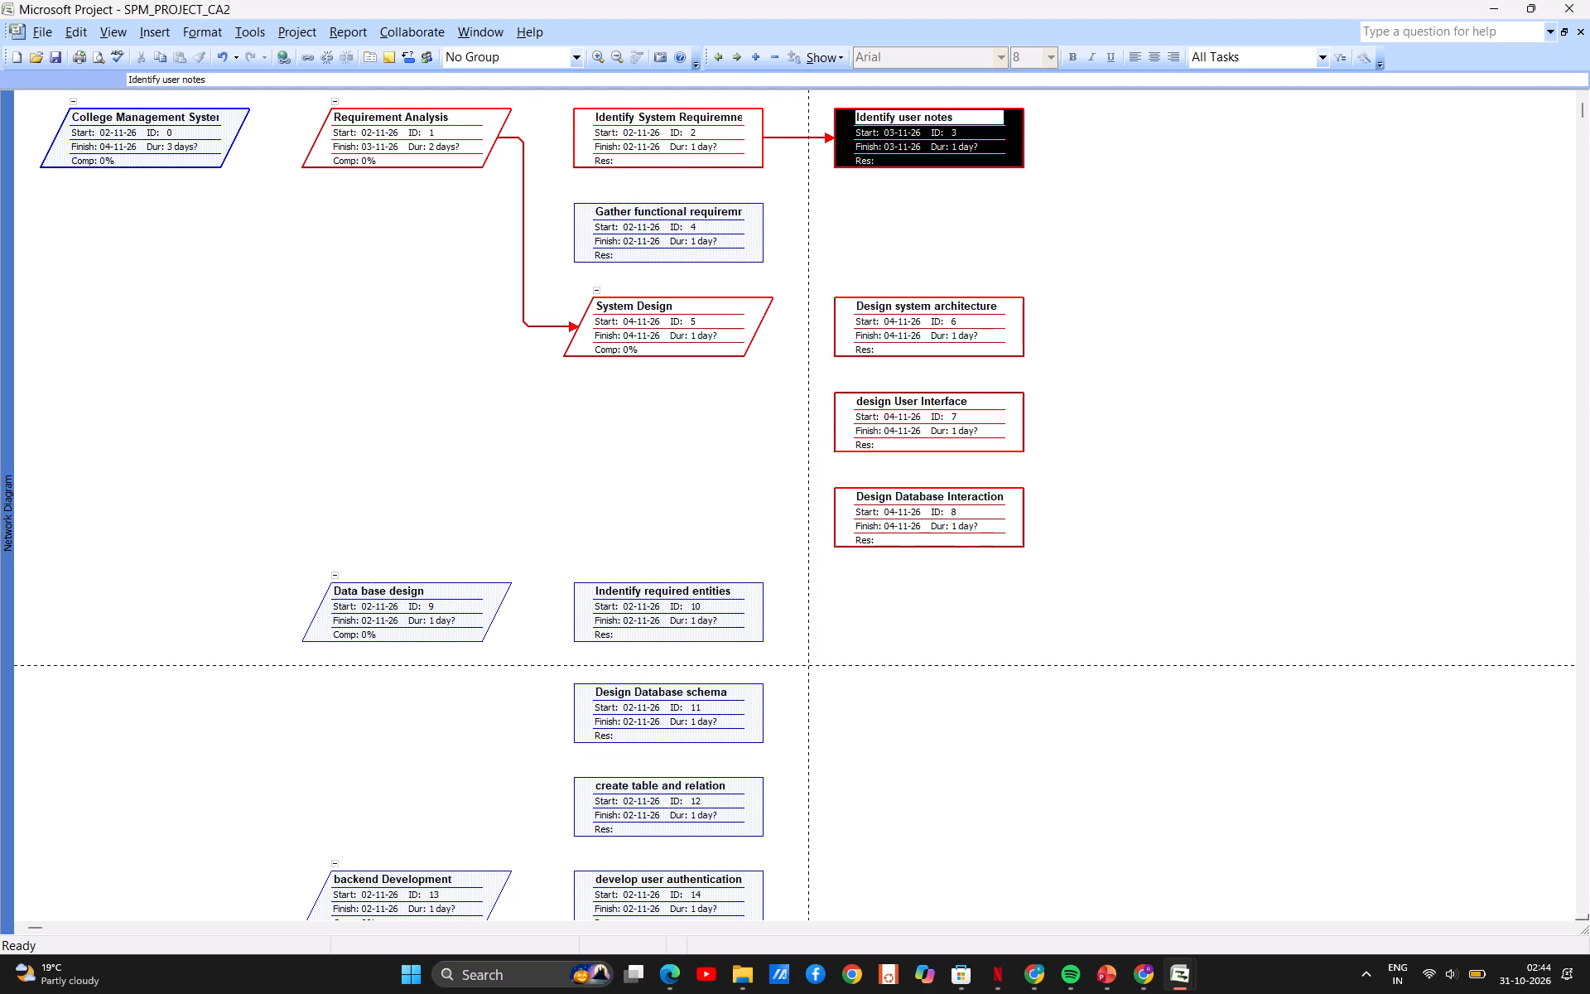
Link Identify user notes to Gather functional requiremnets as its successor in the network diagram.
{"action": "left_click", "coordinate": [727, 221]}
{"action": "left_click_drag", "start_coordinate": [870, 162], "coordinate": [693, 224]}
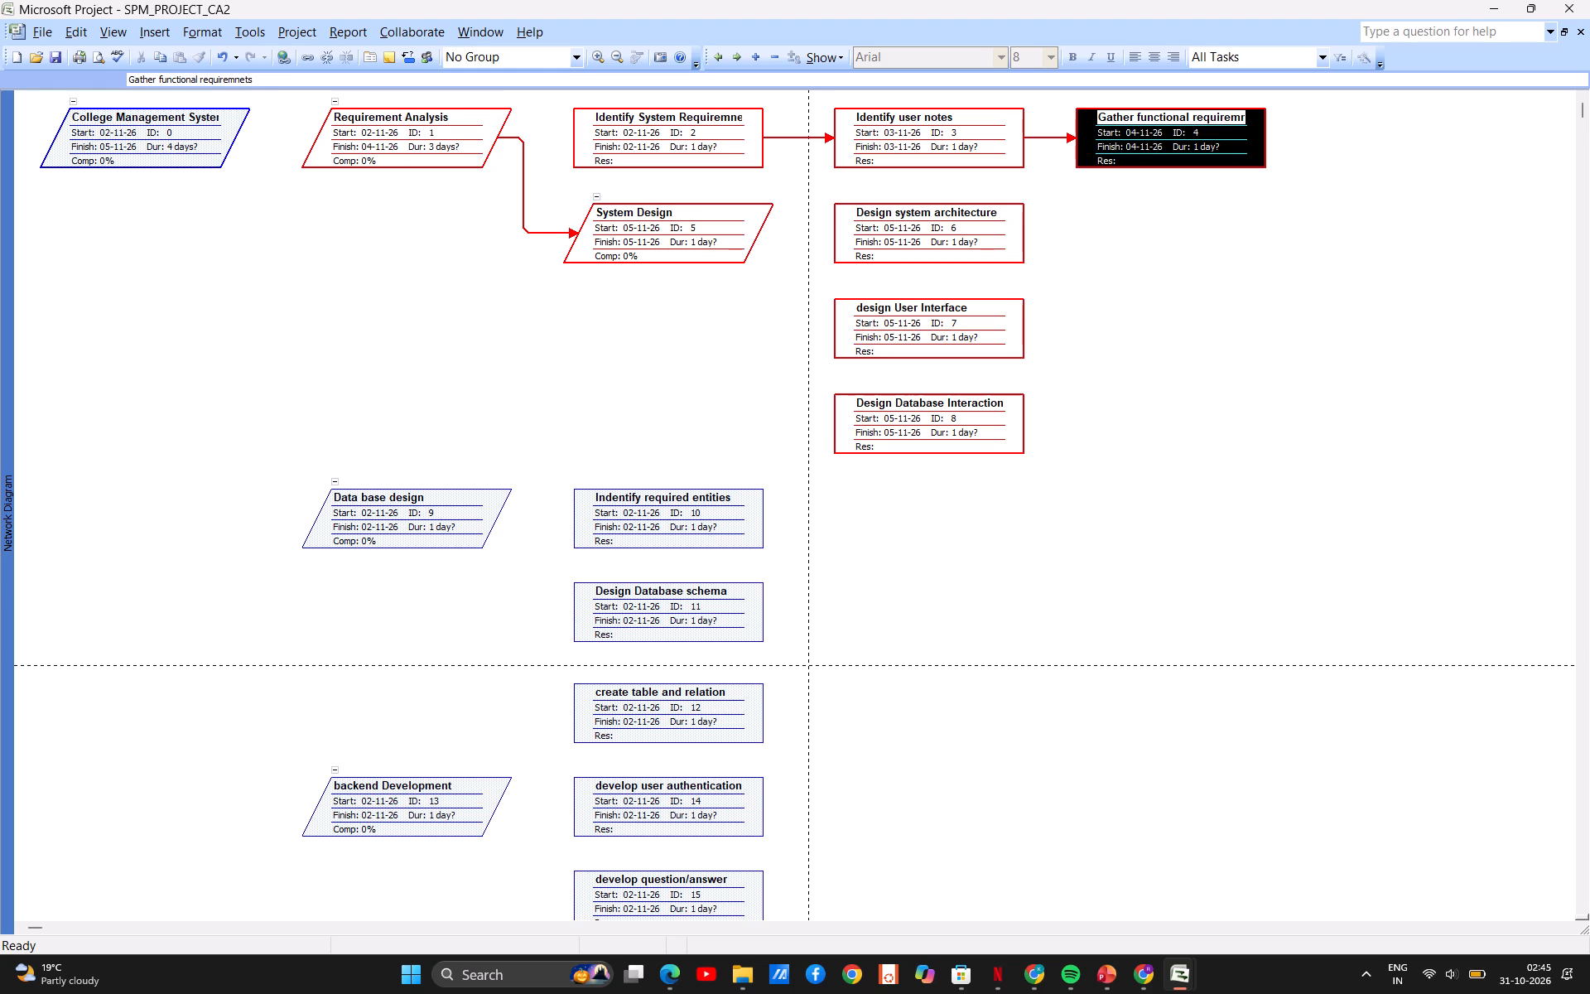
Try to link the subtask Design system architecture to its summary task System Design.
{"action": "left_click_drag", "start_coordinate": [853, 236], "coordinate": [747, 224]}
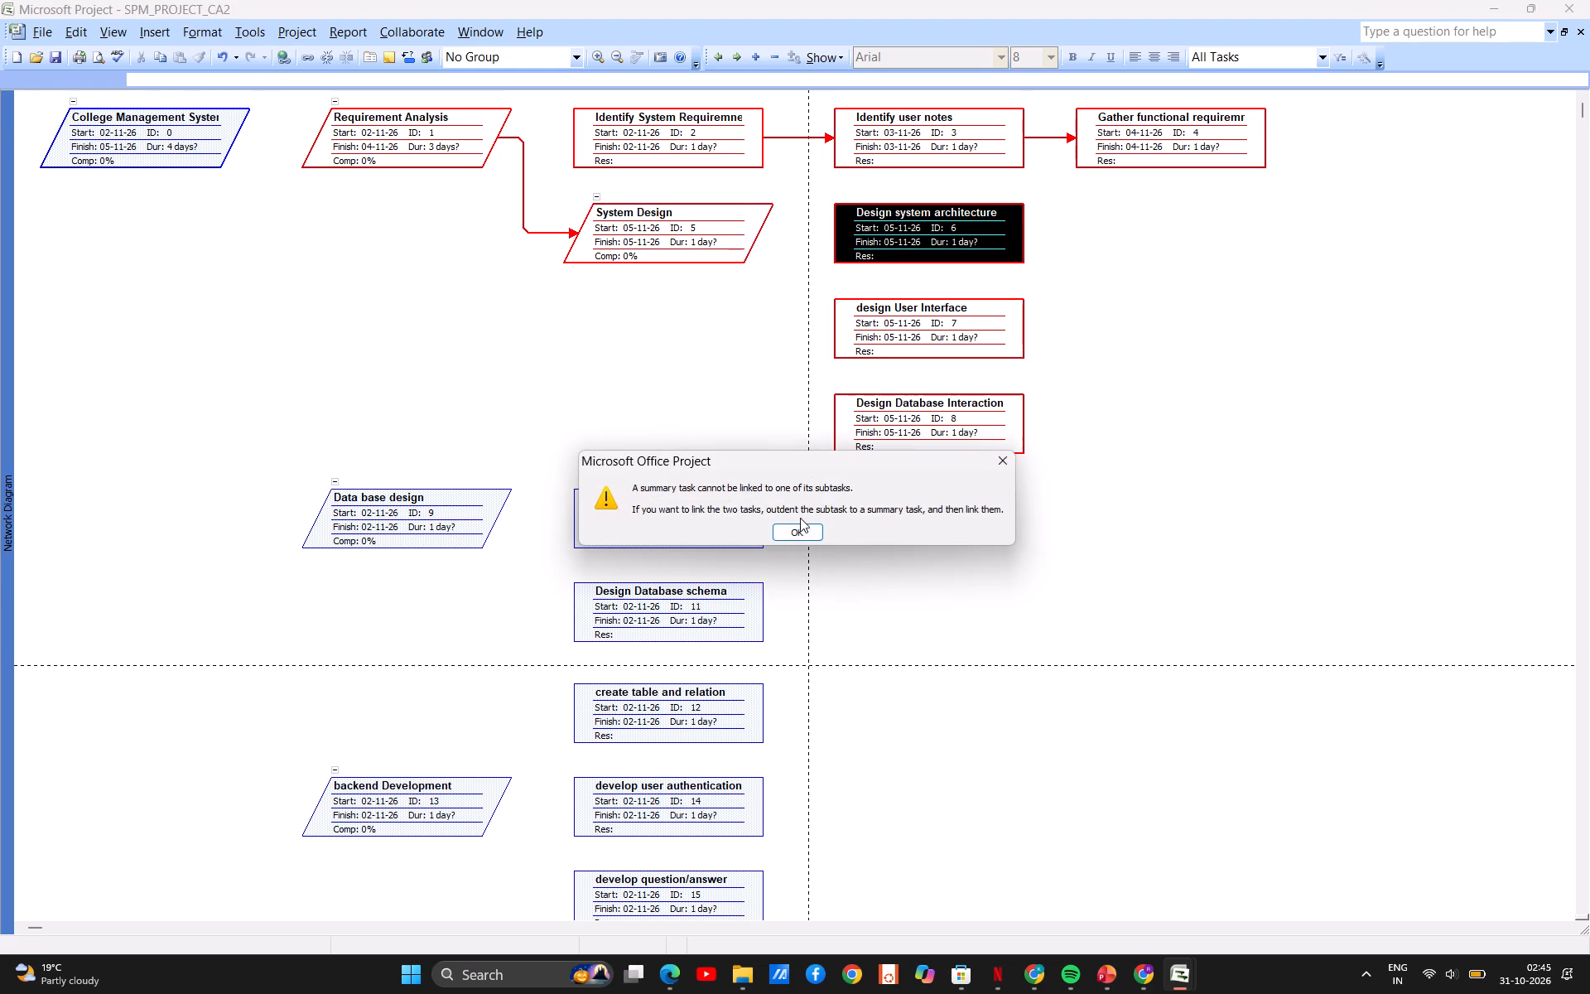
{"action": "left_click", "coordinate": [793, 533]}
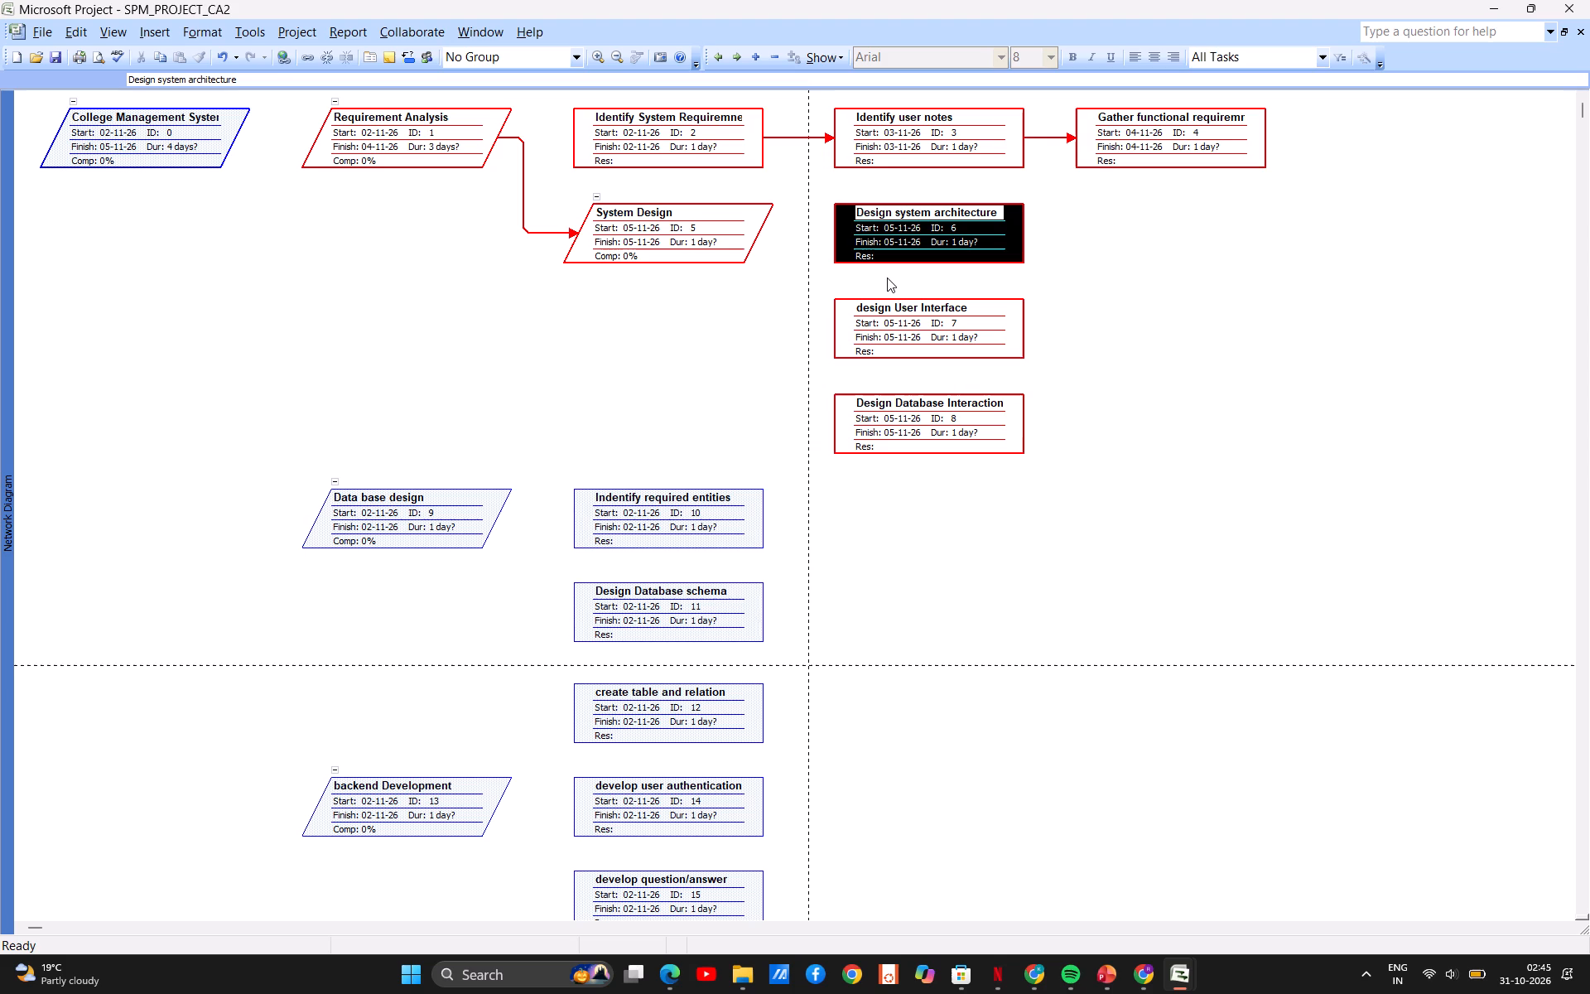
Chain the System Design subtasks: link Design system architecture to design User Interface, and that to Design Database Interaction.
{"action": "left_click_drag", "start_coordinate": [881, 254], "coordinate": [878, 318]}
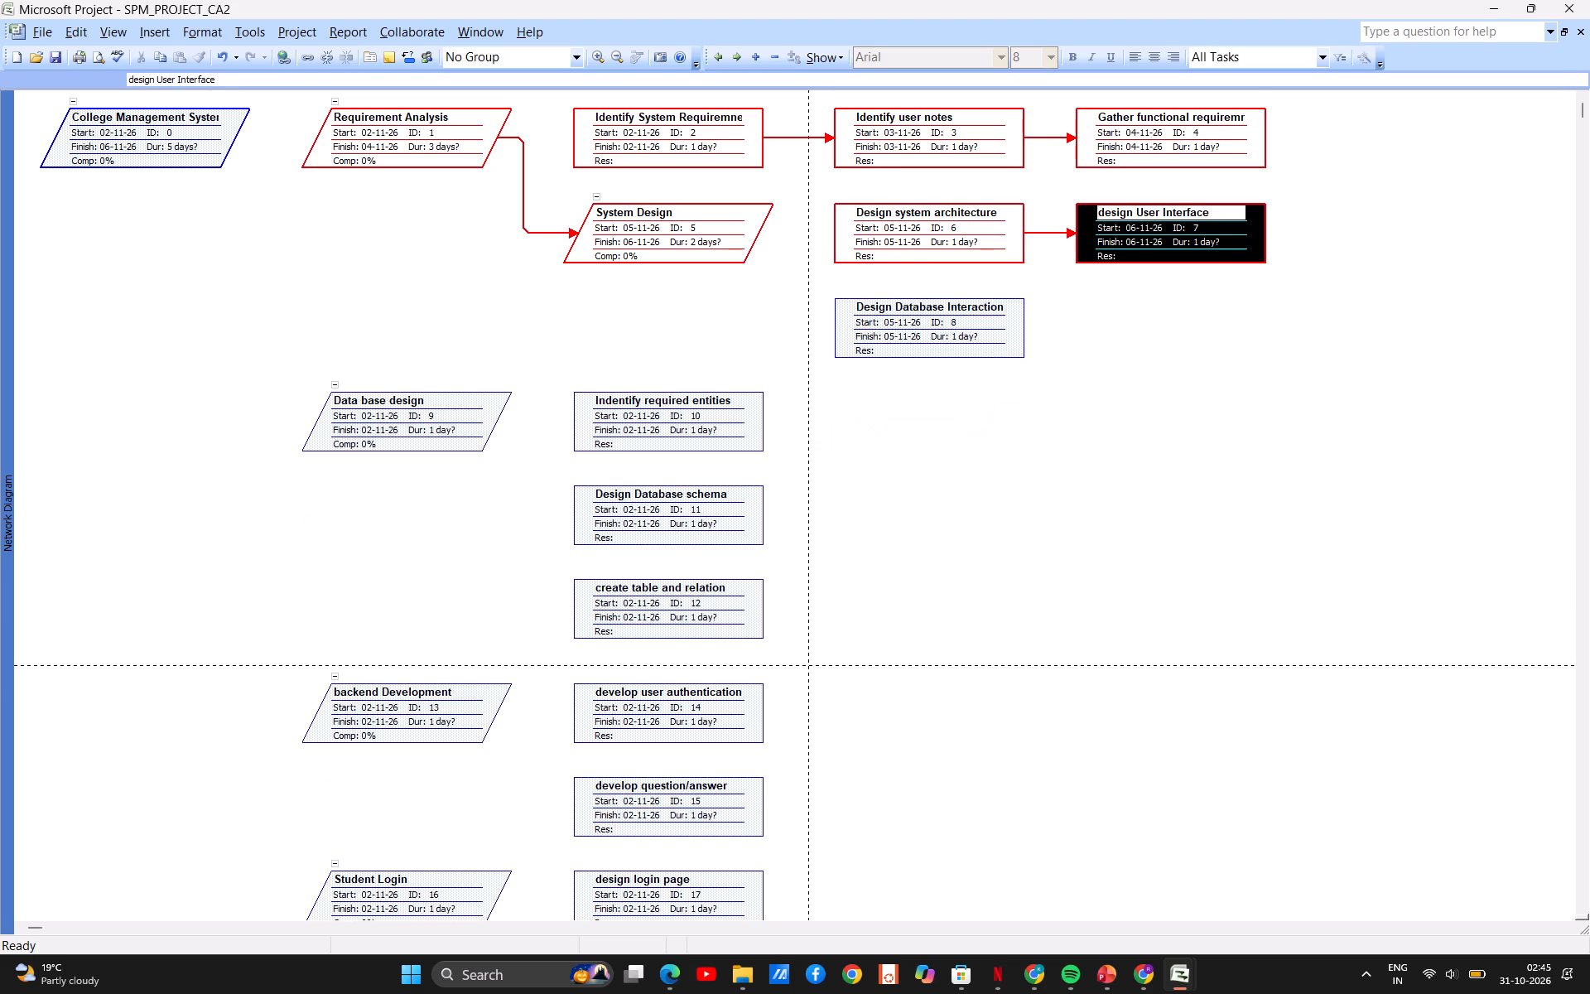
{"action": "left_click_drag", "start_coordinate": [1135, 242], "coordinate": [960, 305]}
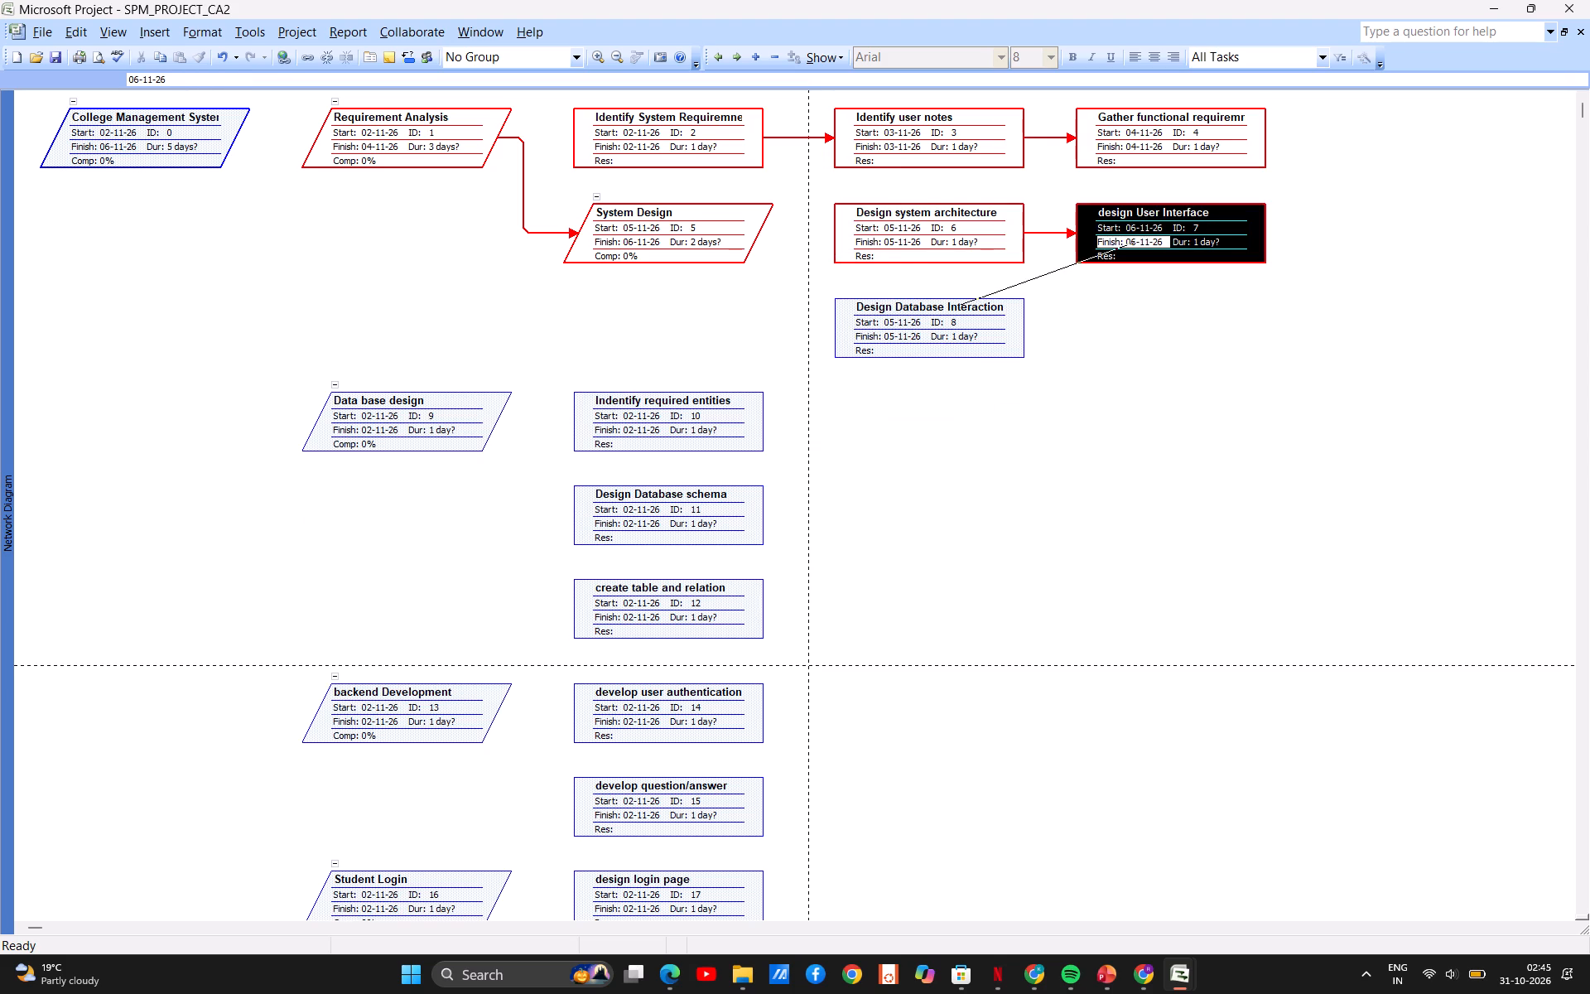
{"action": "left_click_drag", "start_coordinate": [960, 305], "coordinate": [958, 307]}
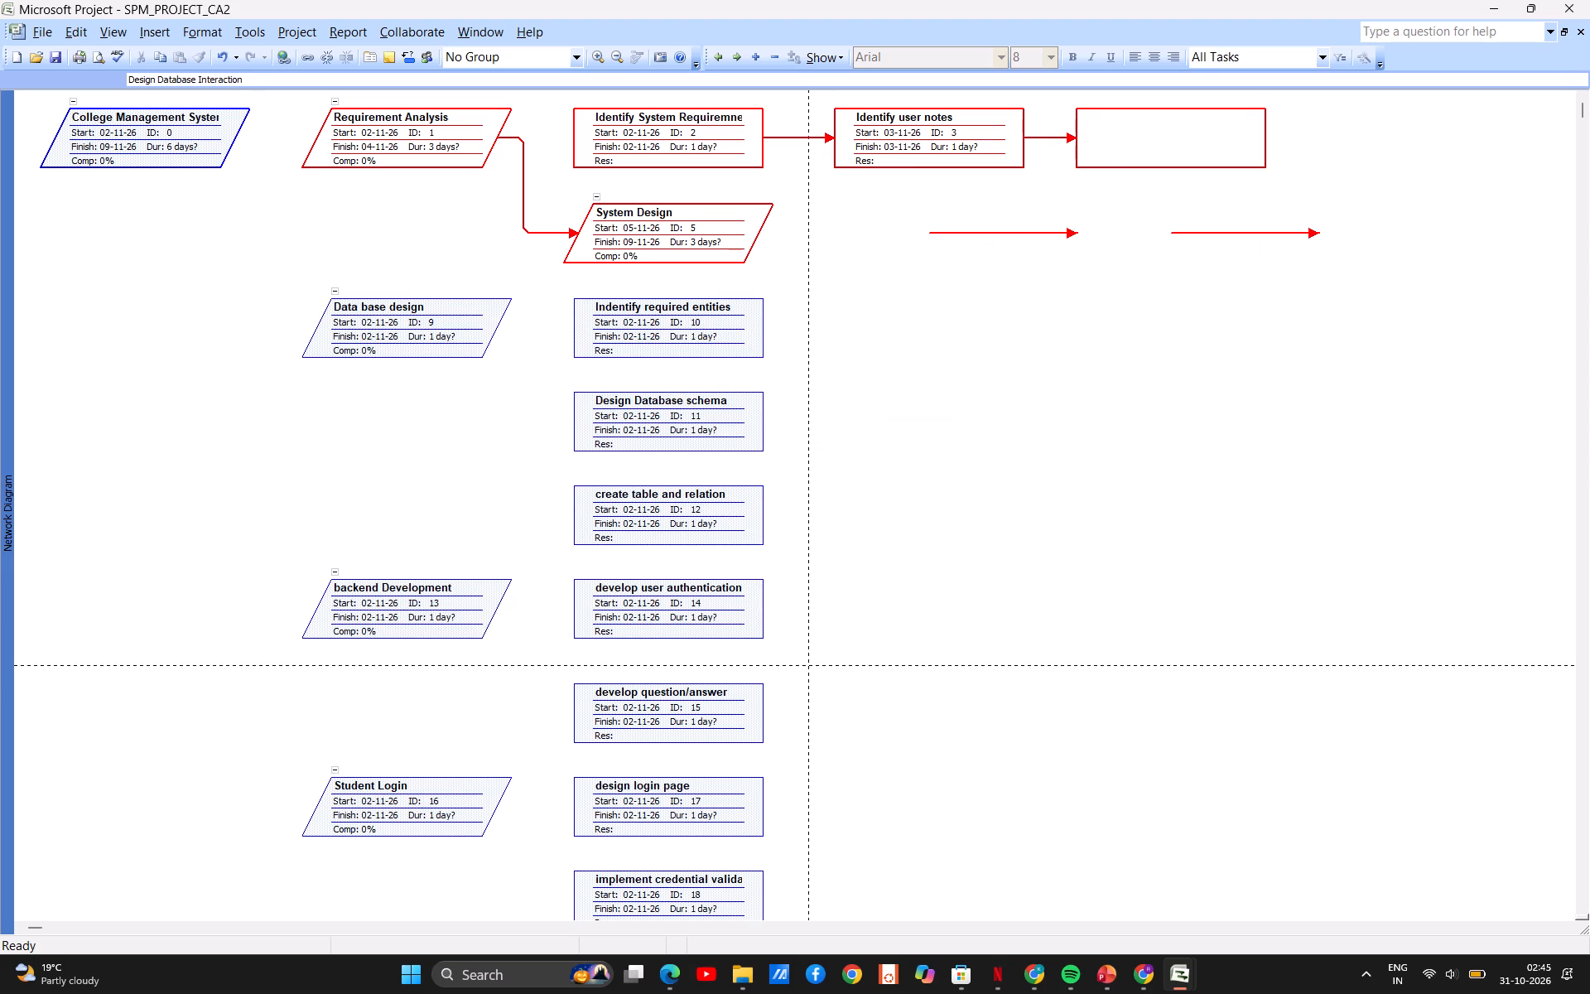
Link System Design to Data base design, and the subtask Indentify required entities to Design Database schema.
{"action": "left_click_drag", "start_coordinate": [601, 249], "coordinate": [542, 278]}
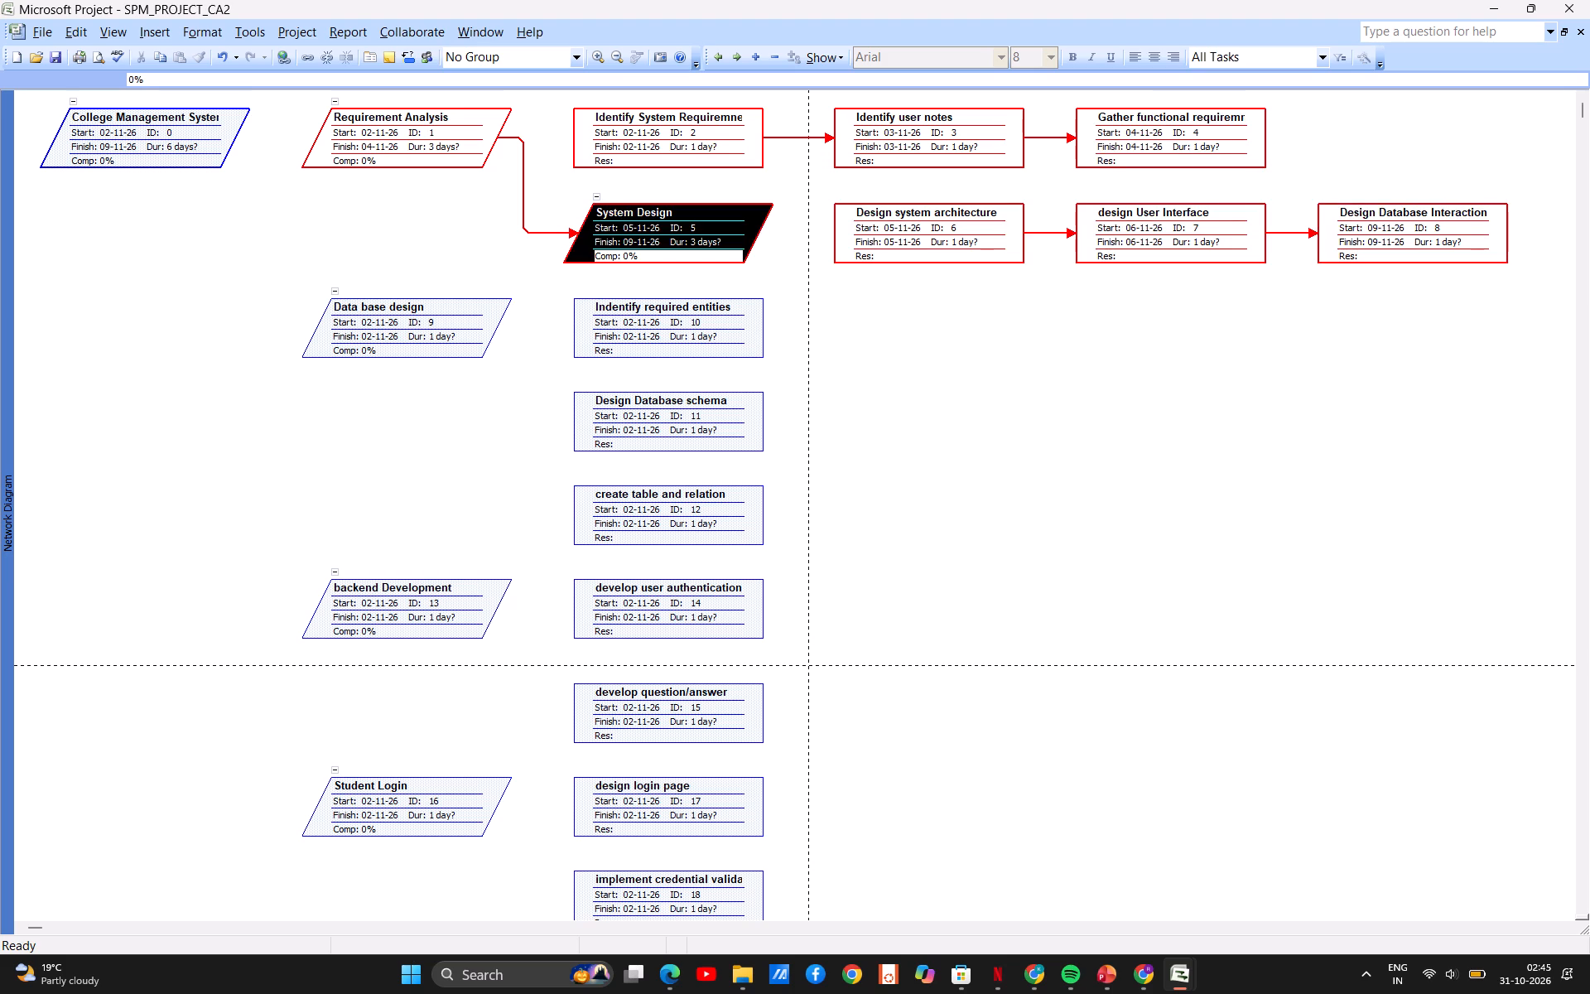
{"action": "left_click_drag", "start_coordinate": [542, 278], "coordinate": [455, 305]}
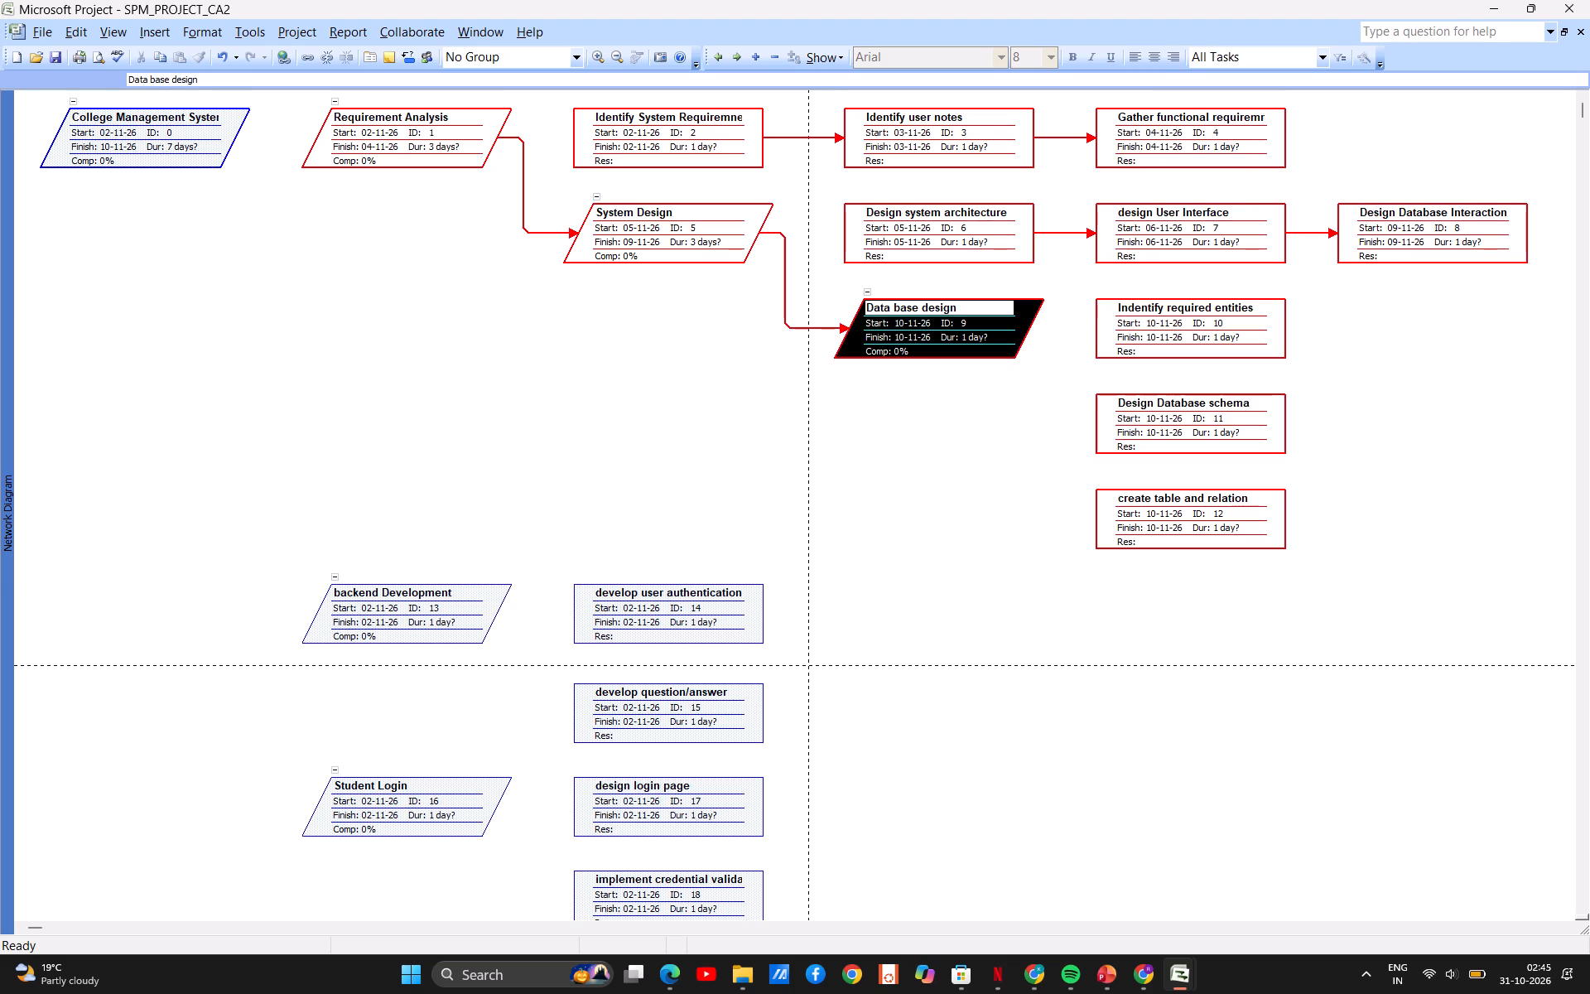
{"action": "left_click_drag", "start_coordinate": [1152, 340], "coordinate": [1151, 408]}
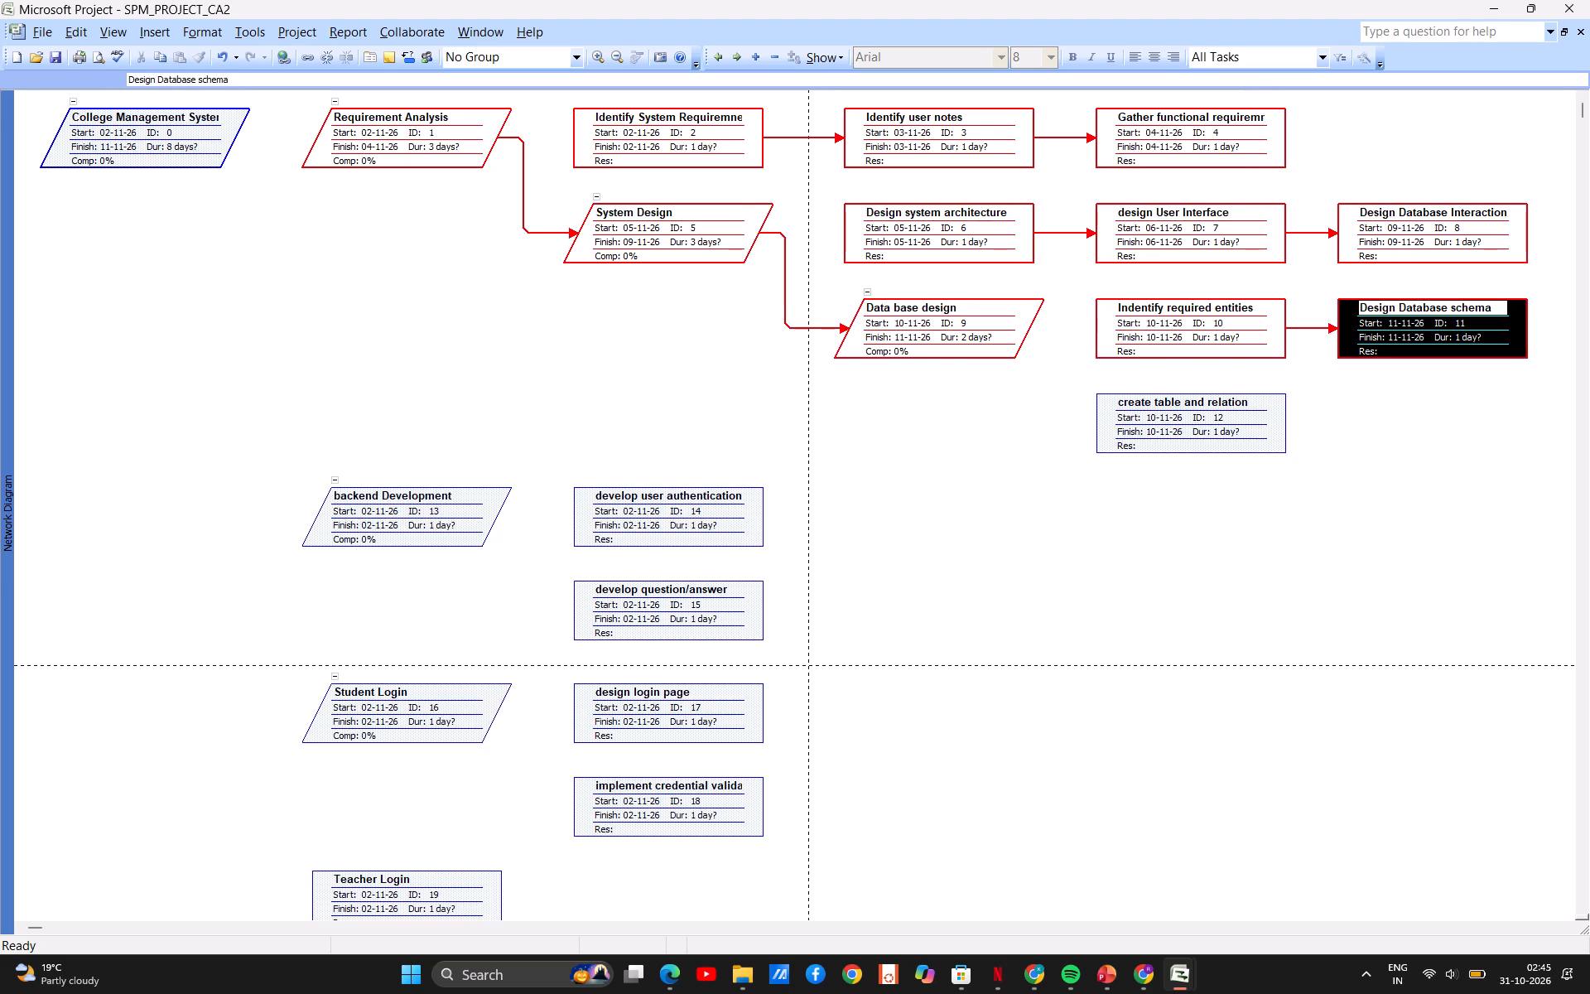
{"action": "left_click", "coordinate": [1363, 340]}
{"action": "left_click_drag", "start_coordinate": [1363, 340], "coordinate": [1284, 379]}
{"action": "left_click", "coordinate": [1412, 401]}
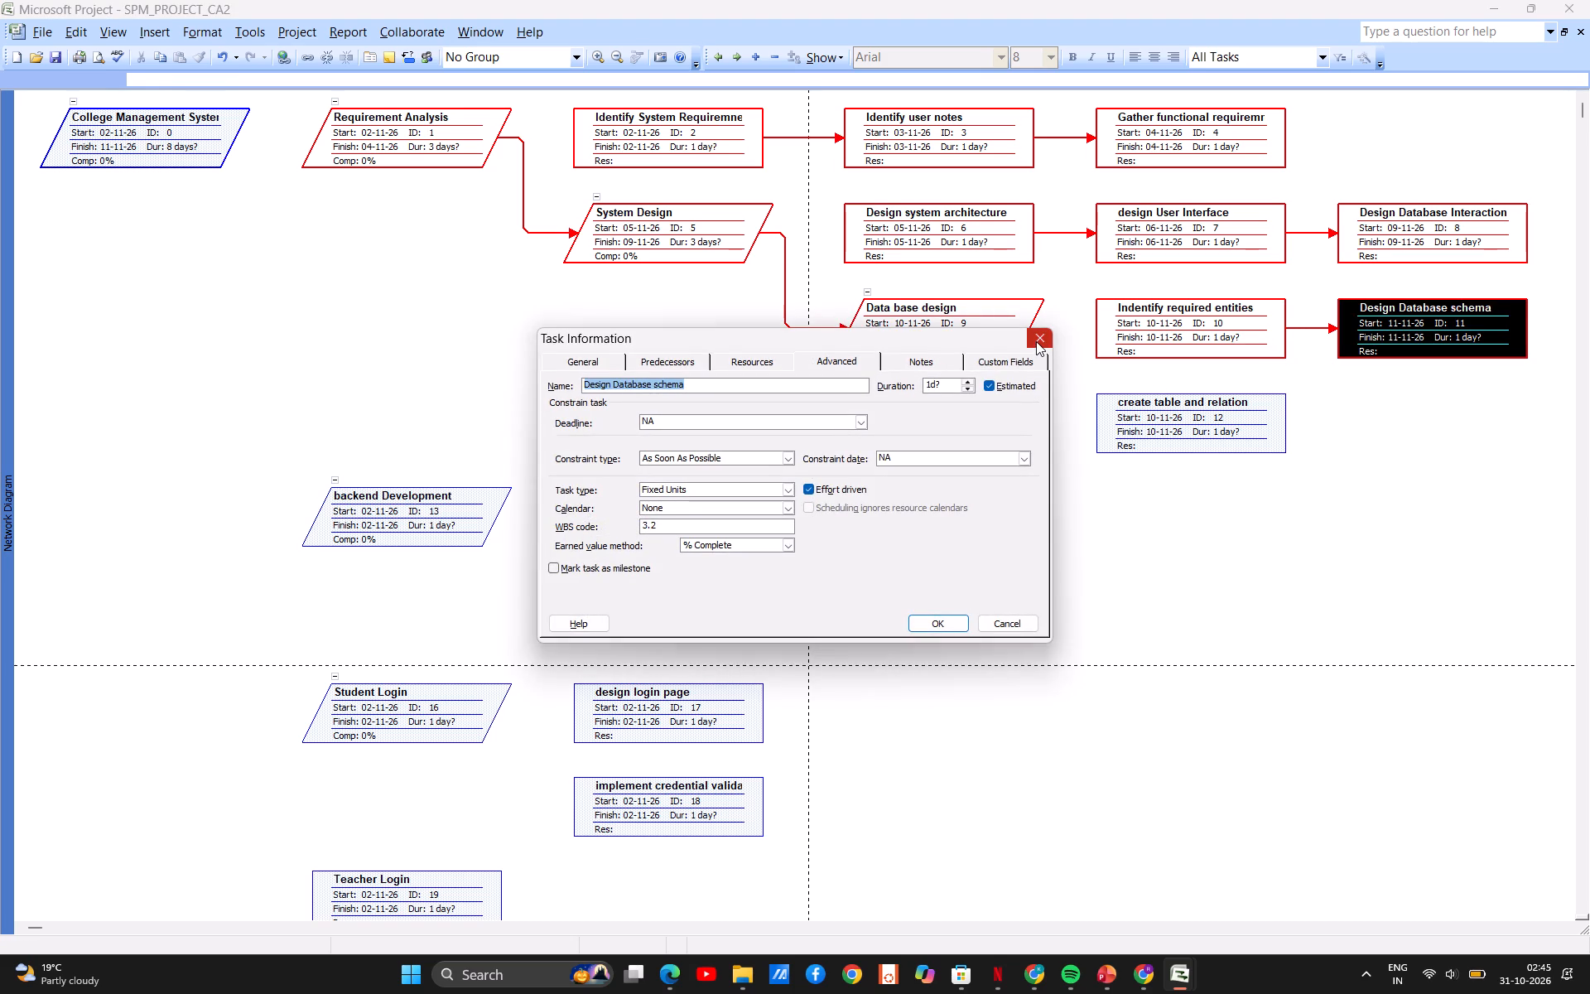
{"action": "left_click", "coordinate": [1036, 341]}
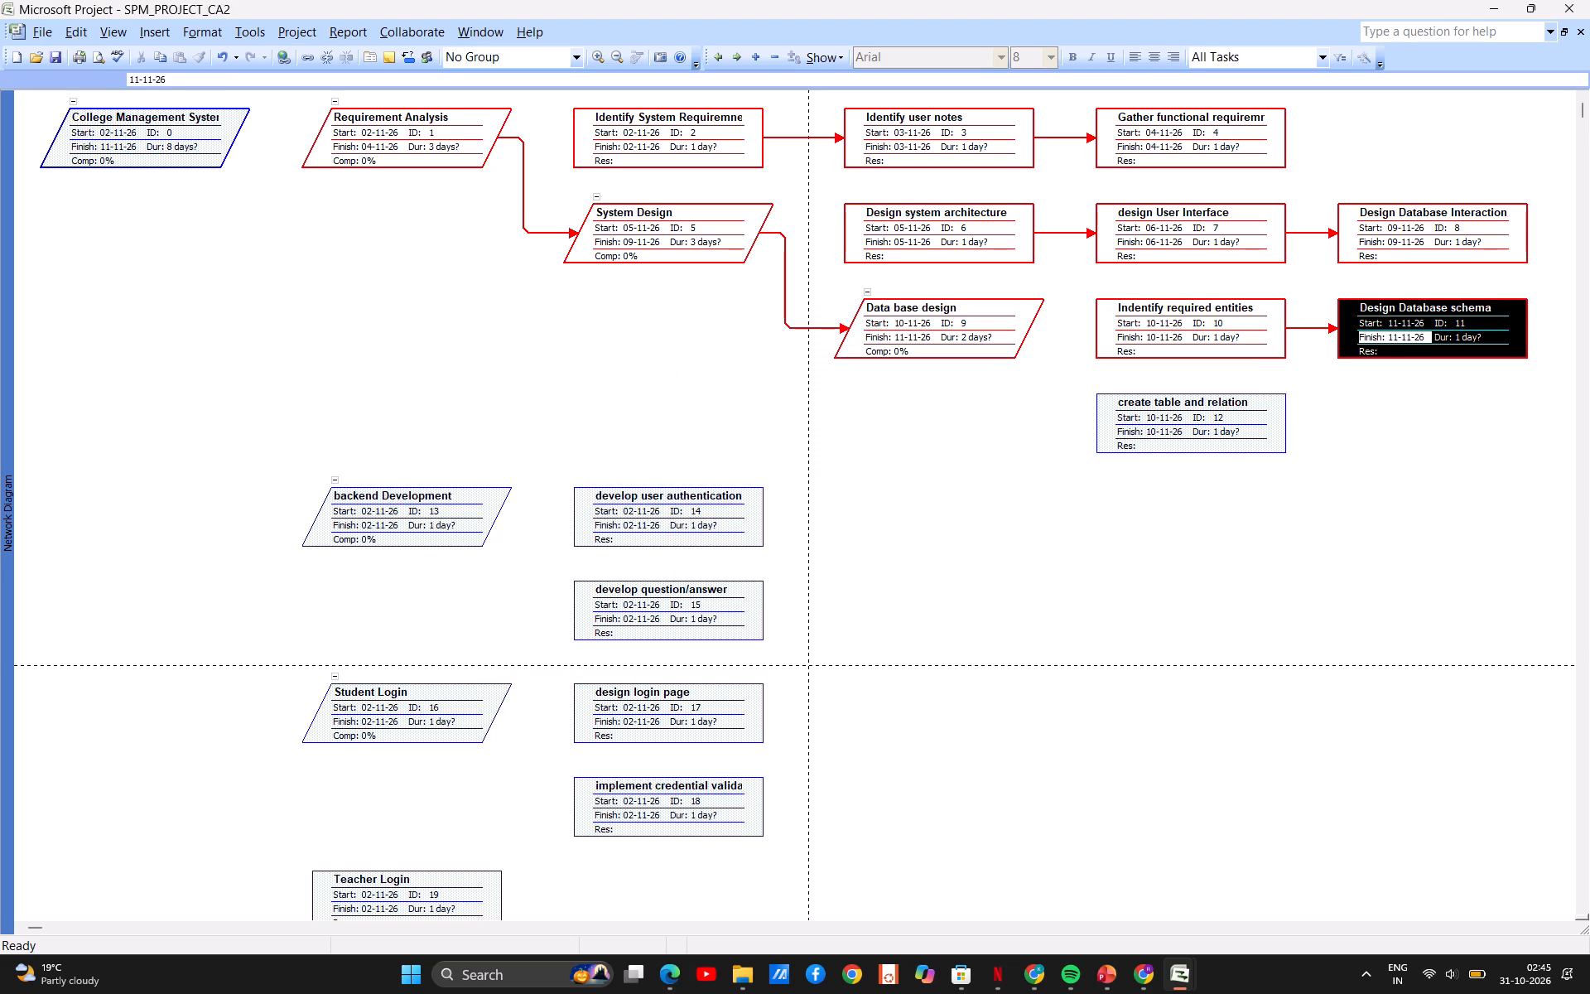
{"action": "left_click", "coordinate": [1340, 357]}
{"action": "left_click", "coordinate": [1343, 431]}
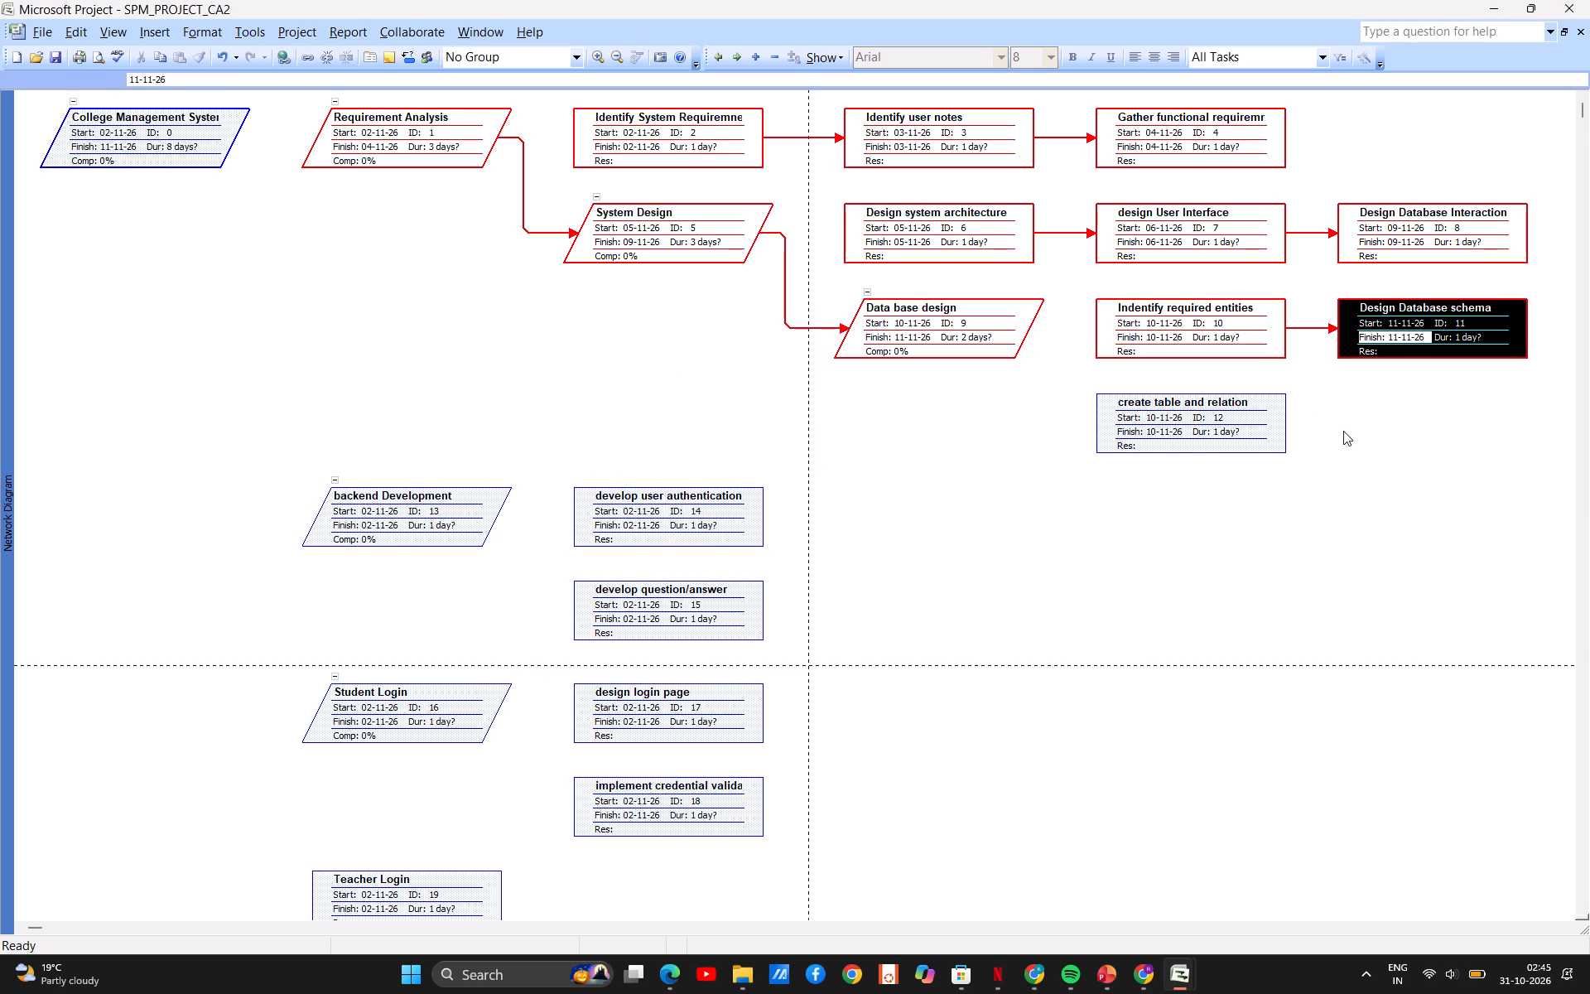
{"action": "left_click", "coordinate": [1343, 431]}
Link Design Database schema to create table and relation as its successor.
{"action": "left_click_drag", "start_coordinate": [1343, 353], "coordinate": [1253, 417]}
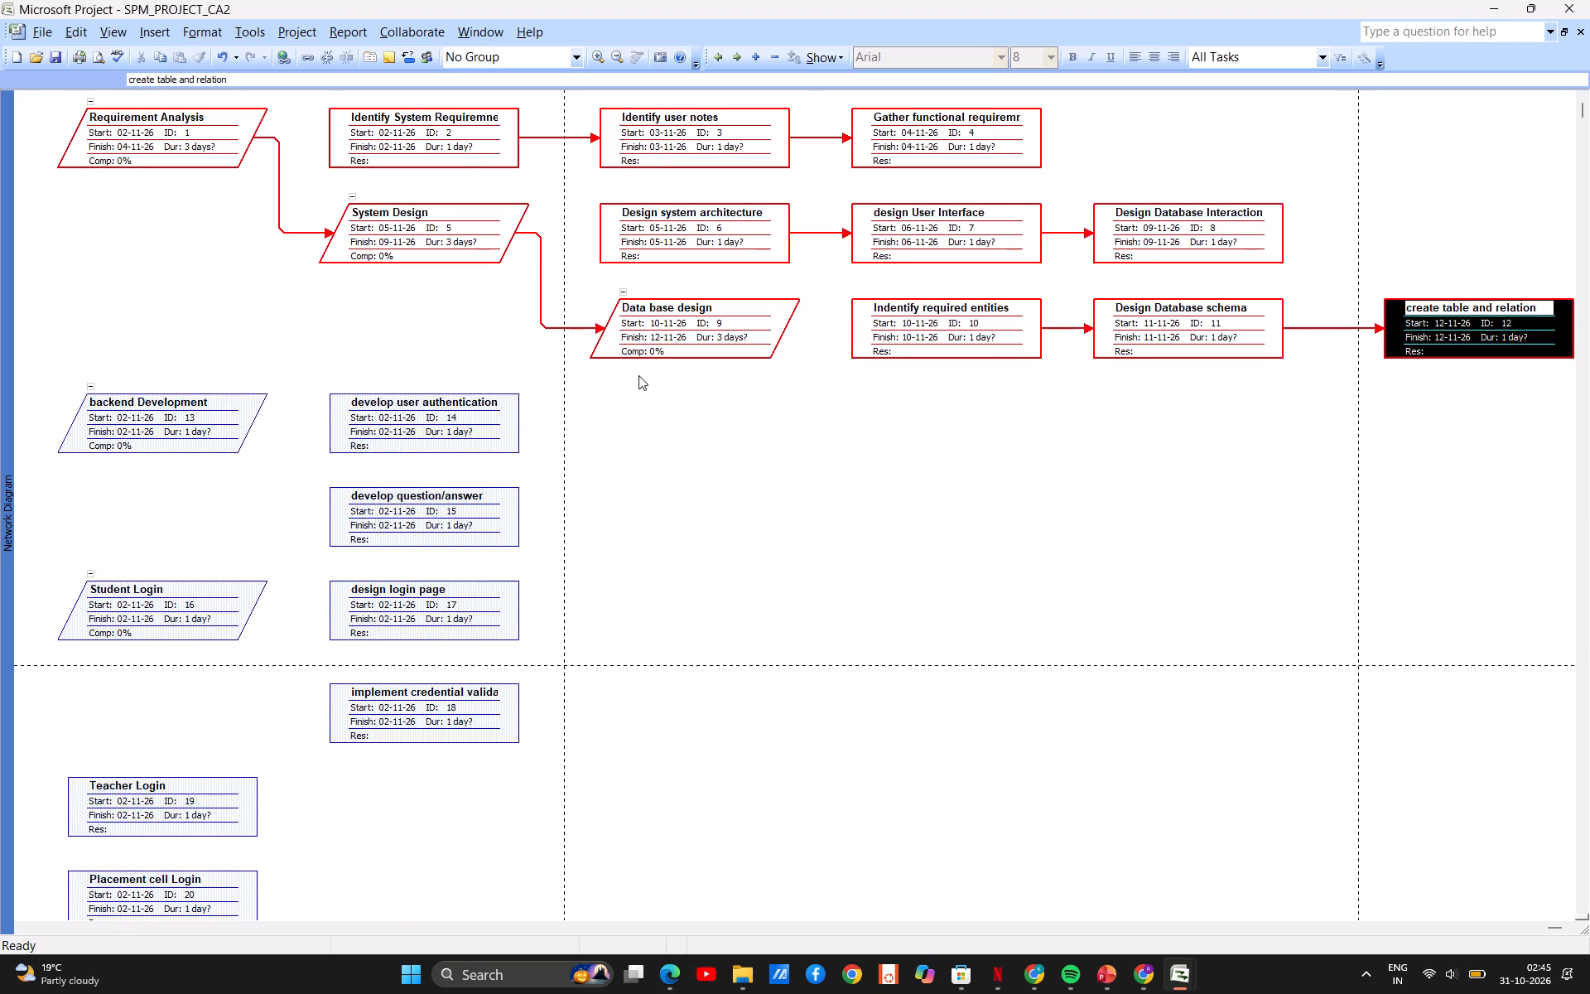
Link Data base design to backend Development, and the subtask develop user authentication to develop question/answer.
{"action": "left_click_drag", "start_coordinate": [625, 350], "coordinate": [187, 417]}
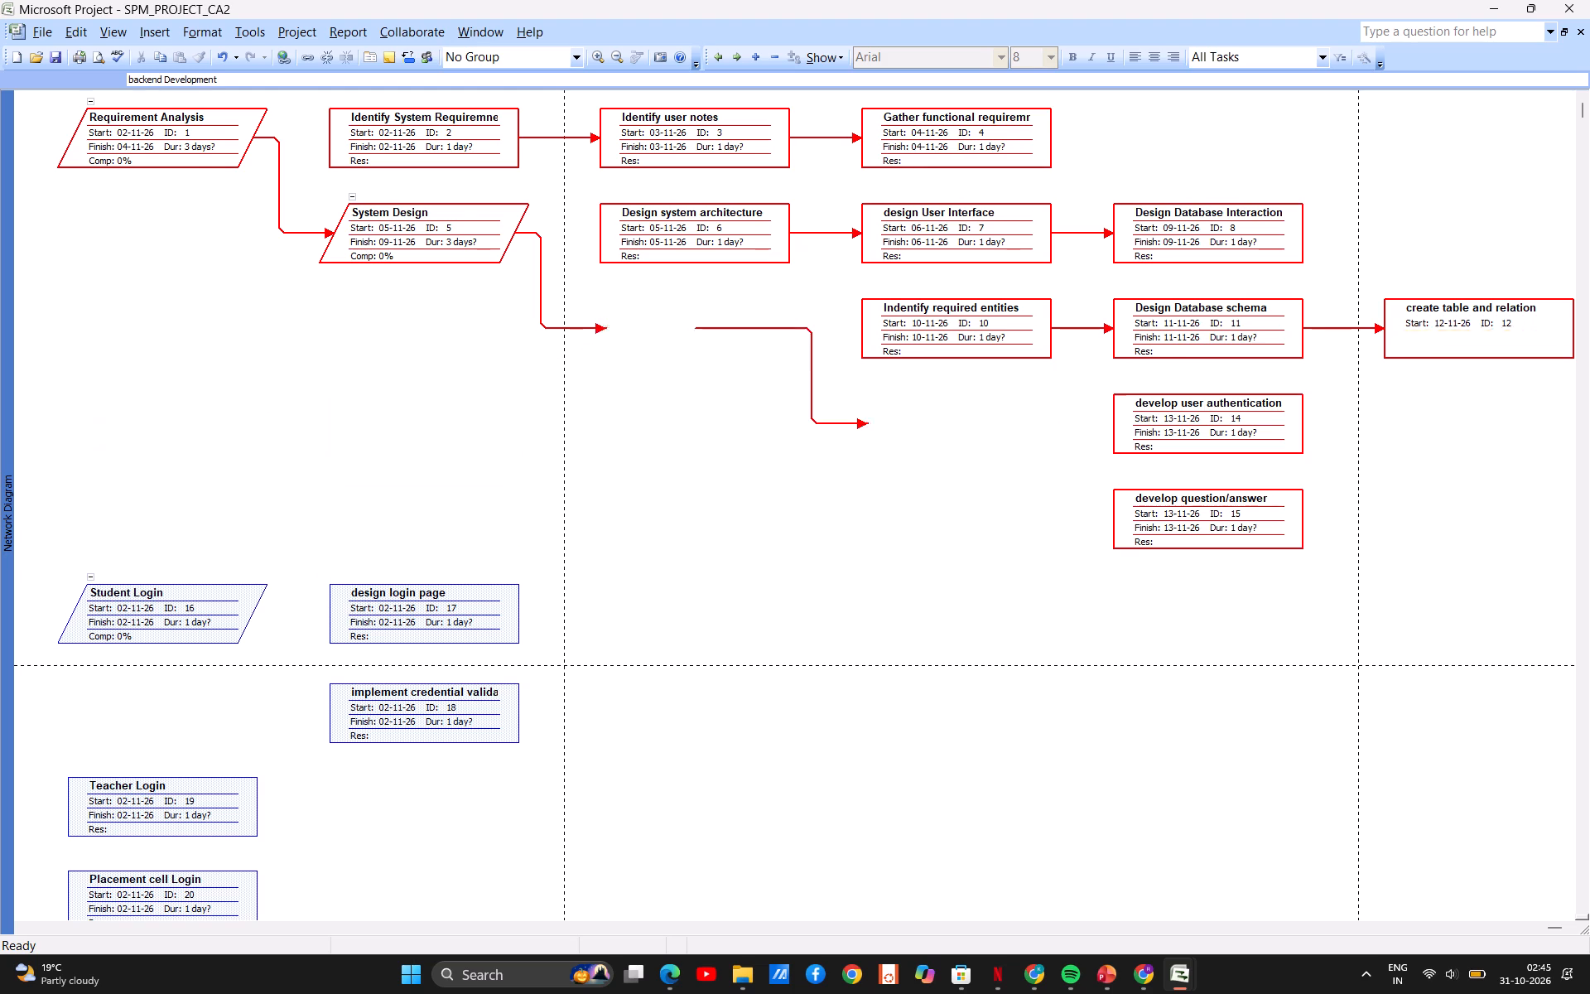
{"action": "left_click_drag", "start_coordinate": [1169, 434], "coordinate": [1173, 480]}
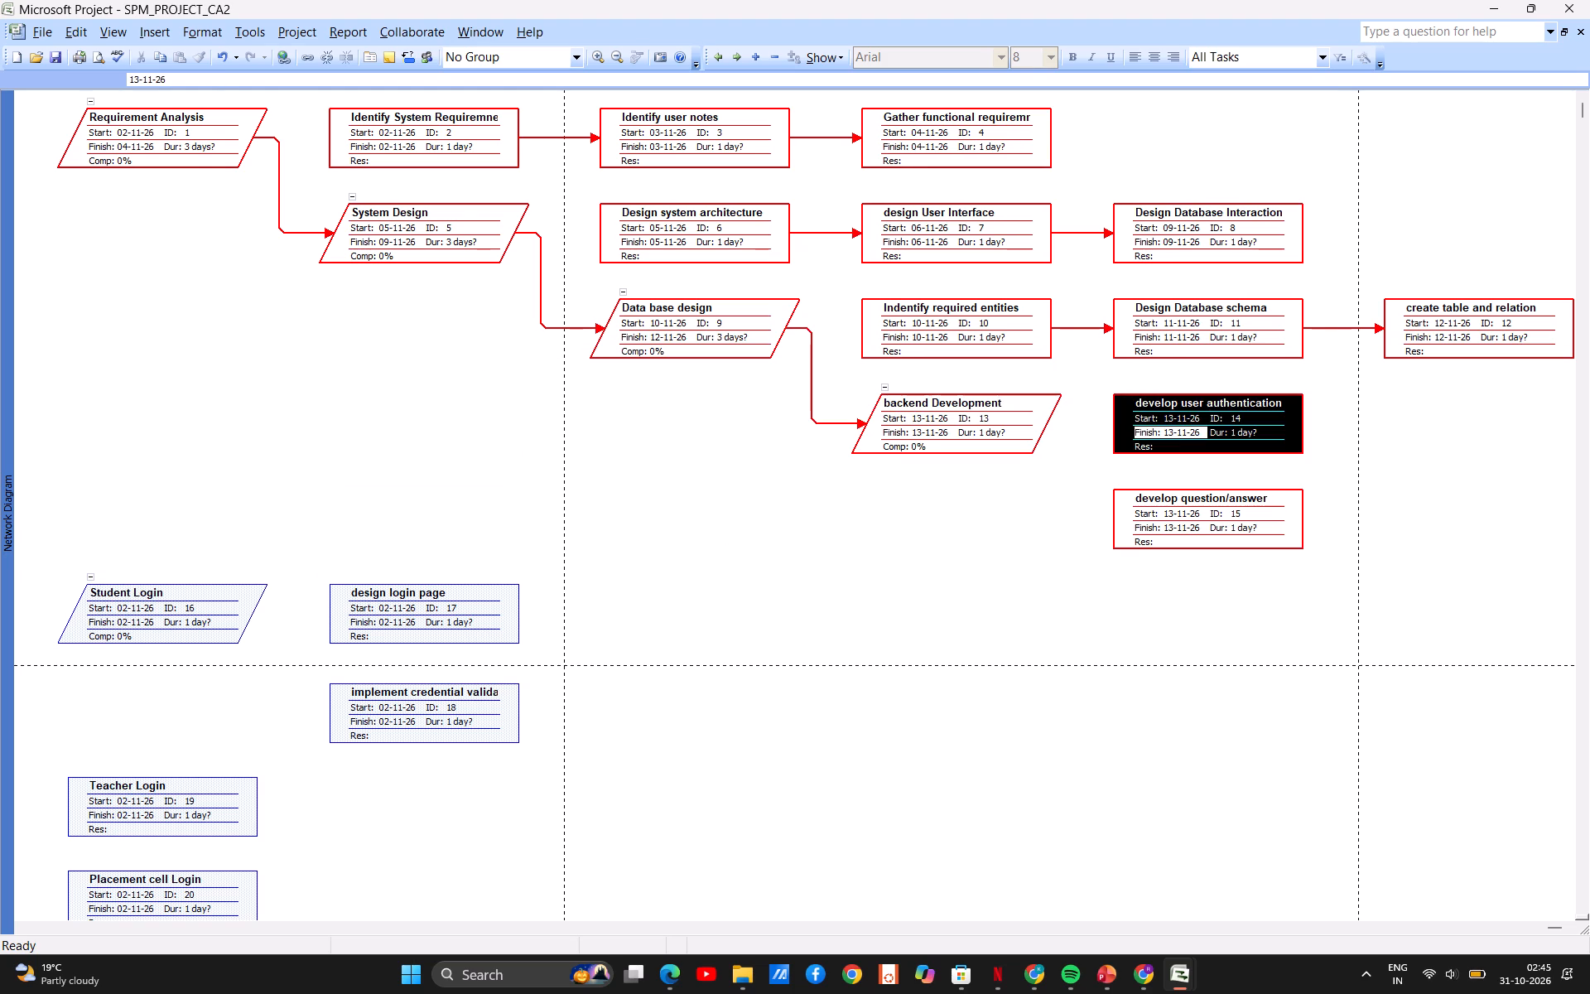
{"action": "left_click_drag", "start_coordinate": [1173, 480], "coordinate": [1174, 496]}
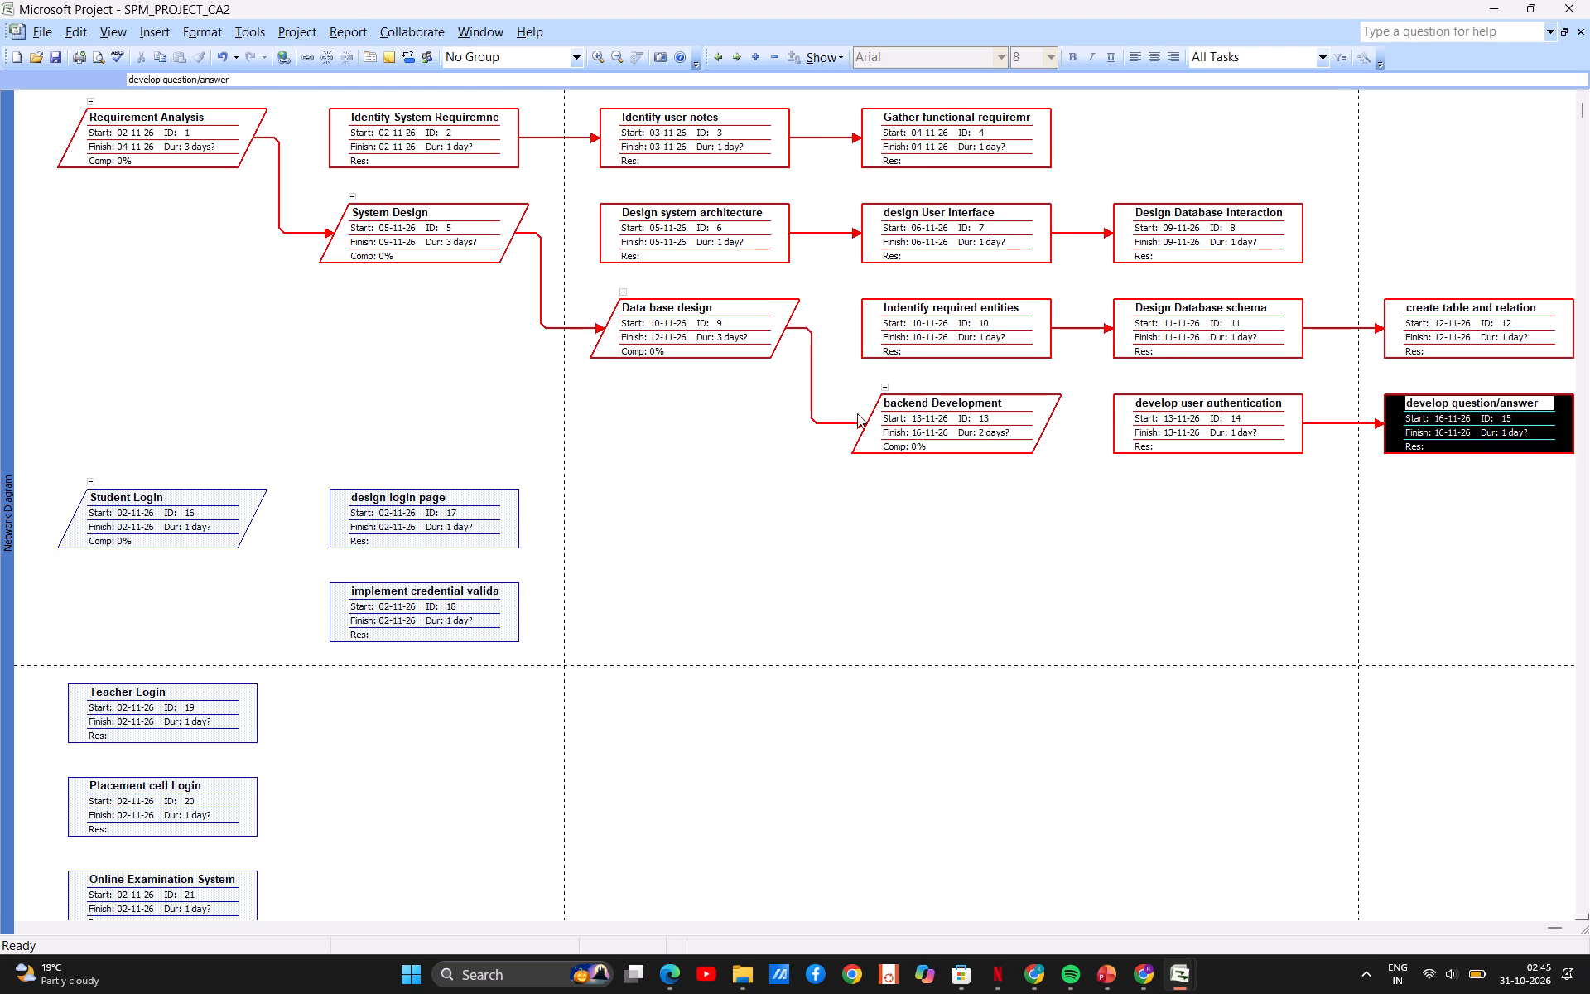
Link backend Development to Student Login, and the subtask design login page to implement credential validation.
{"action": "left_click_drag", "start_coordinate": [888, 440], "coordinate": [190, 504]}
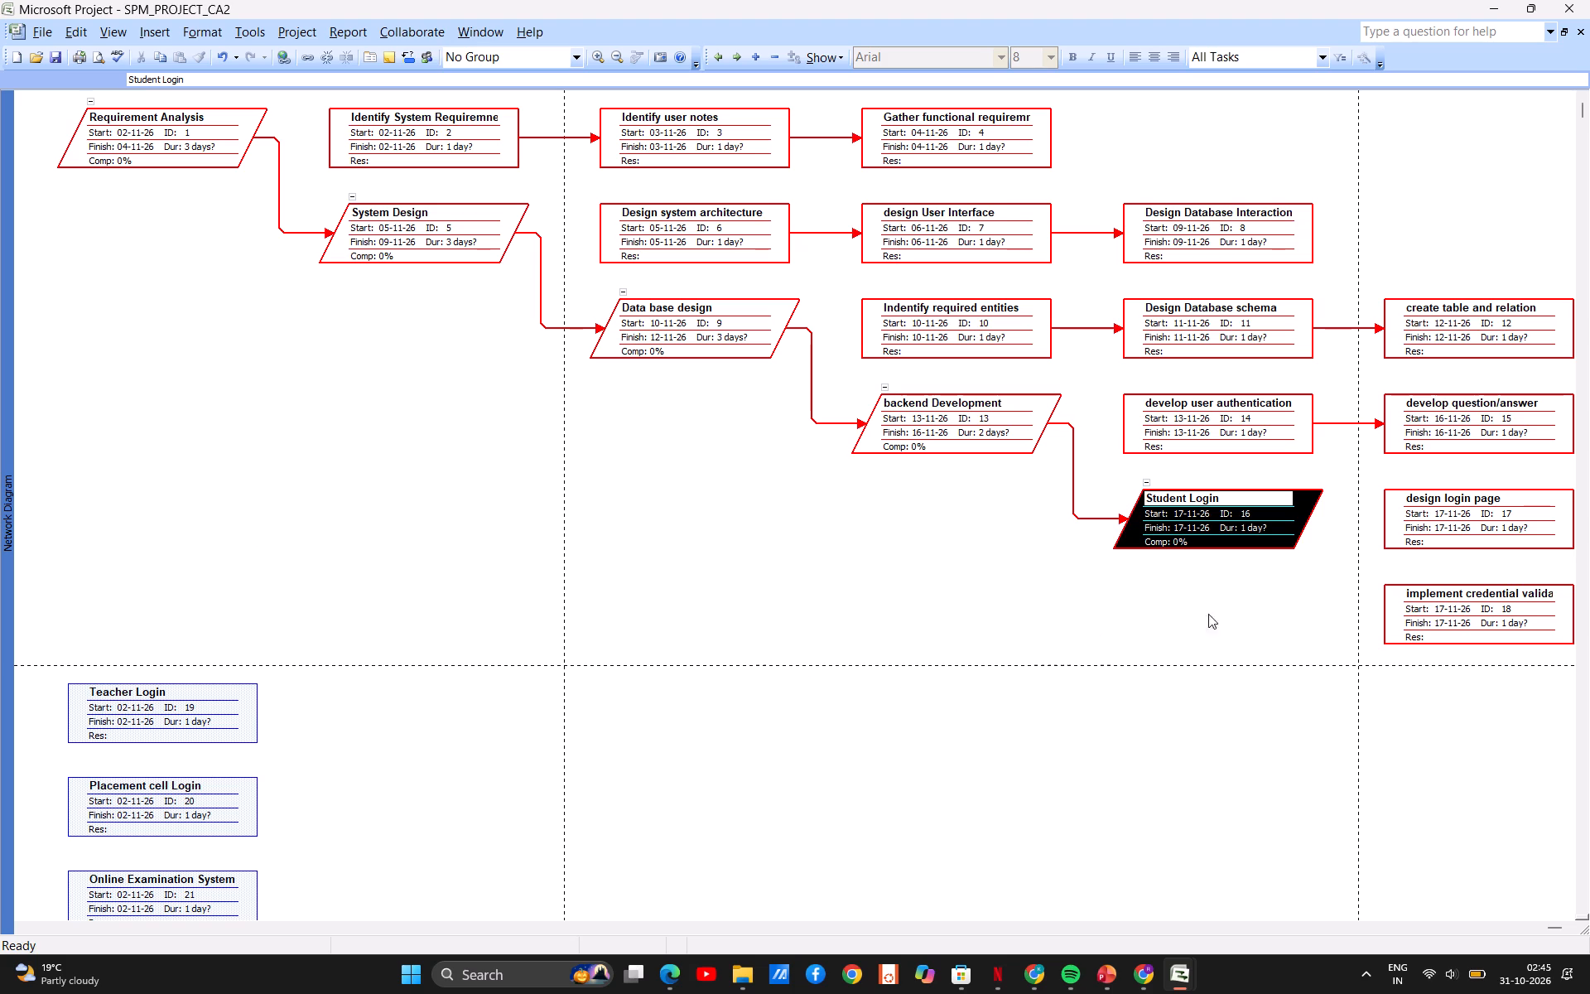
{"action": "left_click_drag", "start_coordinate": [1421, 519], "coordinate": [1434, 596]}
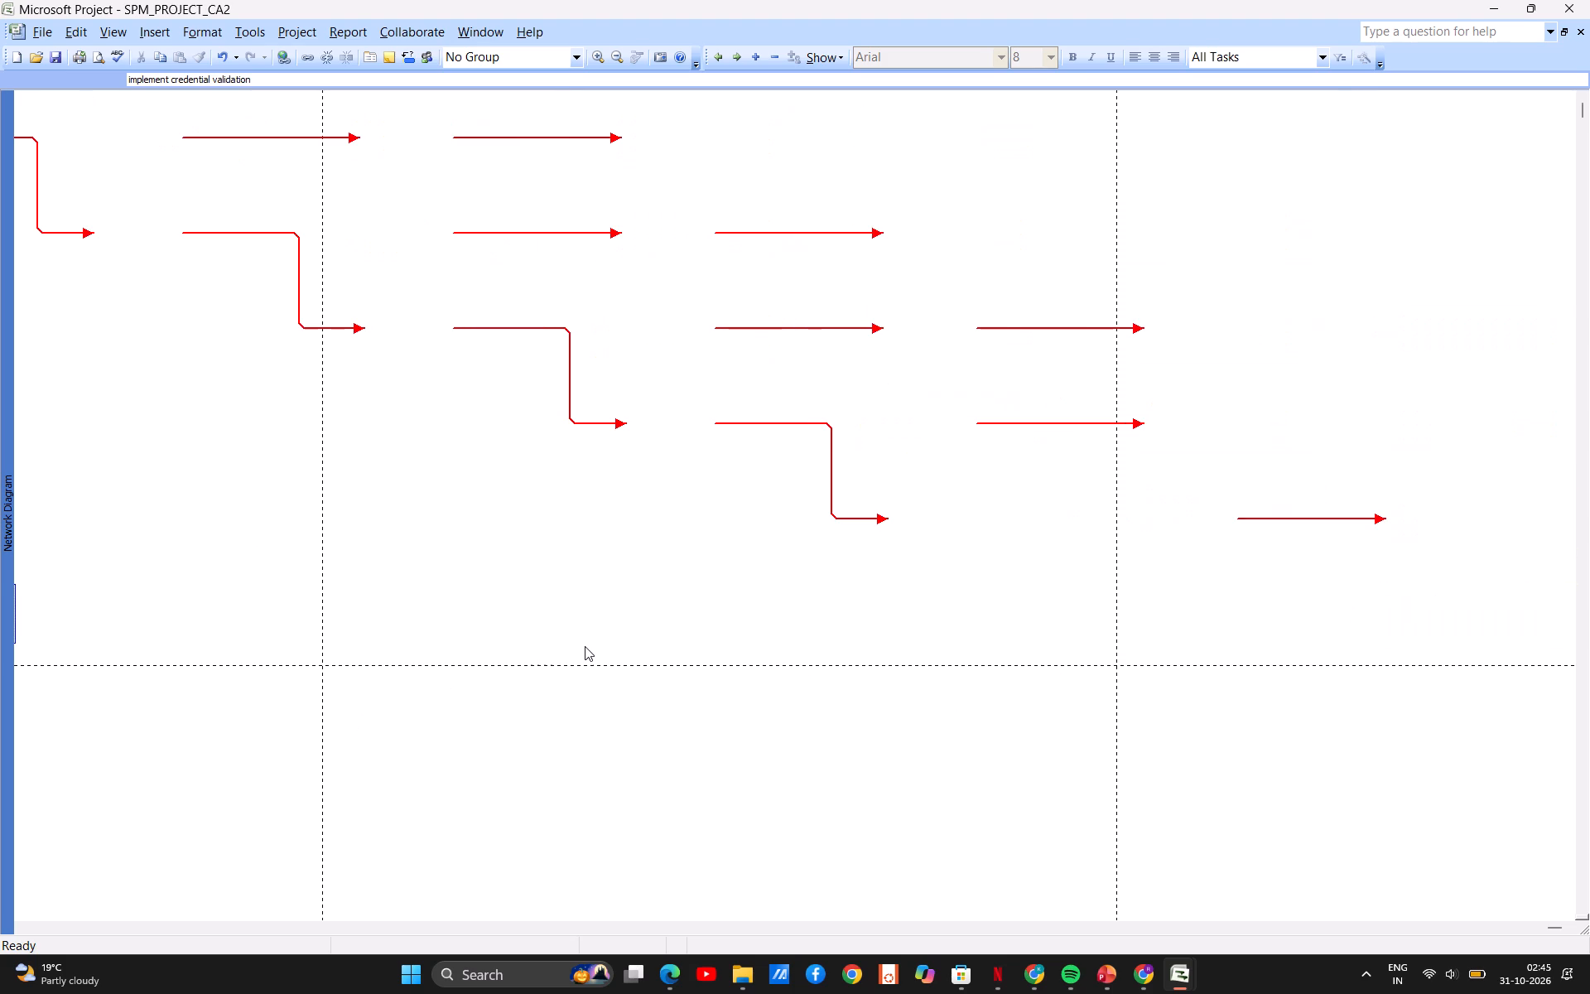
Chain Student Login, Teacher Login, Placement cell Login and Online Examination System so each task follows the previous one.
{"action": "scroll", "coordinate": [585, 646], "scroll_direction": "right", "scroll_amount": 8}
{"action": "left_click_drag", "start_coordinate": [911, 540], "coordinate": [466, 581]}
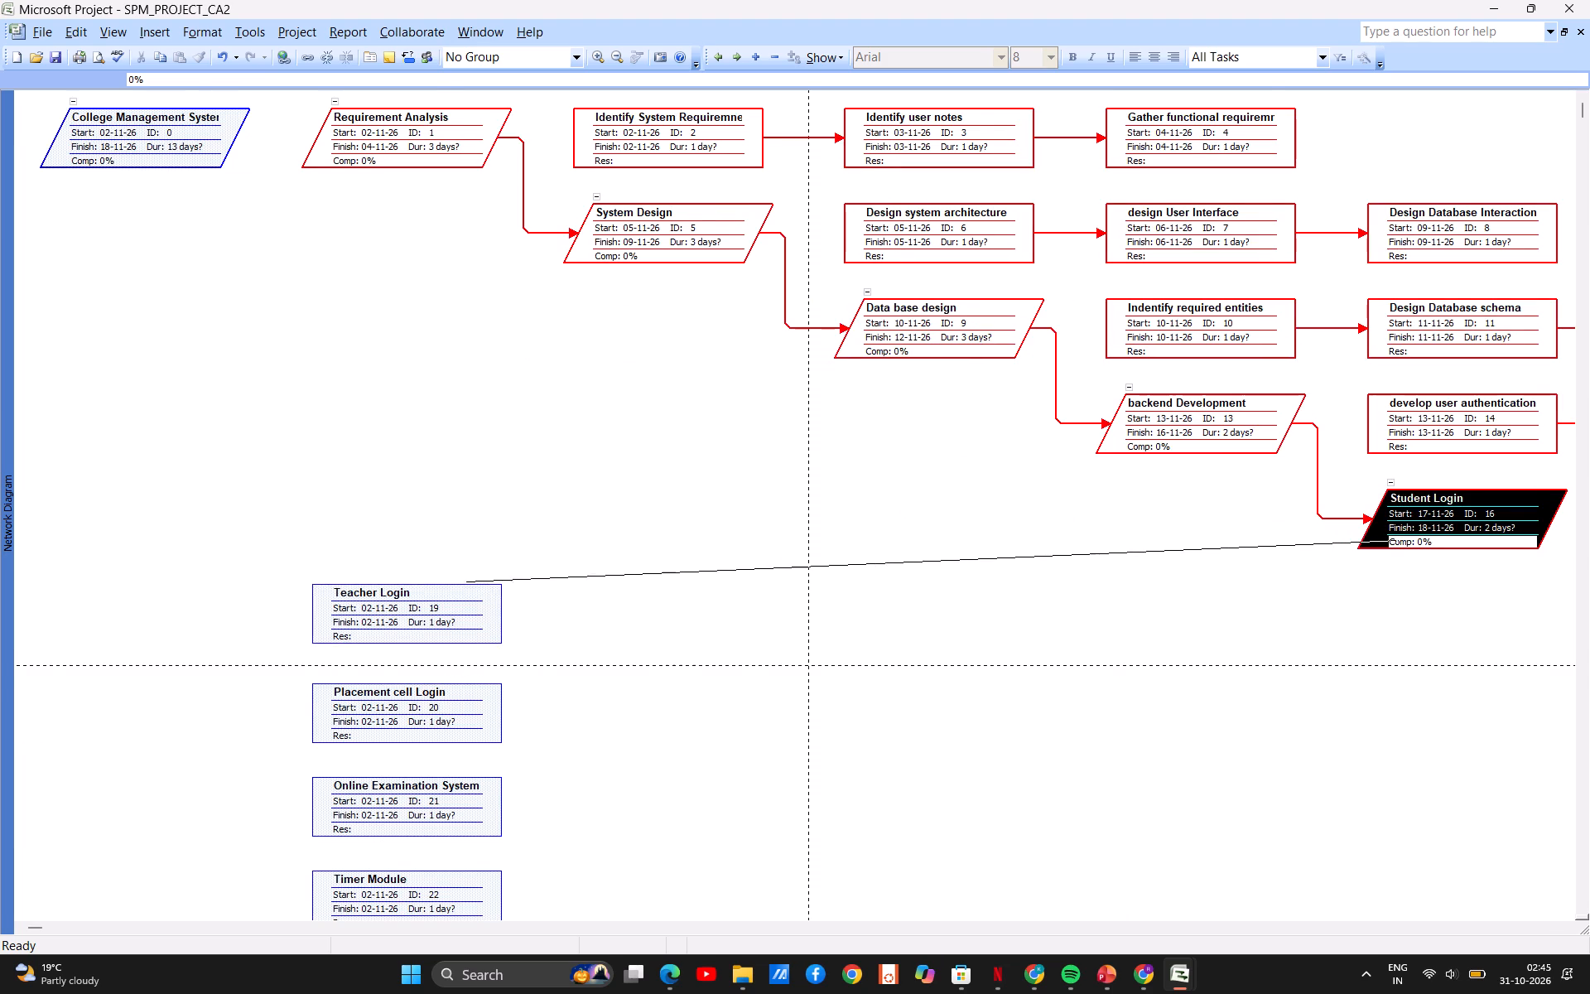
{"action": "left_click_drag", "start_coordinate": [466, 581], "coordinate": [441, 594]}
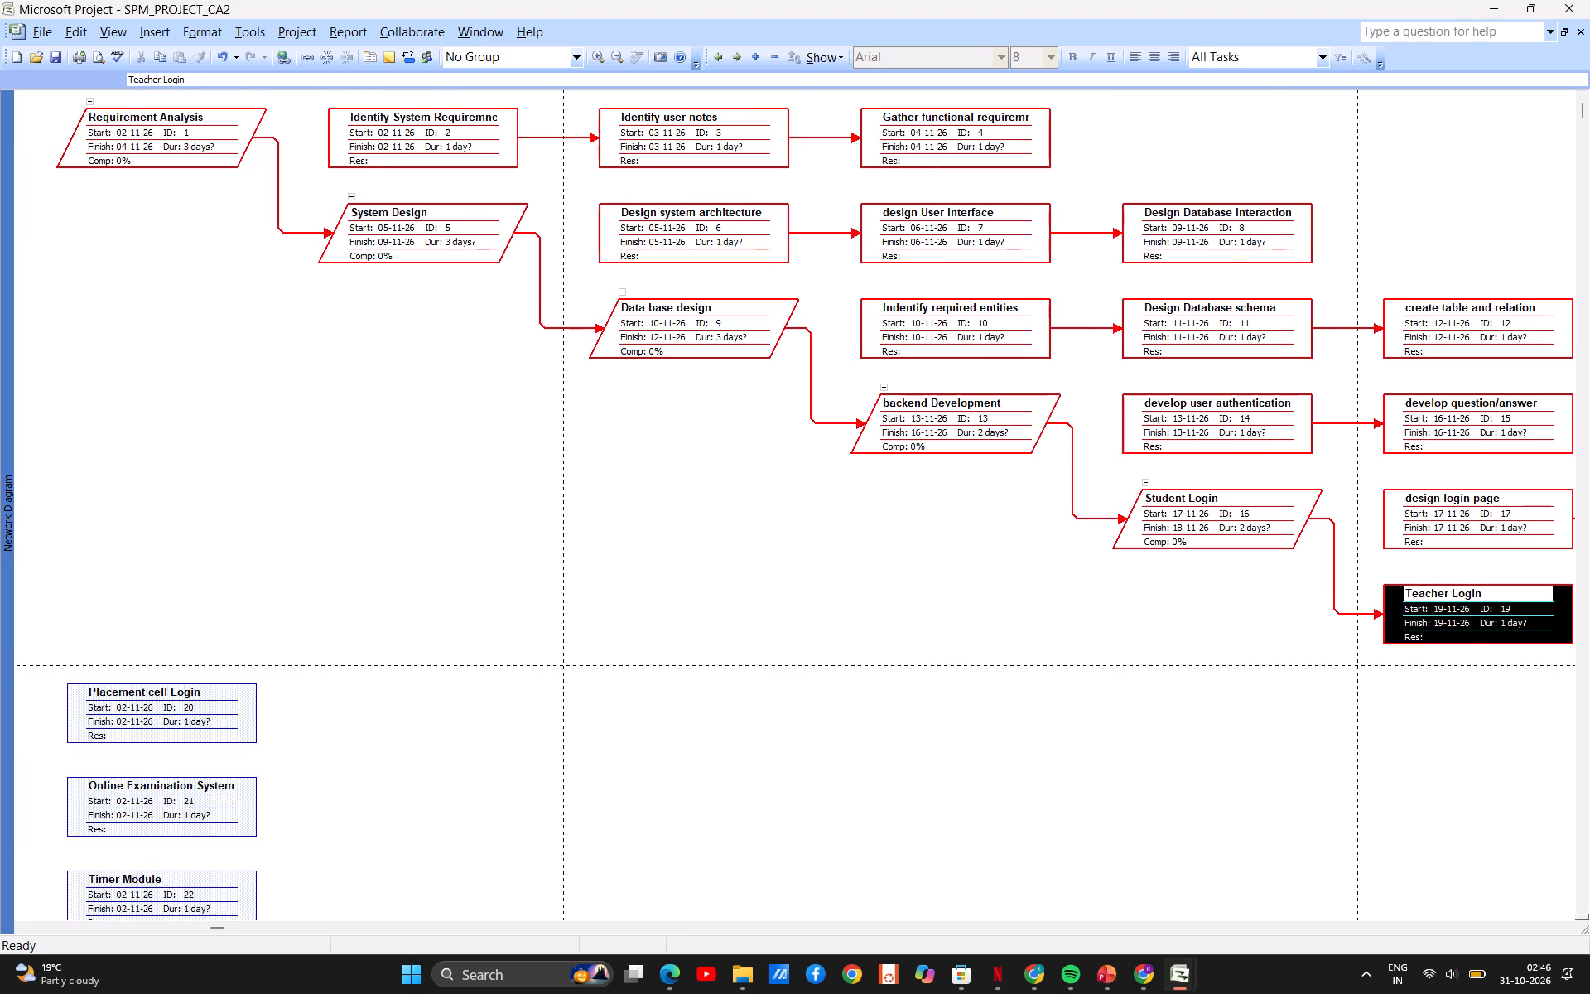
{"action": "left_click_drag", "start_coordinate": [1402, 639], "coordinate": [168, 699]}
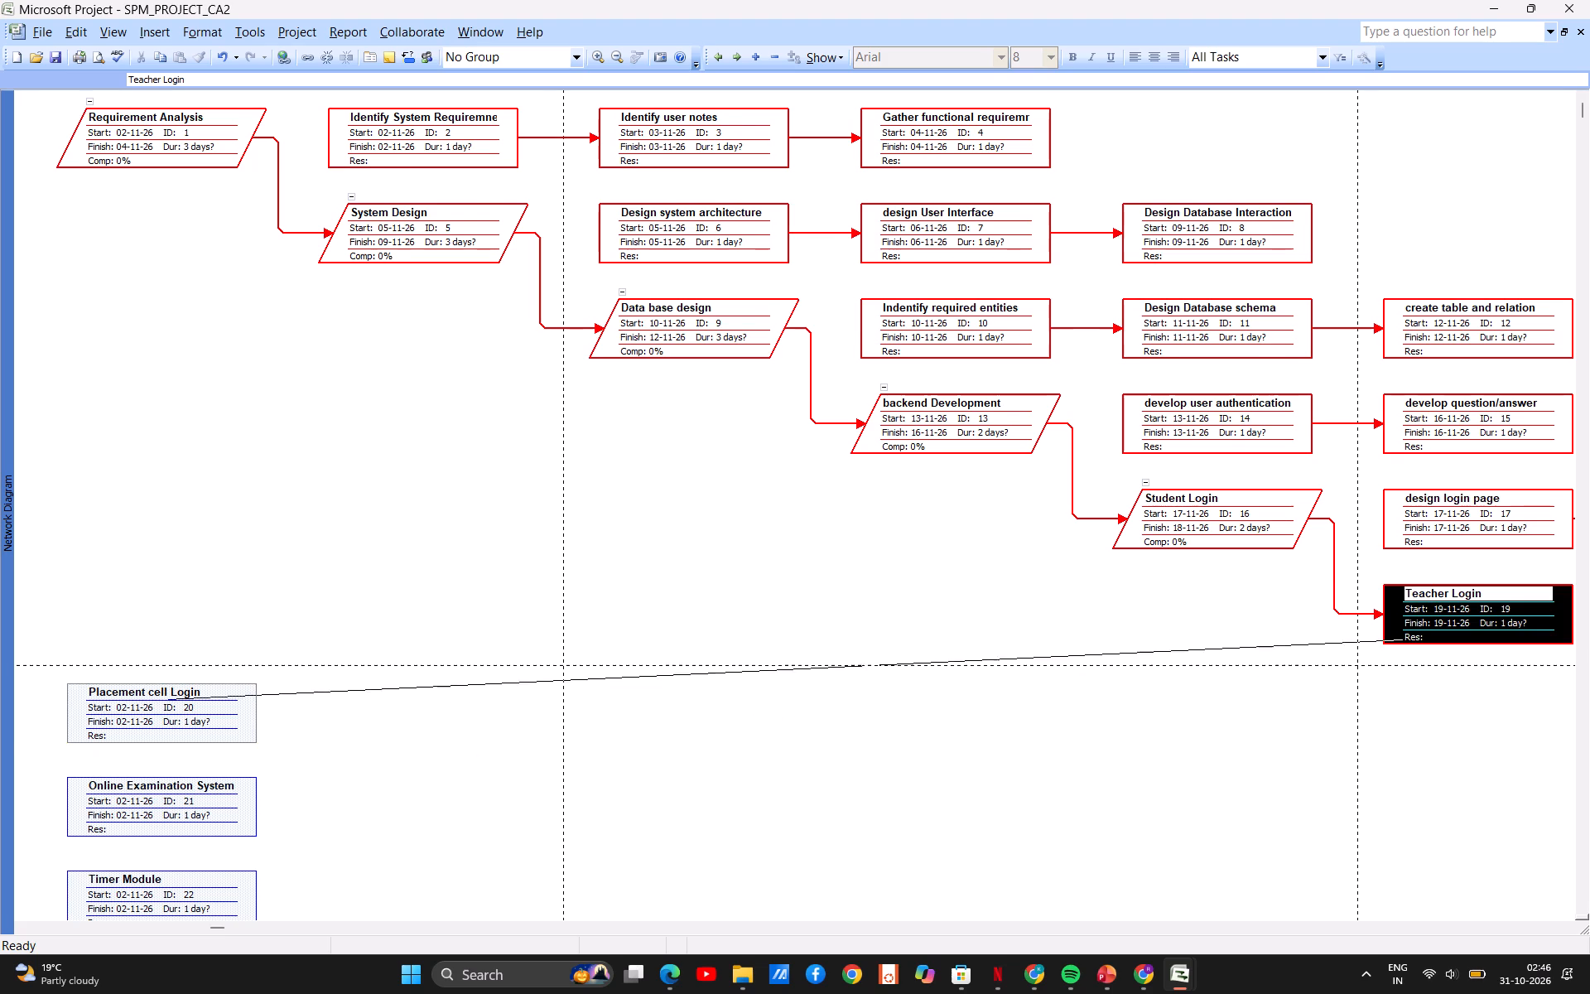
{"action": "left_click_drag", "start_coordinate": [168, 699], "coordinate": [174, 705]}
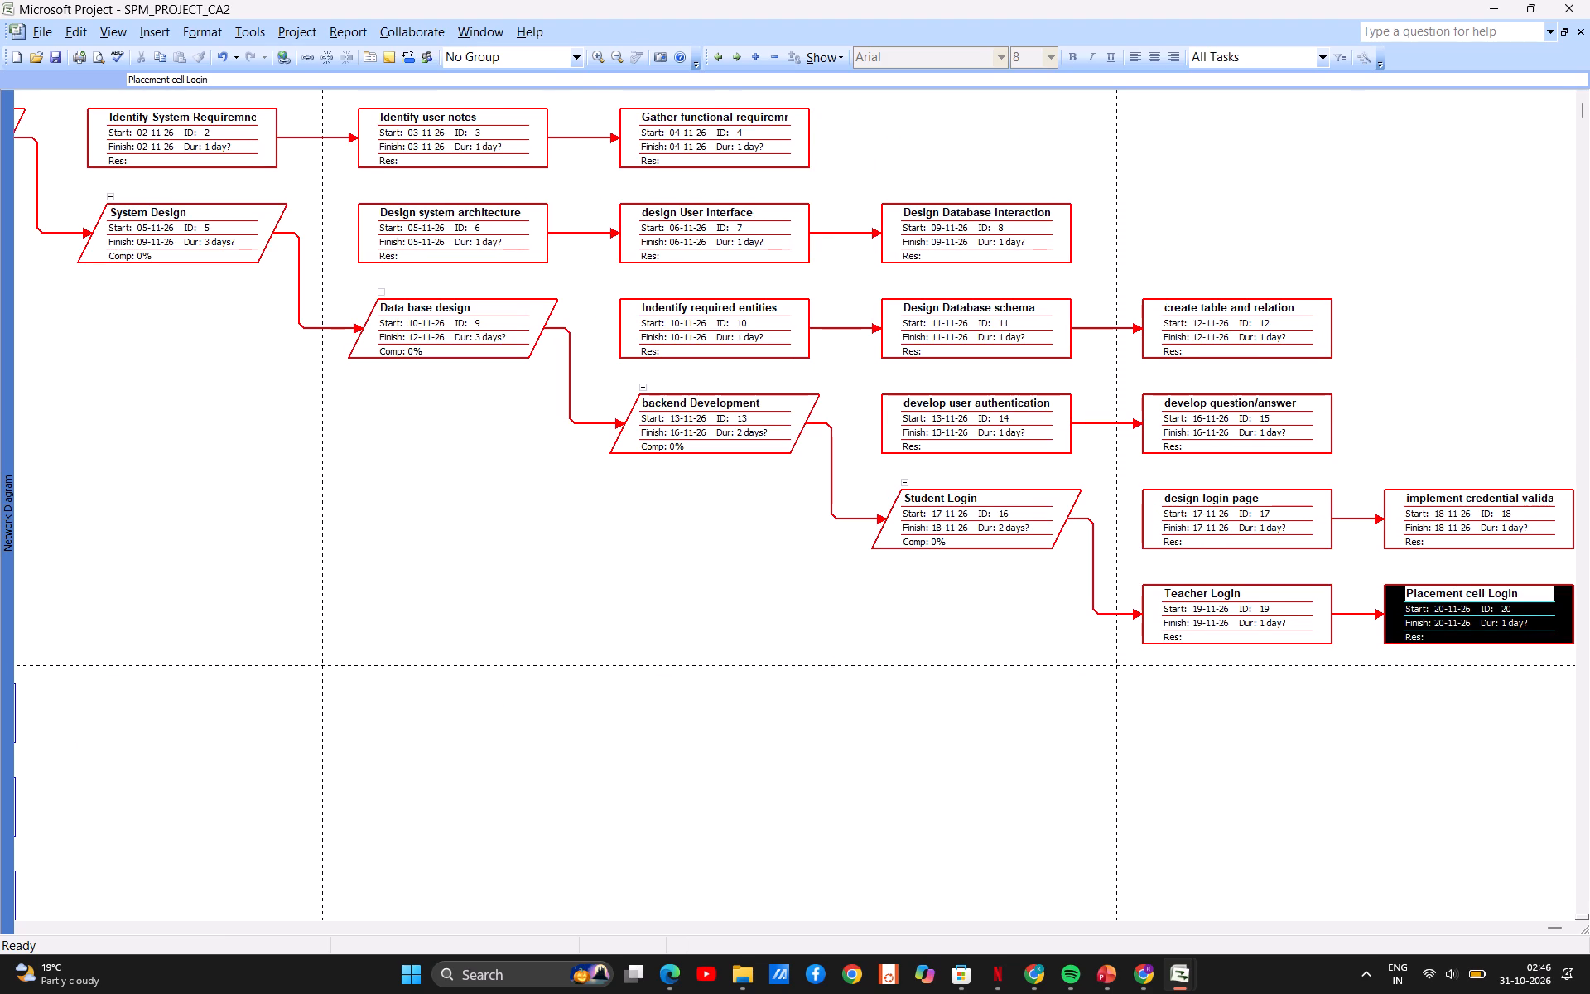
{"action": "left_click_drag", "start_coordinate": [1415, 638], "coordinate": [0, 806]}
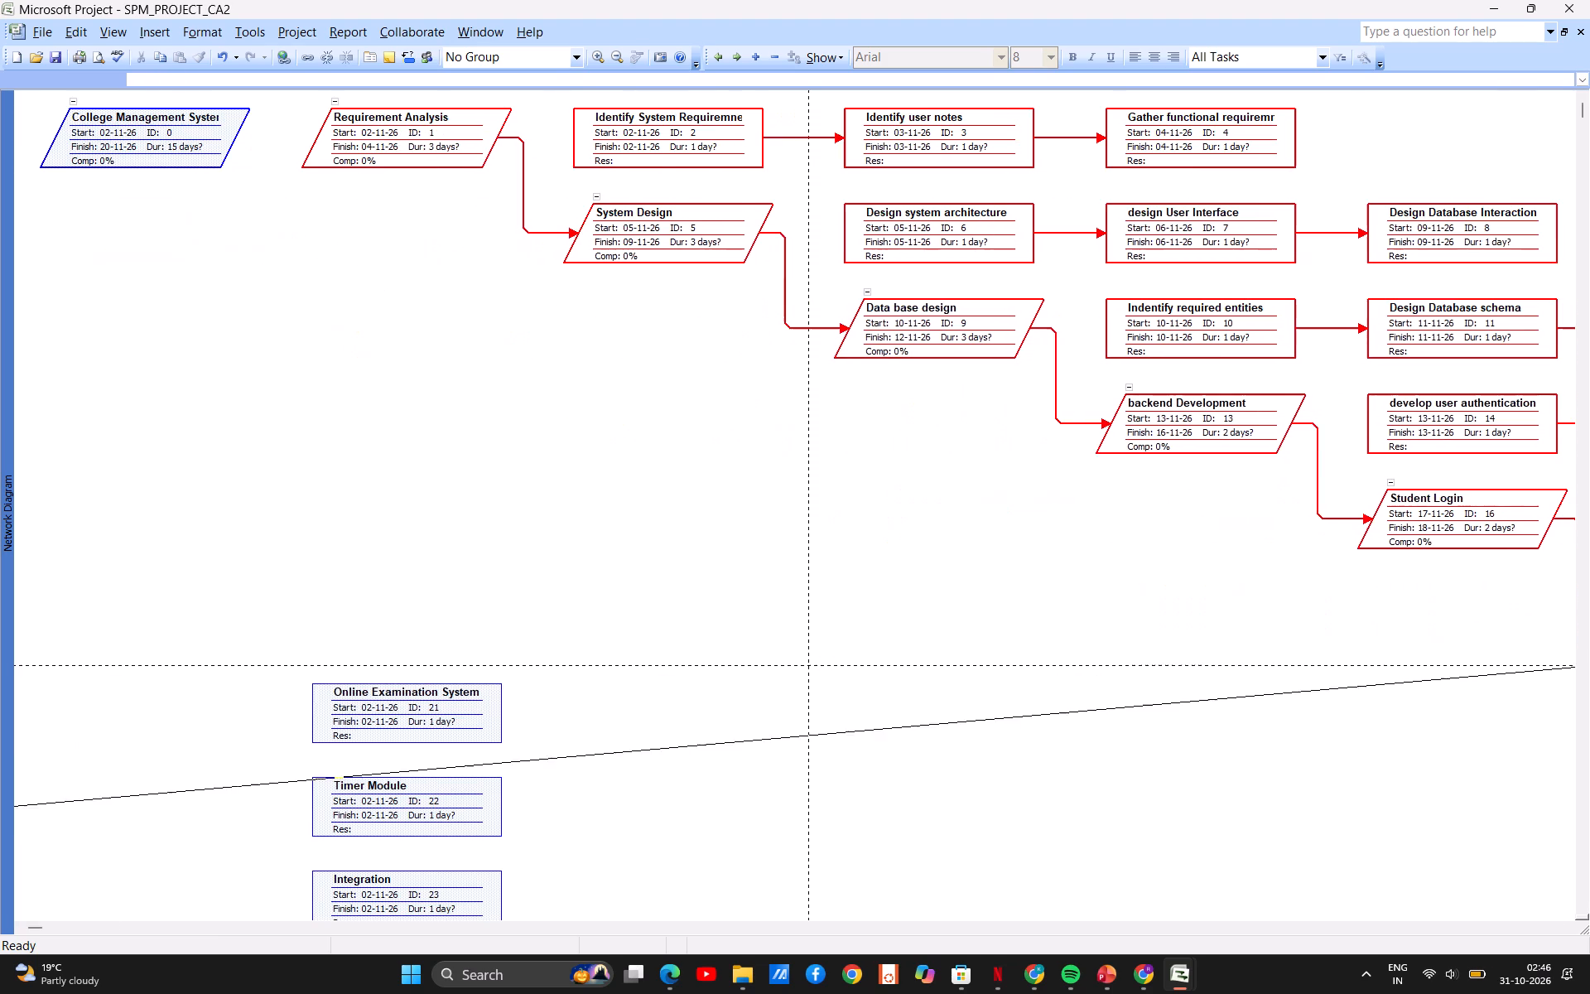
{"action": "left_click_drag", "start_coordinate": [0, 806], "coordinate": [415, 717]}
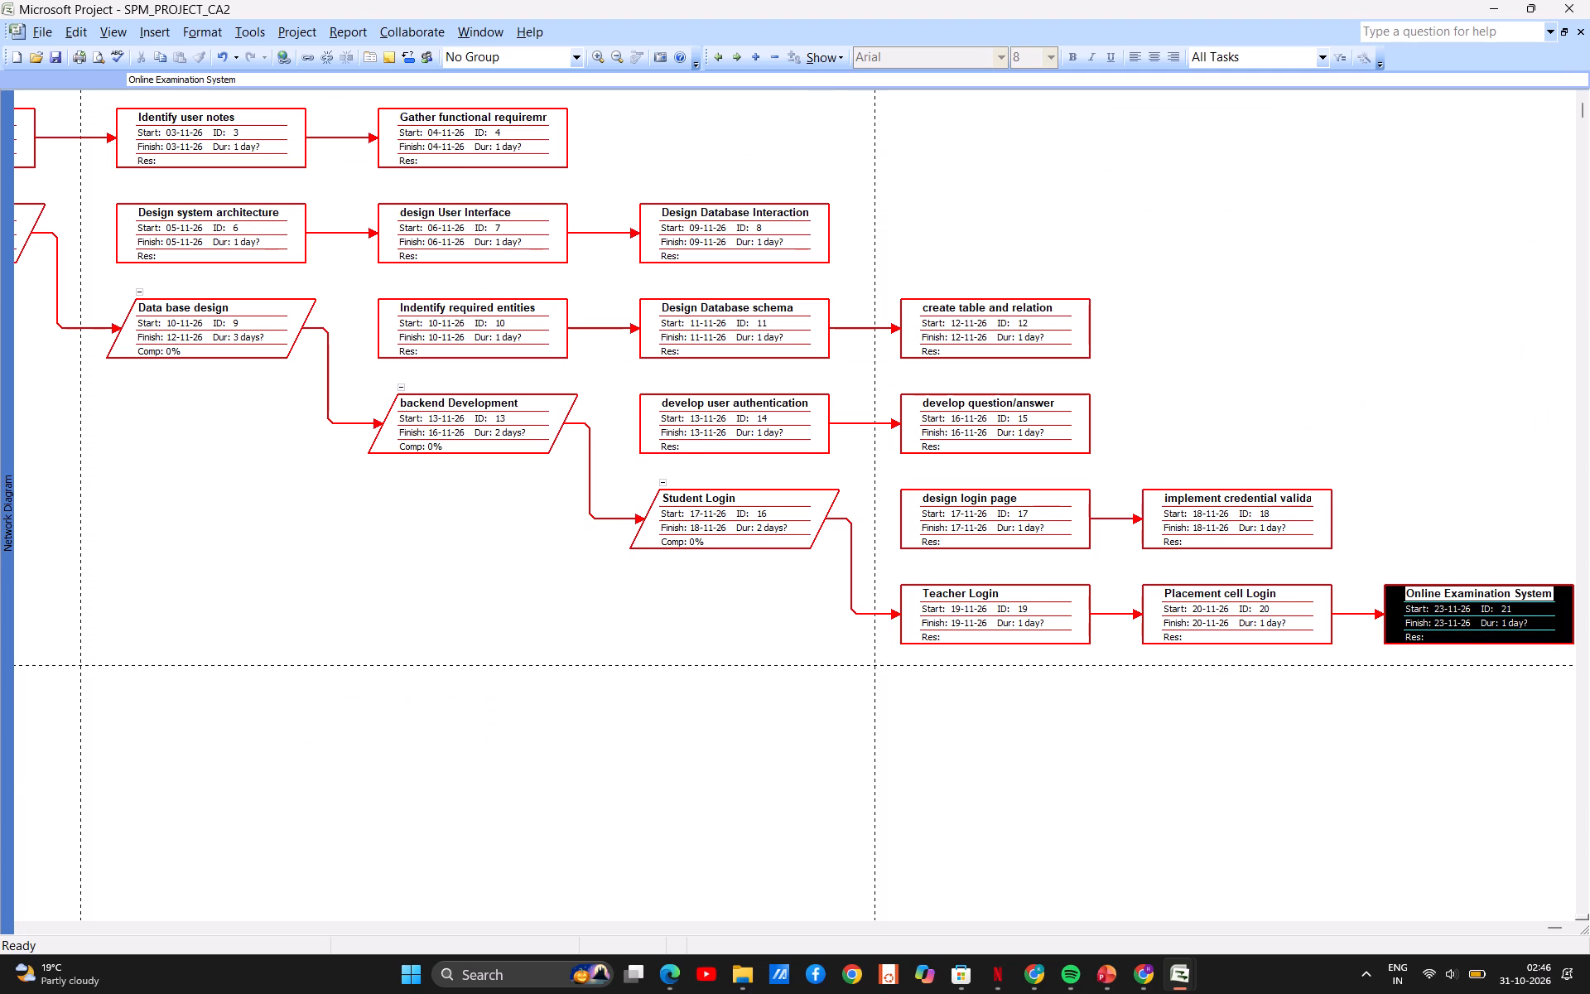
Continue the dependency chain from Online Examination System through Timer Module and Integration to Security testing.
{"action": "left_click_drag", "start_coordinate": [1411, 639], "coordinate": [368, 719]}
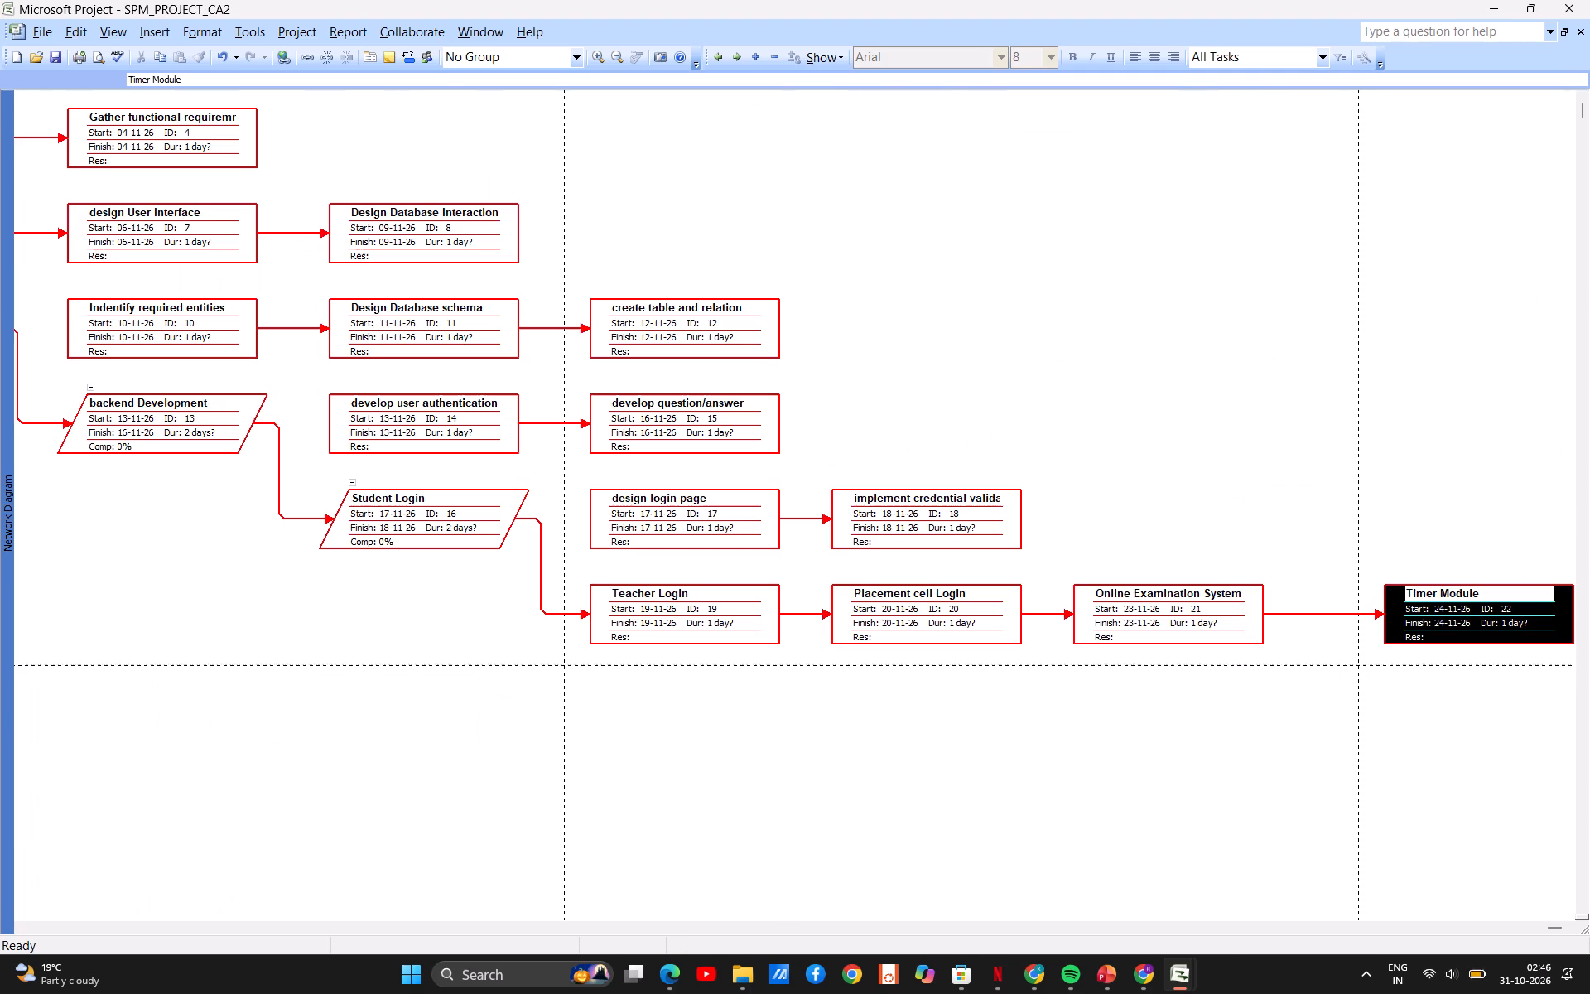
{"action": "left_click_drag", "start_coordinate": [1431, 630], "coordinate": [979, 834]}
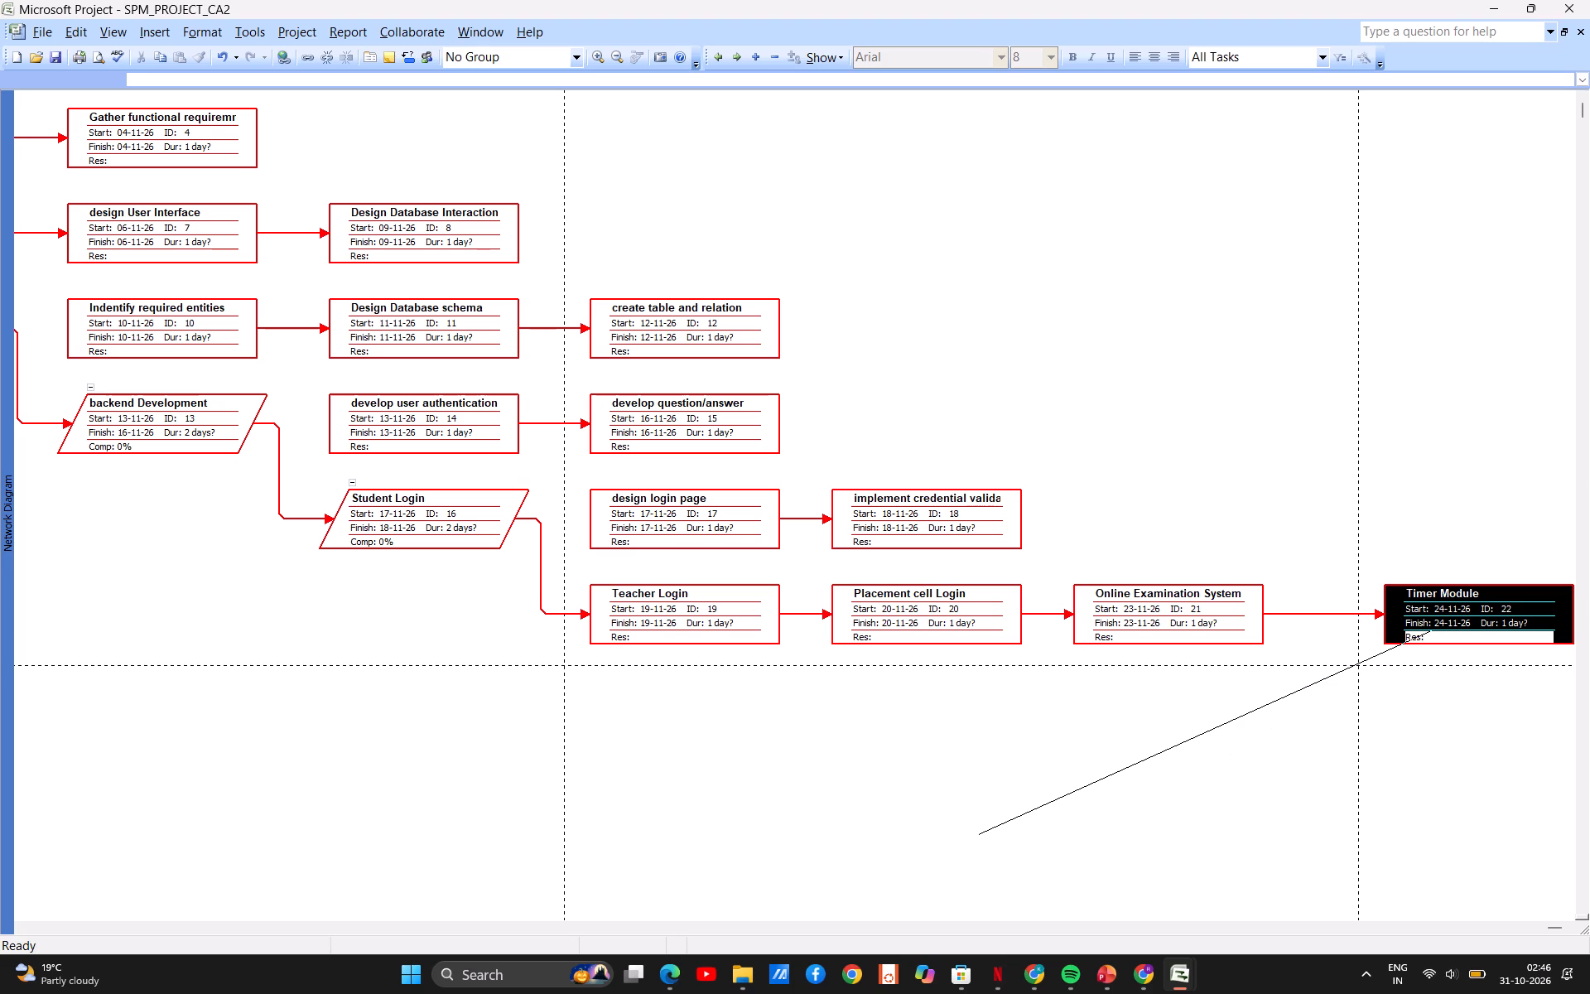
{"action": "left_click_drag", "start_coordinate": [979, 834], "coordinate": [94, 814]}
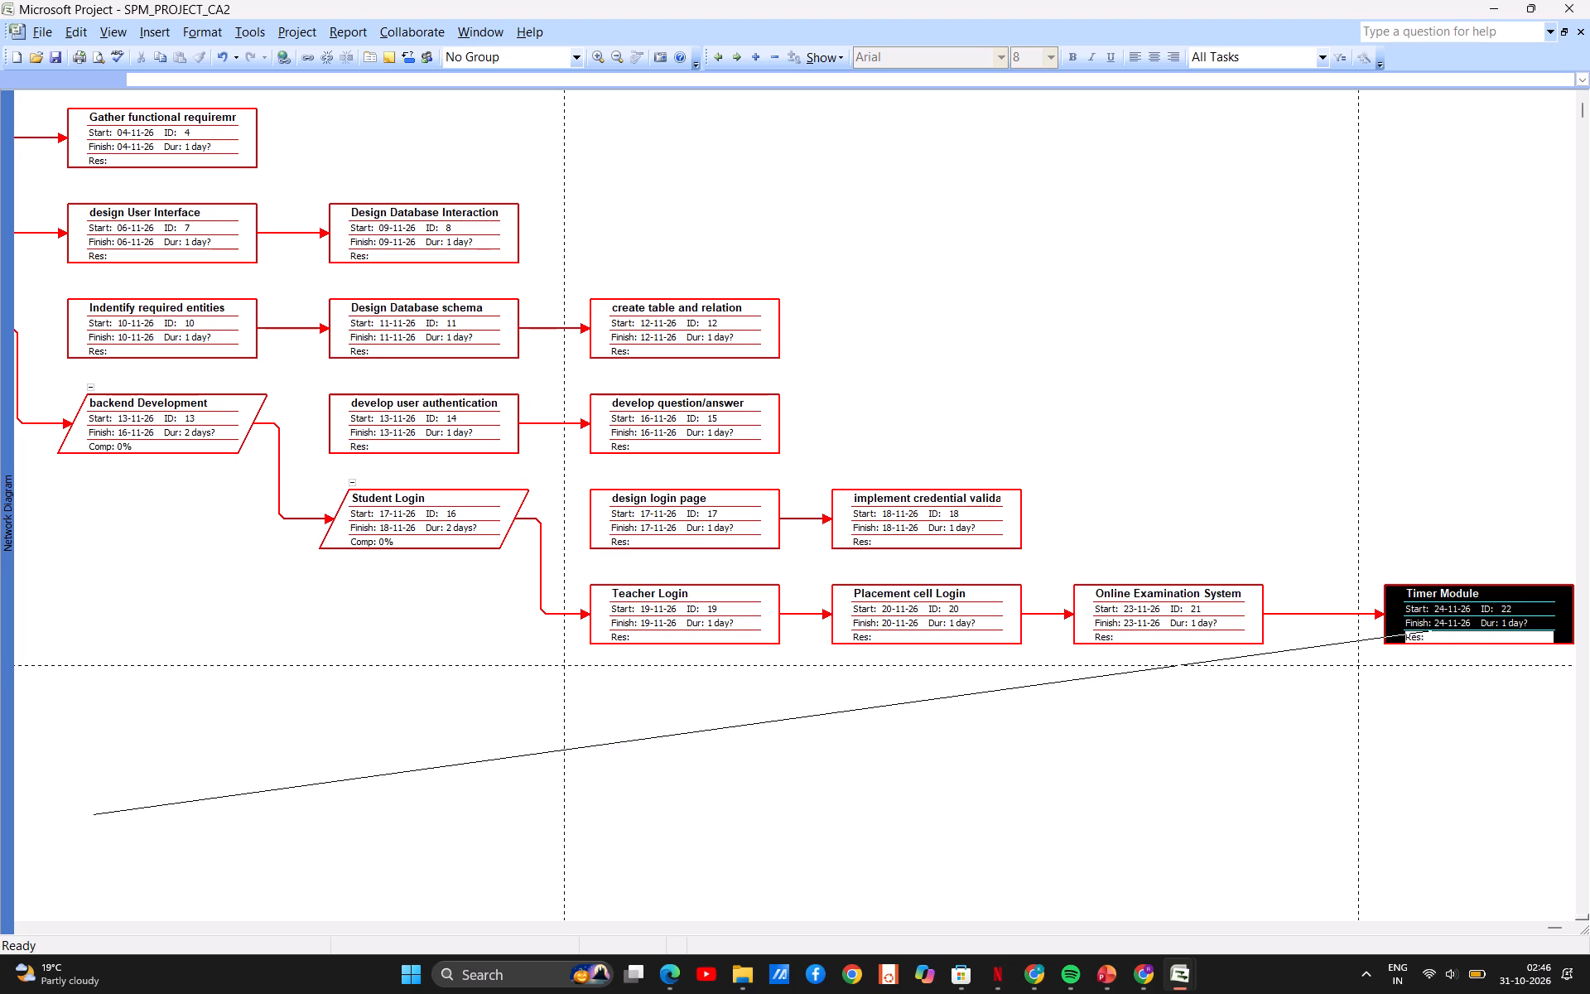
{"action": "left_click_drag", "start_coordinate": [94, 814], "coordinate": [417, 719]}
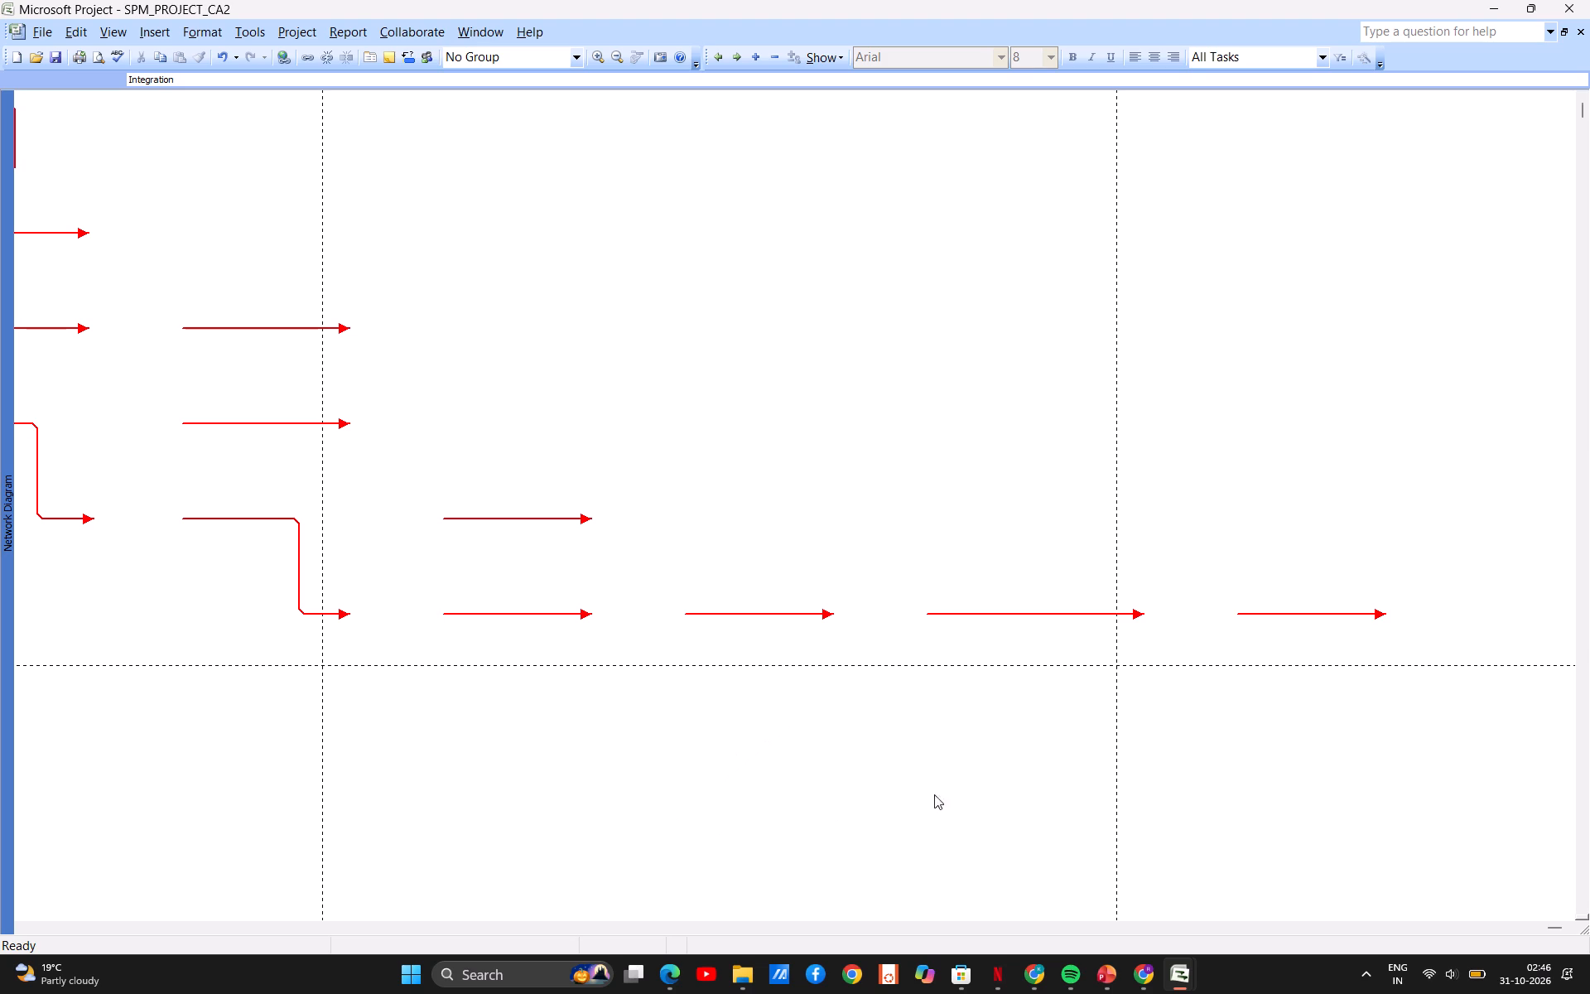
{"action": "left_click_drag", "start_coordinate": [1419, 631], "coordinate": [999, 776]}
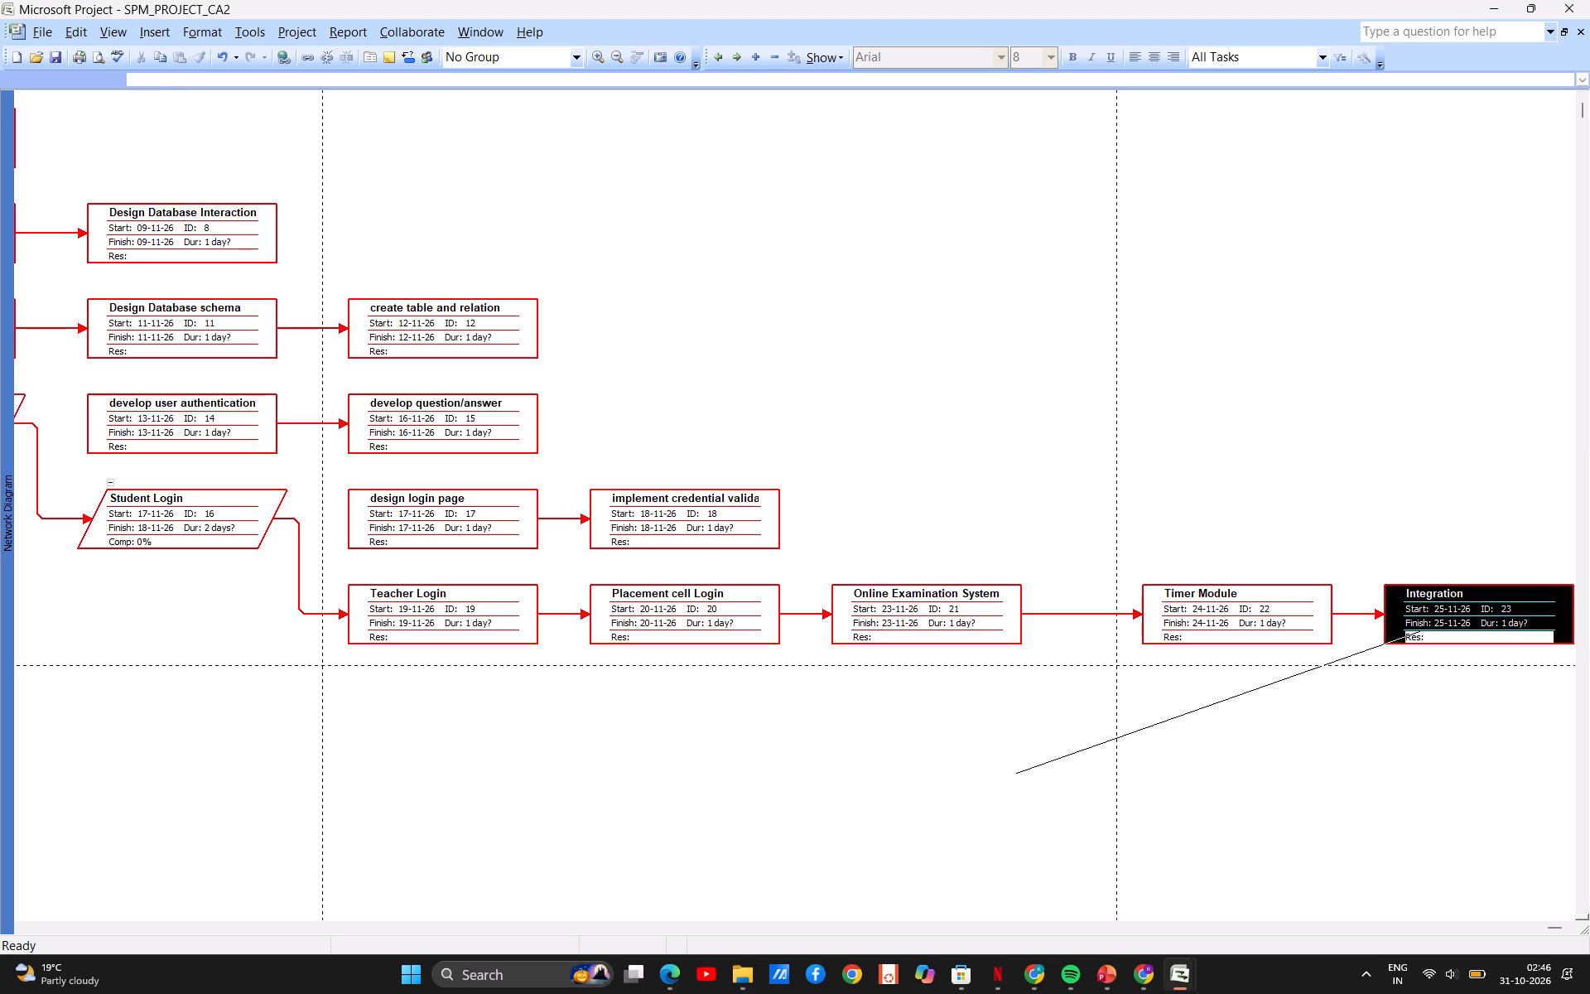
{"action": "left_click_drag", "start_coordinate": [999, 776], "coordinate": [38, 867]}
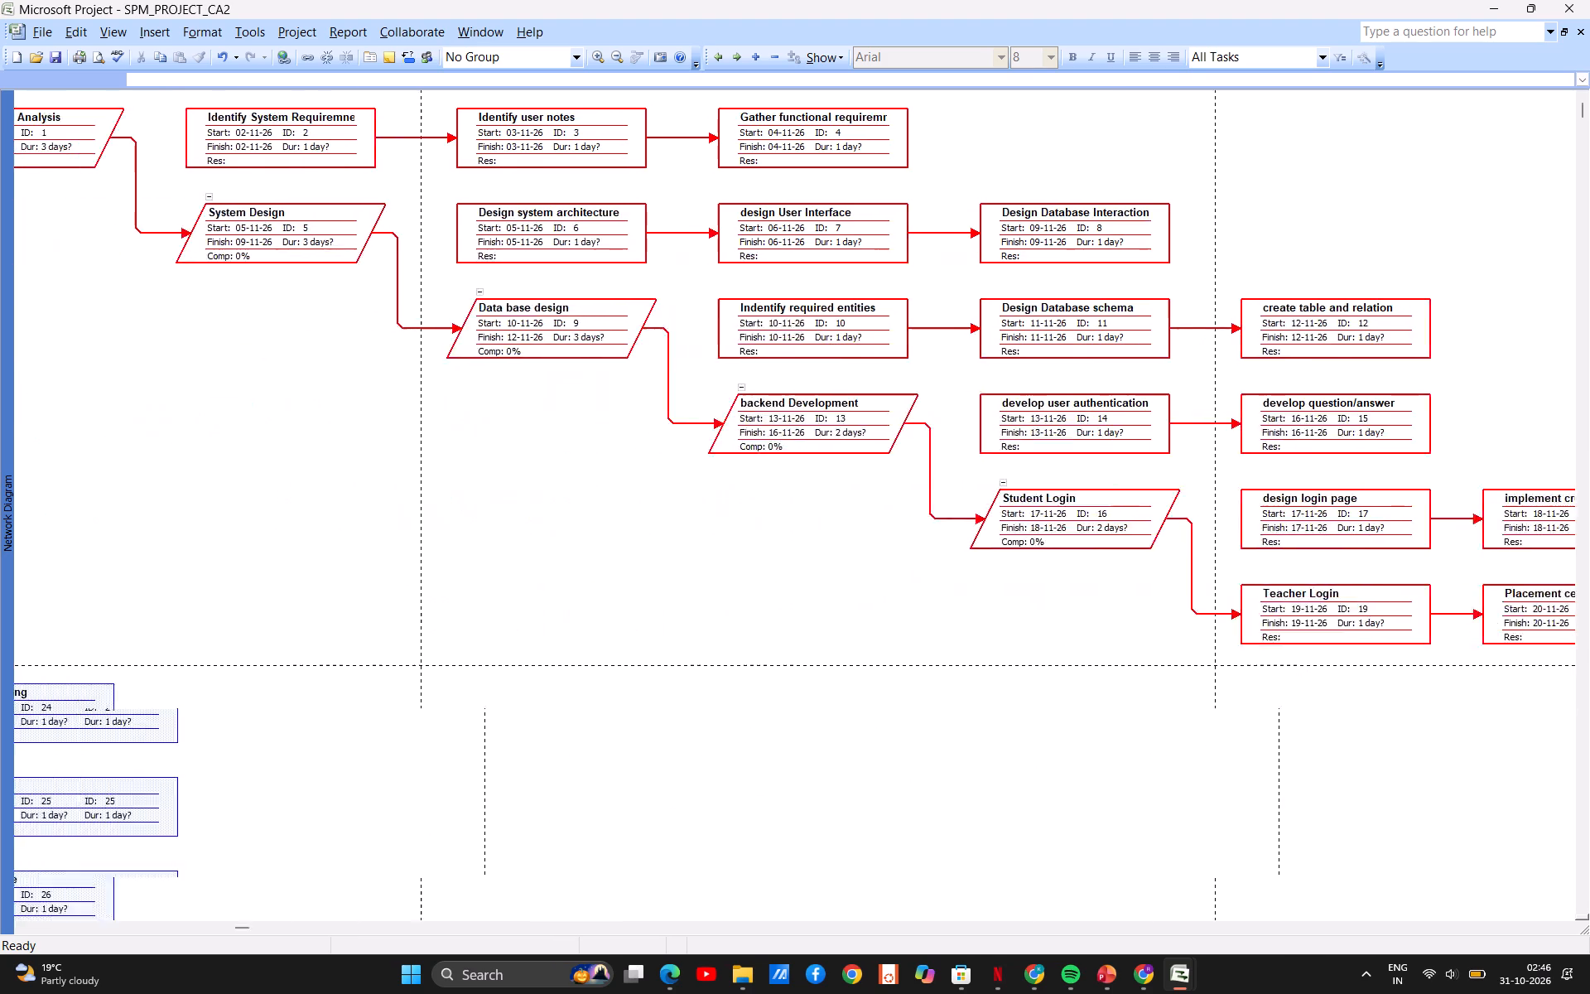
{"action": "left_click_drag", "start_coordinate": [38, 867], "coordinate": [289, 733]}
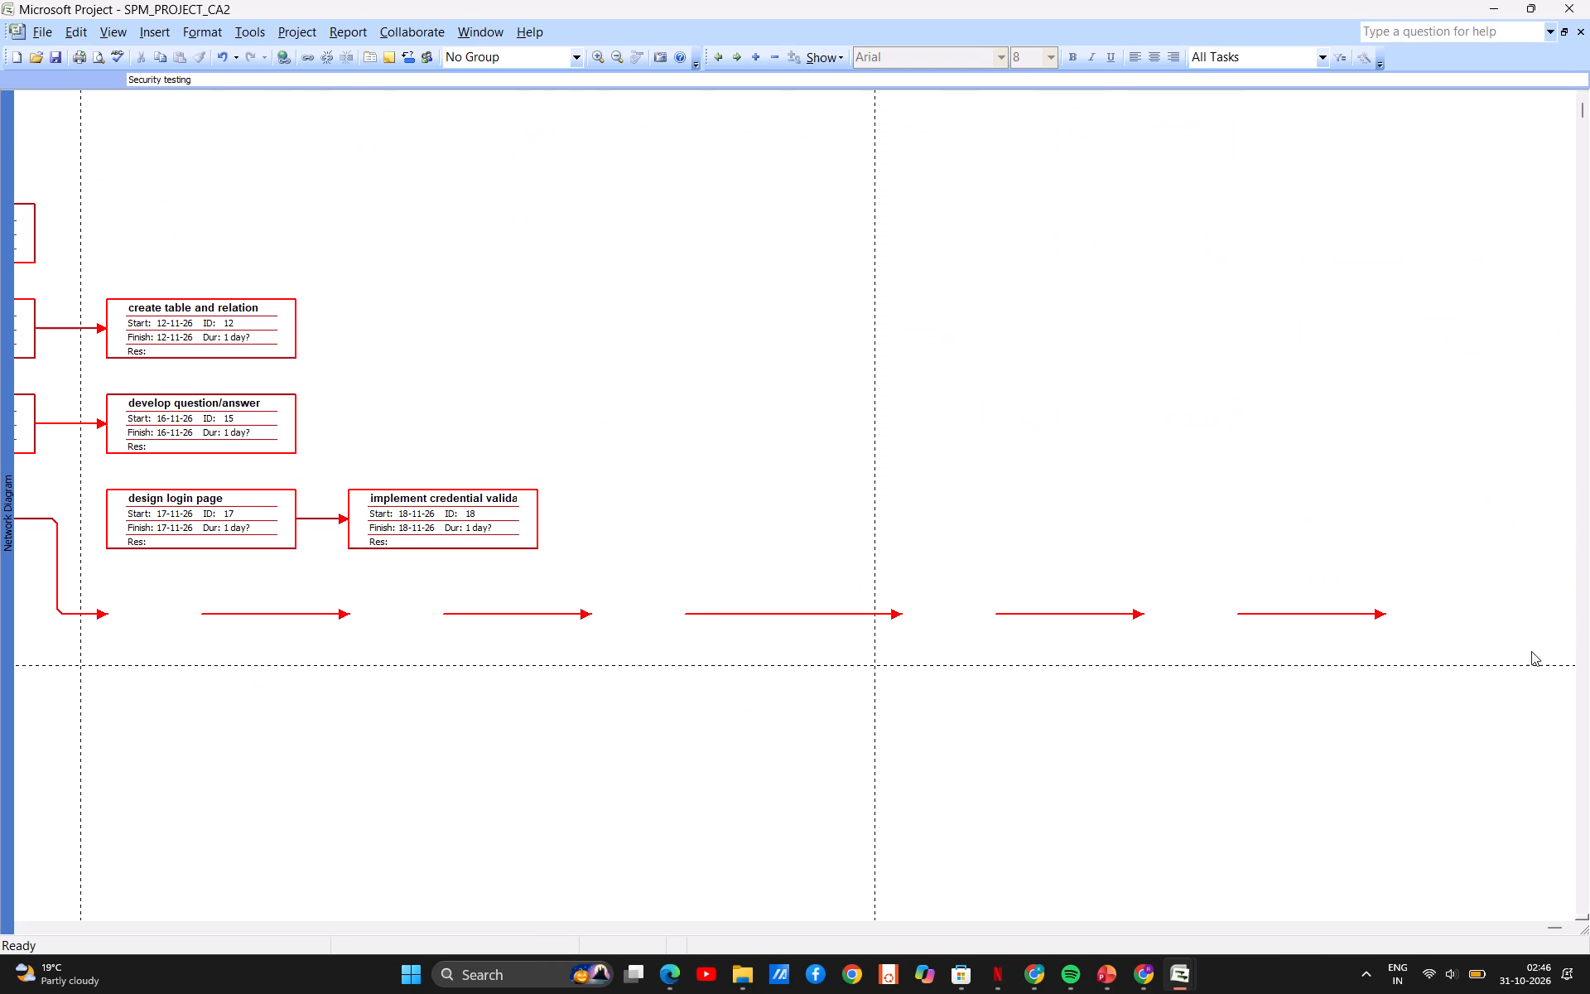
Link Security testing to Deployment, and Deployment to the task with ID 26, completing the dependency chain.
{"action": "left_click_drag", "start_coordinate": [1423, 629], "coordinate": [132, 890]}
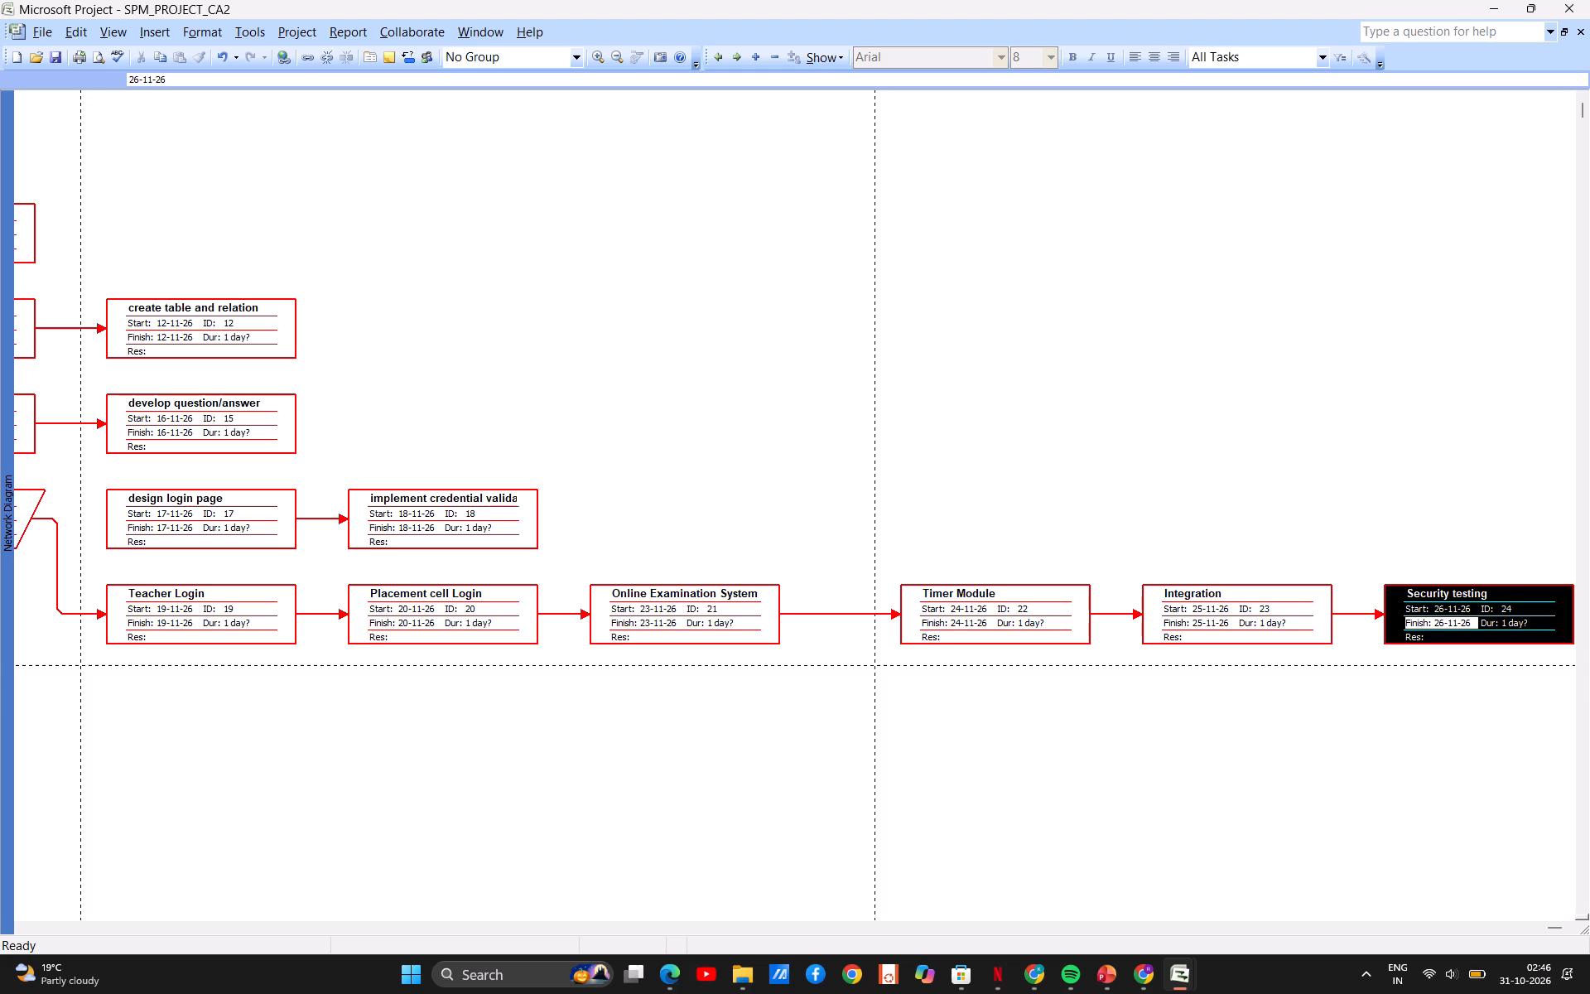
{"action": "left_click_drag", "start_coordinate": [132, 890], "coordinate": [400, 727]}
{"action": "left_click_drag", "start_coordinate": [1424, 636], "coordinate": [991, 772]}
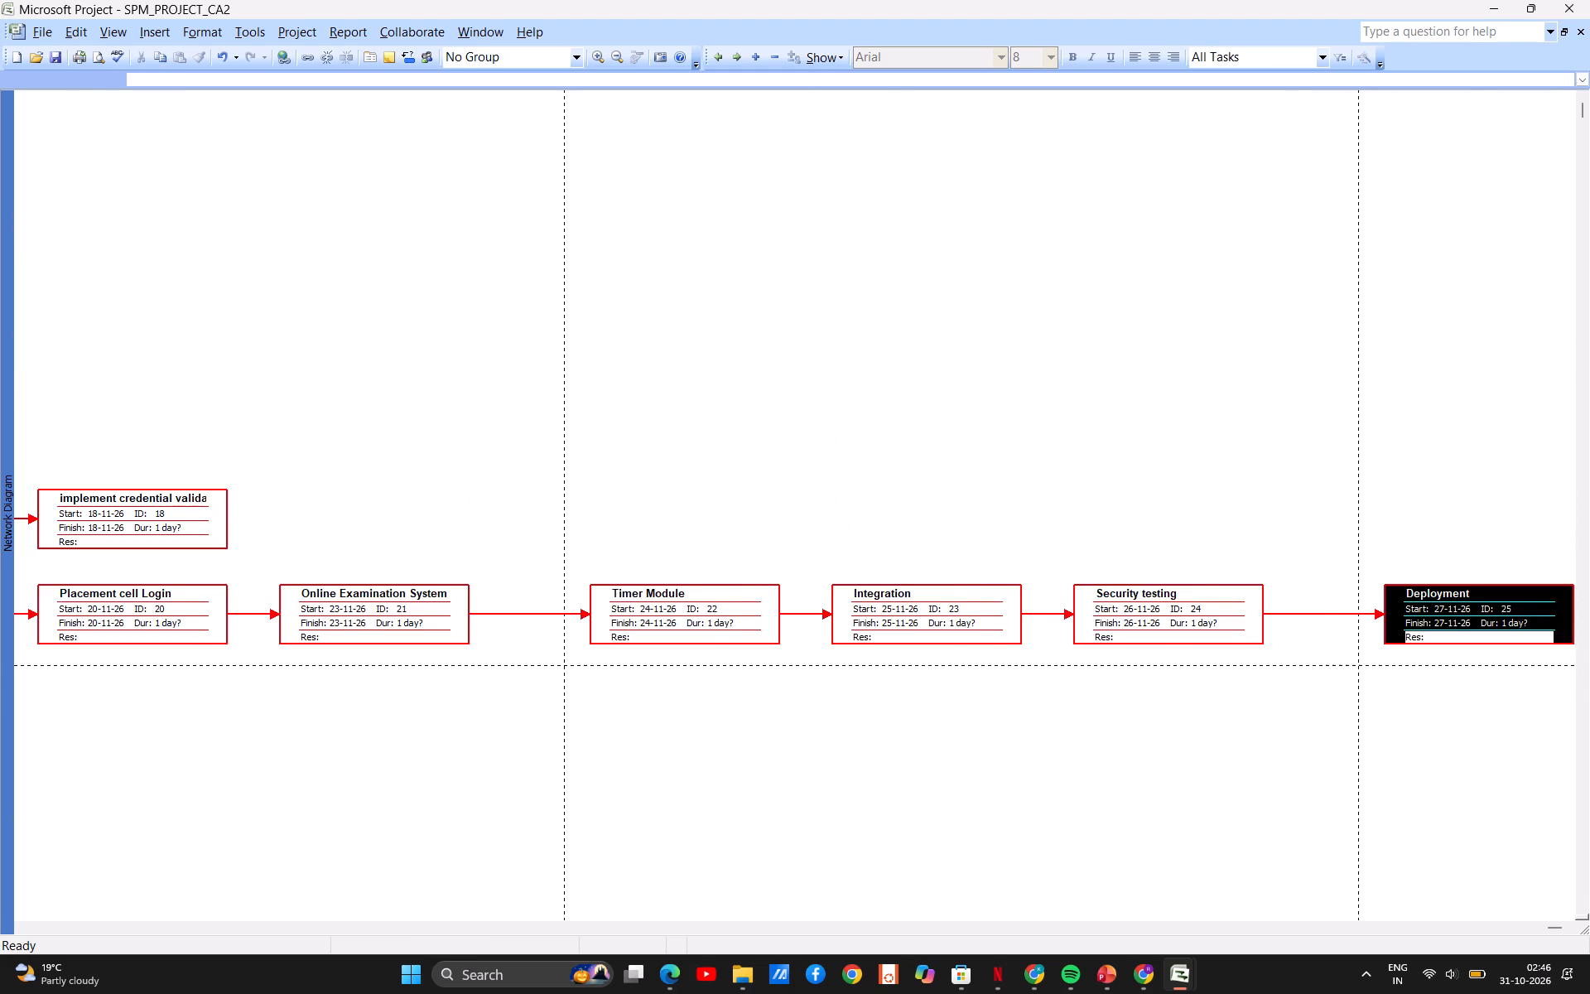
{"action": "left_click_drag", "start_coordinate": [991, 772], "coordinate": [94, 316]}
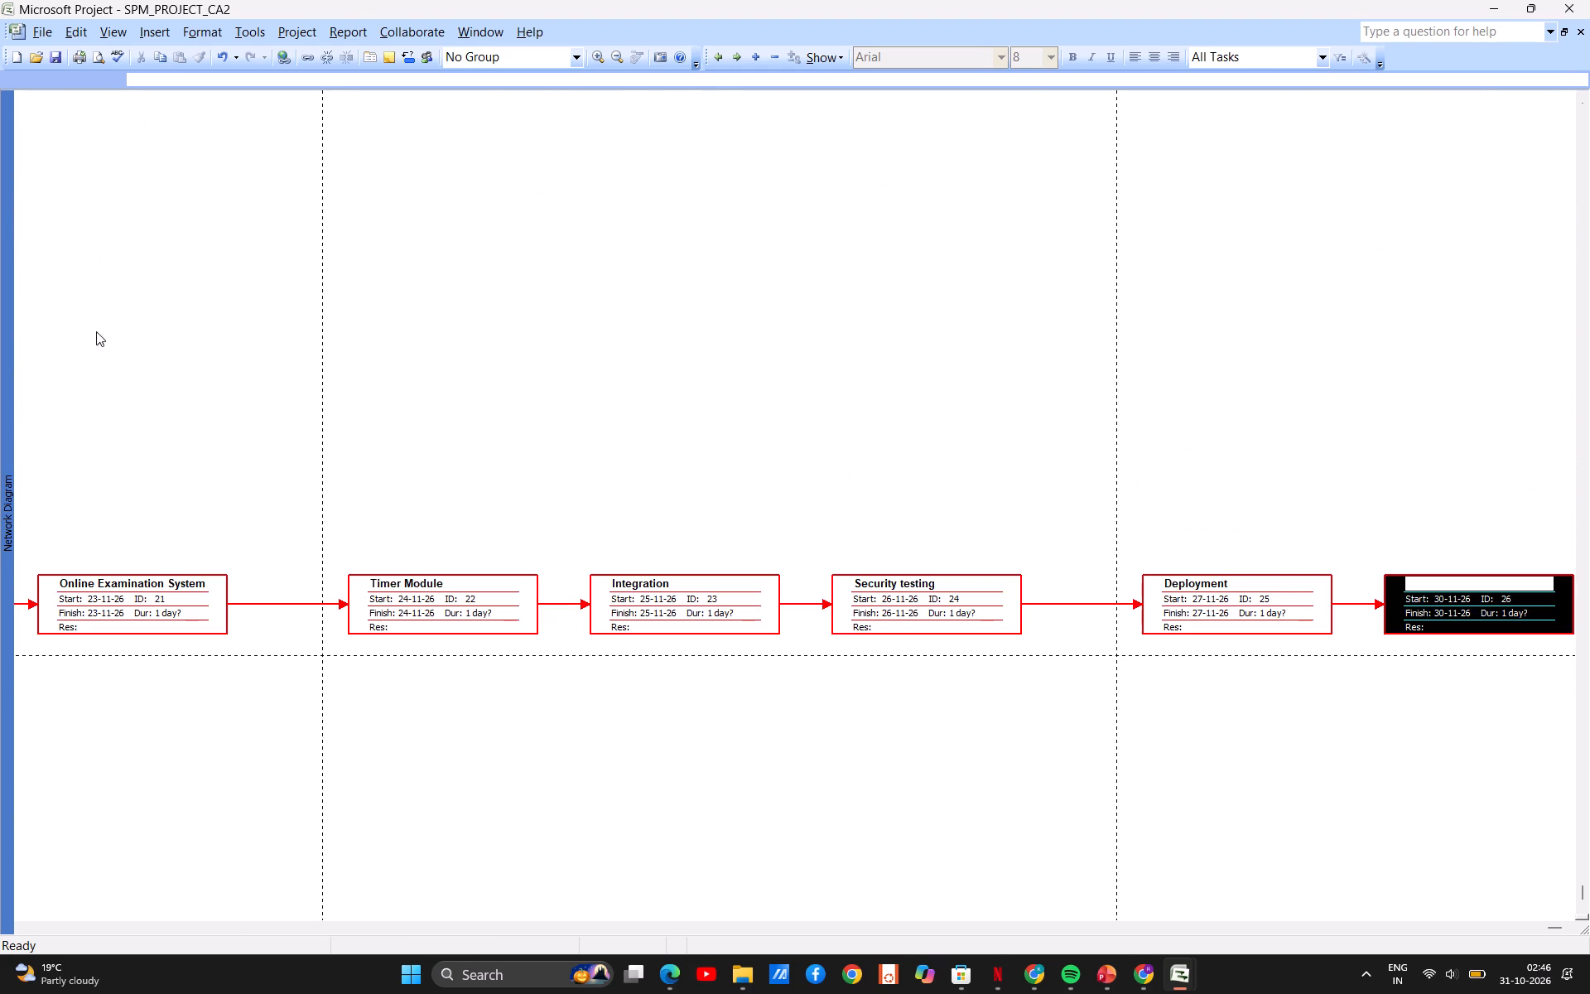
Undo the last two additions in the network diagram: the blank task 26 and the Deployment task linked after Security testing.
{"action": "scroll", "coordinate": [1515, 579], "scroll_direction": "left", "scroll_amount": 2}
{"action": "left_click", "coordinate": [1339, 725]}
{"action": "key", "text": "ctrl+z"}
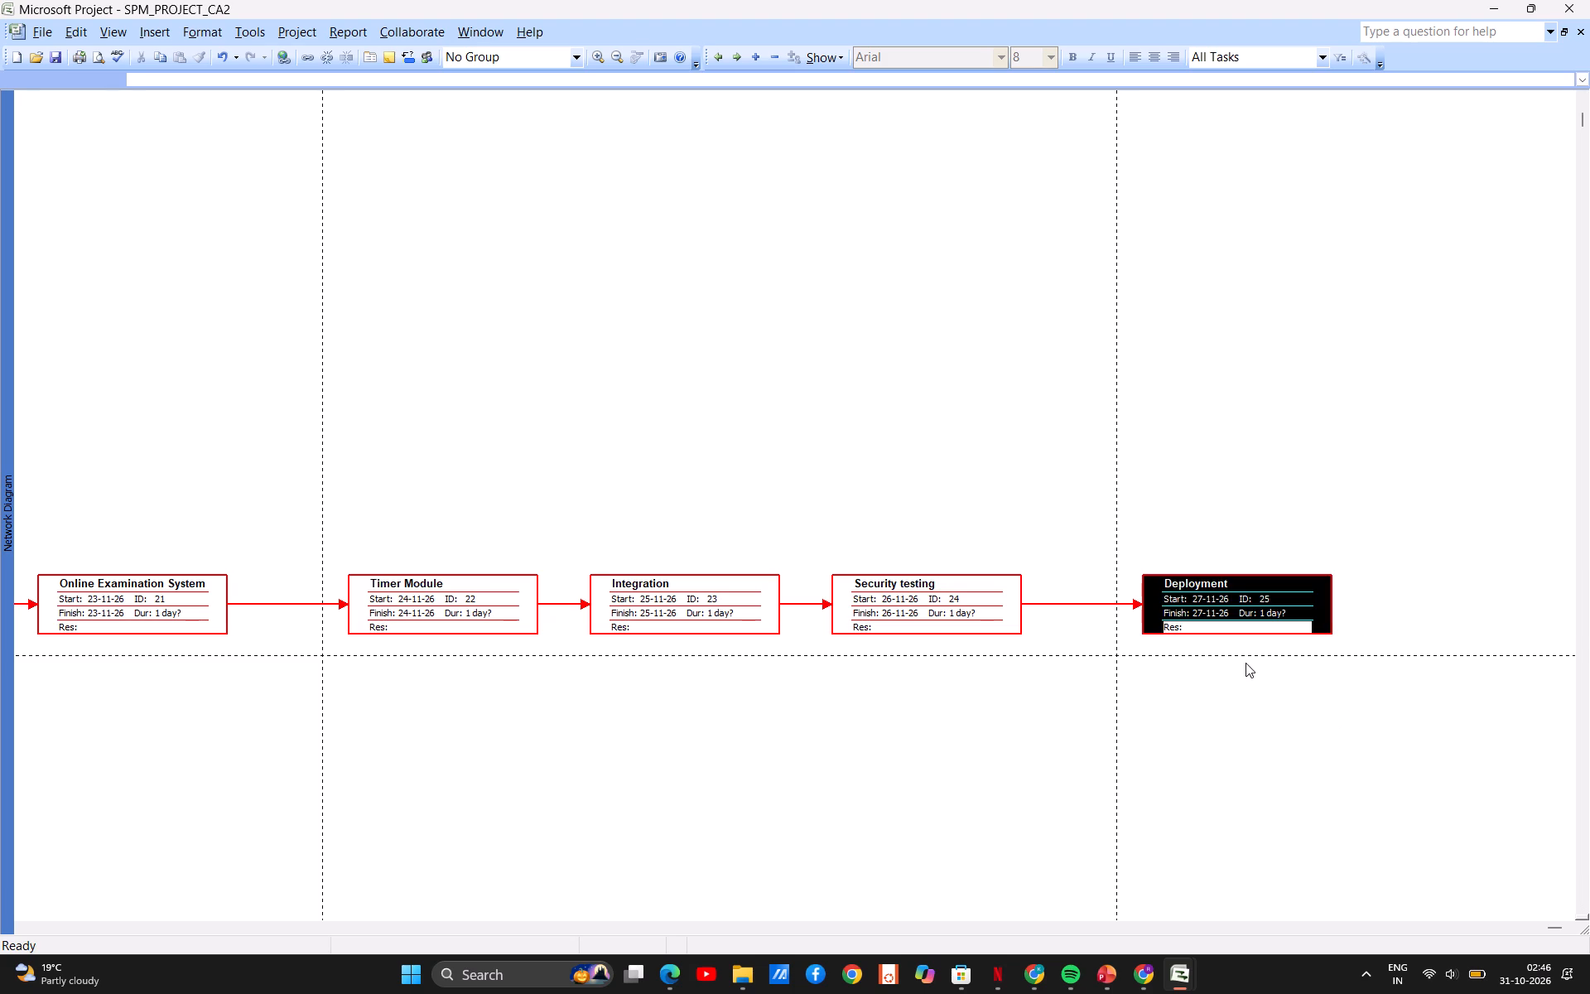
{"action": "left_click", "coordinate": [1331, 630]}
{"action": "left_click", "coordinate": [1313, 581]}
{"action": "key", "text": "ctrl+z"}
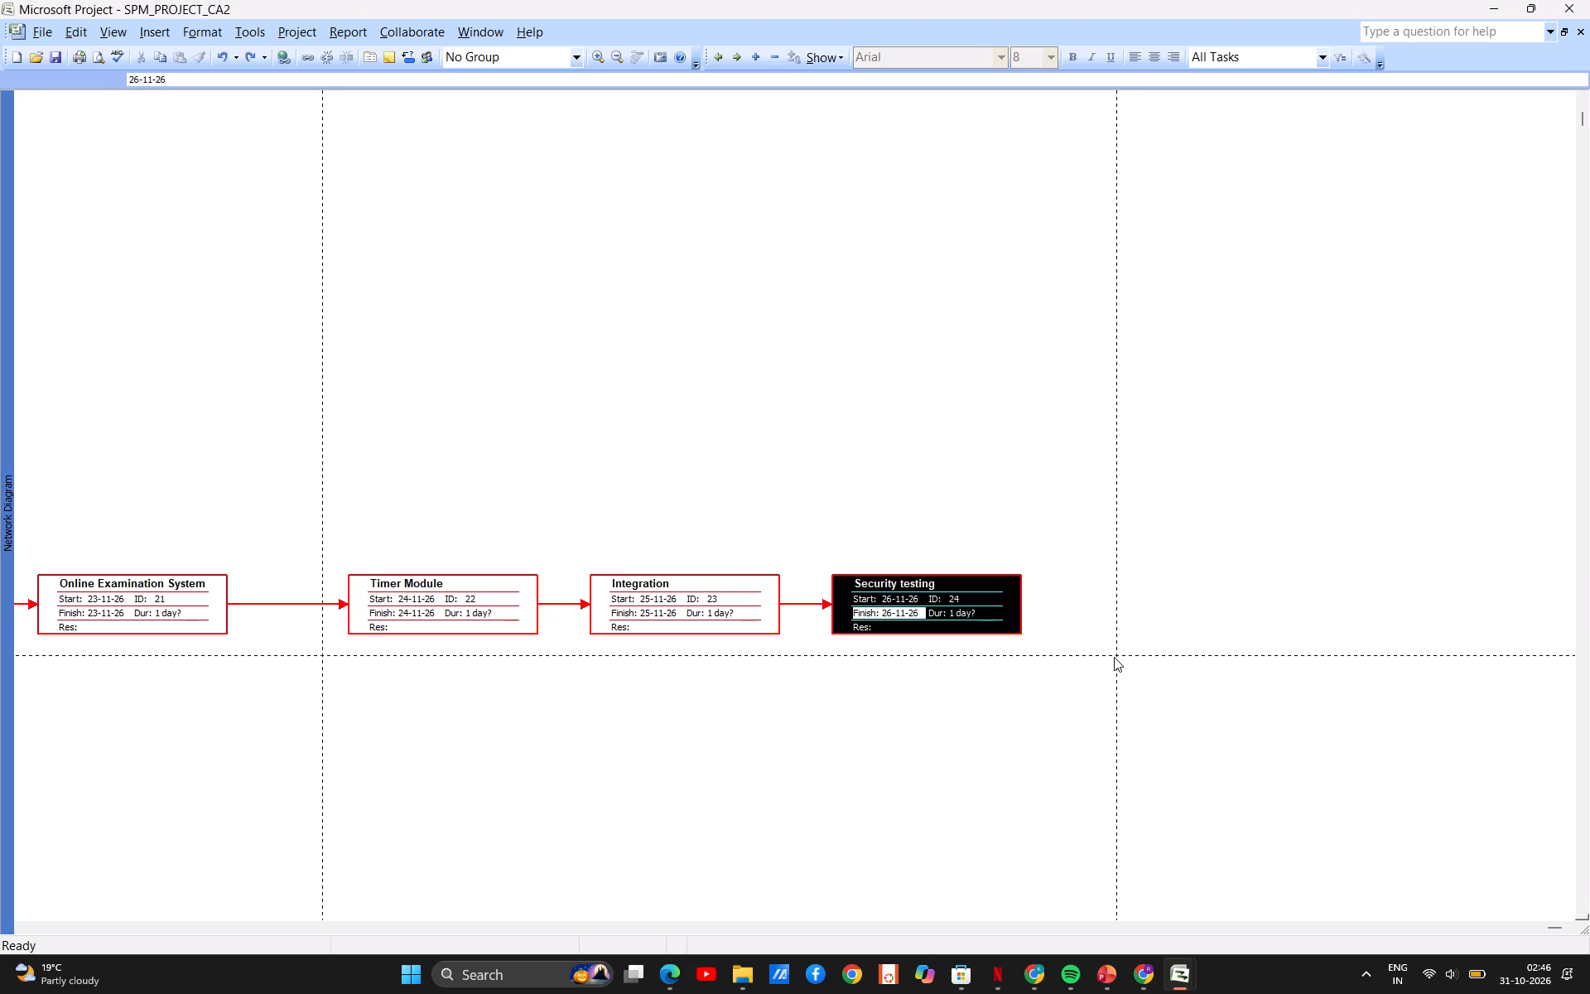
{"action": "left_click", "coordinate": [957, 668]}
{"action": "left_click", "coordinate": [1228, 534]}
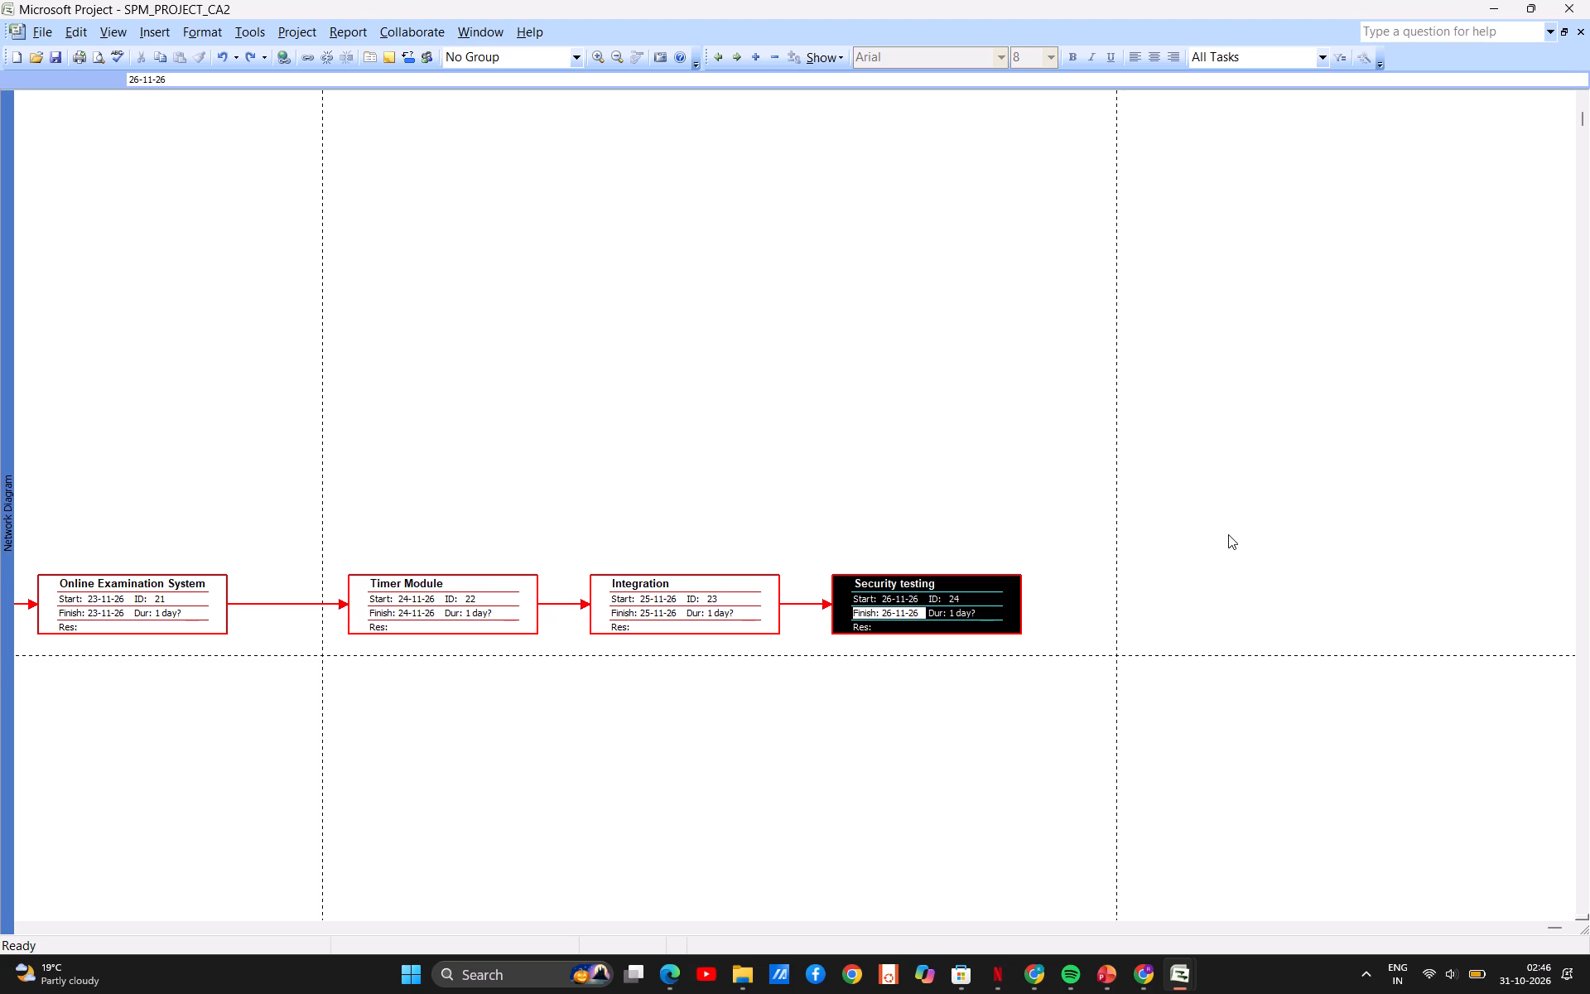
{"action": "right_click", "coordinate": [1228, 534]}
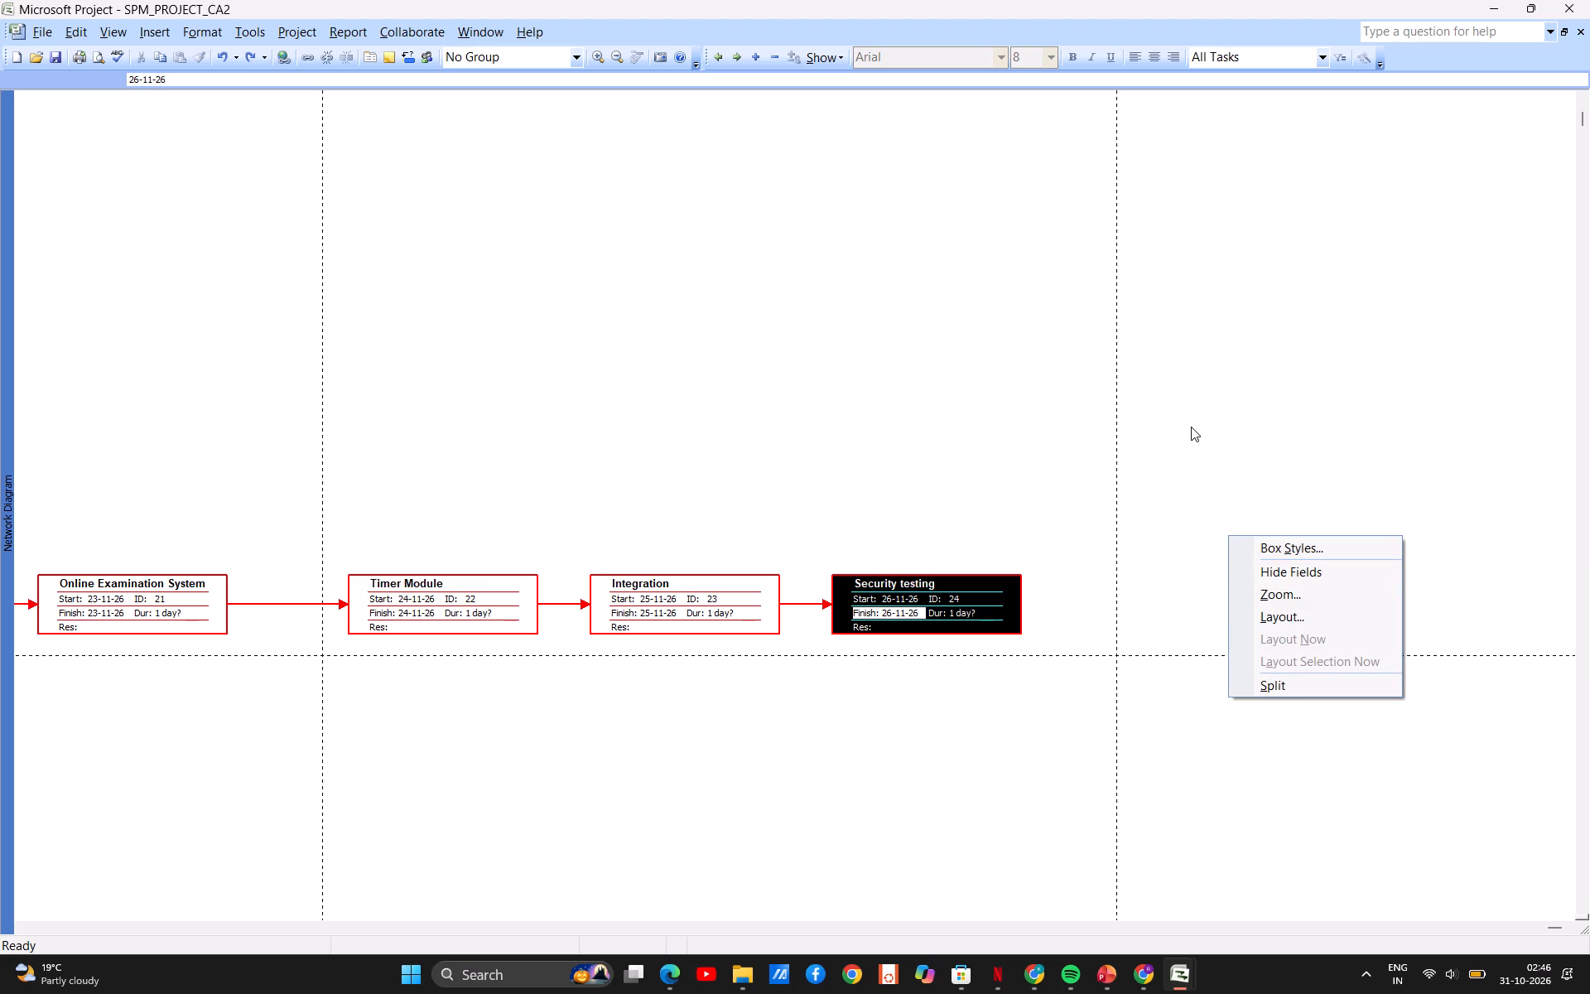
{"action": "left_click", "coordinate": [1191, 427]}
Chain Security testing, Deployment, Maintainence, Weekly Update Meeting and milestone so each task follows the previous one.
{"action": "scroll", "coordinate": [1191, 427], "scroll_direction": "down", "scroll_amount": 7, "text": "ctrl"}
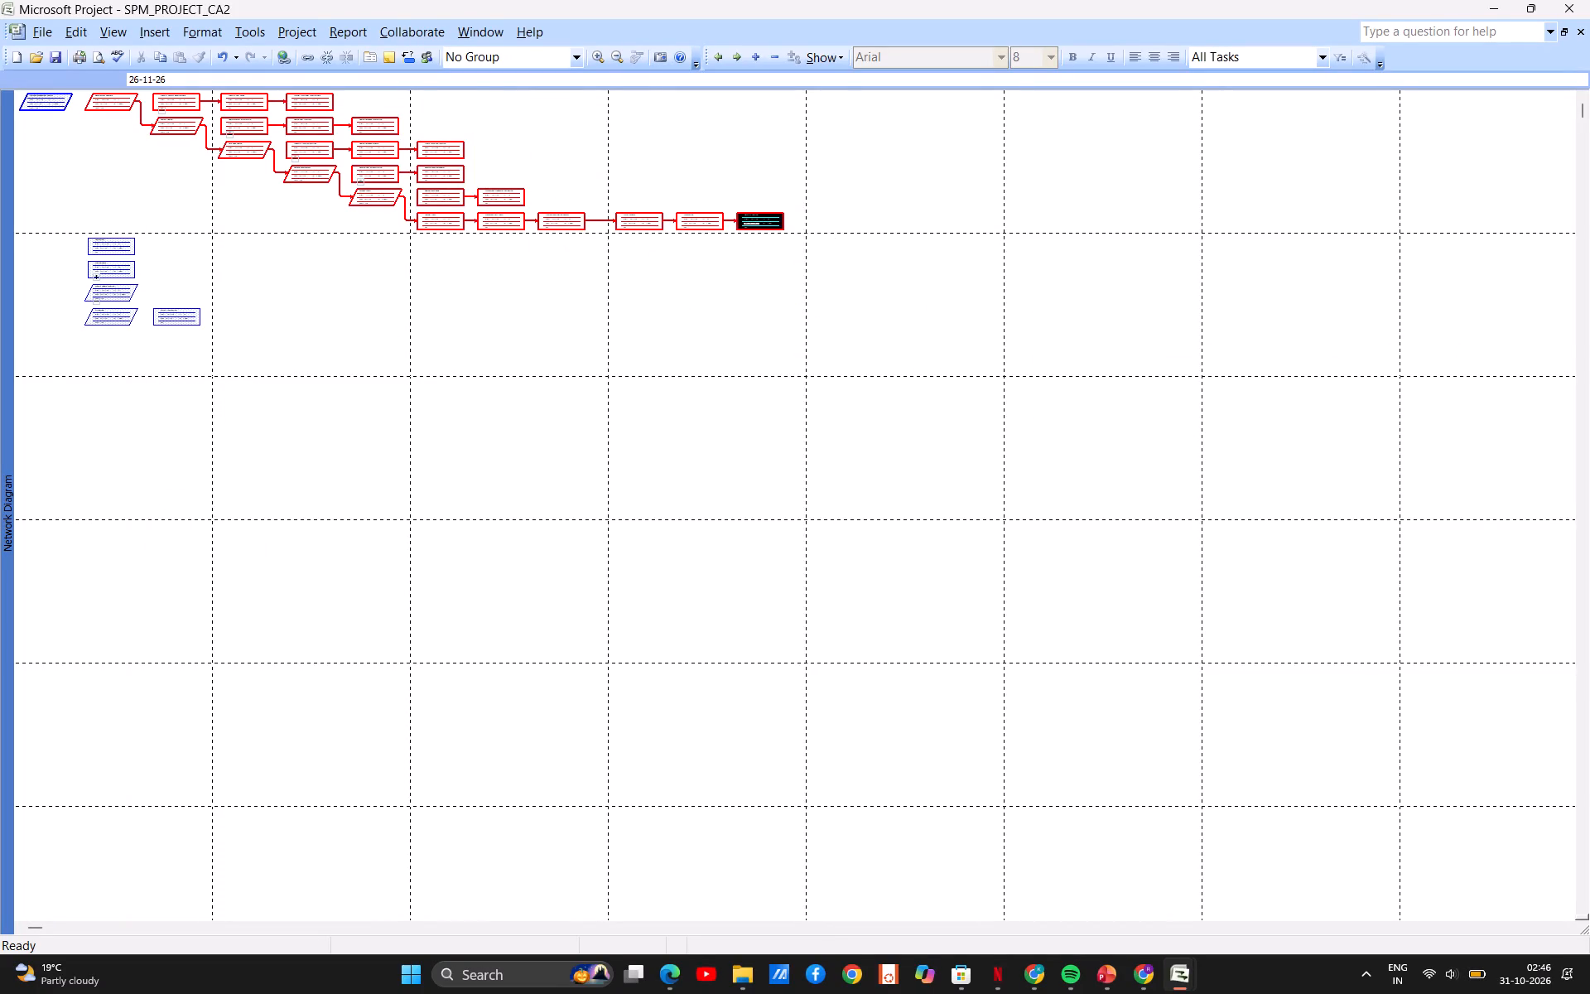
{"action": "left_click_drag", "start_coordinate": [776, 228], "coordinate": [93, 246]}
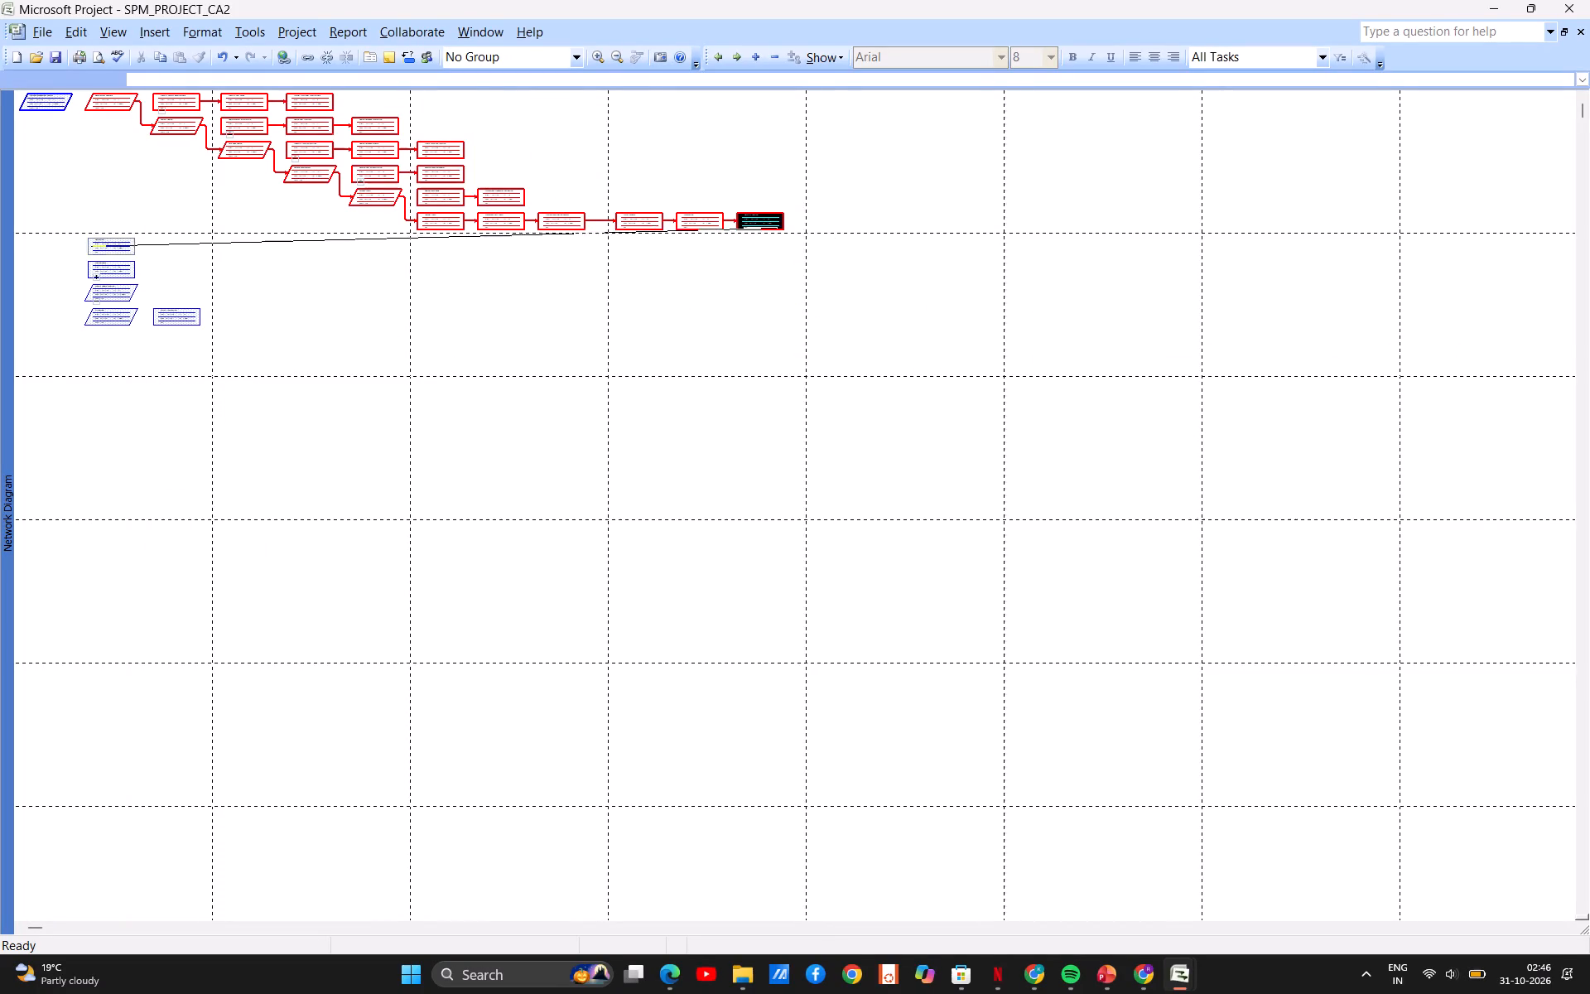
{"action": "left_click_drag", "start_coordinate": [93, 246], "coordinate": [110, 247]}
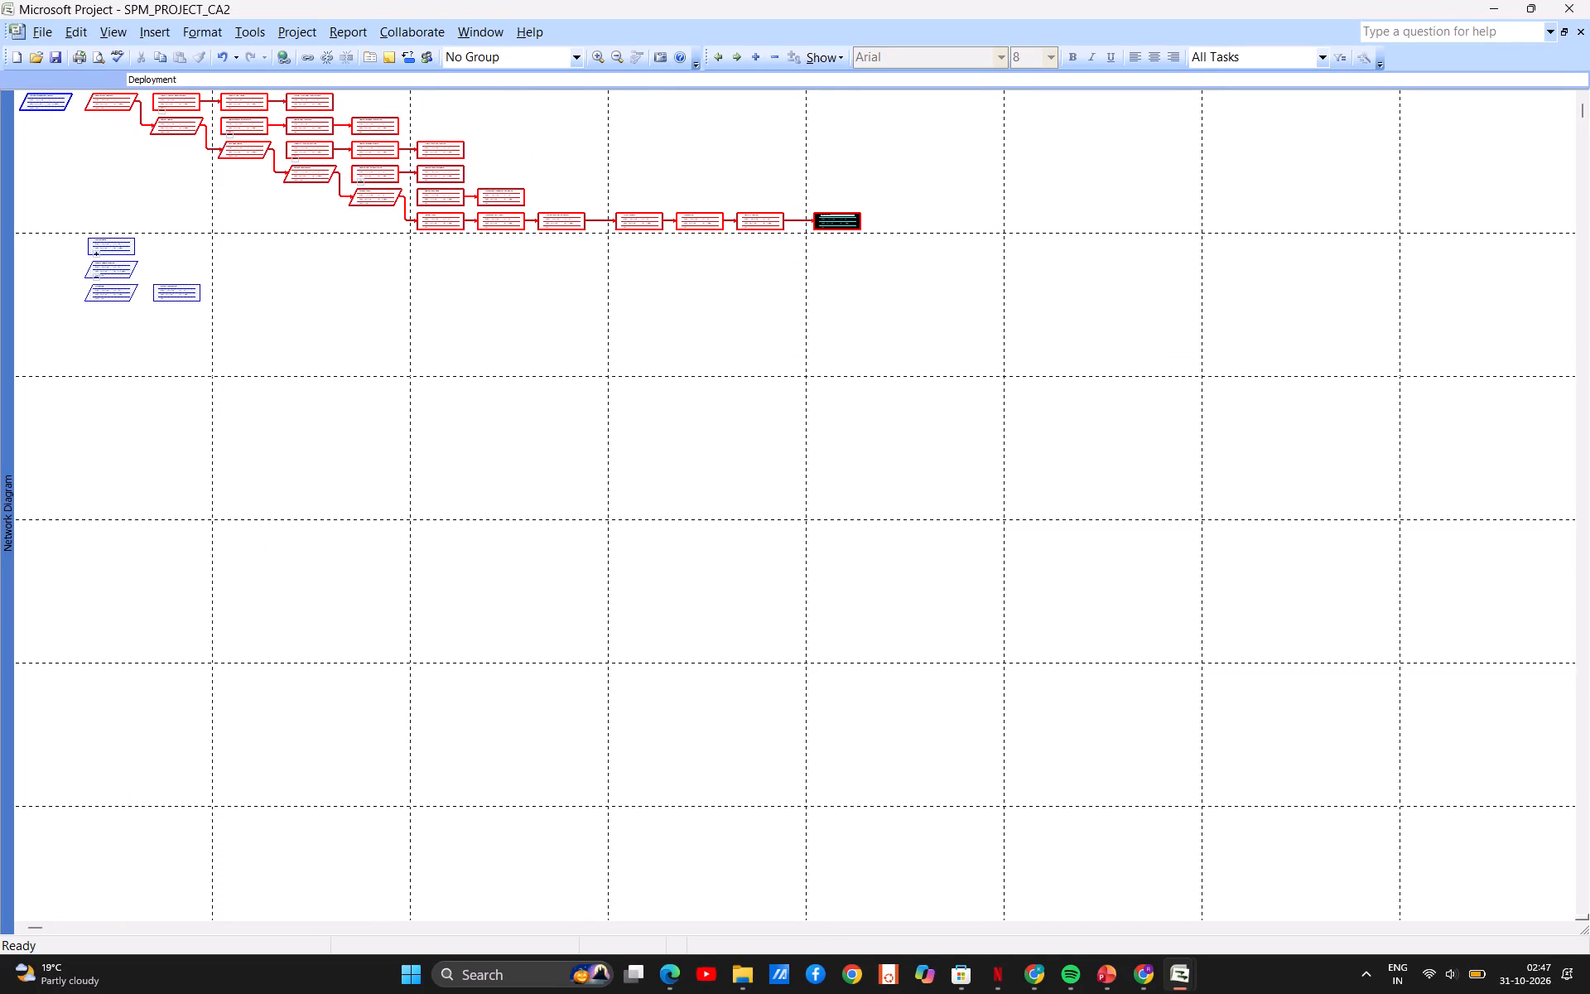
{"action": "left_click_drag", "start_coordinate": [843, 222], "coordinate": [132, 239]}
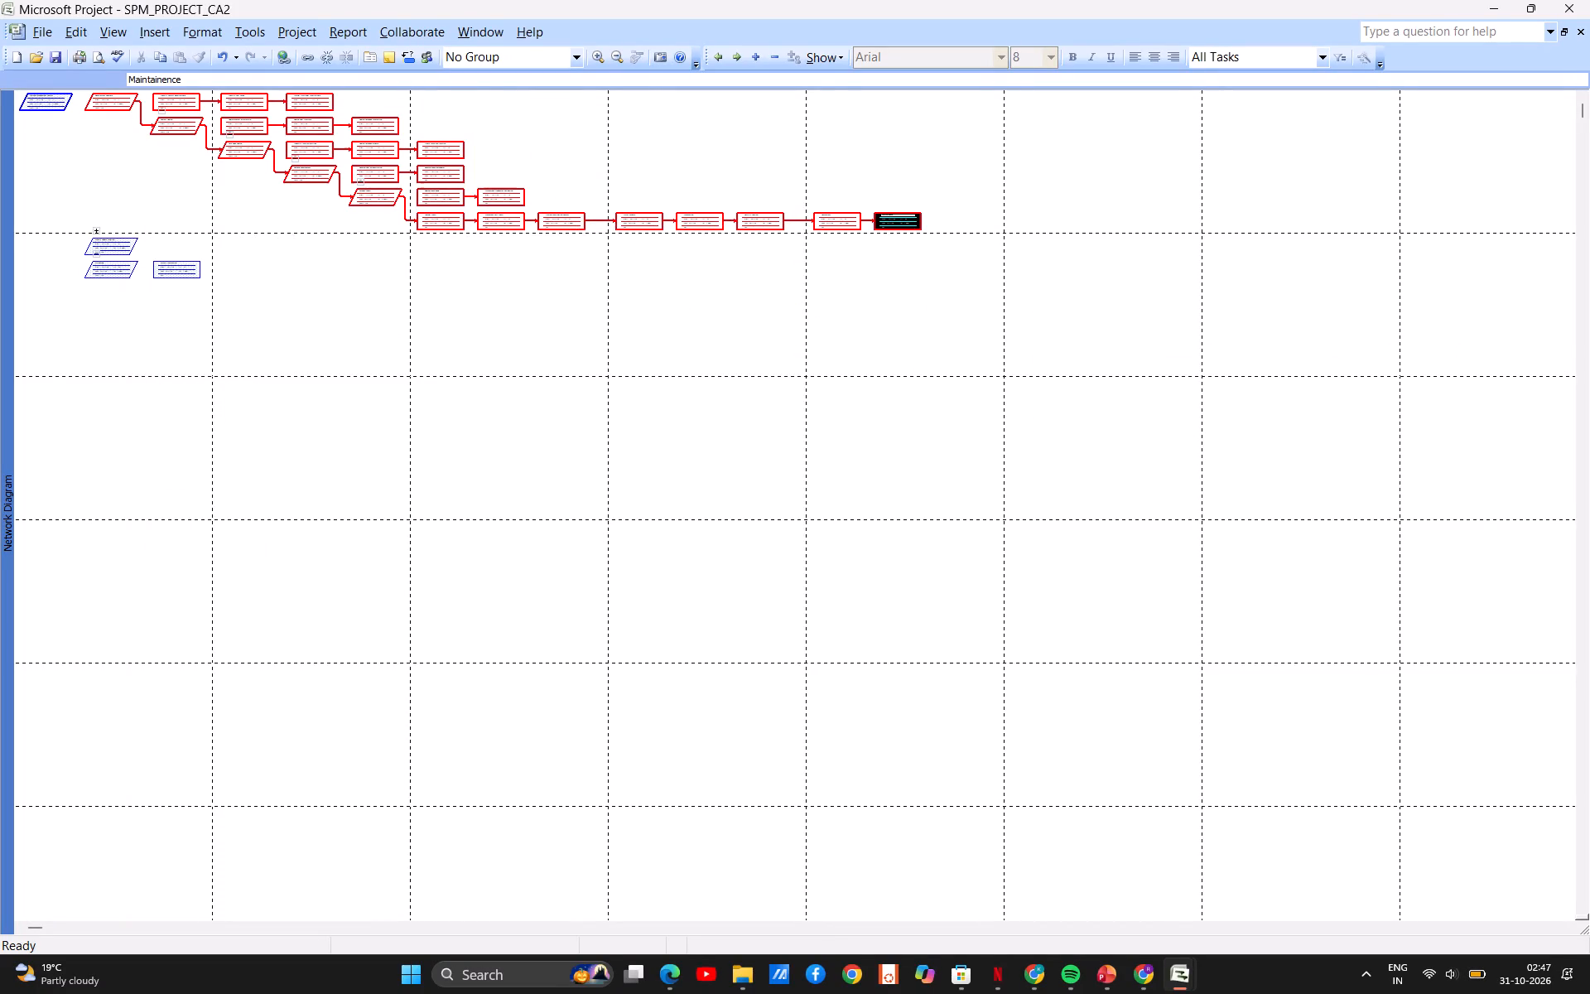
{"action": "left_click_drag", "start_coordinate": [900, 224], "coordinate": [243, 221]}
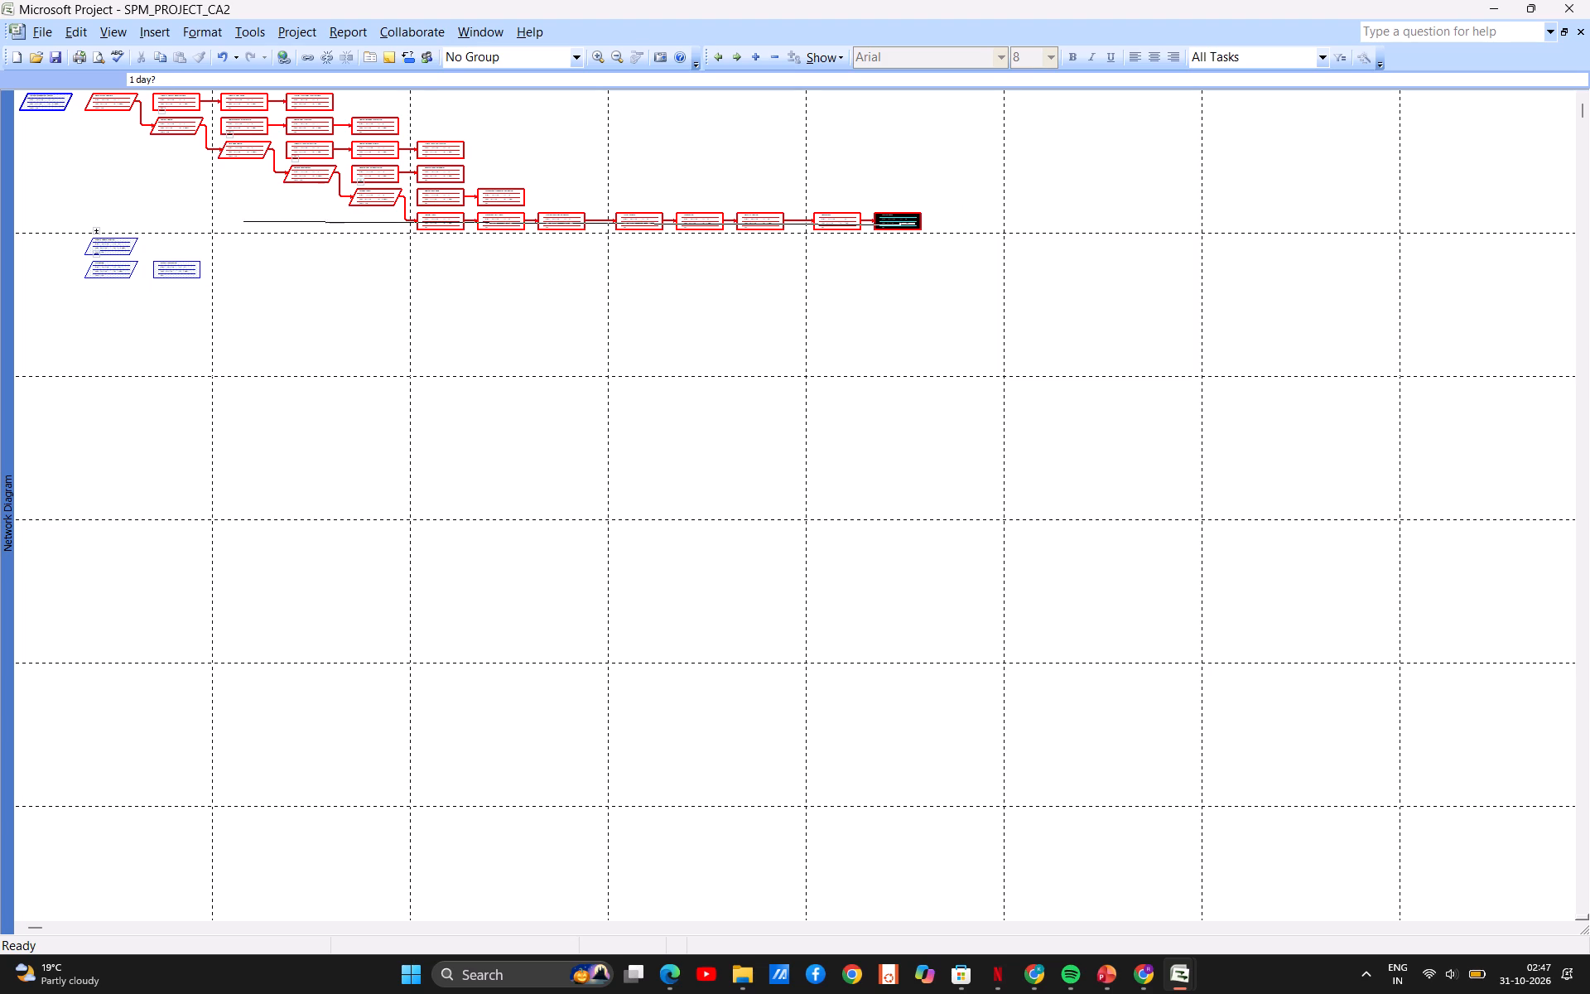
{"action": "left_click_drag", "start_coordinate": [243, 221], "coordinate": [116, 249]}
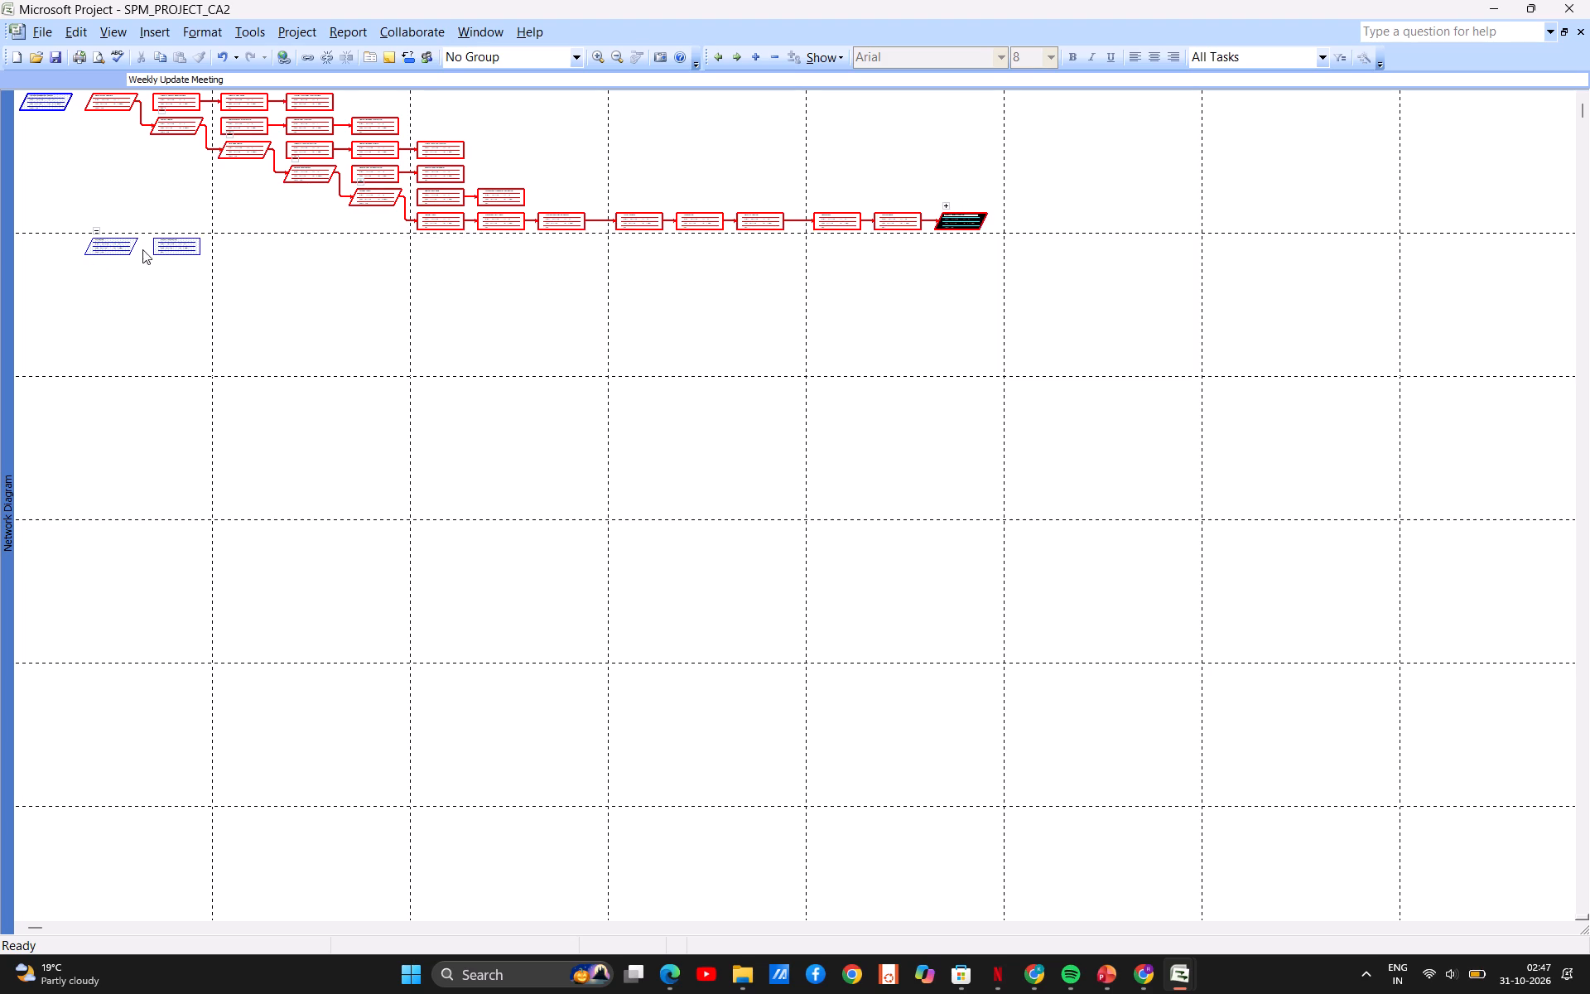
{"action": "left_click_drag", "start_coordinate": [972, 229], "coordinate": [113, 246]}
{"action": "left_click_drag", "start_coordinate": [113, 246], "coordinate": [105, 245]}
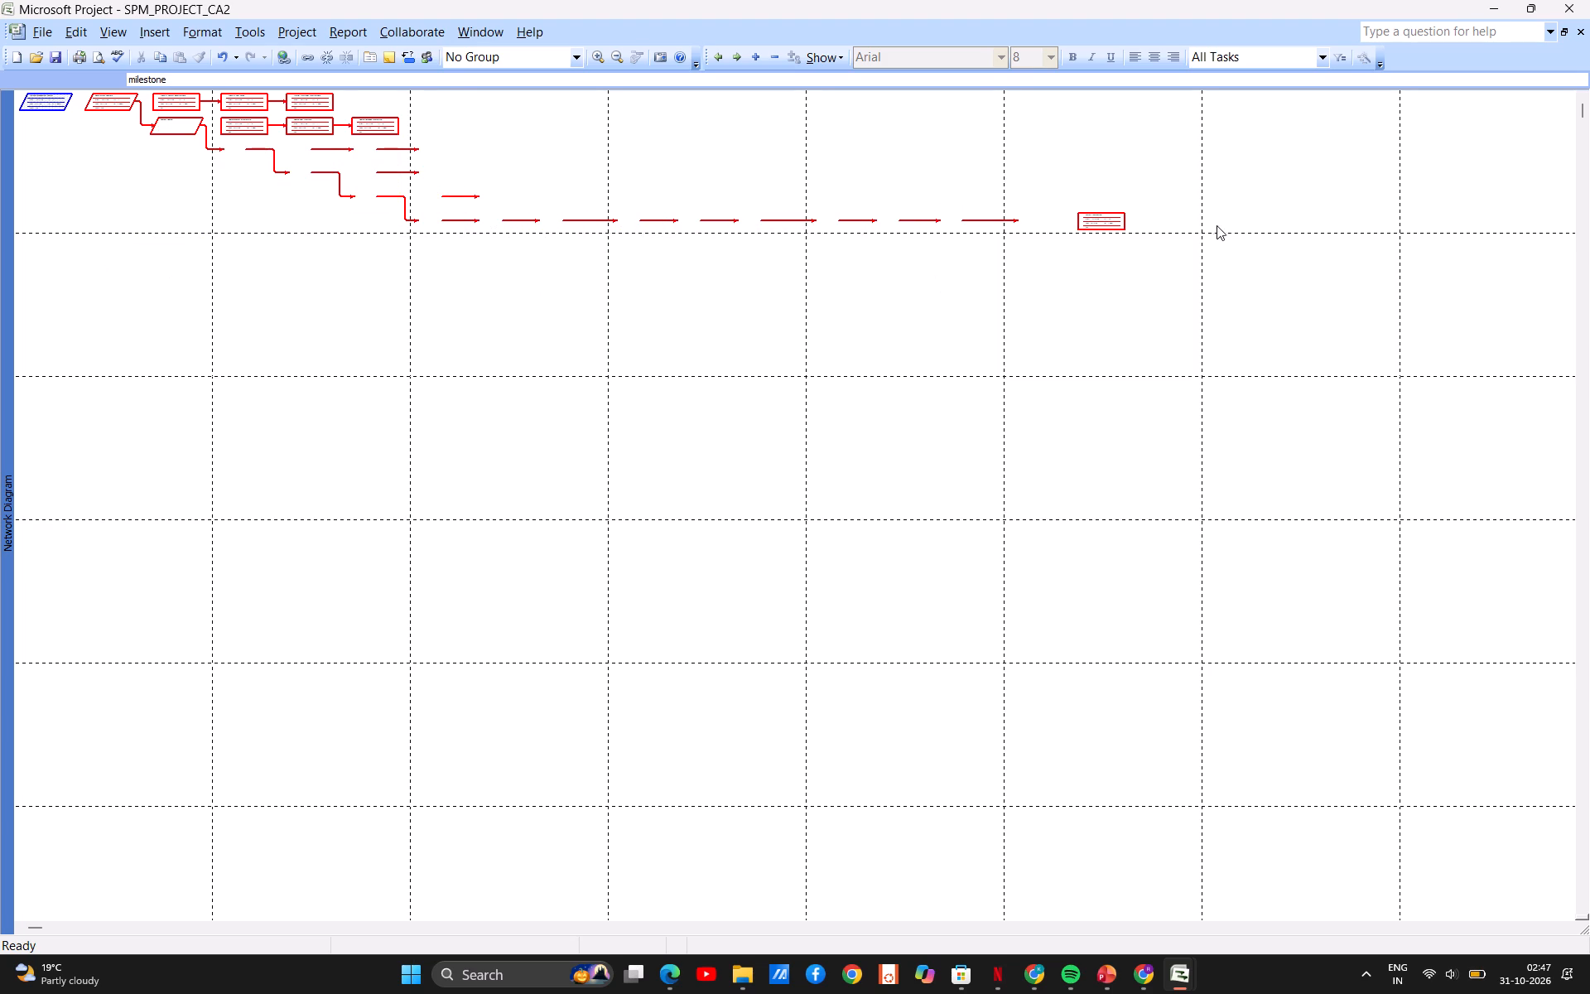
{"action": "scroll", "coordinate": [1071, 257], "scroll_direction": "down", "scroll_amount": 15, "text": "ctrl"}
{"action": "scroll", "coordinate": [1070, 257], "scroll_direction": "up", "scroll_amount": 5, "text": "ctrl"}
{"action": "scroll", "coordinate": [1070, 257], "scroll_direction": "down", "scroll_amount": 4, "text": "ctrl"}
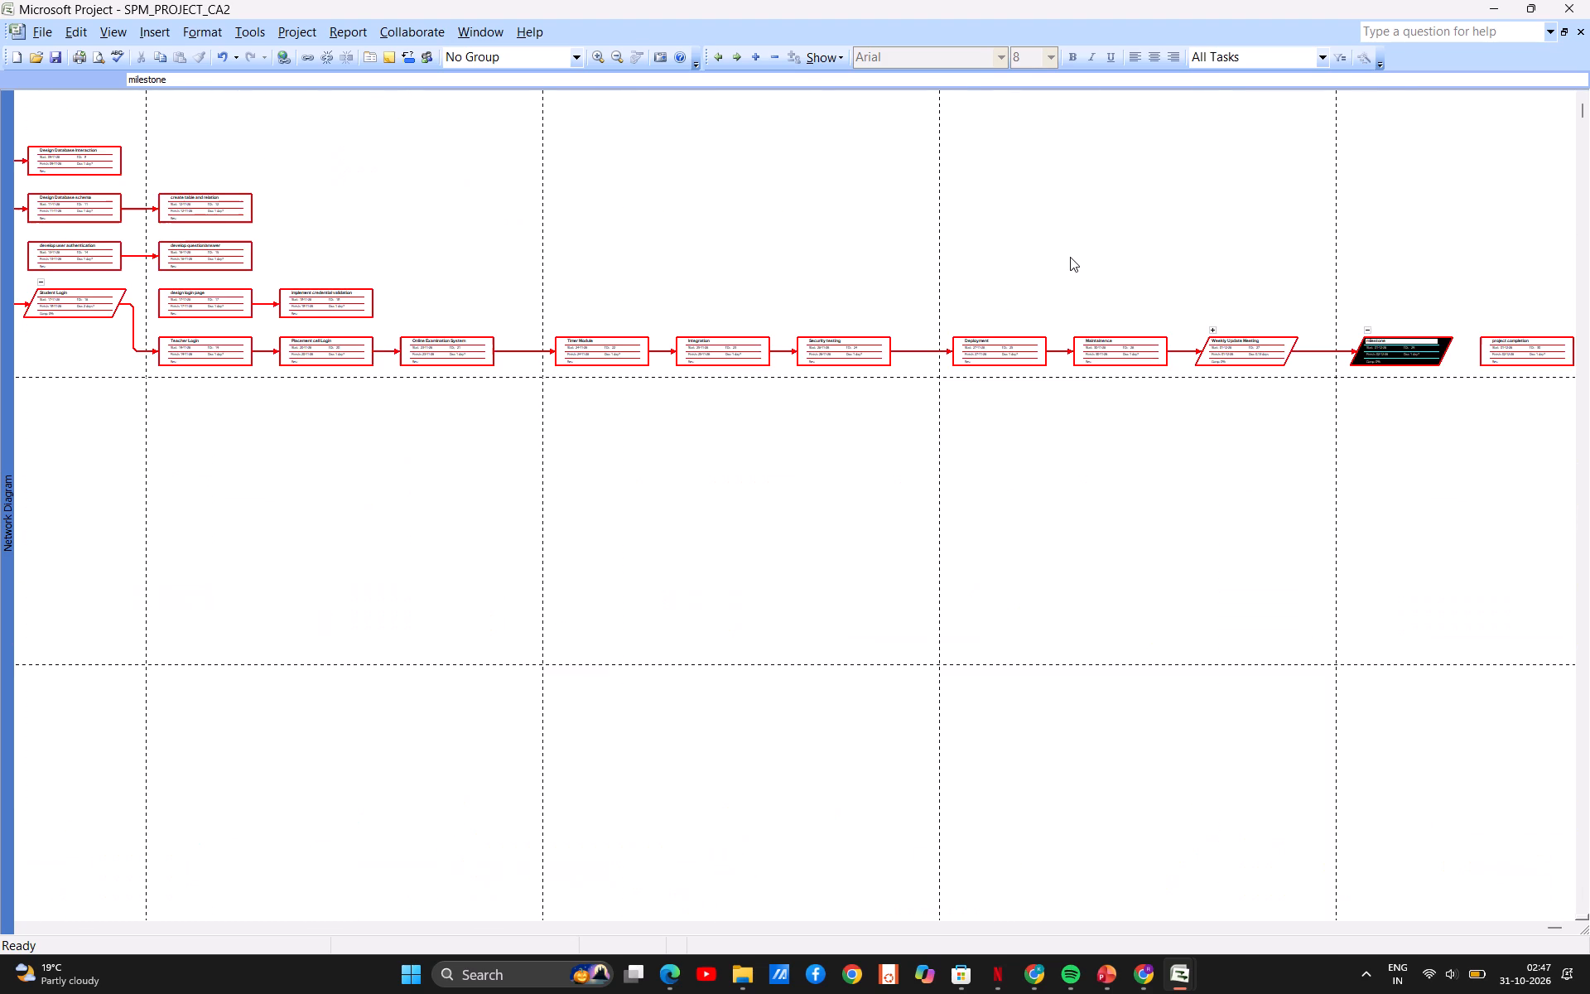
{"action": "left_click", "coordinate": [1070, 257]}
Switch the project from the network diagram to the Gantt Chart view.
{"action": "left_click", "coordinate": [75, 24]}
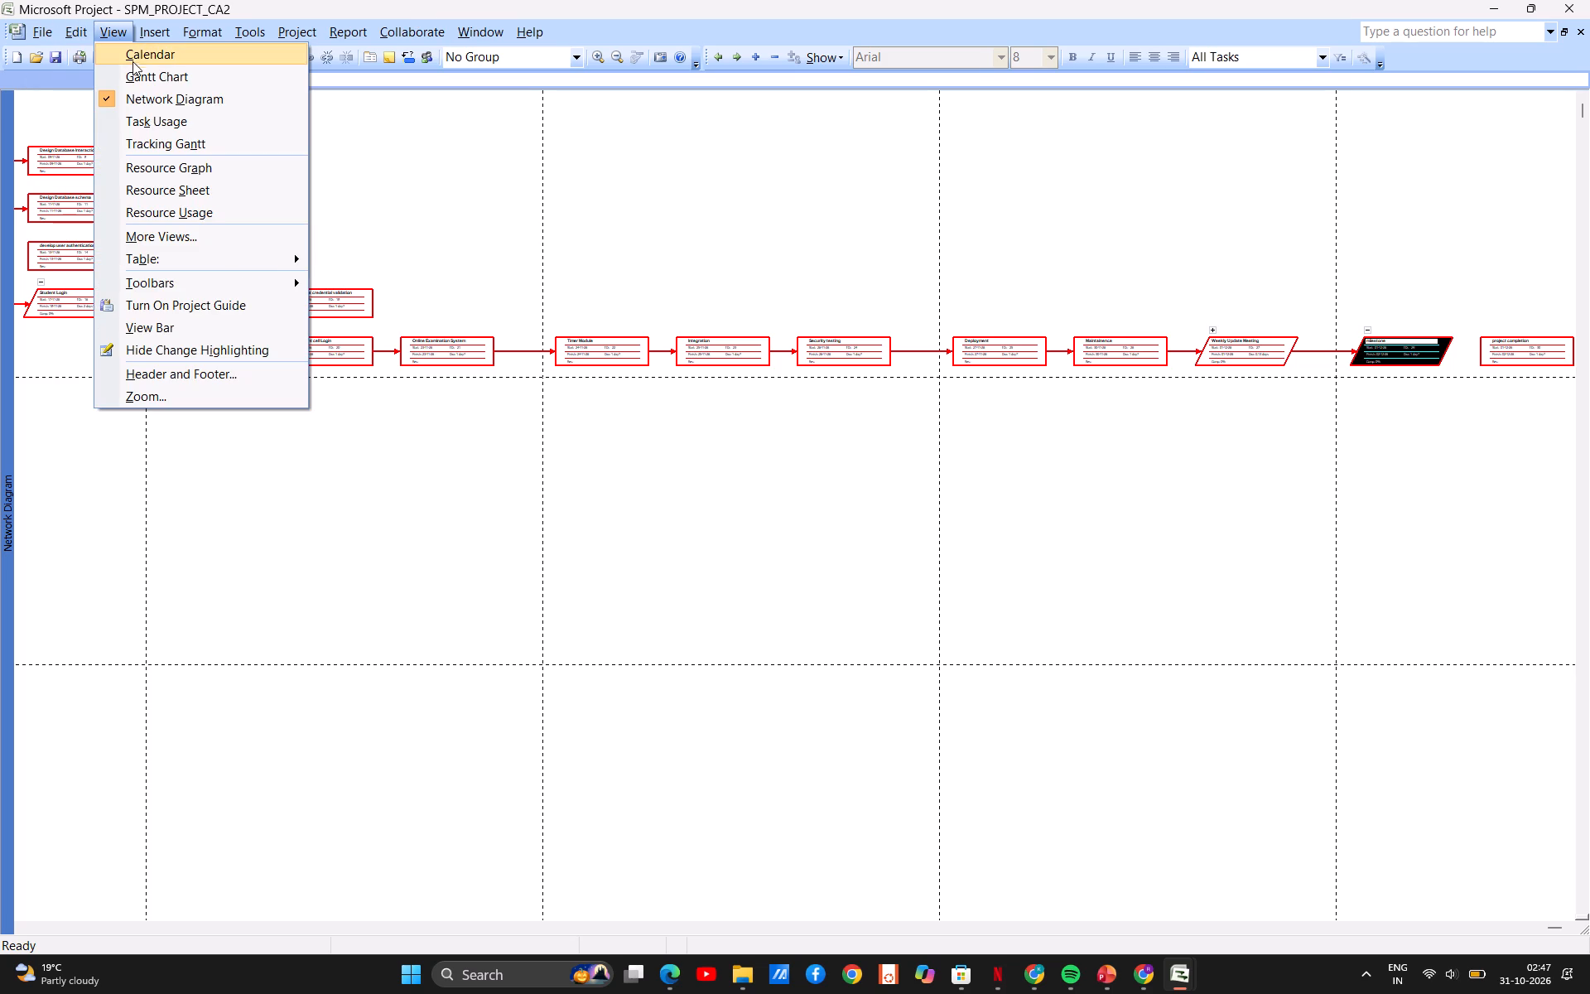
{"action": "left_click", "coordinate": [134, 75]}
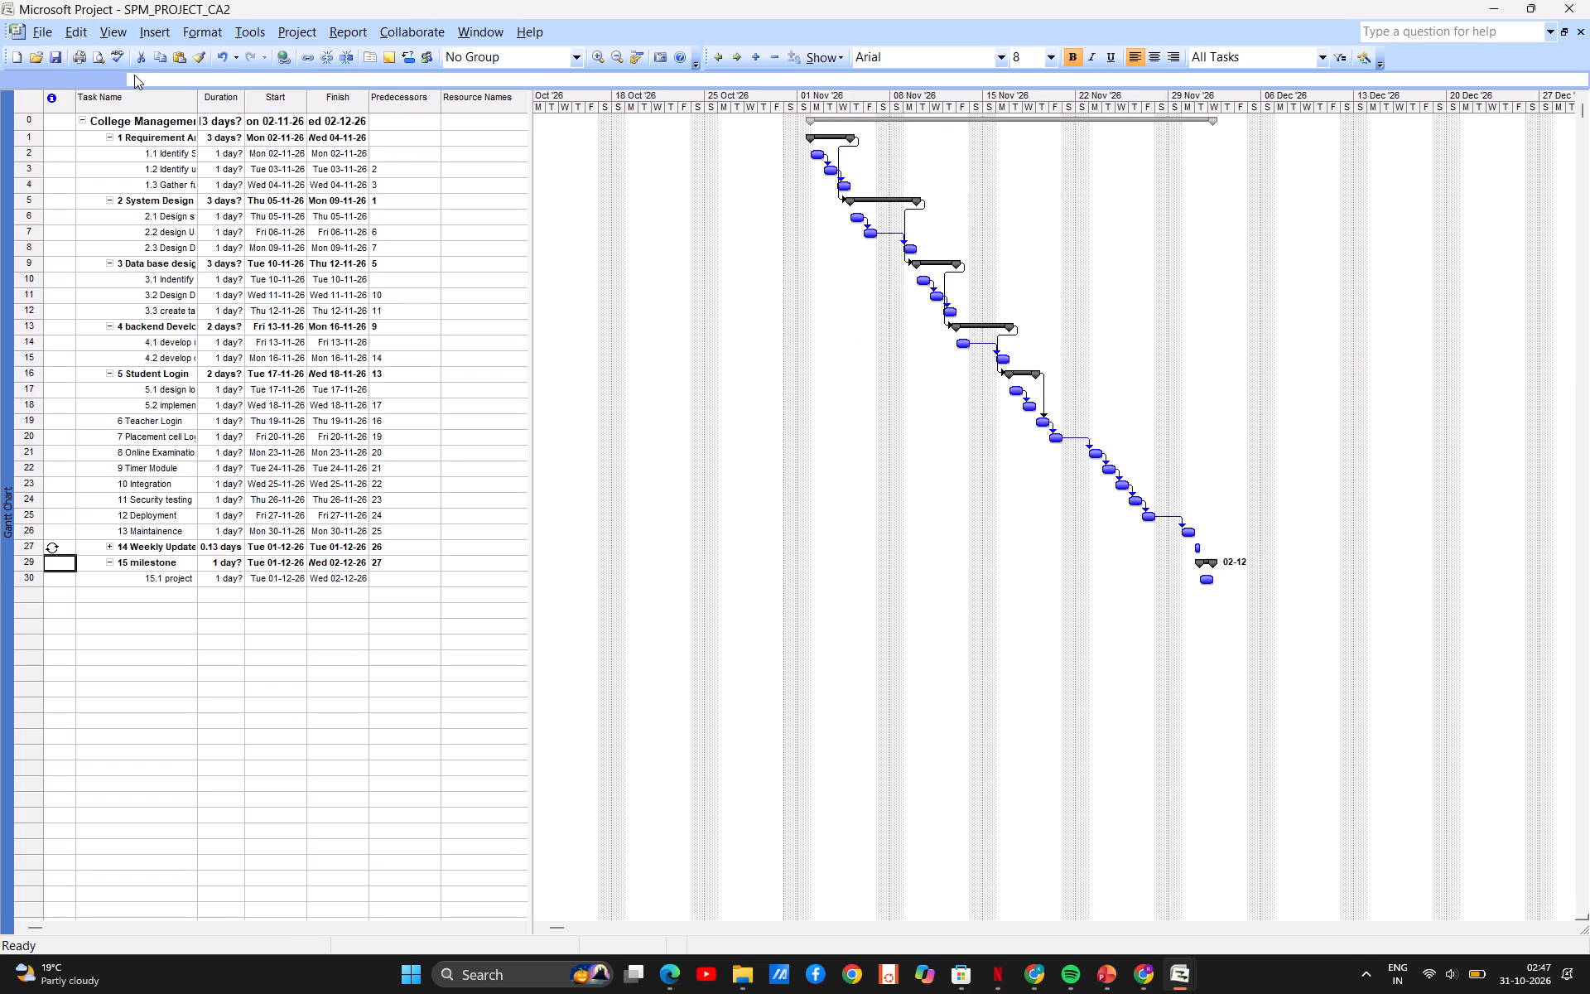
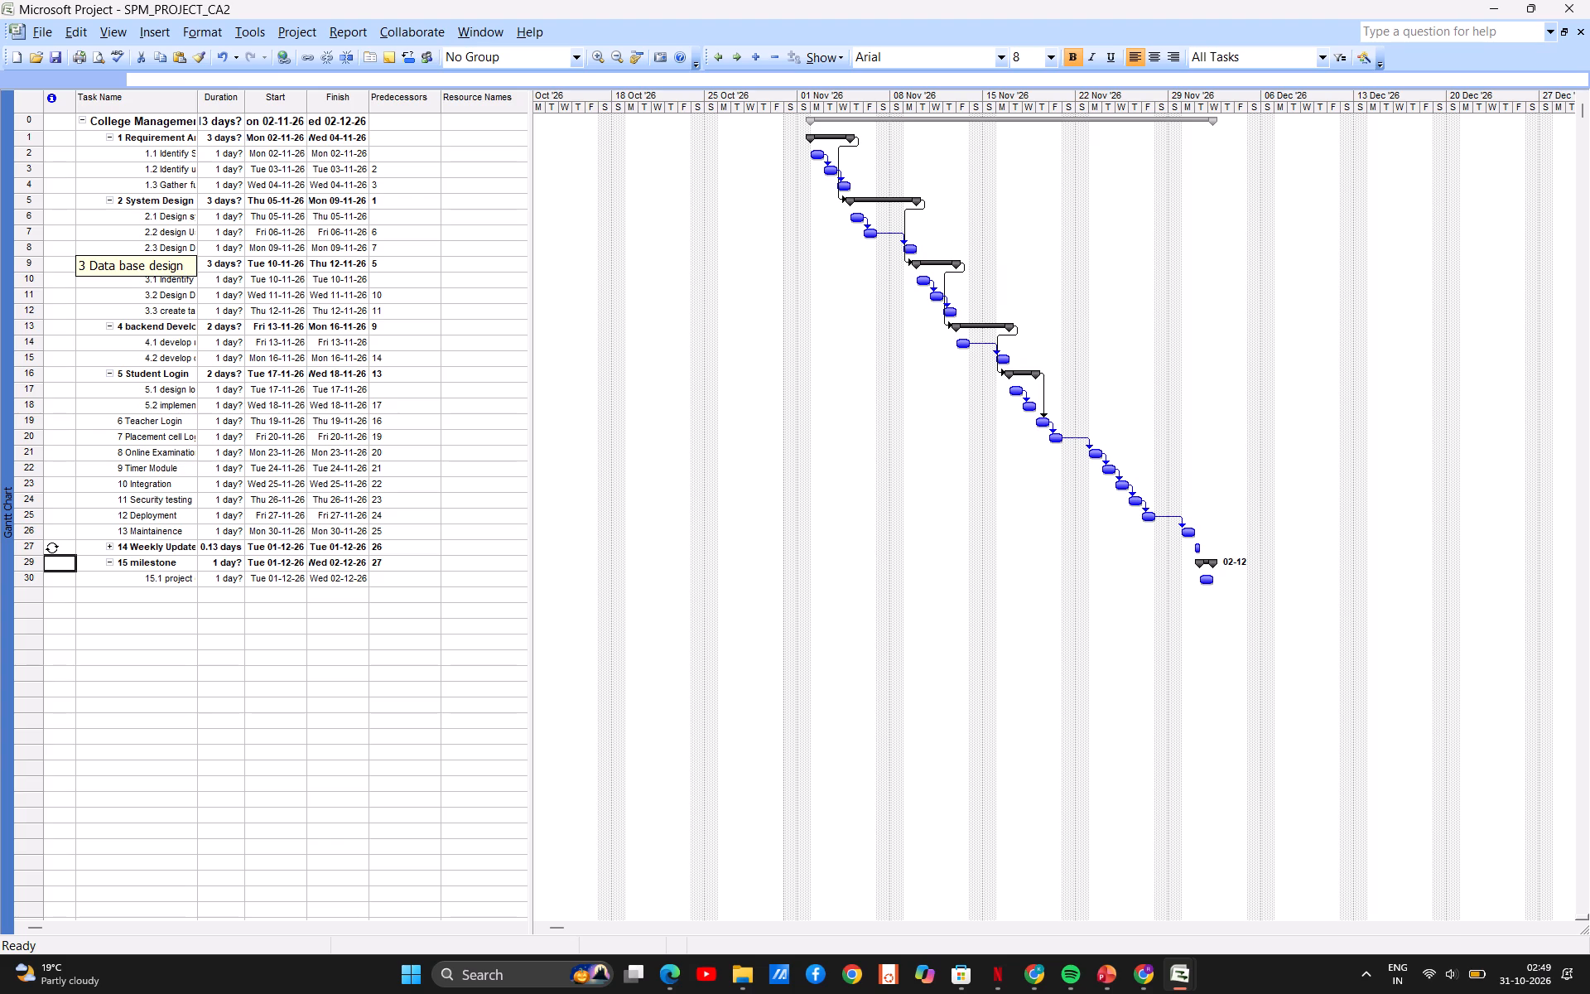
Set the Requirement Analysis subtask durations: 1 day for 1.1, 3 days for 1.2 and 2 days for 1.3.
{"action": "left_click", "coordinate": [217, 141]}
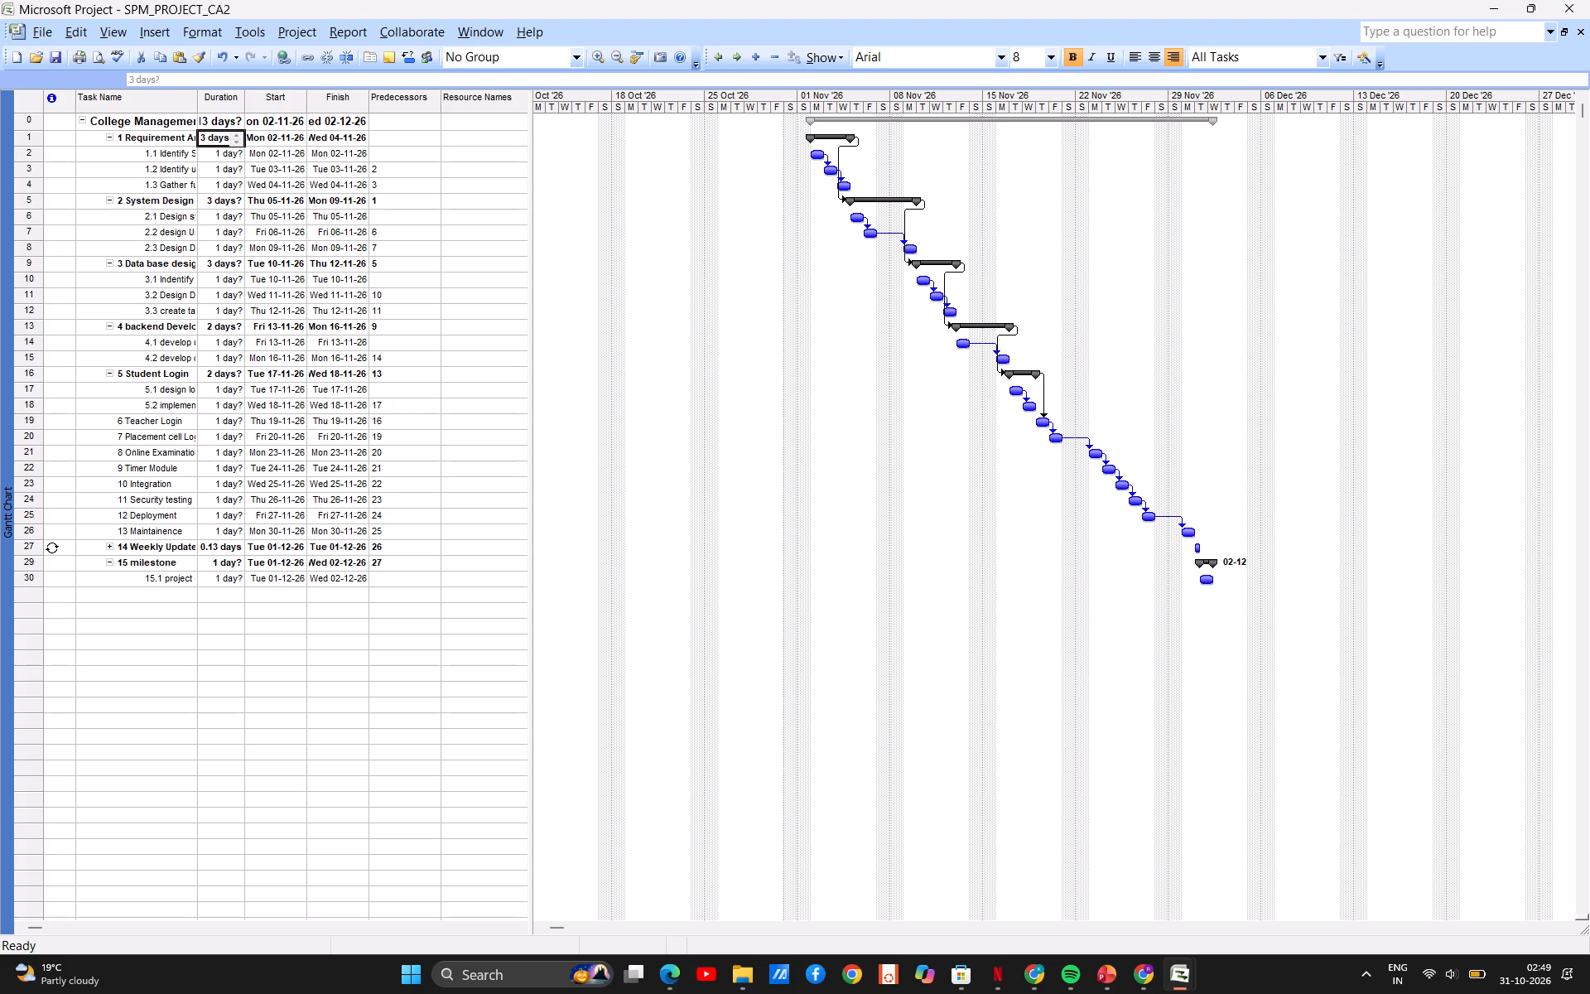
{"action": "left_click", "coordinate": [229, 153]}
{"action": "left_click", "coordinate": [227, 173]}
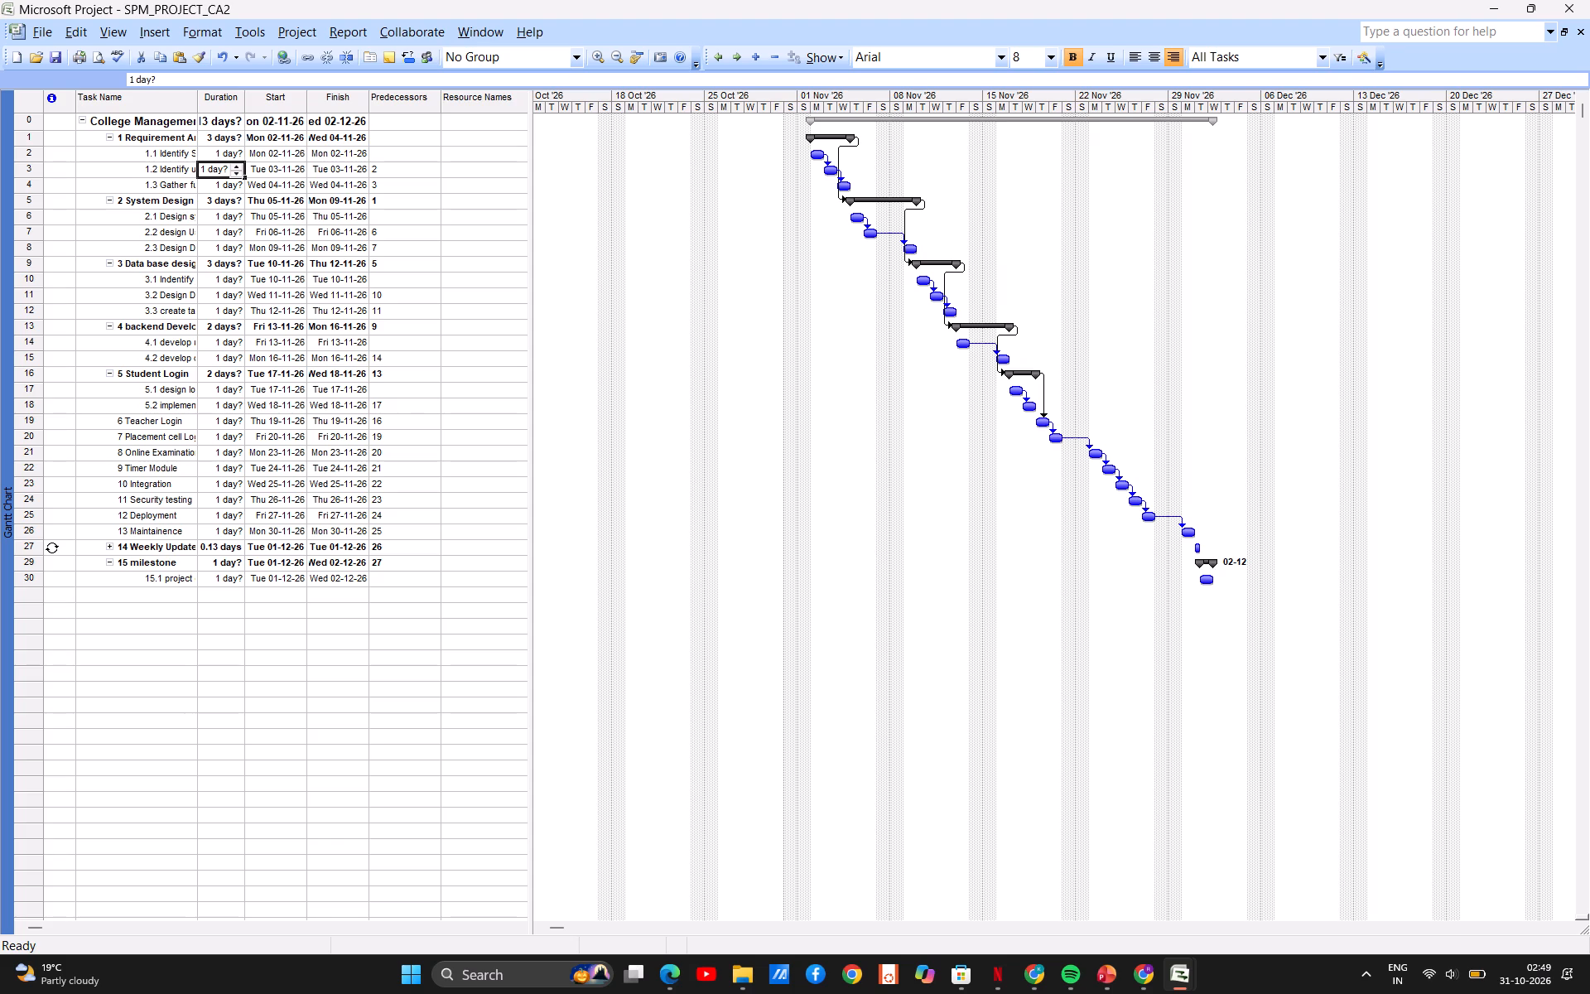
{"action": "double_click", "coordinate": [236, 166]}
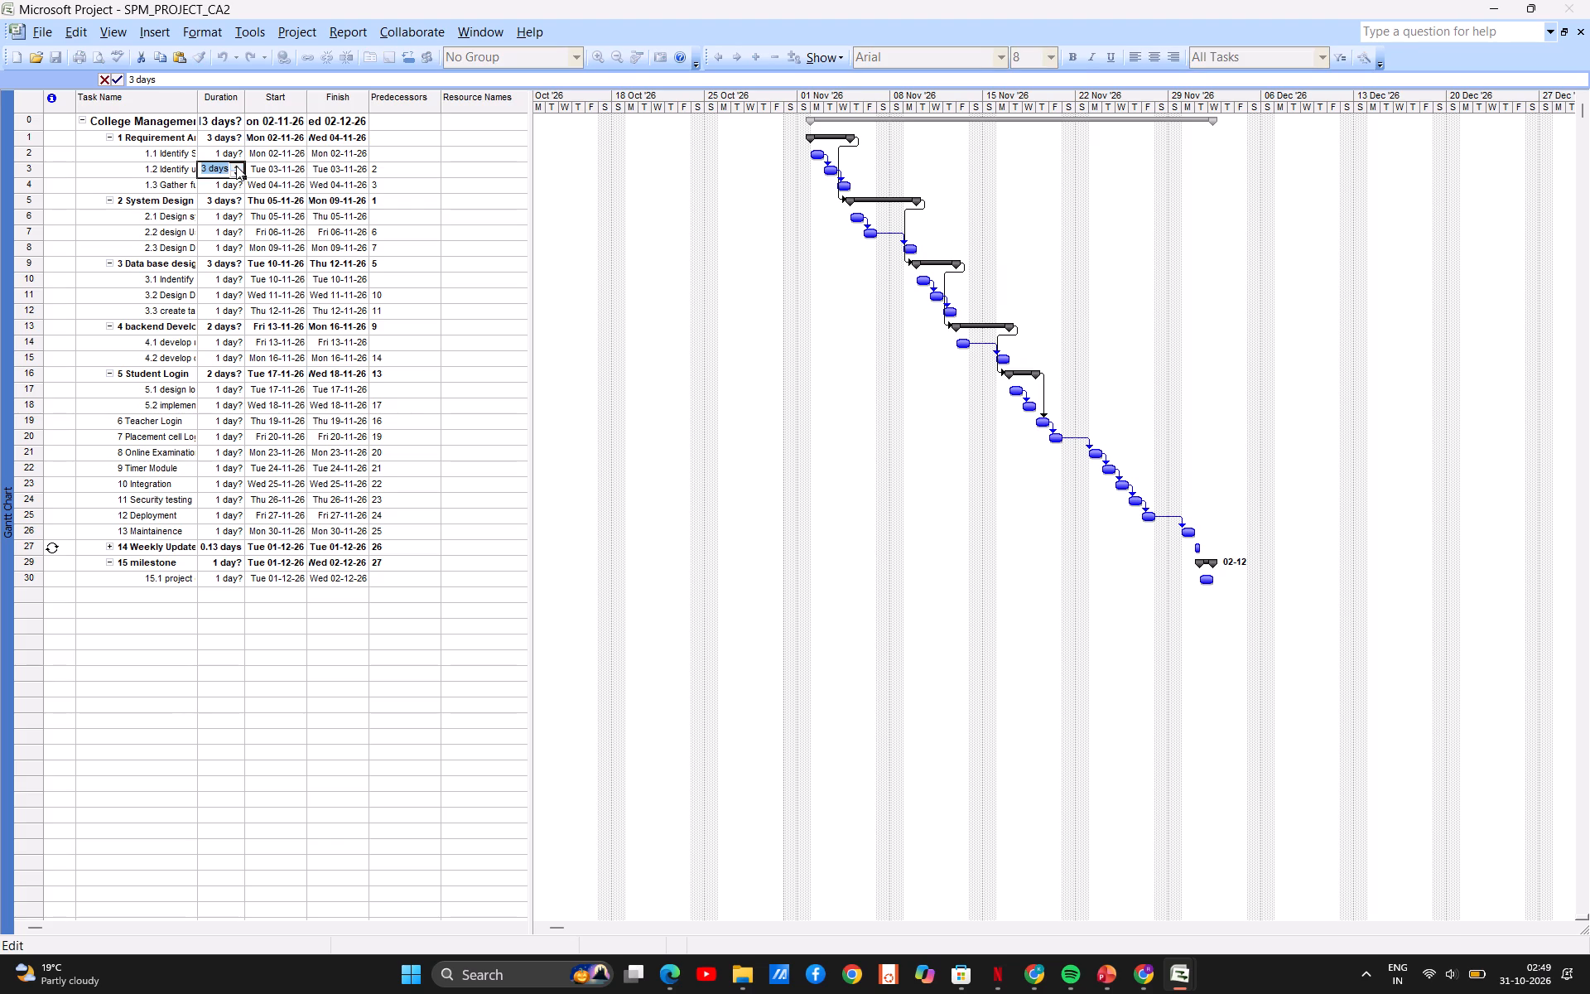
{"action": "left_click", "coordinate": [219, 190]}
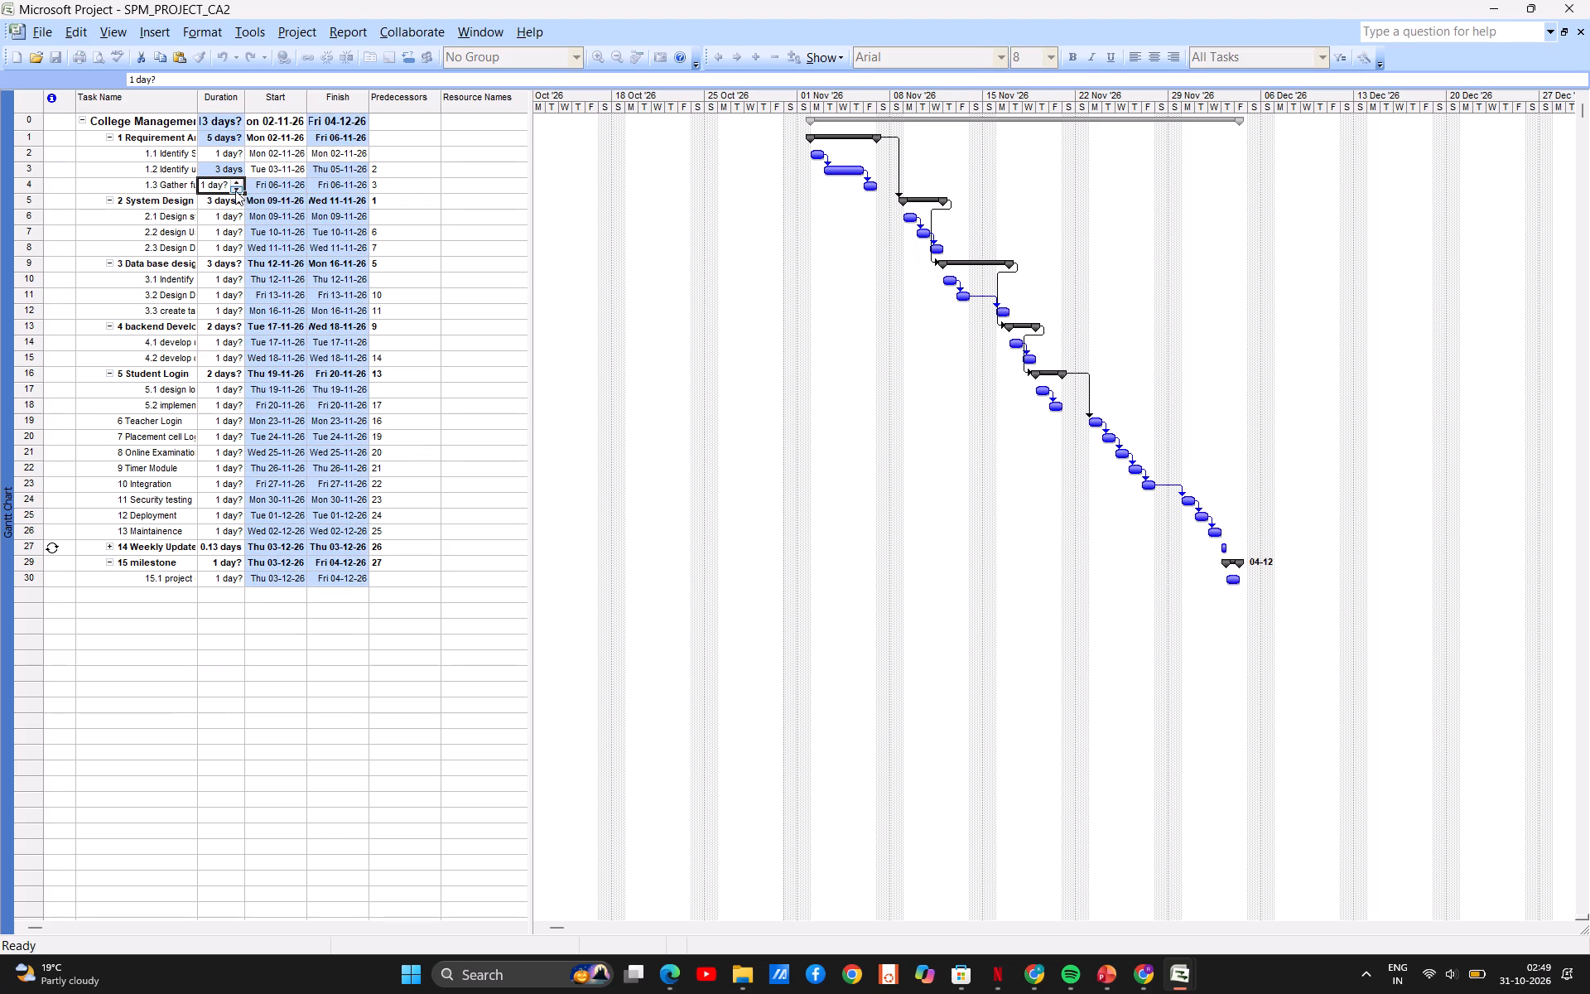
{"action": "left_click", "coordinate": [225, 168]}
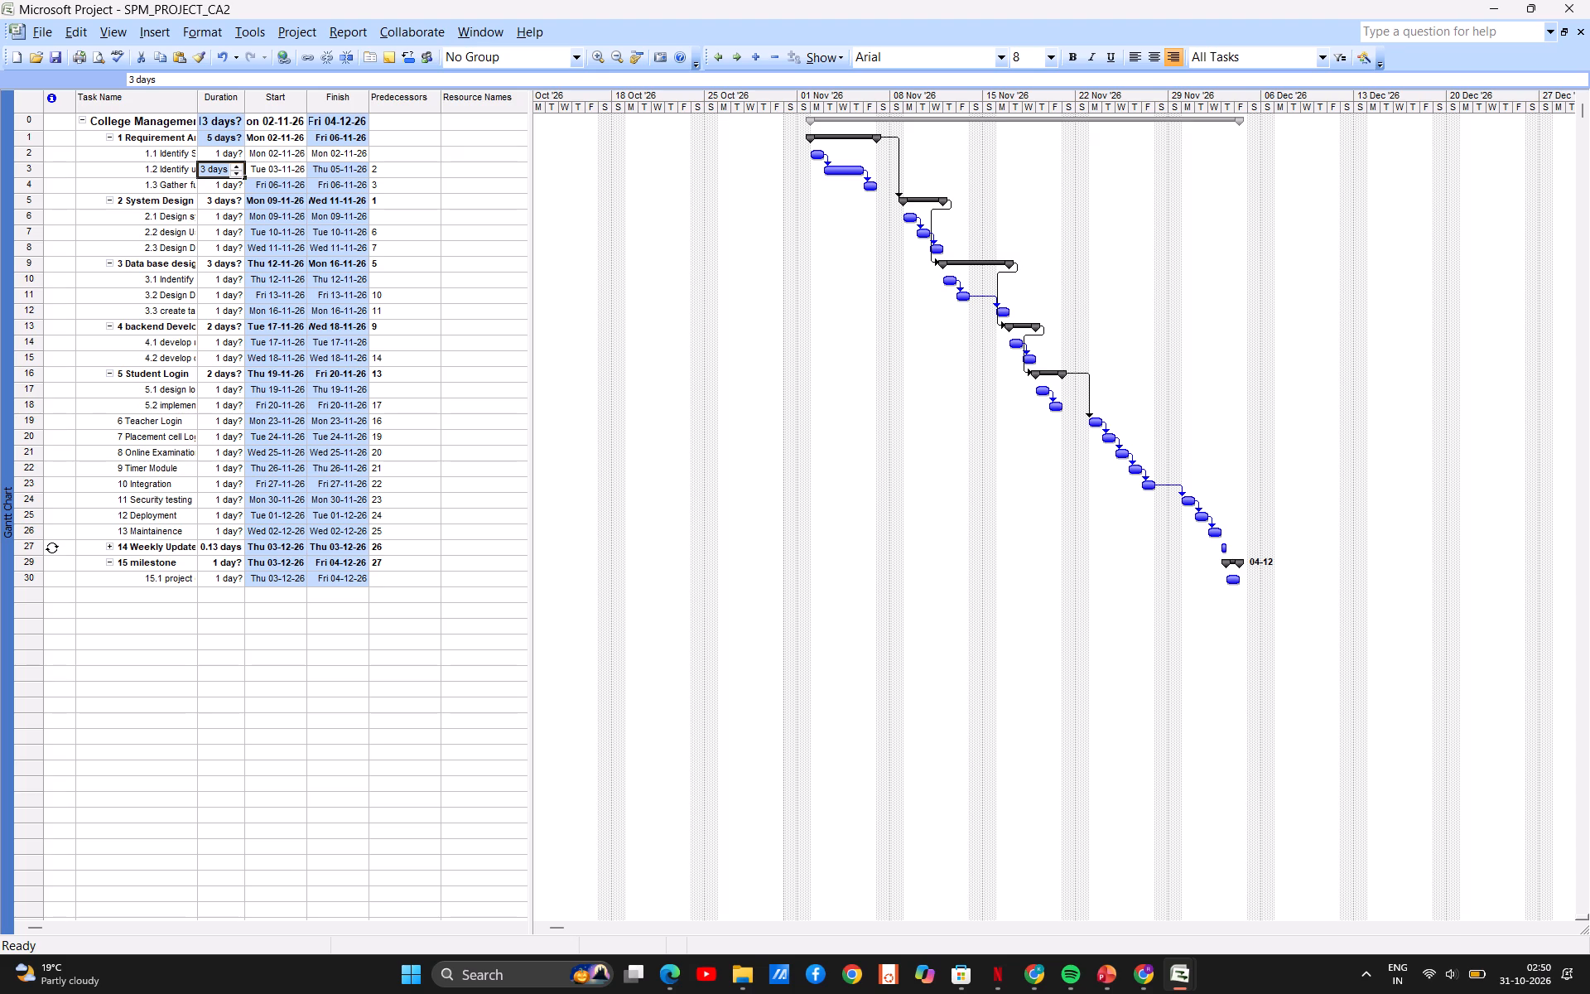
{"action": "left_click", "coordinate": [220, 198]}
{"action": "left_click", "coordinate": [220, 155]}
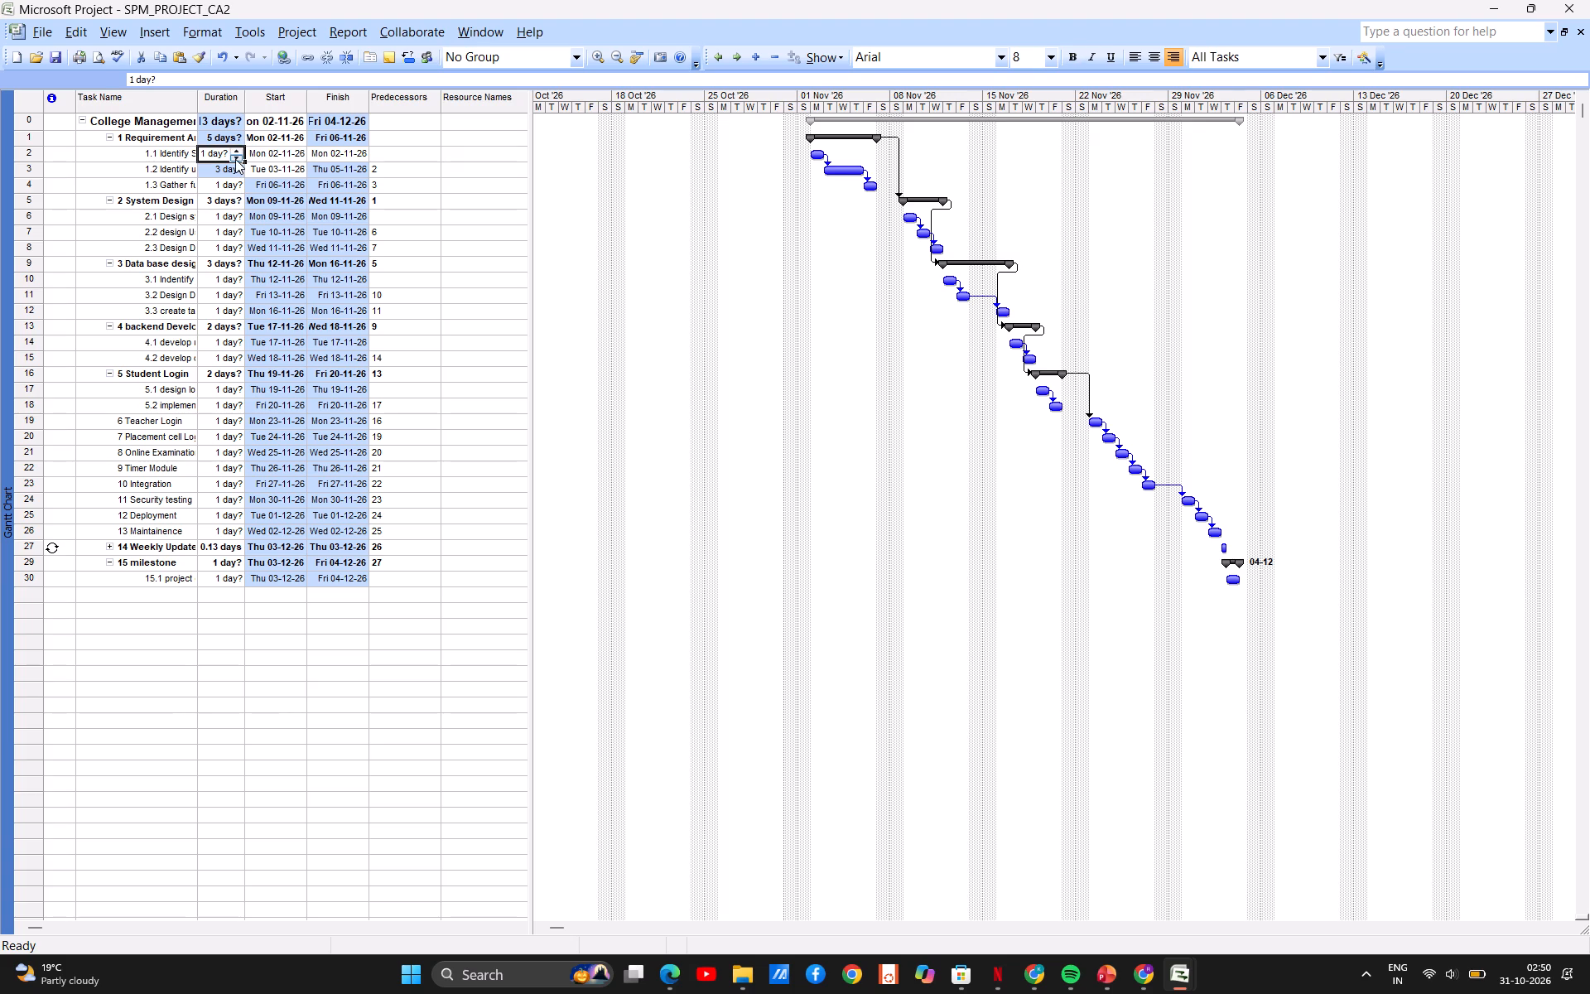
{"action": "left_click", "coordinate": [235, 158]}
{"action": "left_click", "coordinate": [236, 149]}
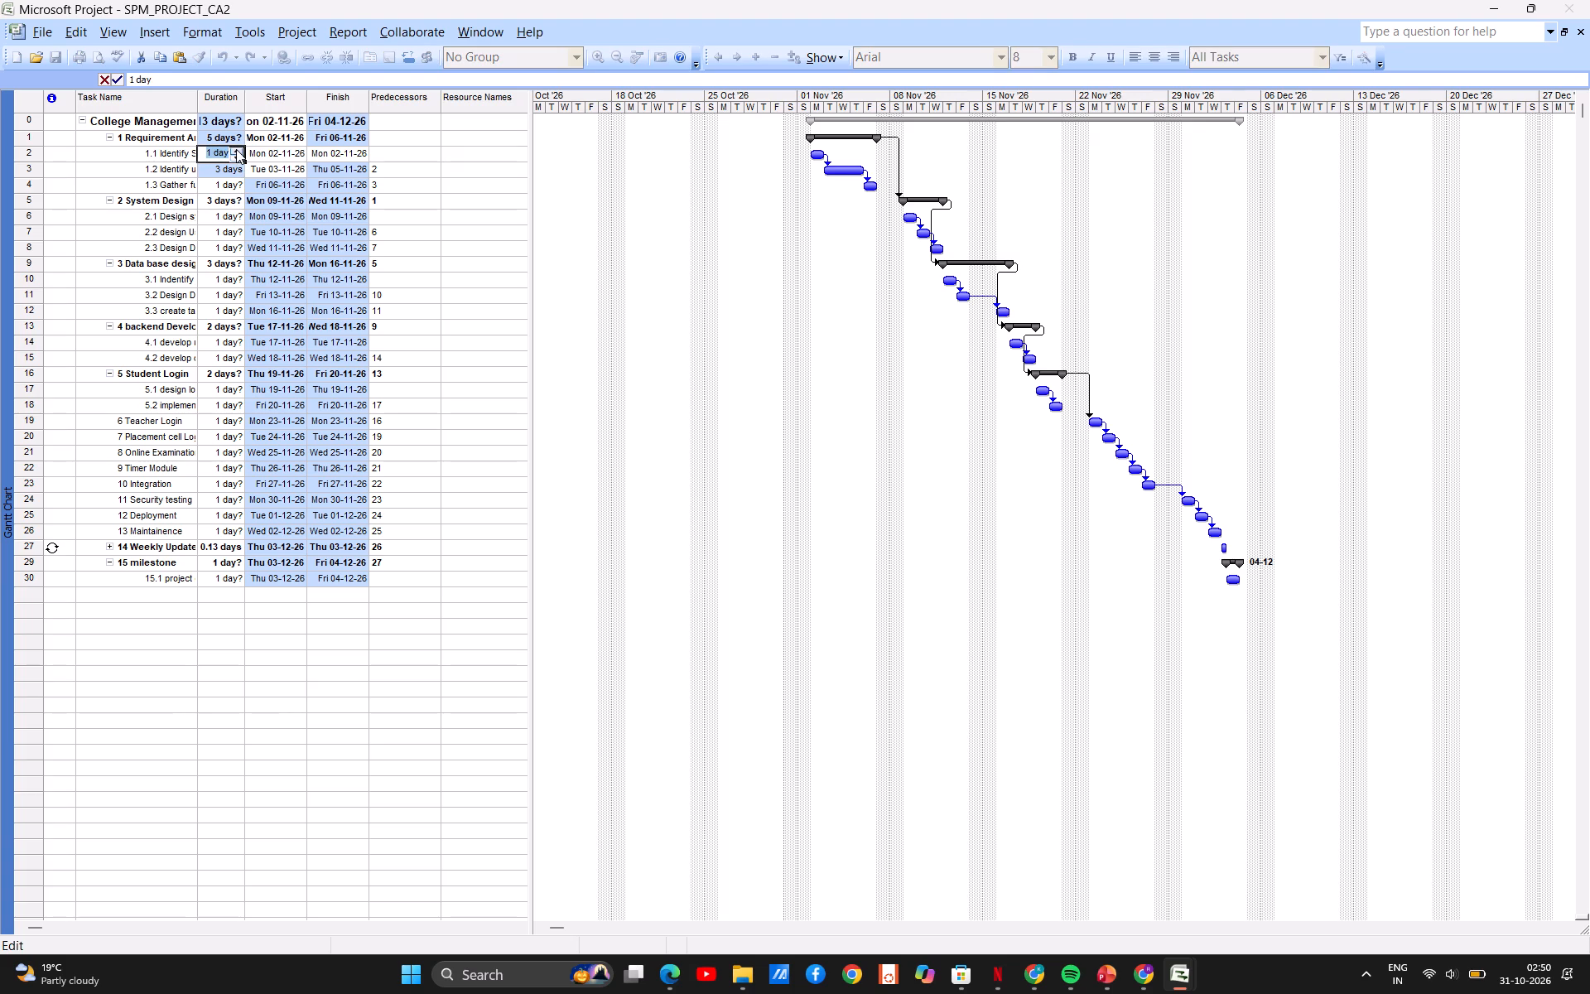
{"action": "left_click", "coordinate": [227, 188]}
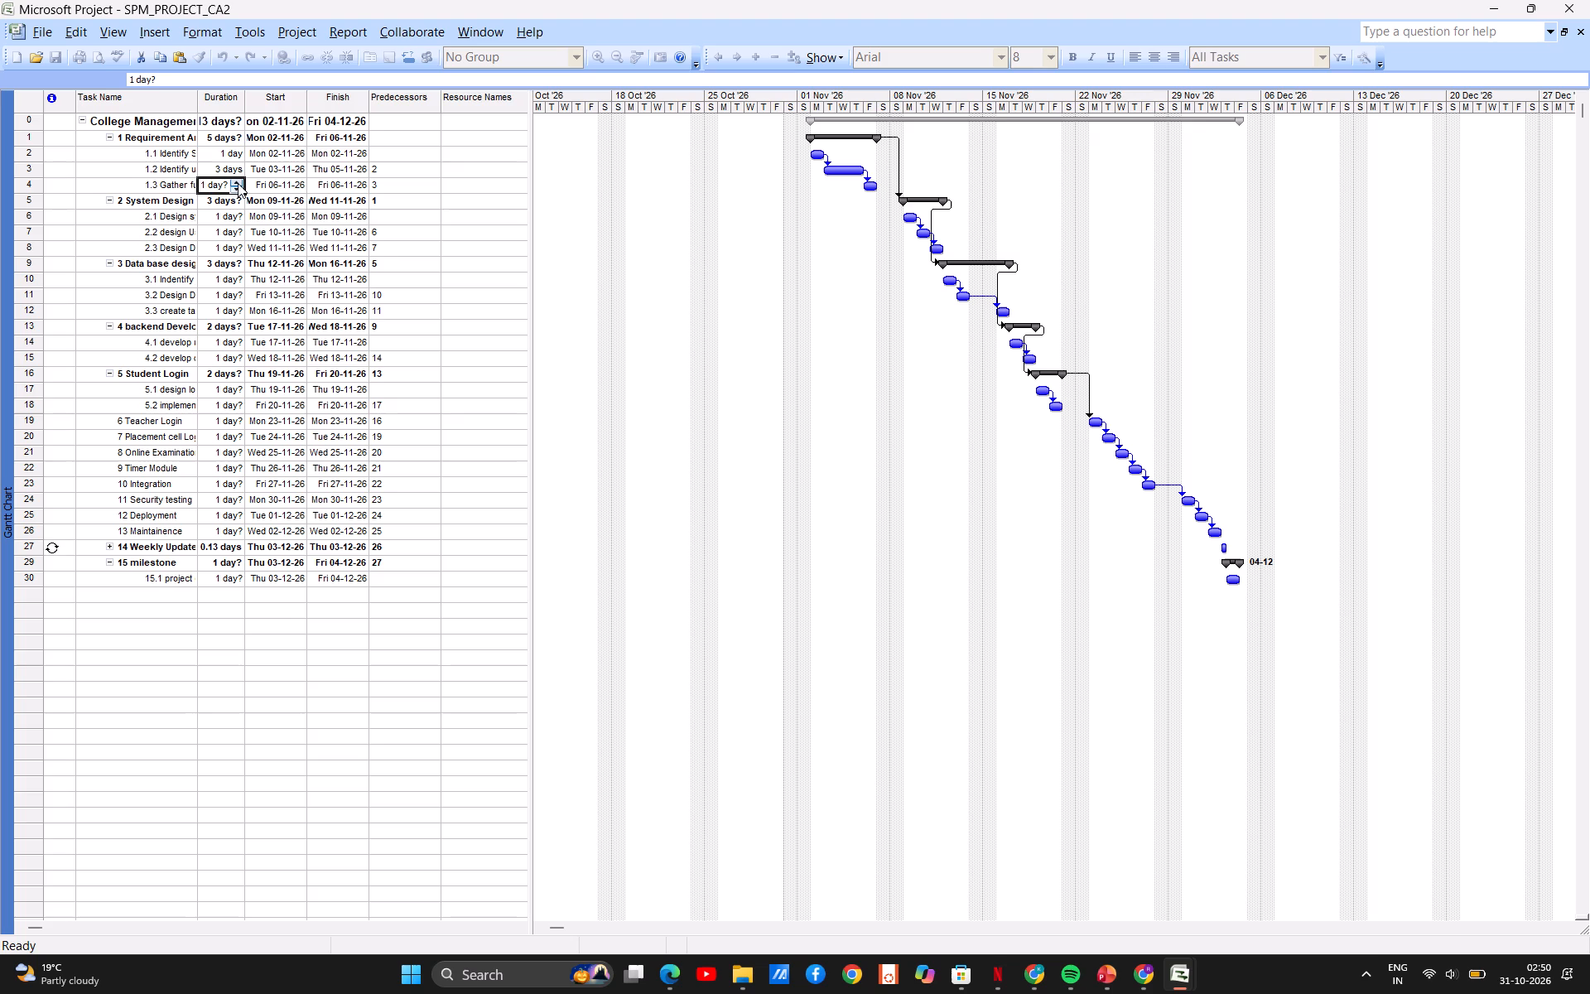
{"action": "left_click", "coordinate": [238, 183]}
Set the durations of the System Design subtasks 2.1, 2.2 and 2.3 to 2 days each.
{"action": "left_click", "coordinate": [221, 219]}
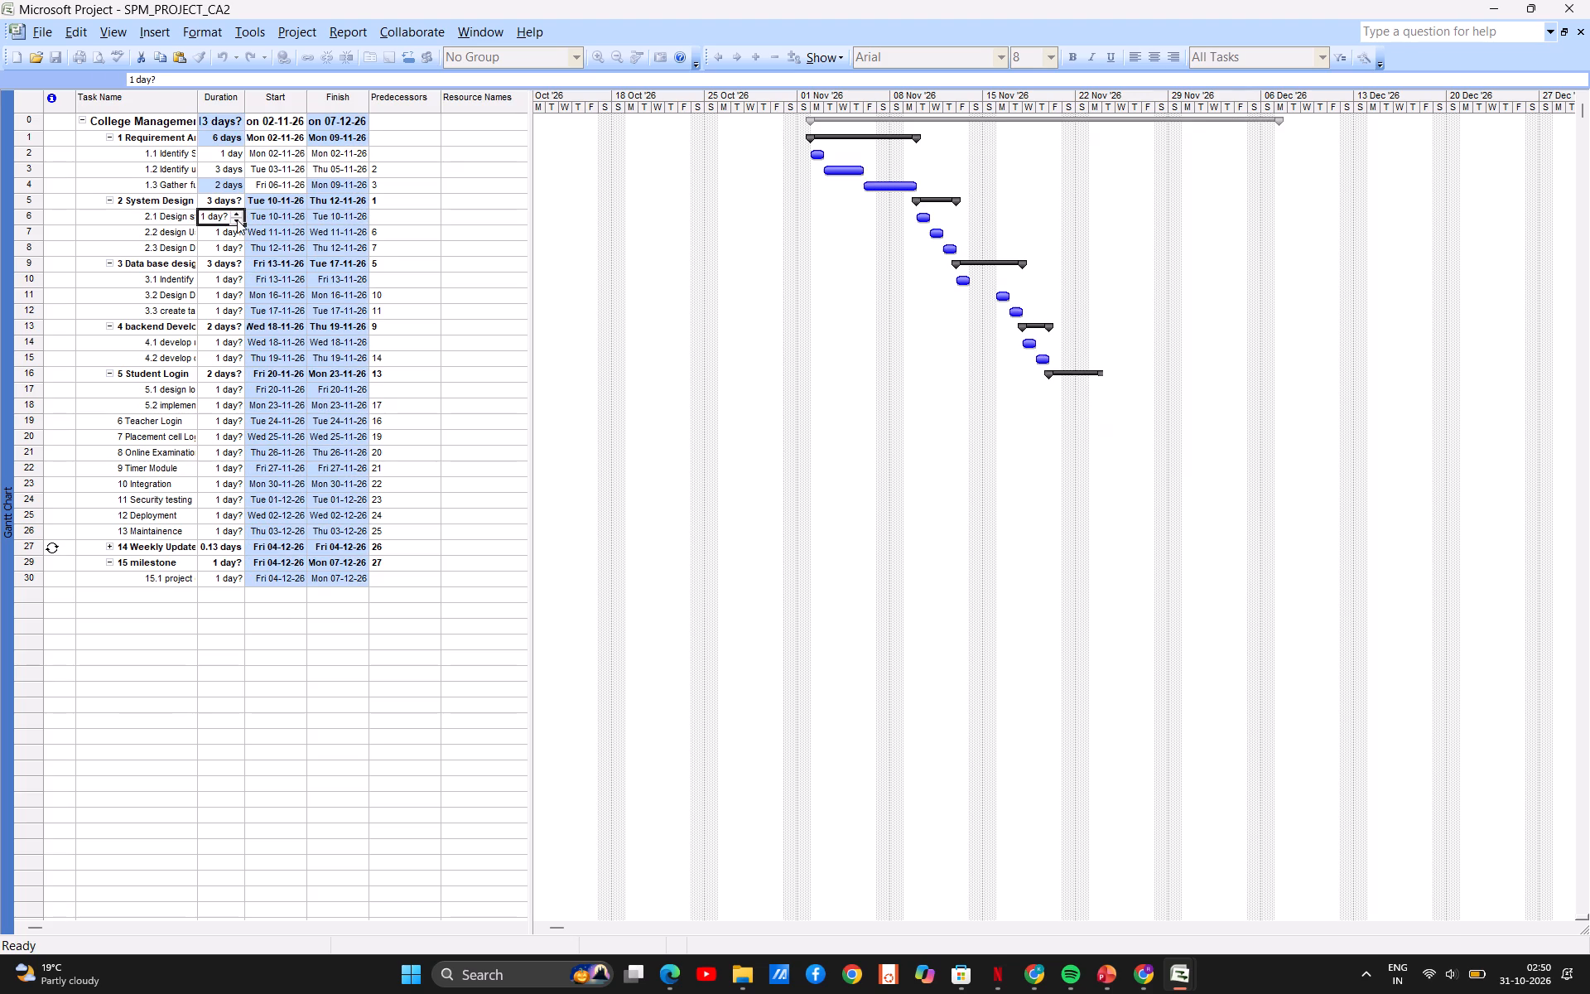
{"action": "left_click", "coordinate": [238, 215]}
{"action": "left_click_drag", "start_coordinate": [224, 235], "coordinate": [301, 275]}
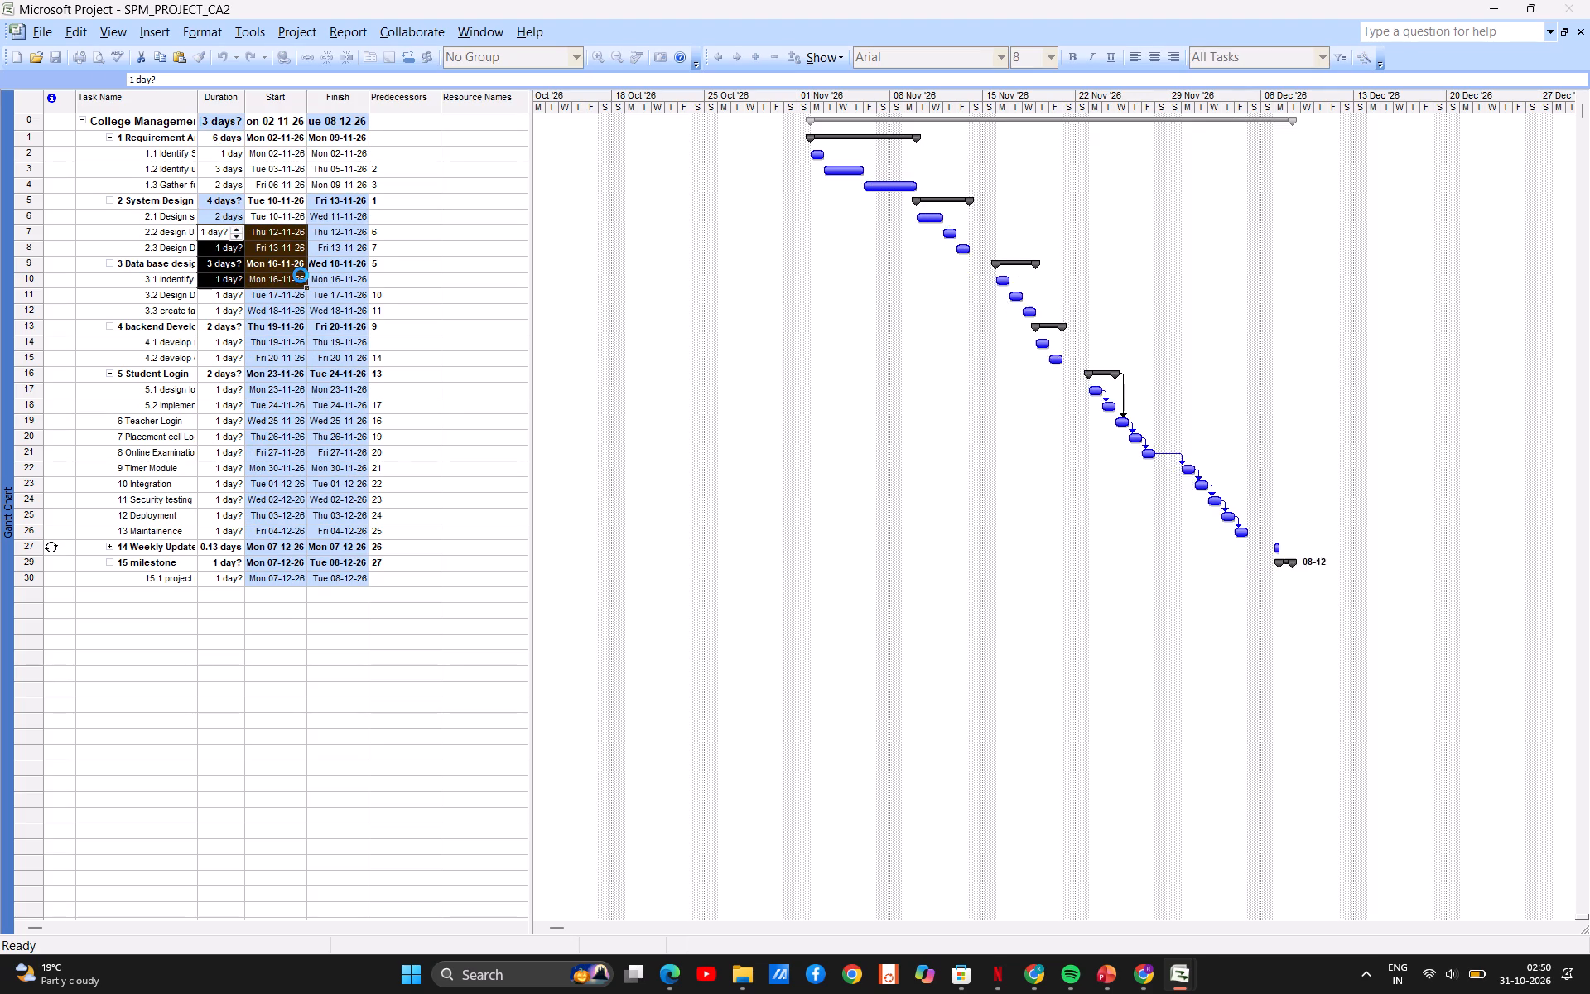
{"action": "left_click", "coordinate": [238, 238]}
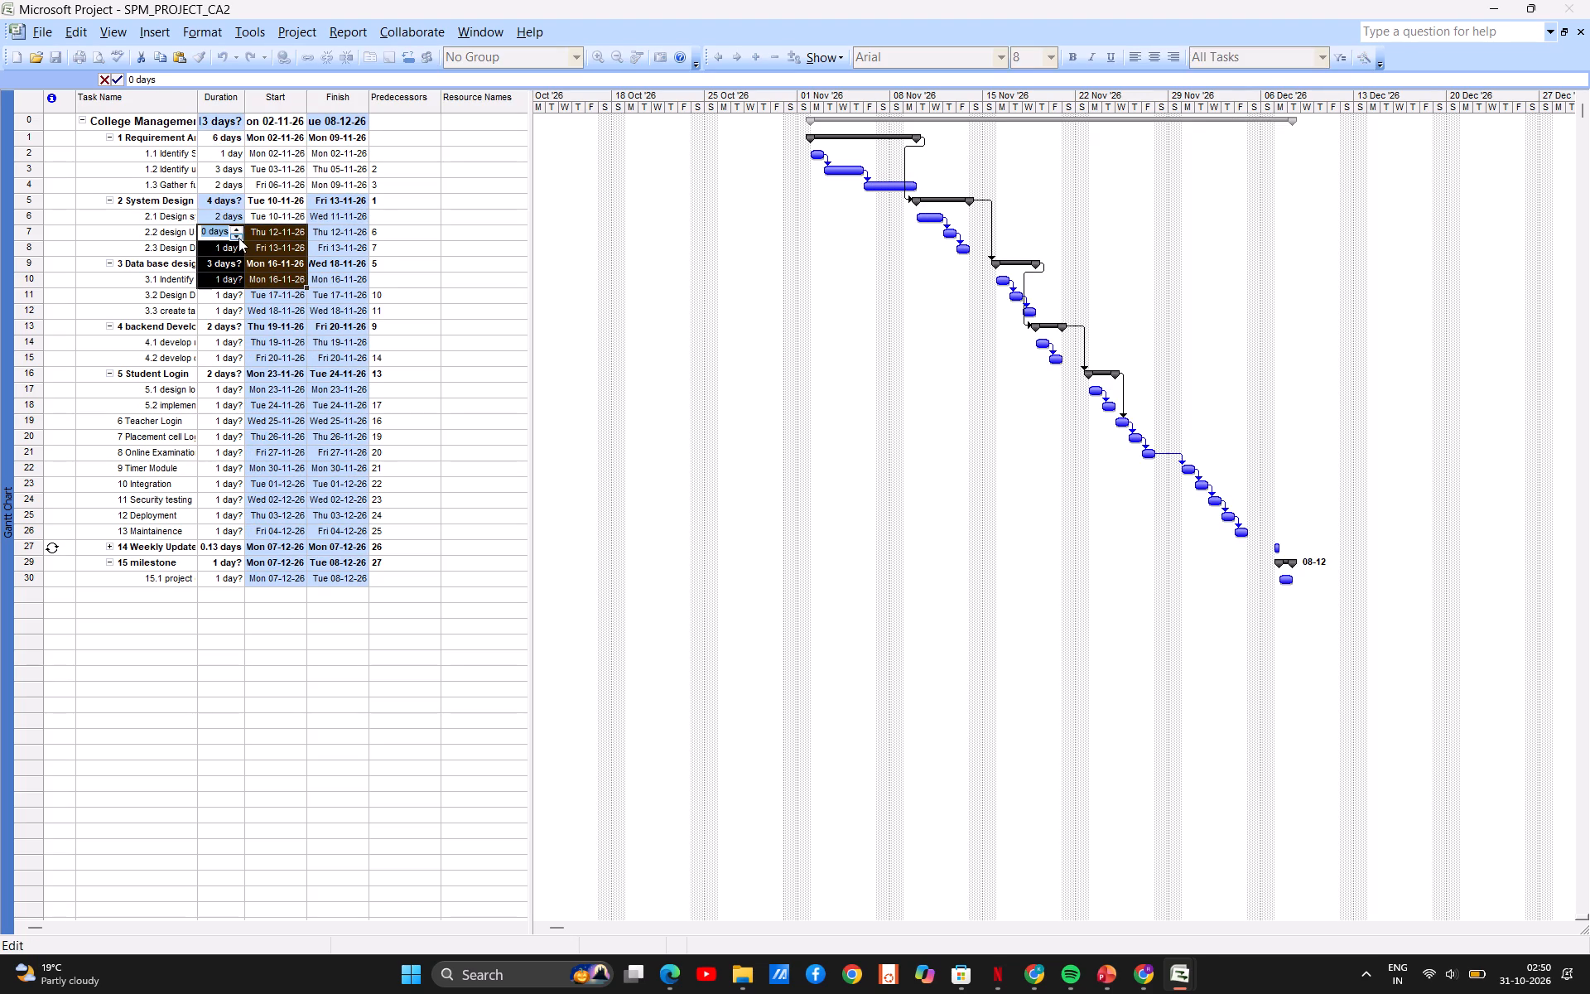
{"action": "left_click", "coordinate": [236, 227]}
{"action": "left_click", "coordinate": [236, 227]}
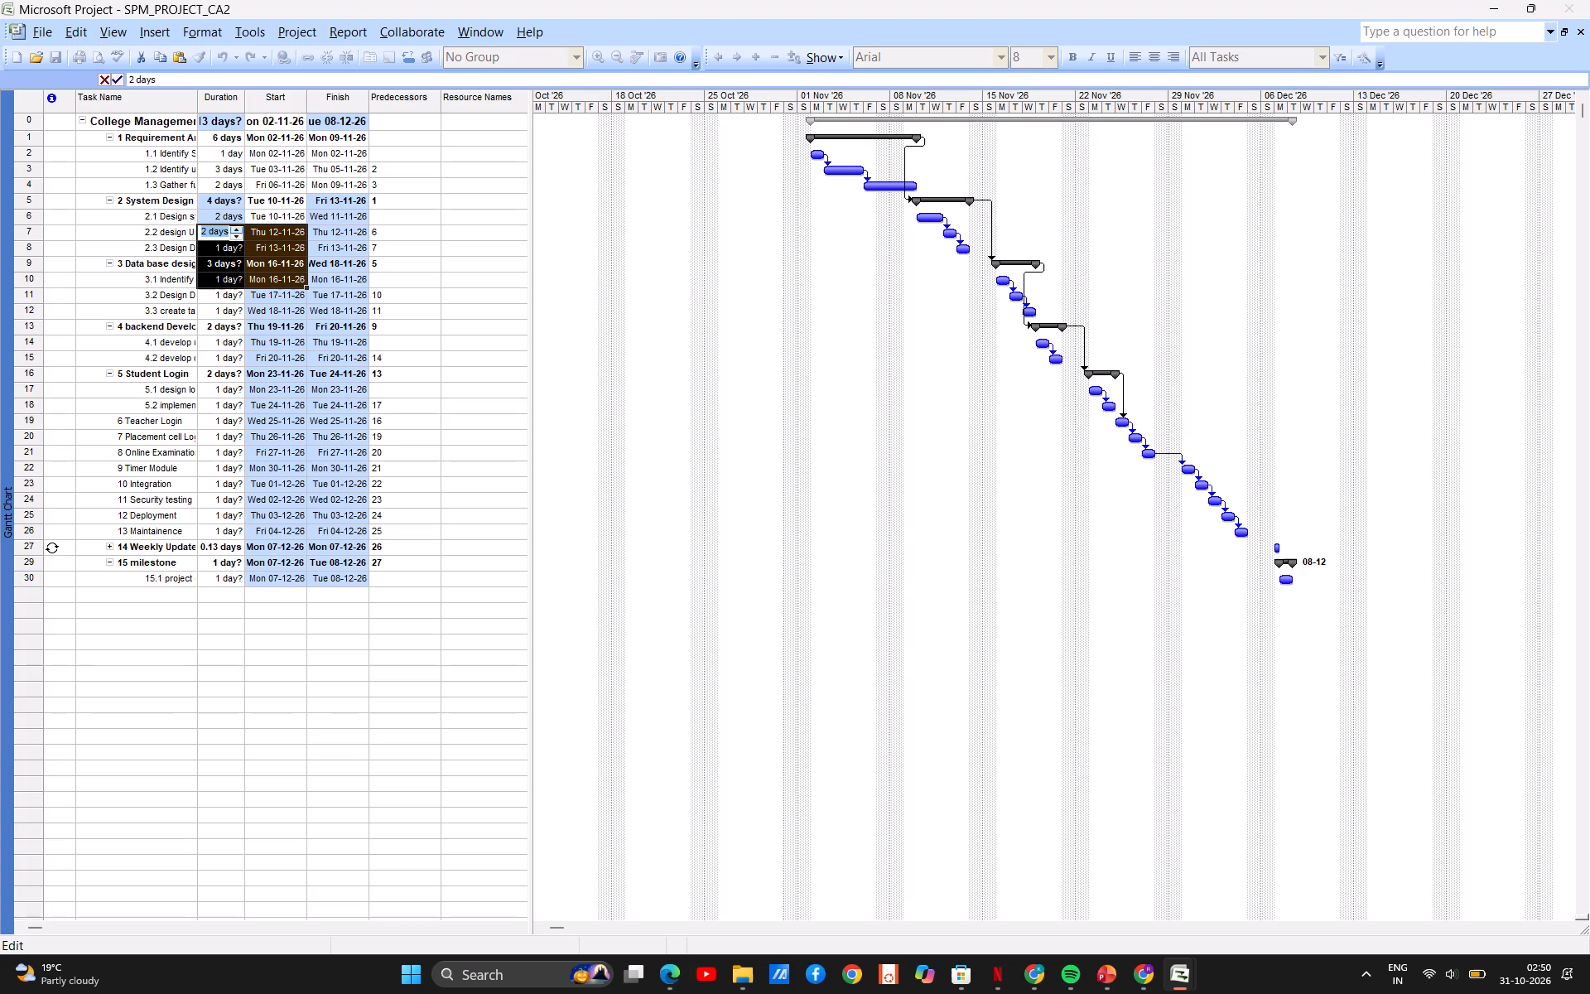
{"action": "left_click", "coordinate": [228, 258]}
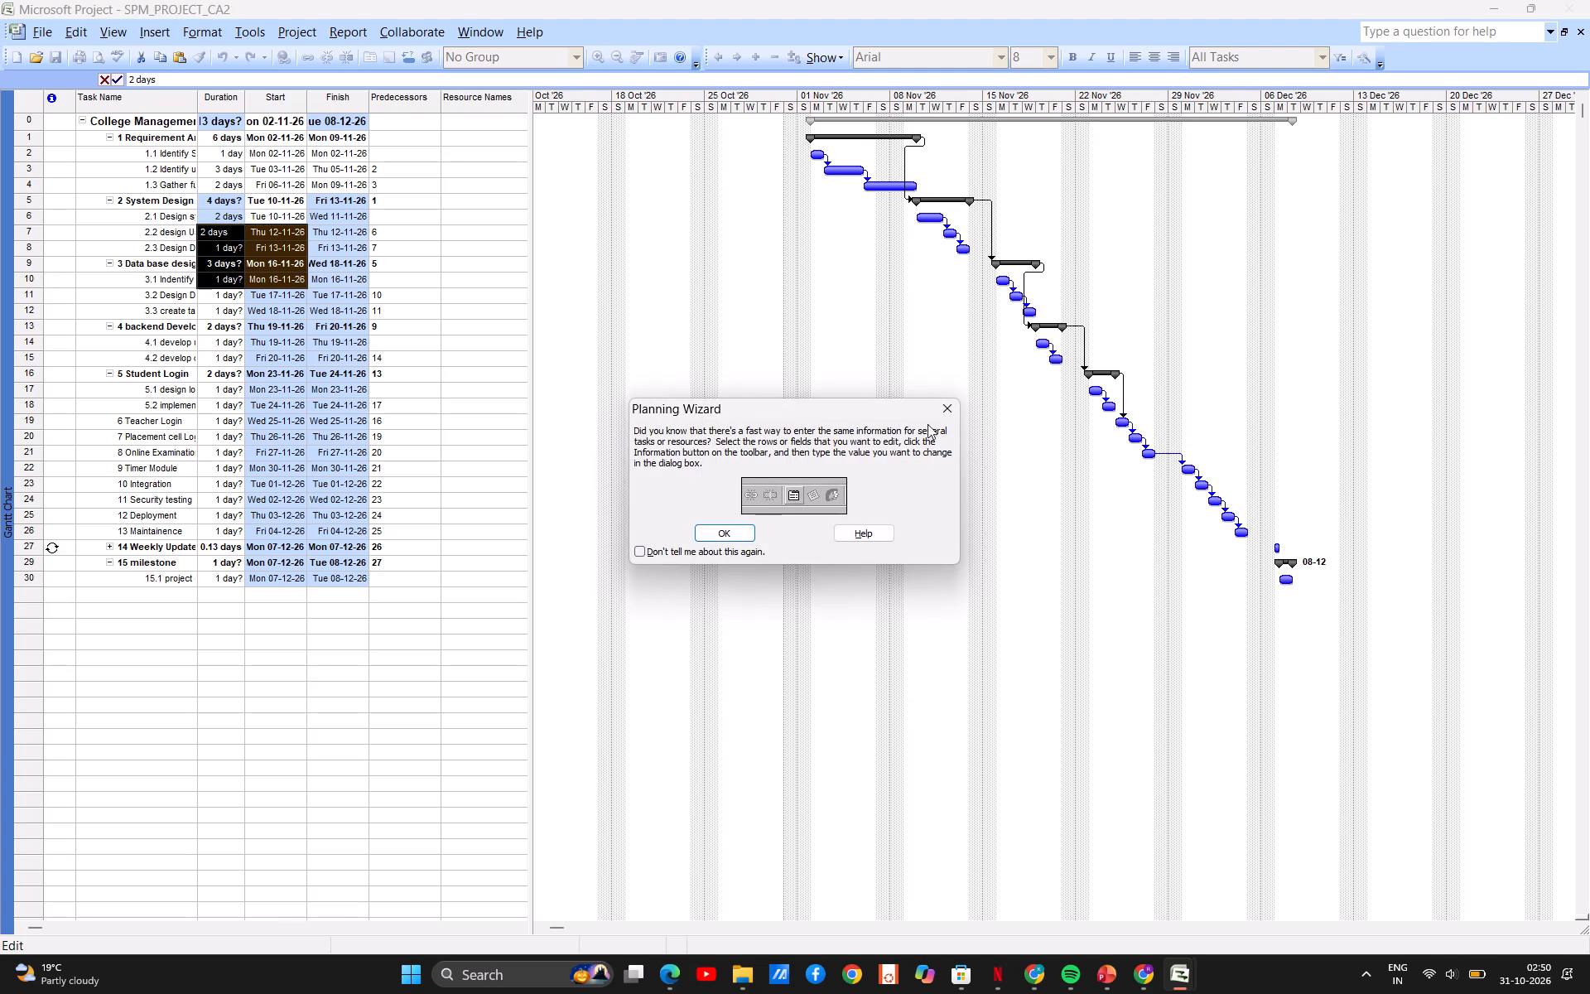
{"action": "left_click", "coordinate": [942, 408]}
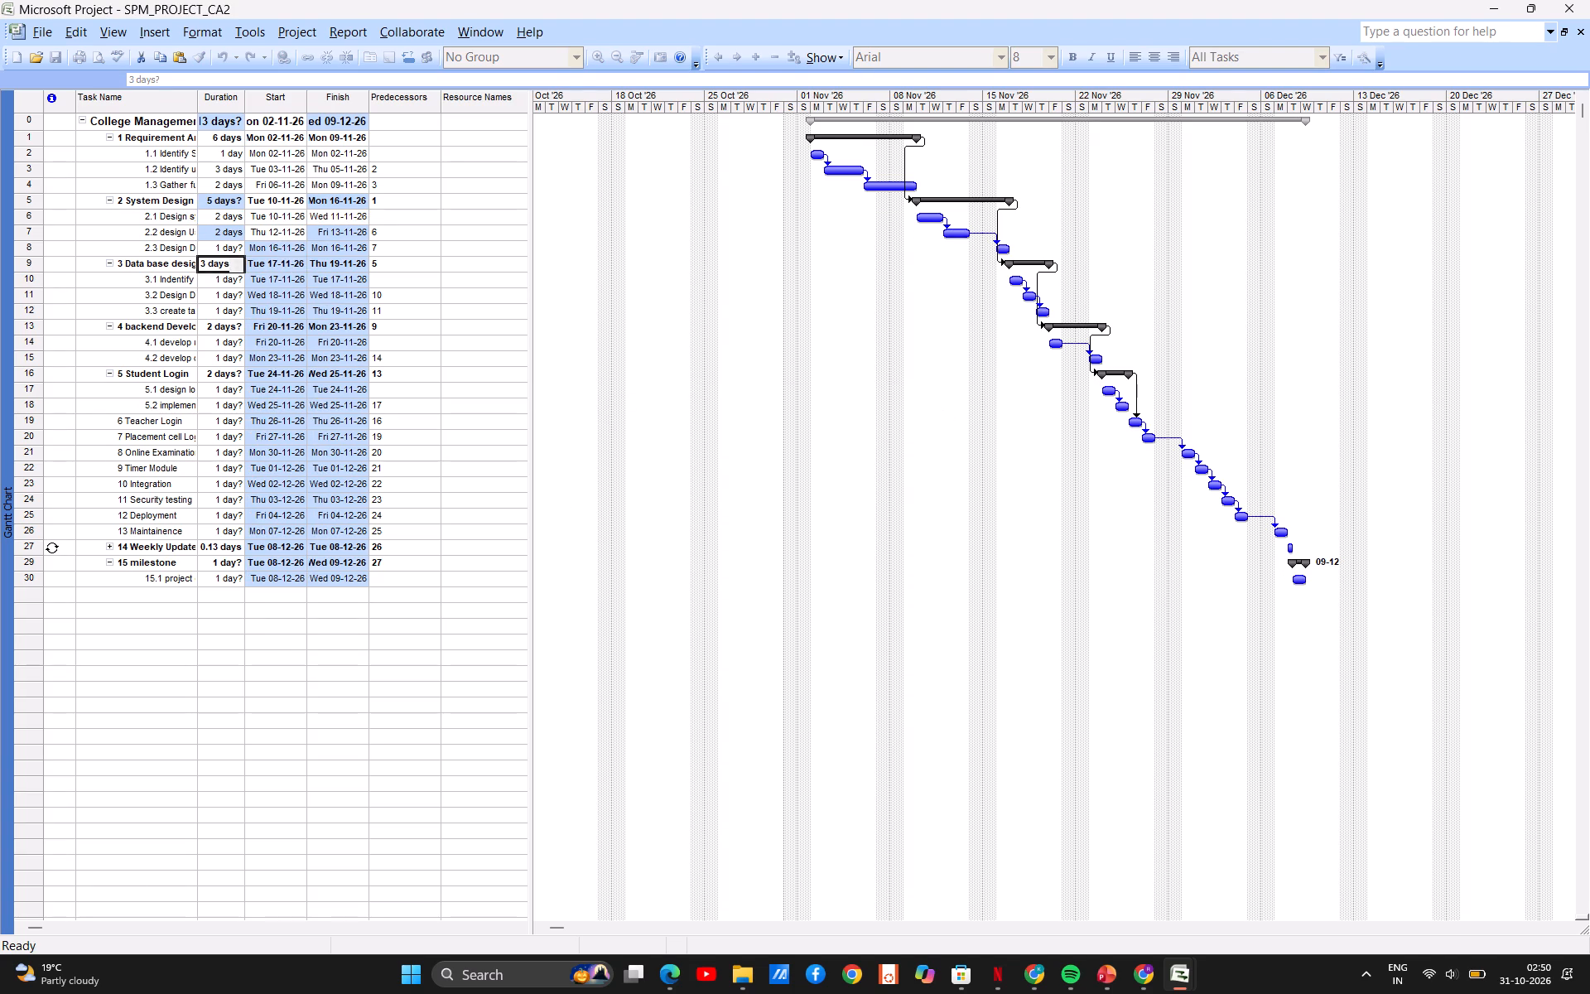
{"action": "left_click", "coordinate": [221, 249]}
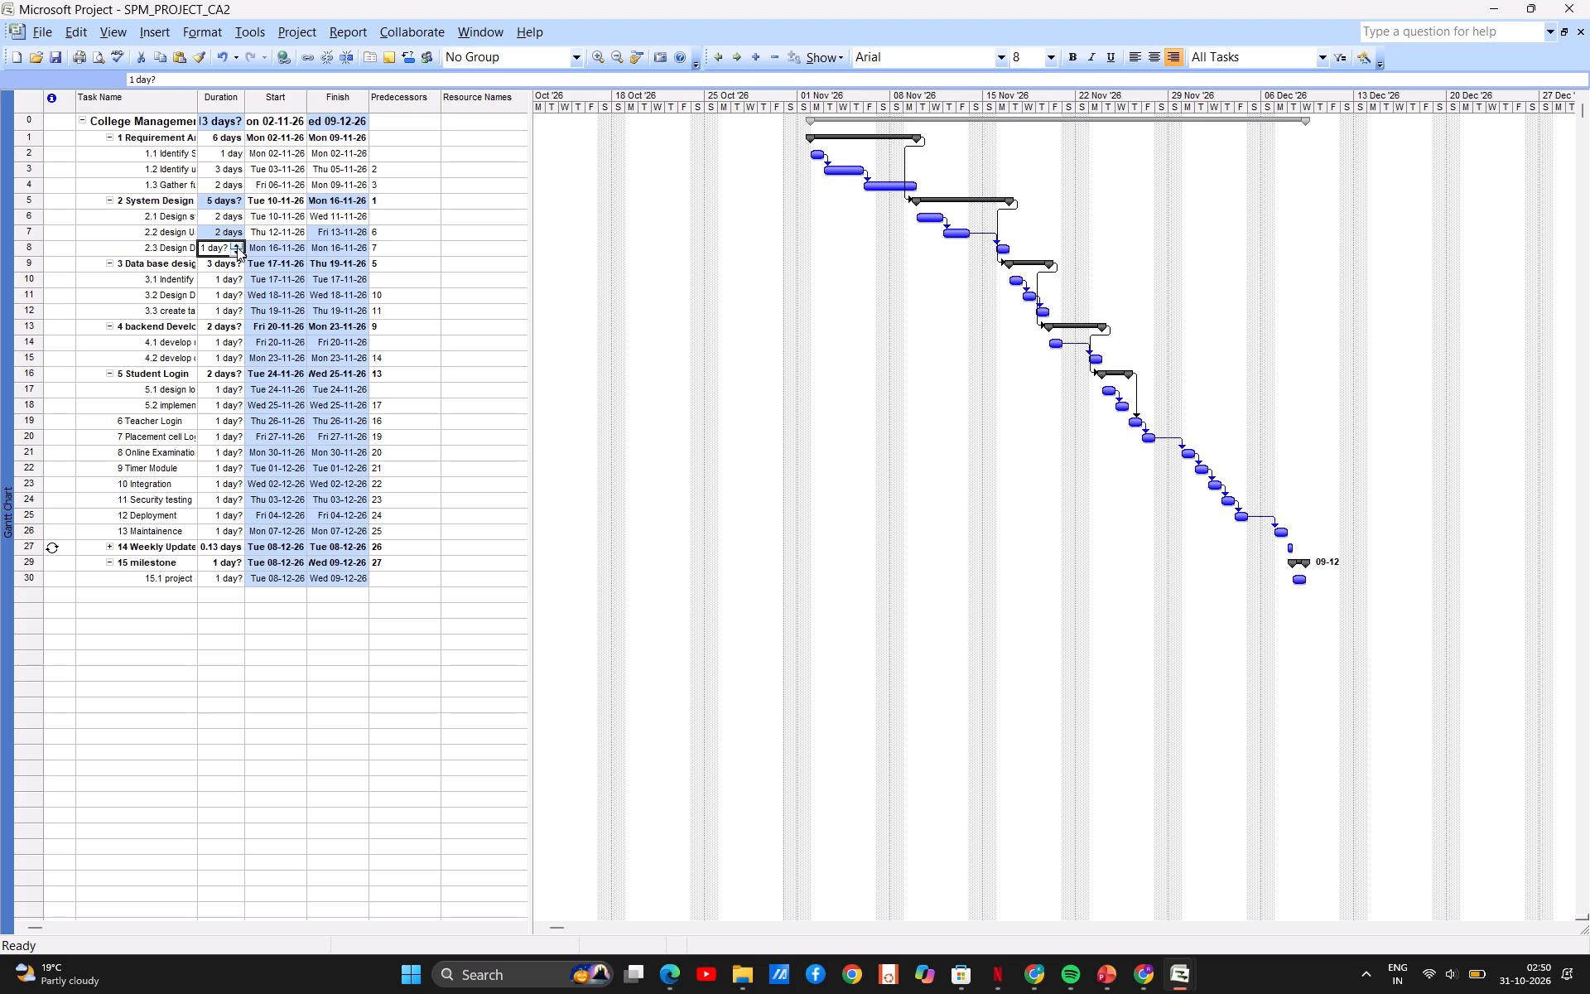
{"action": "left_click", "coordinate": [238, 247]}
Set the database design subtask durations: 1 day for 3.1, 1 day for 3.2 and 2 days for 3.3.
{"action": "left_click", "coordinate": [208, 287]}
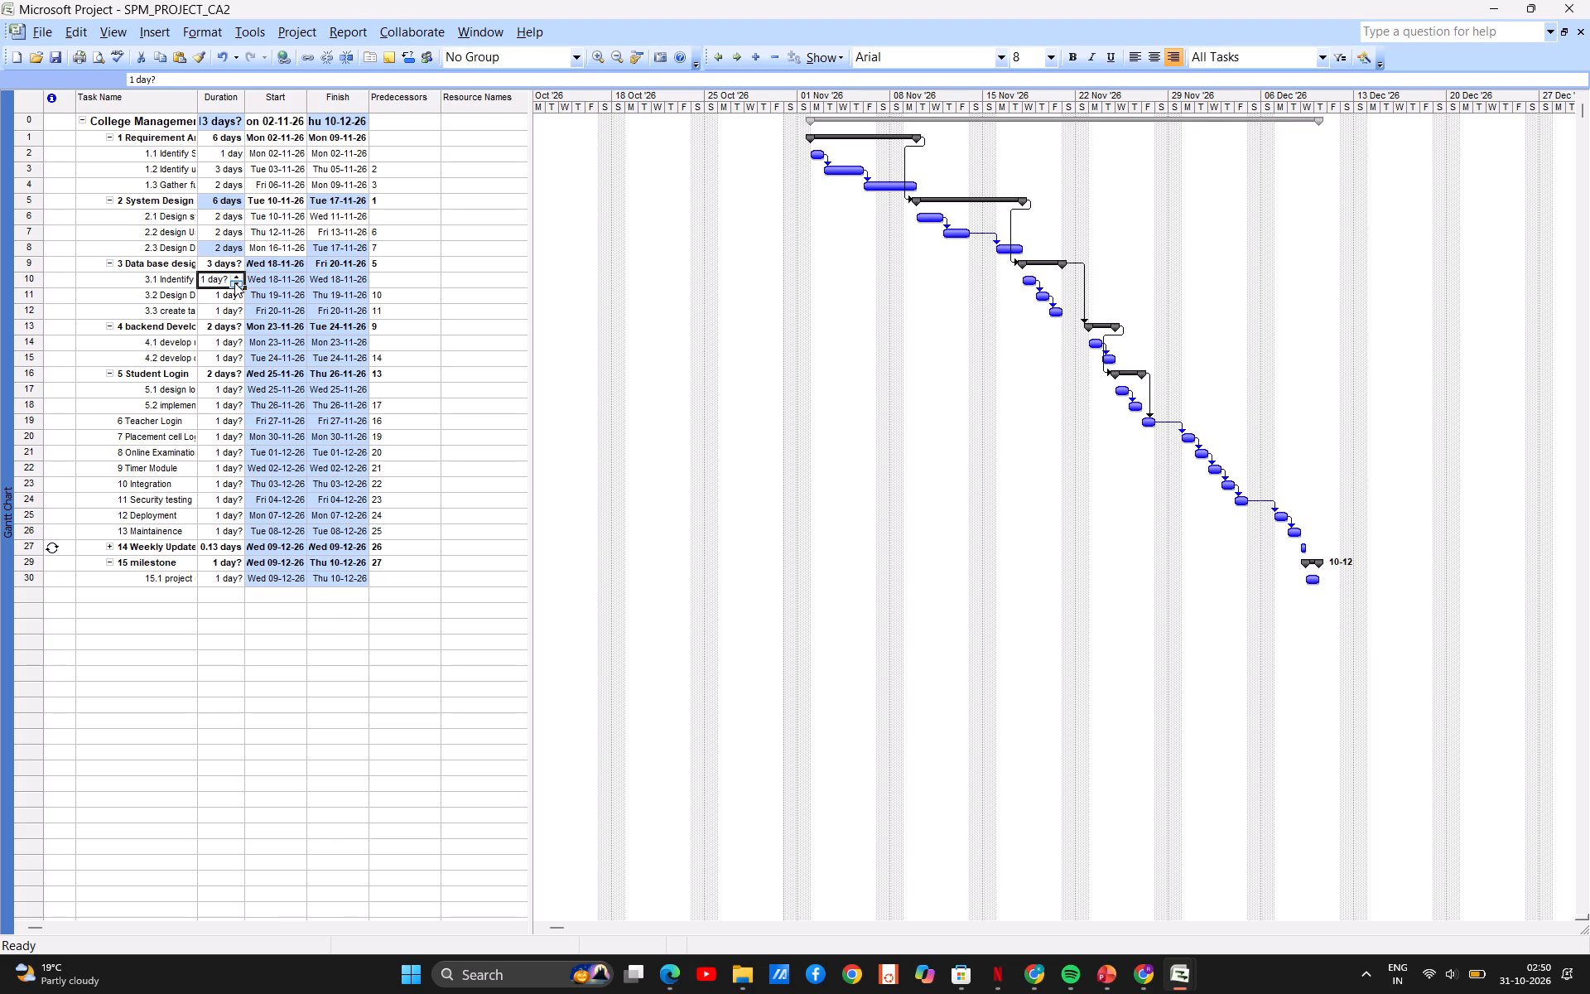
{"action": "left_click", "coordinate": [237, 277]}
{"action": "left_click", "coordinate": [237, 282]}
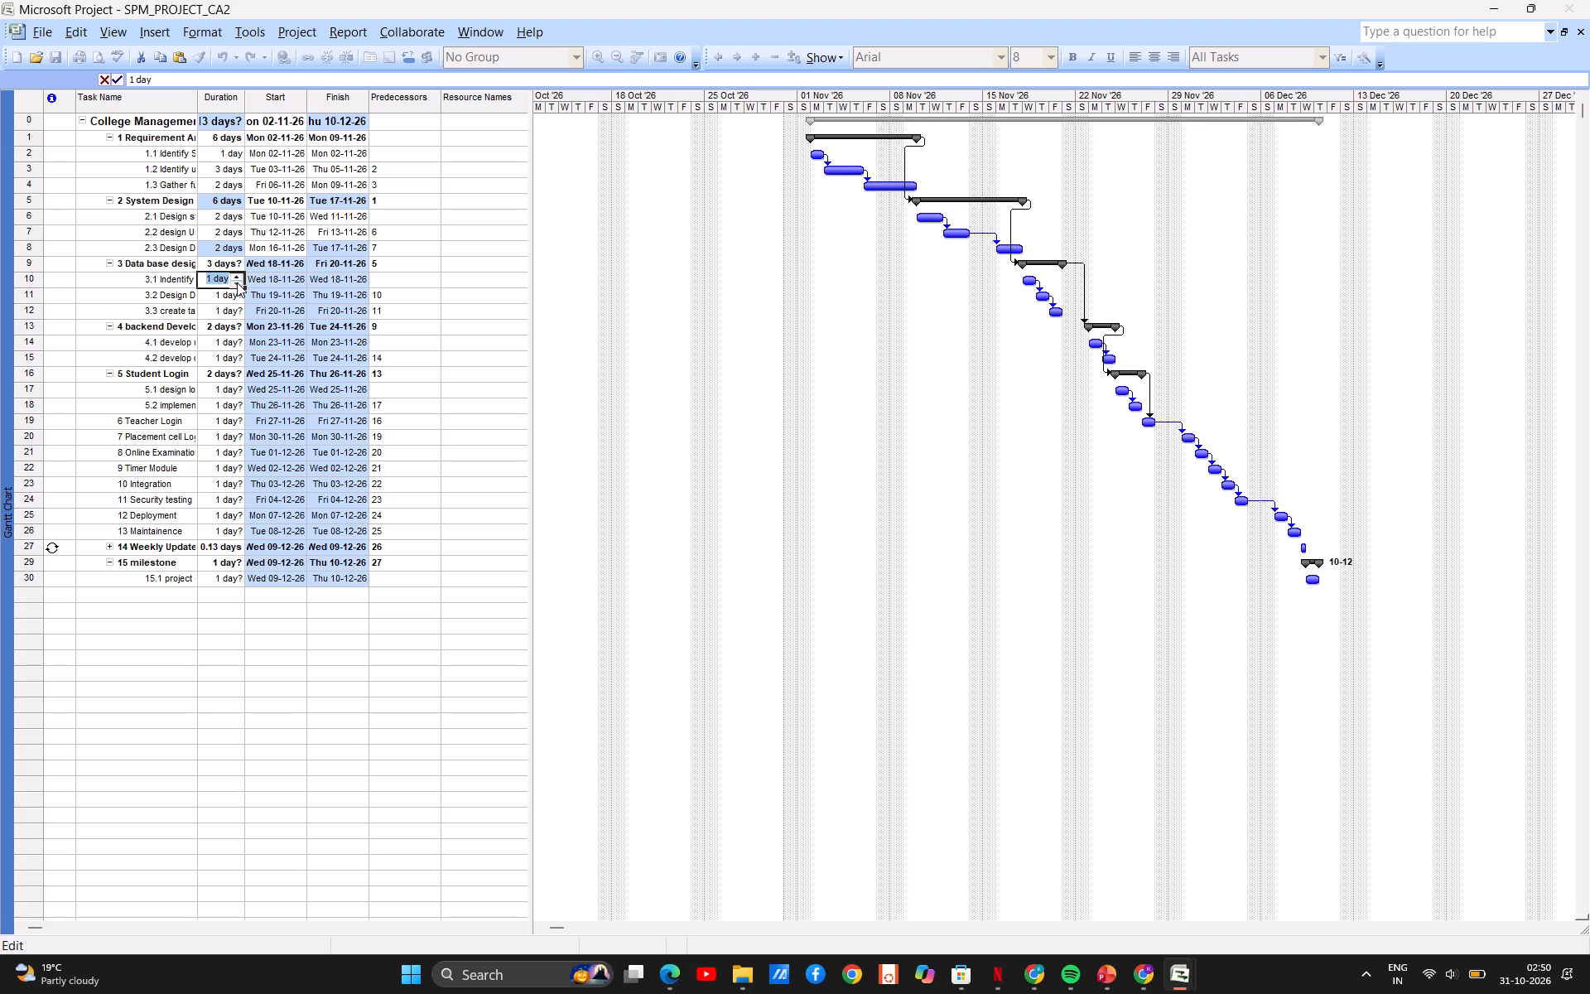
{"action": "left_click", "coordinate": [221, 296]}
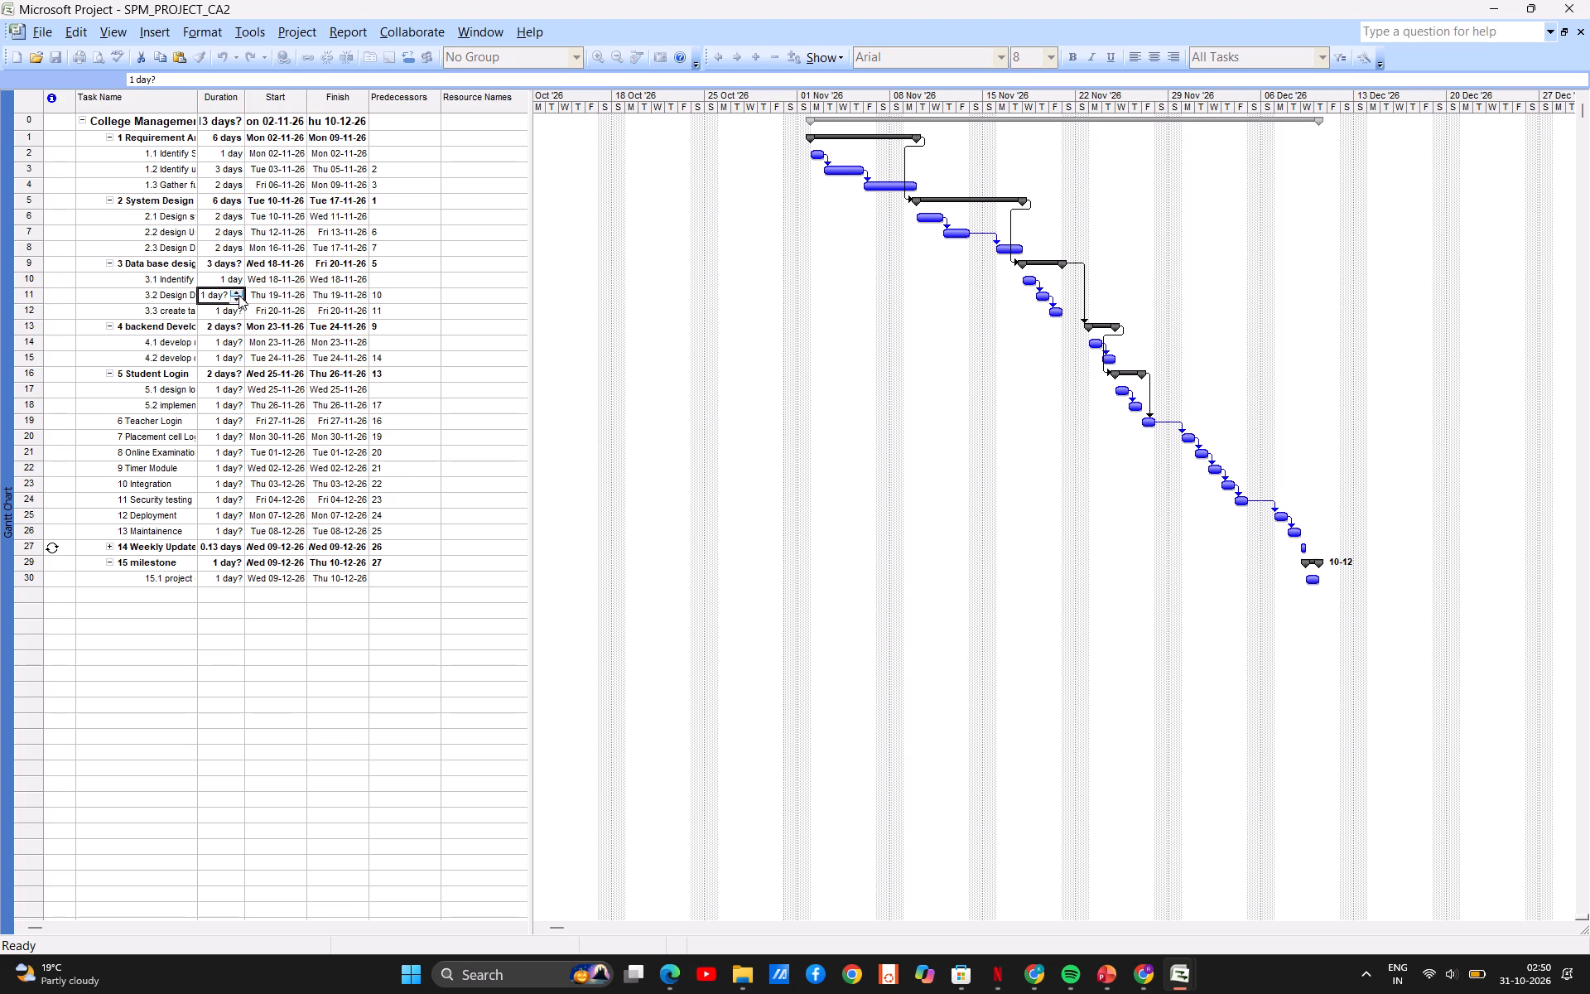
{"action": "left_click", "coordinate": [237, 301]}
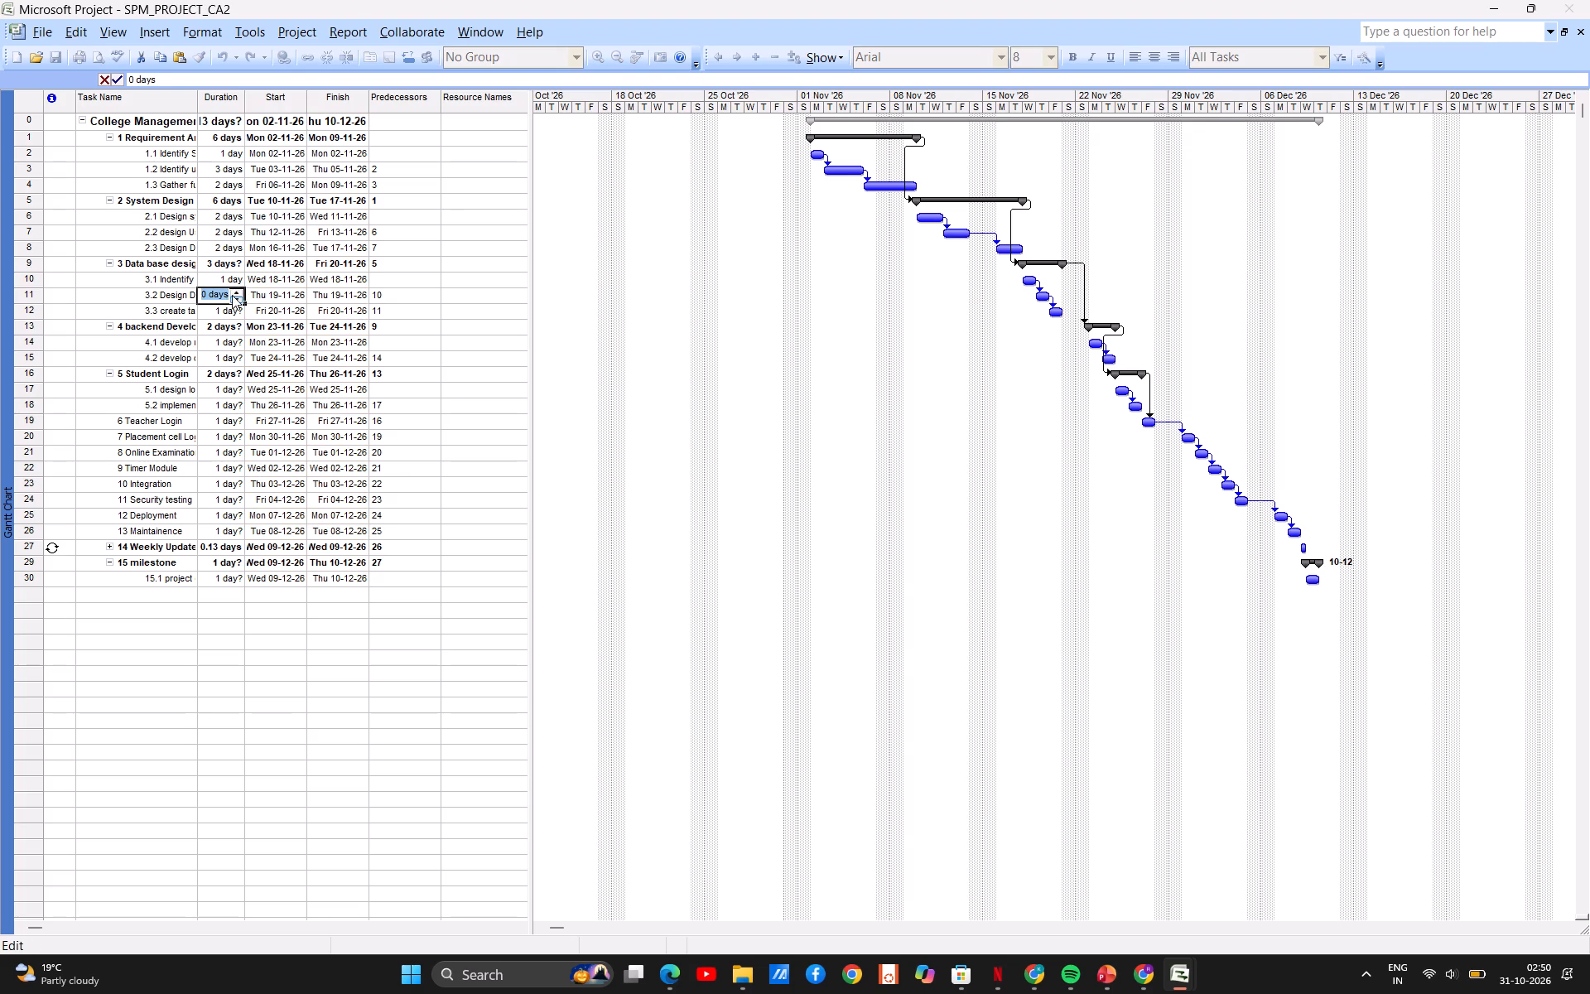
{"action": "left_click", "coordinate": [236, 293]}
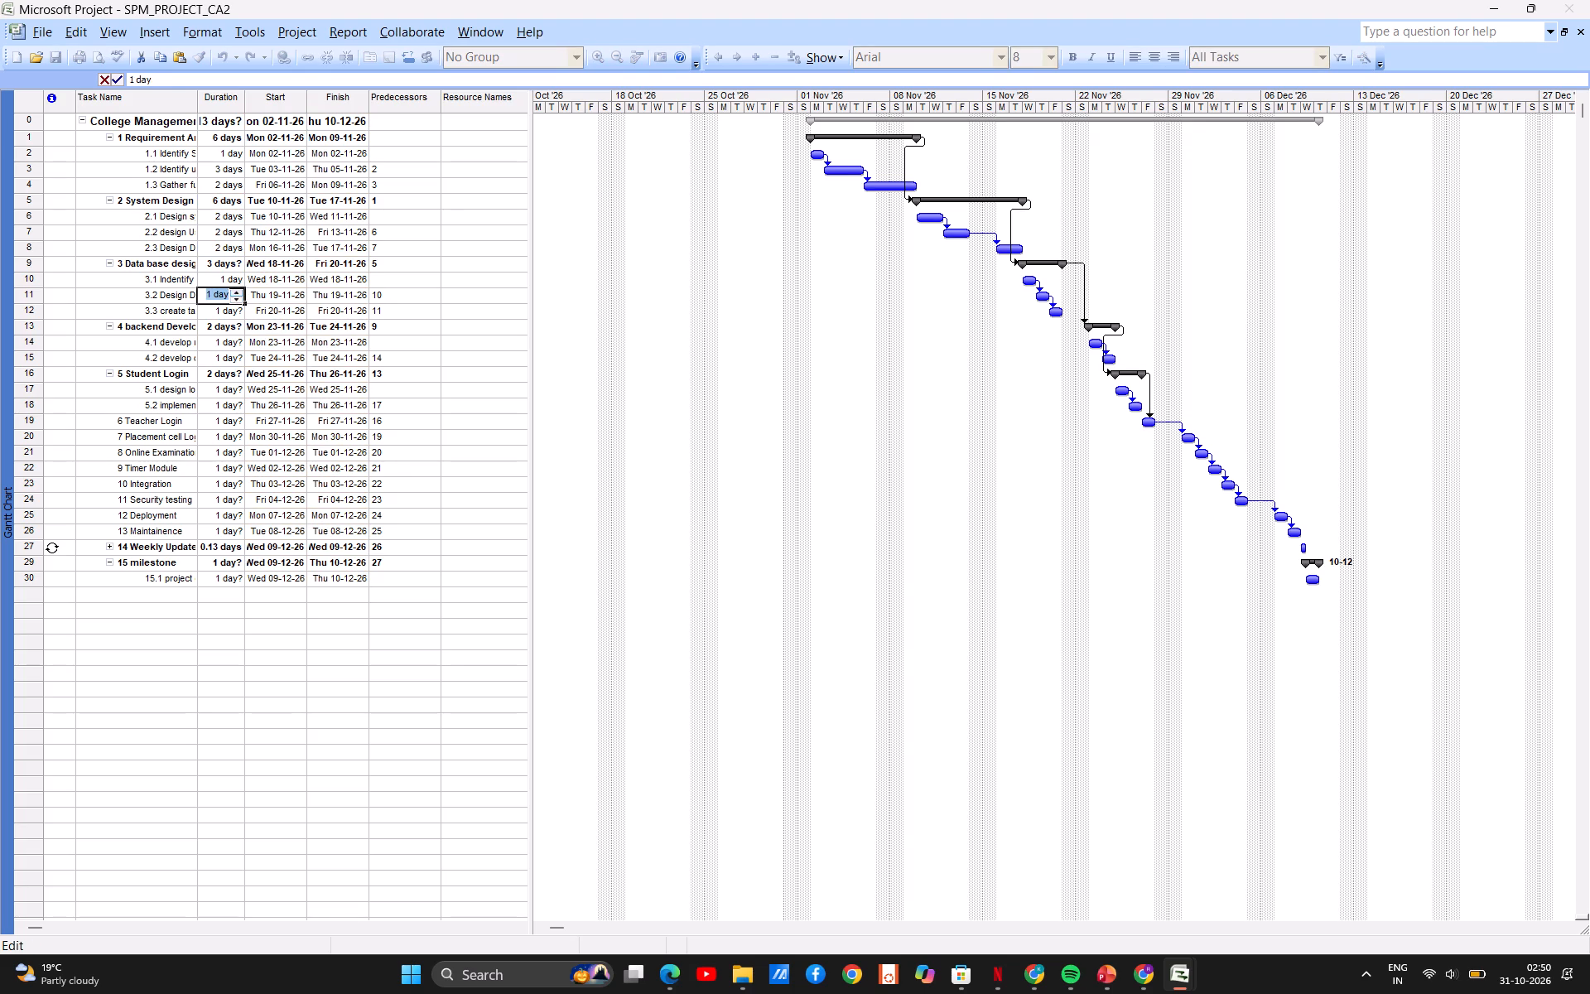
{"action": "left_click", "coordinate": [210, 318]}
{"action": "left_click", "coordinate": [238, 306]}
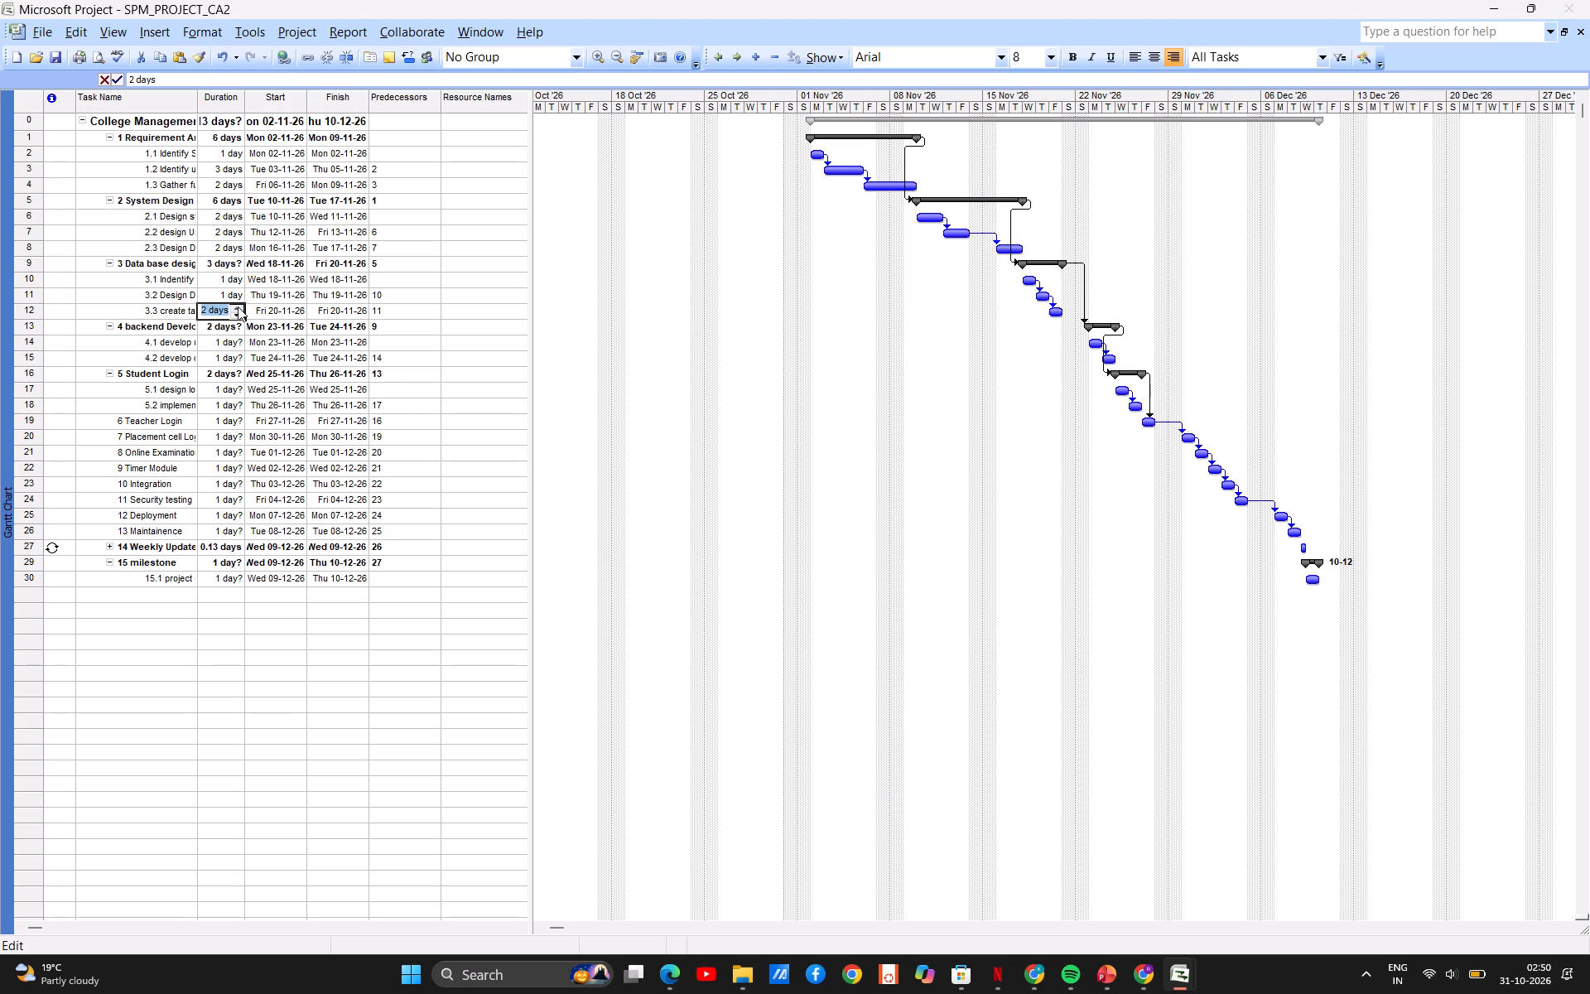
Set the backend development subtask durations to 2 days for 4.1 and 3 days for 4.2.
{"action": "left_click", "coordinate": [213, 341]}
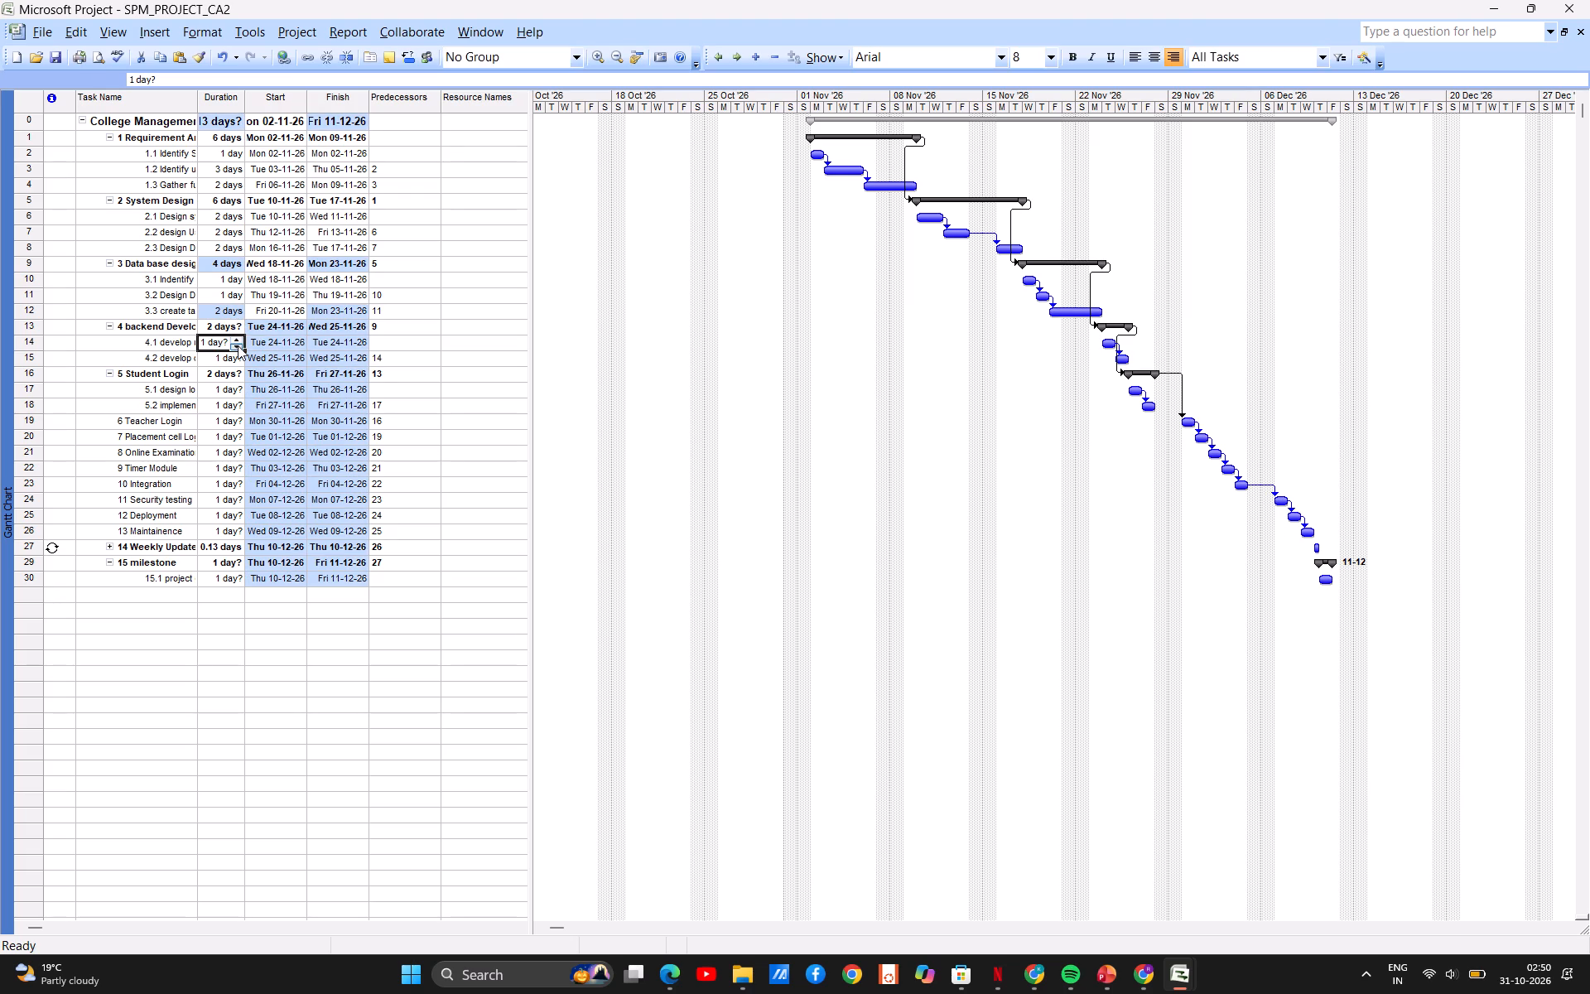
{"action": "left_click", "coordinate": [238, 345]}
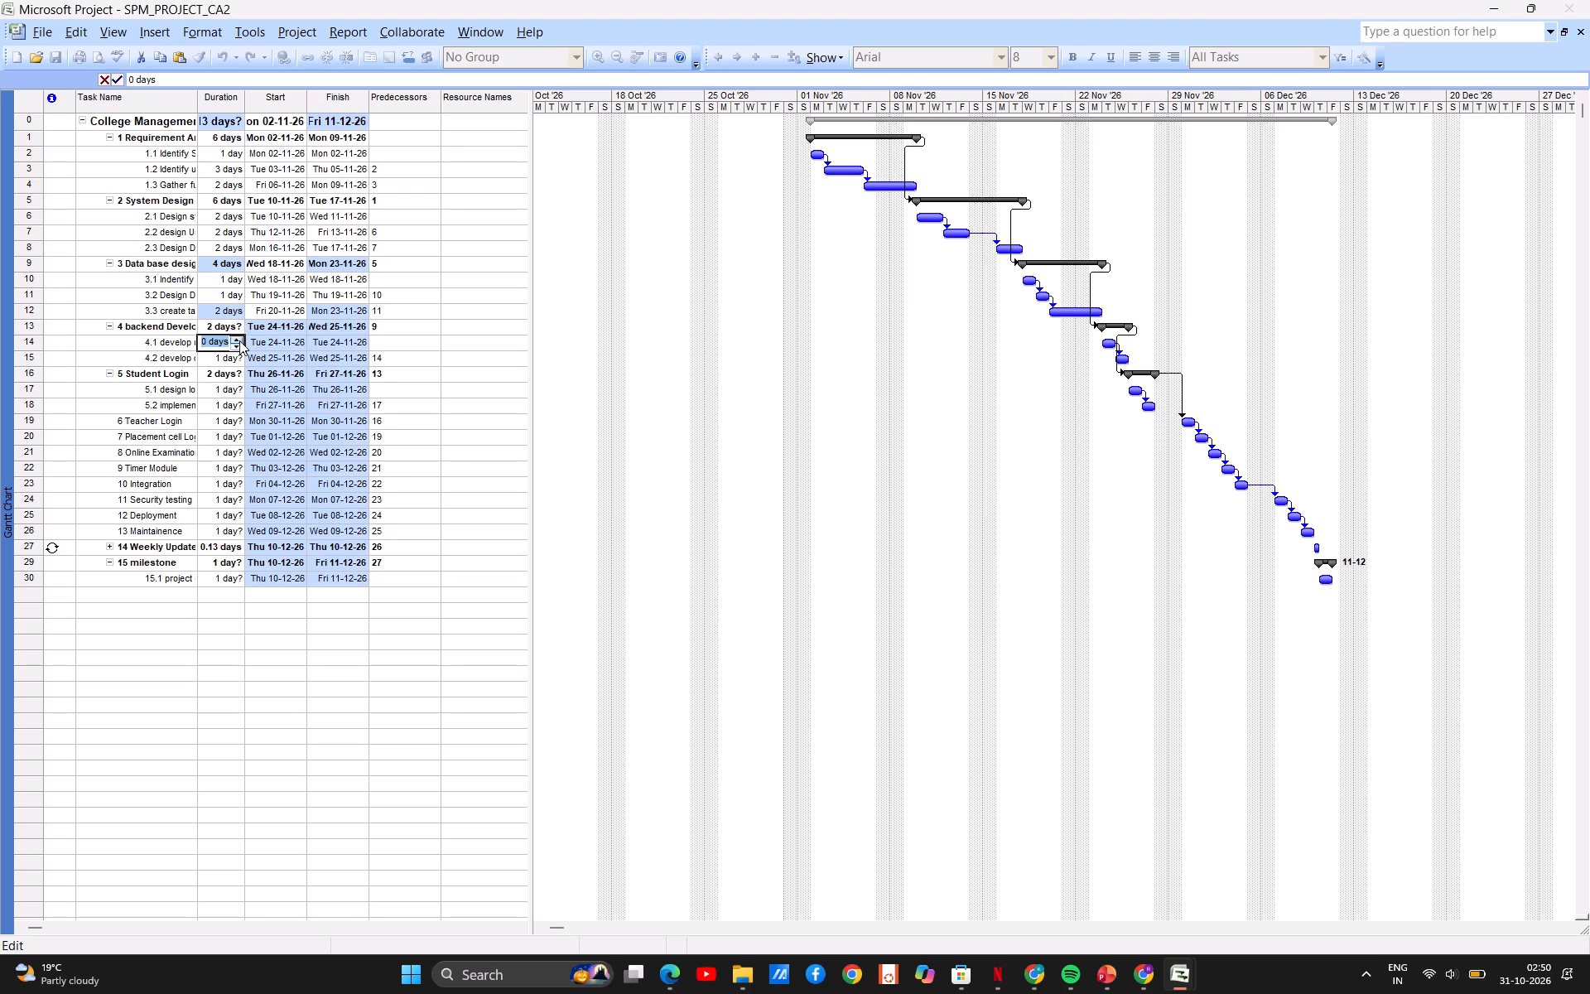
{"action": "left_click", "coordinate": [239, 340]}
{"action": "left_click", "coordinate": [239, 340]}
{"action": "left_click", "coordinate": [224, 354]}
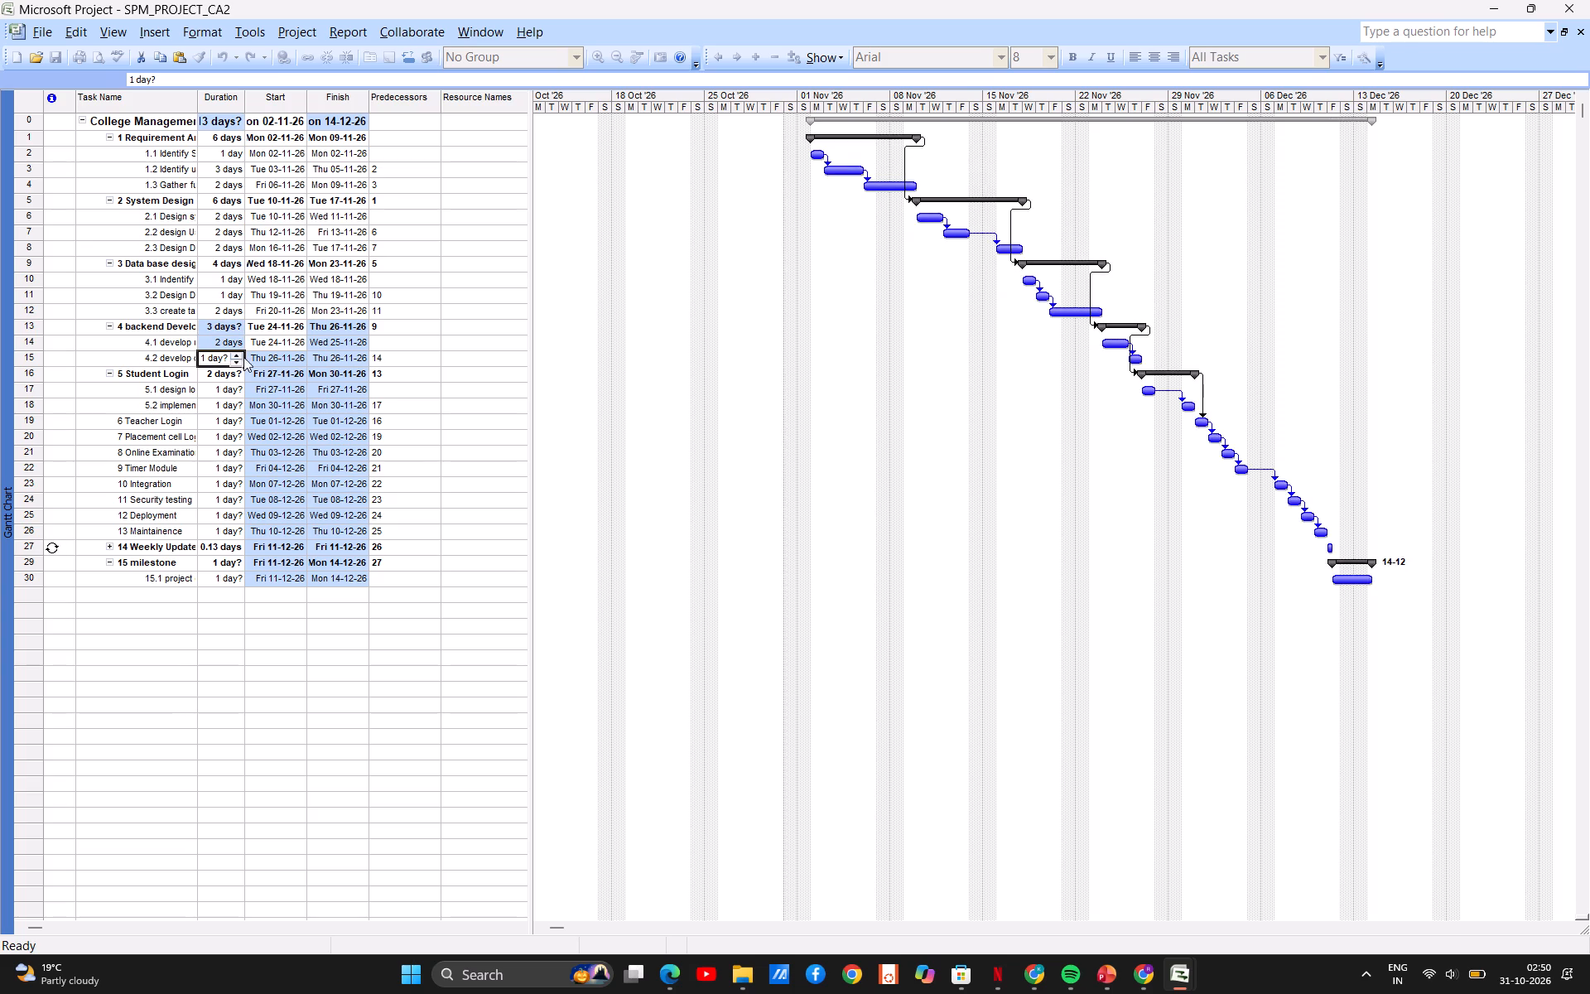
{"action": "double_click", "coordinate": [237, 355]}
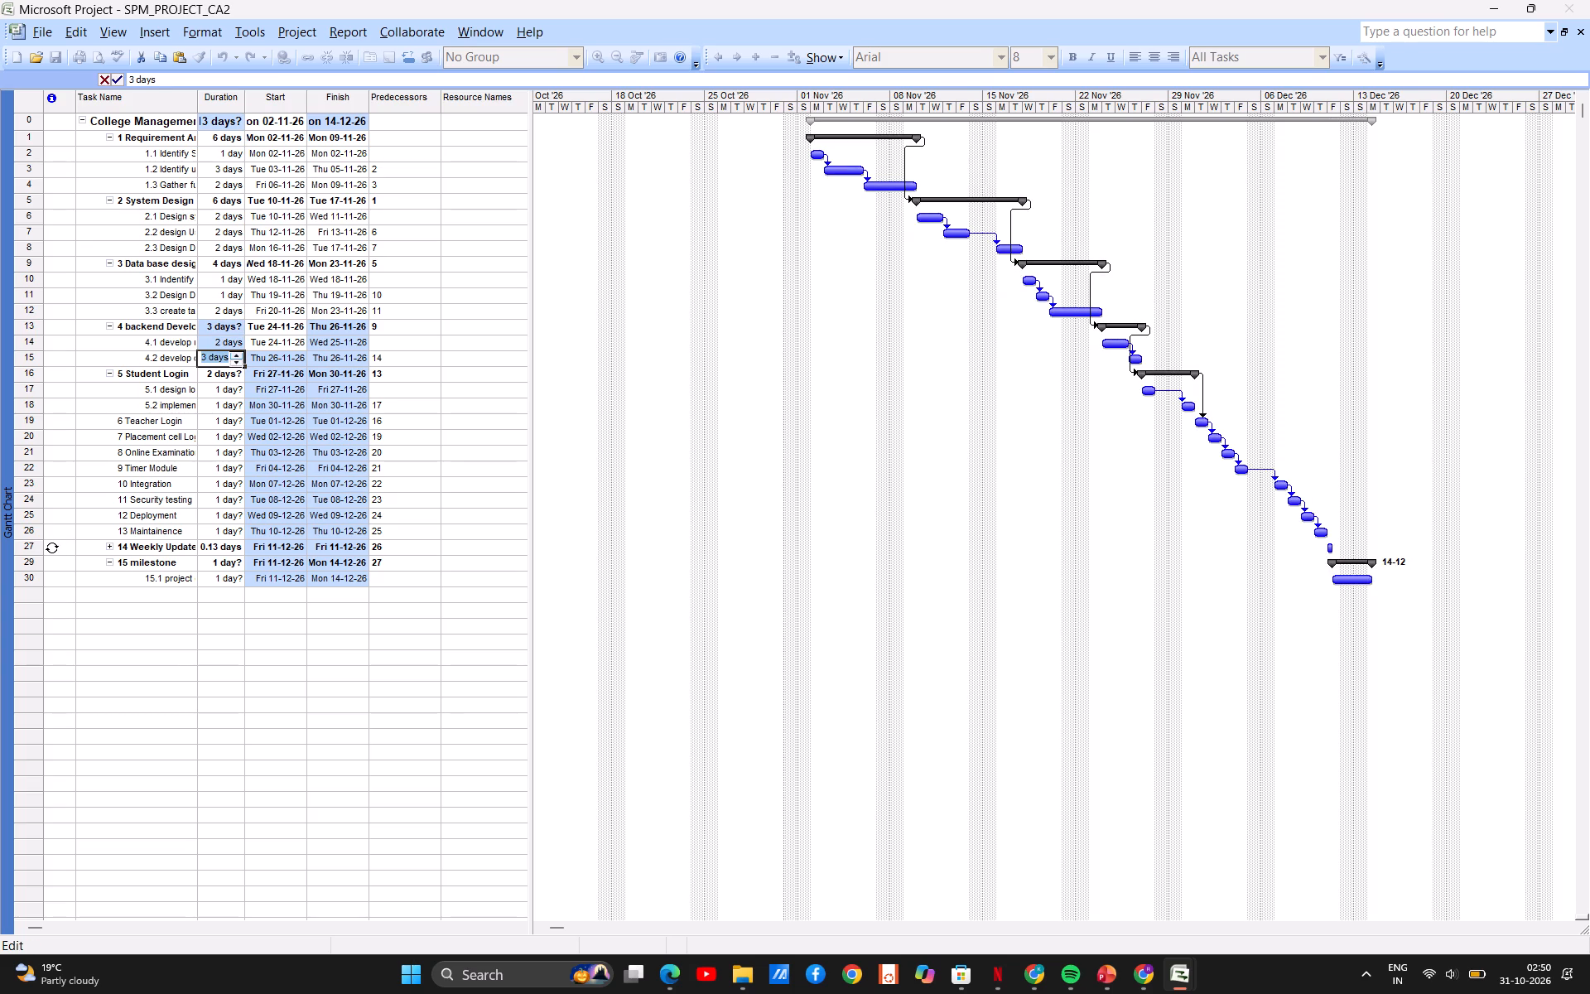
Set the durations of the Student Login subtasks 5.1 and 5.2 to 2 days each.
{"action": "left_click", "coordinate": [225, 392]}
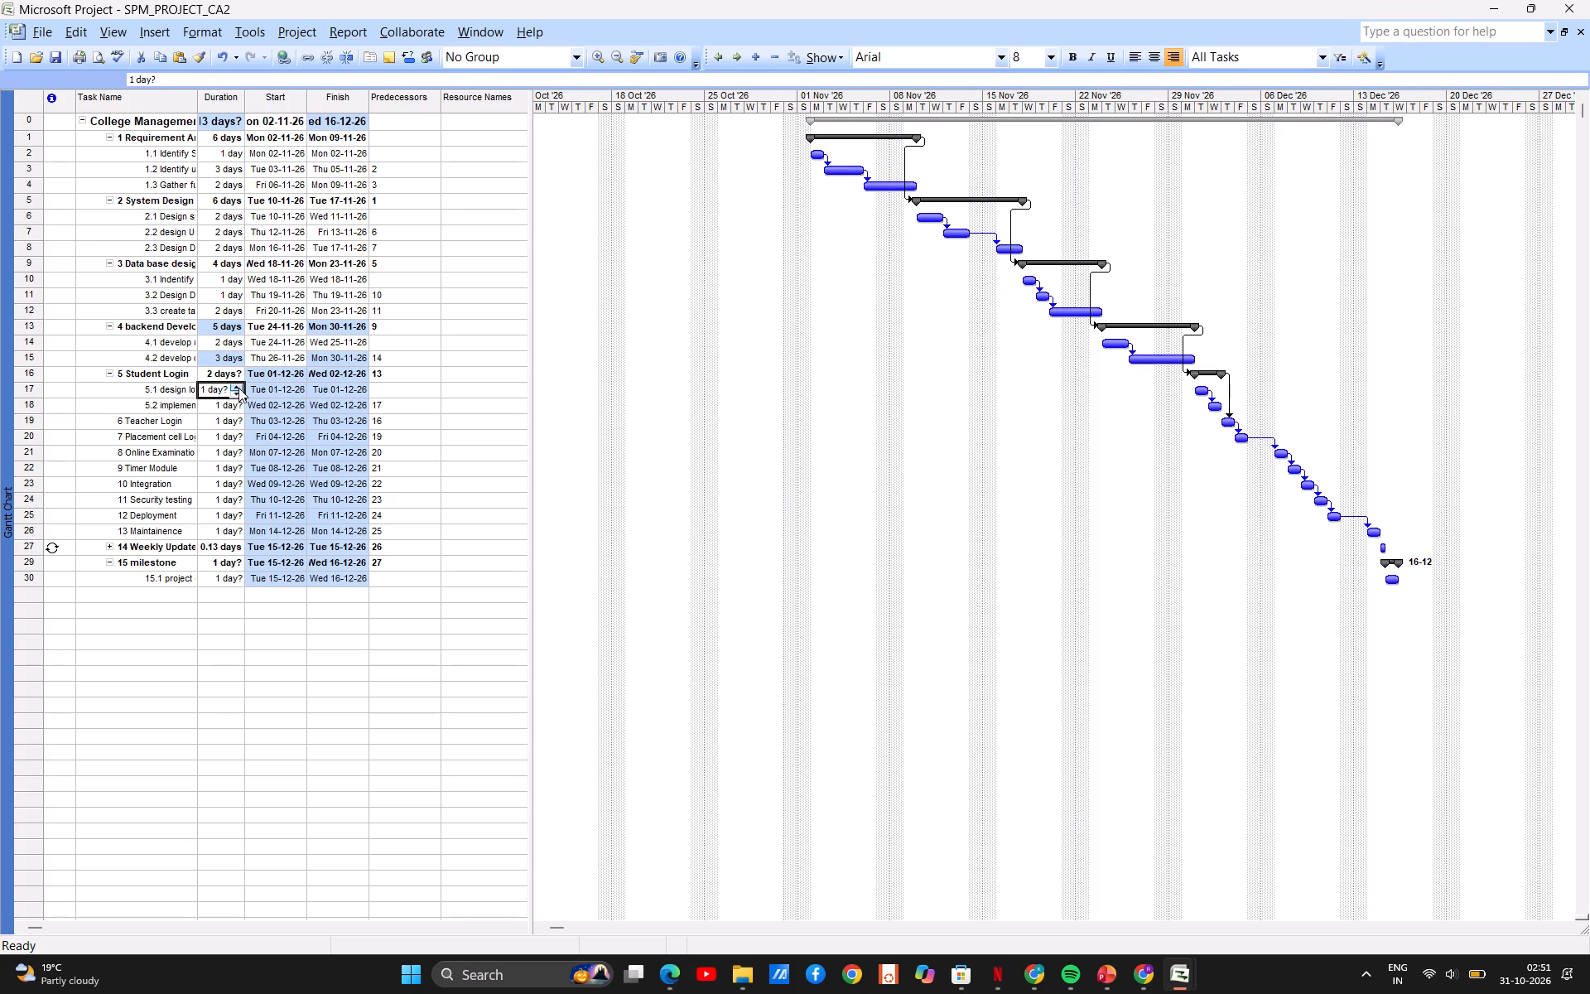
{"action": "left_click", "coordinate": [238, 388]}
{"action": "left_click", "coordinate": [229, 402]}
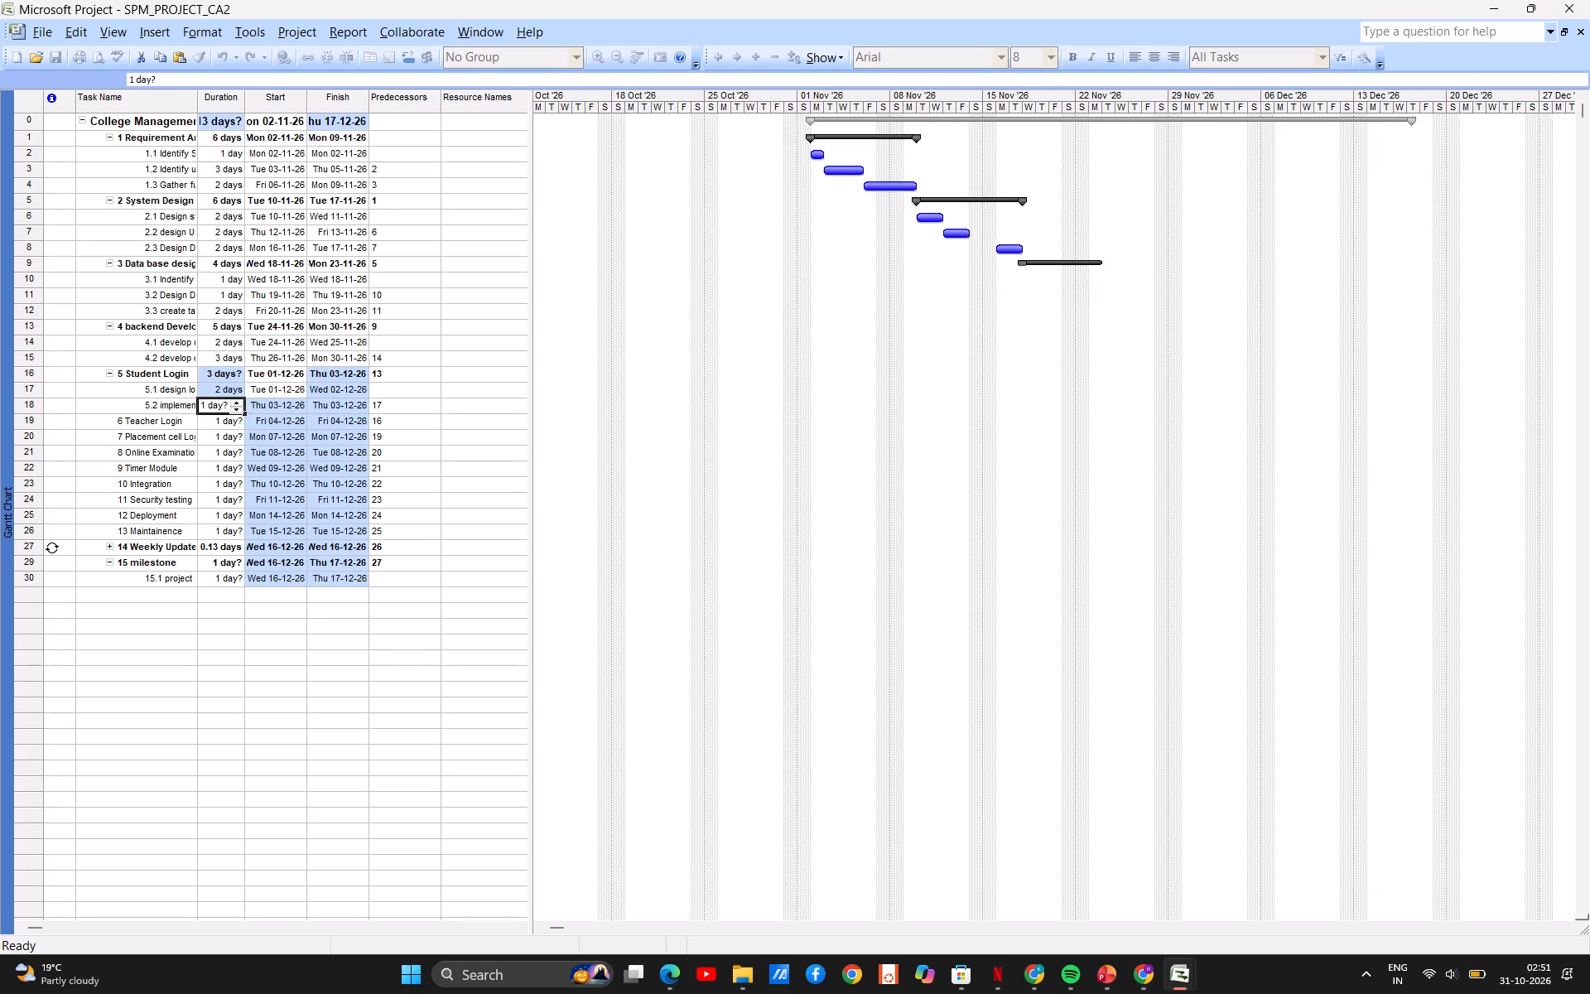
{"action": "double_click", "coordinate": [237, 407]}
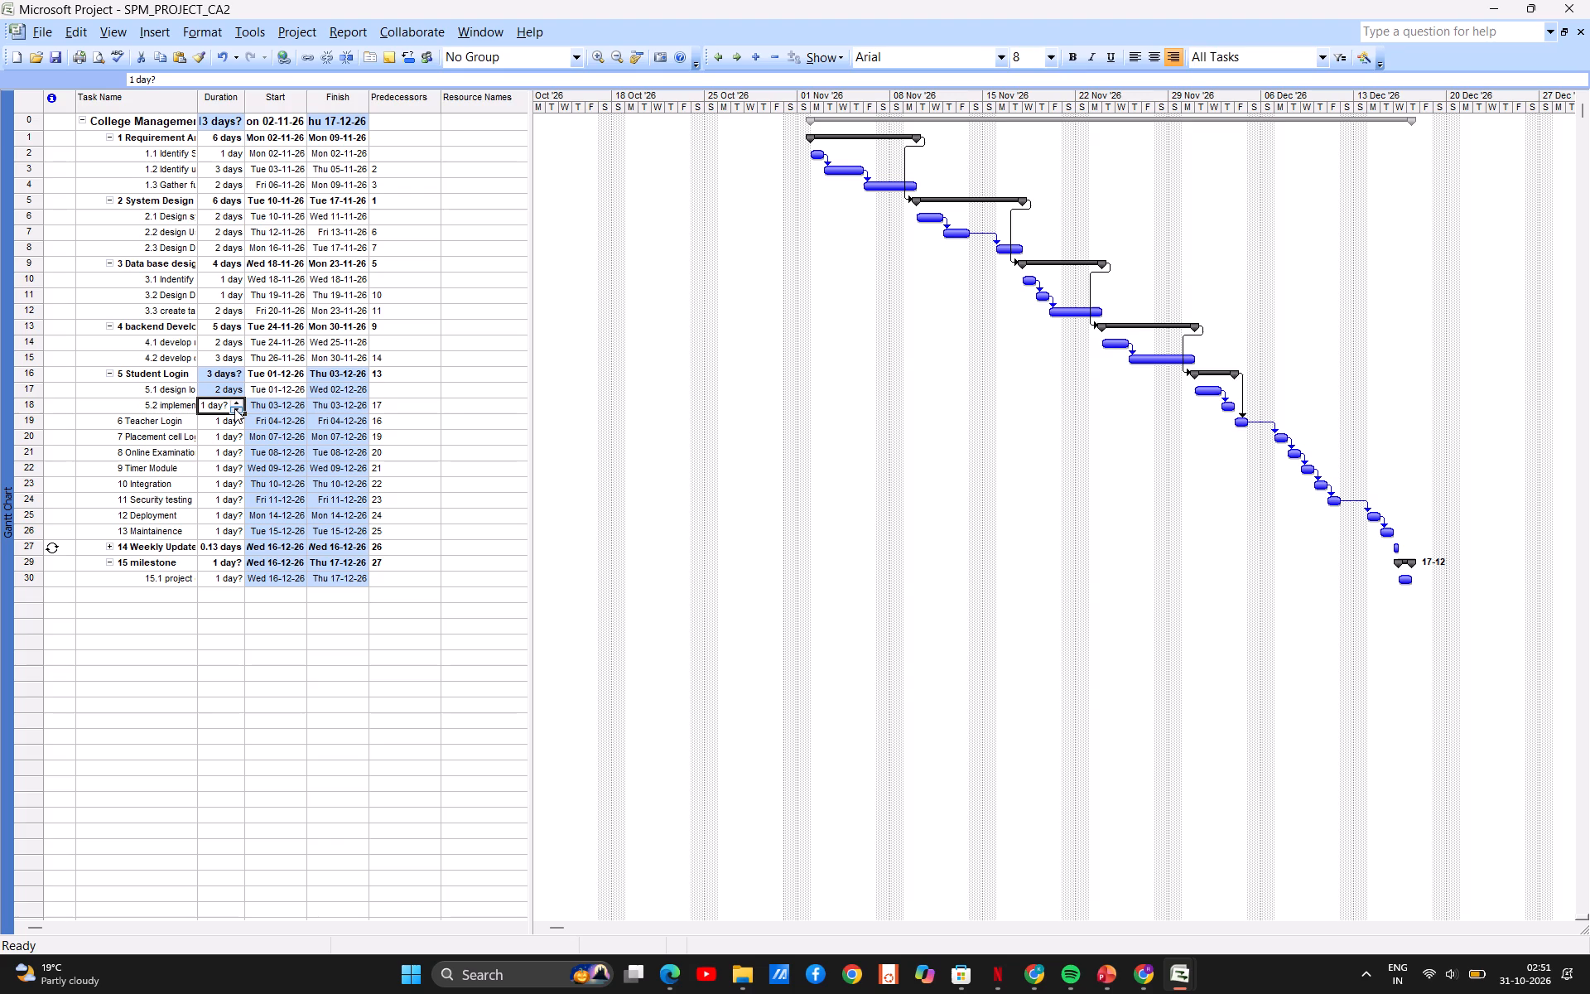
{"action": "left_click", "coordinate": [234, 408]}
{"action": "left_click", "coordinate": [234, 408]}
{"action": "double_click", "coordinate": [238, 404]}
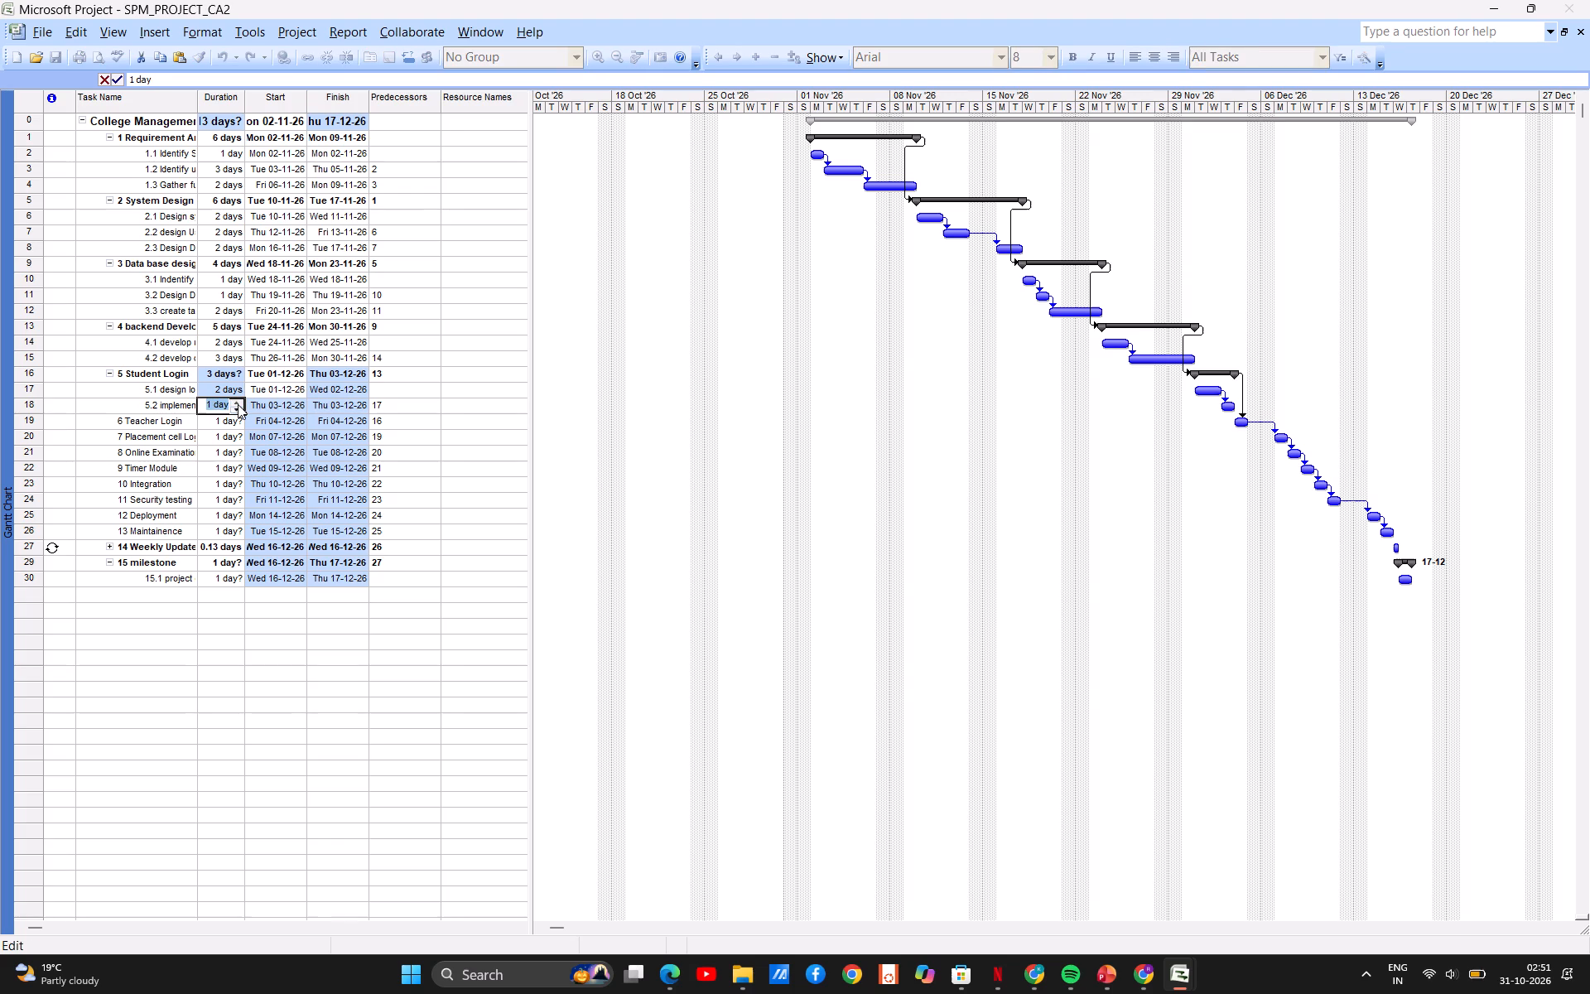
Set the durations of task 6 Teacher Login to 1 day, task 7 Placement cell to 3 days and task 8 Online Examination to 2 days.
{"action": "left_click", "coordinate": [229, 429]}
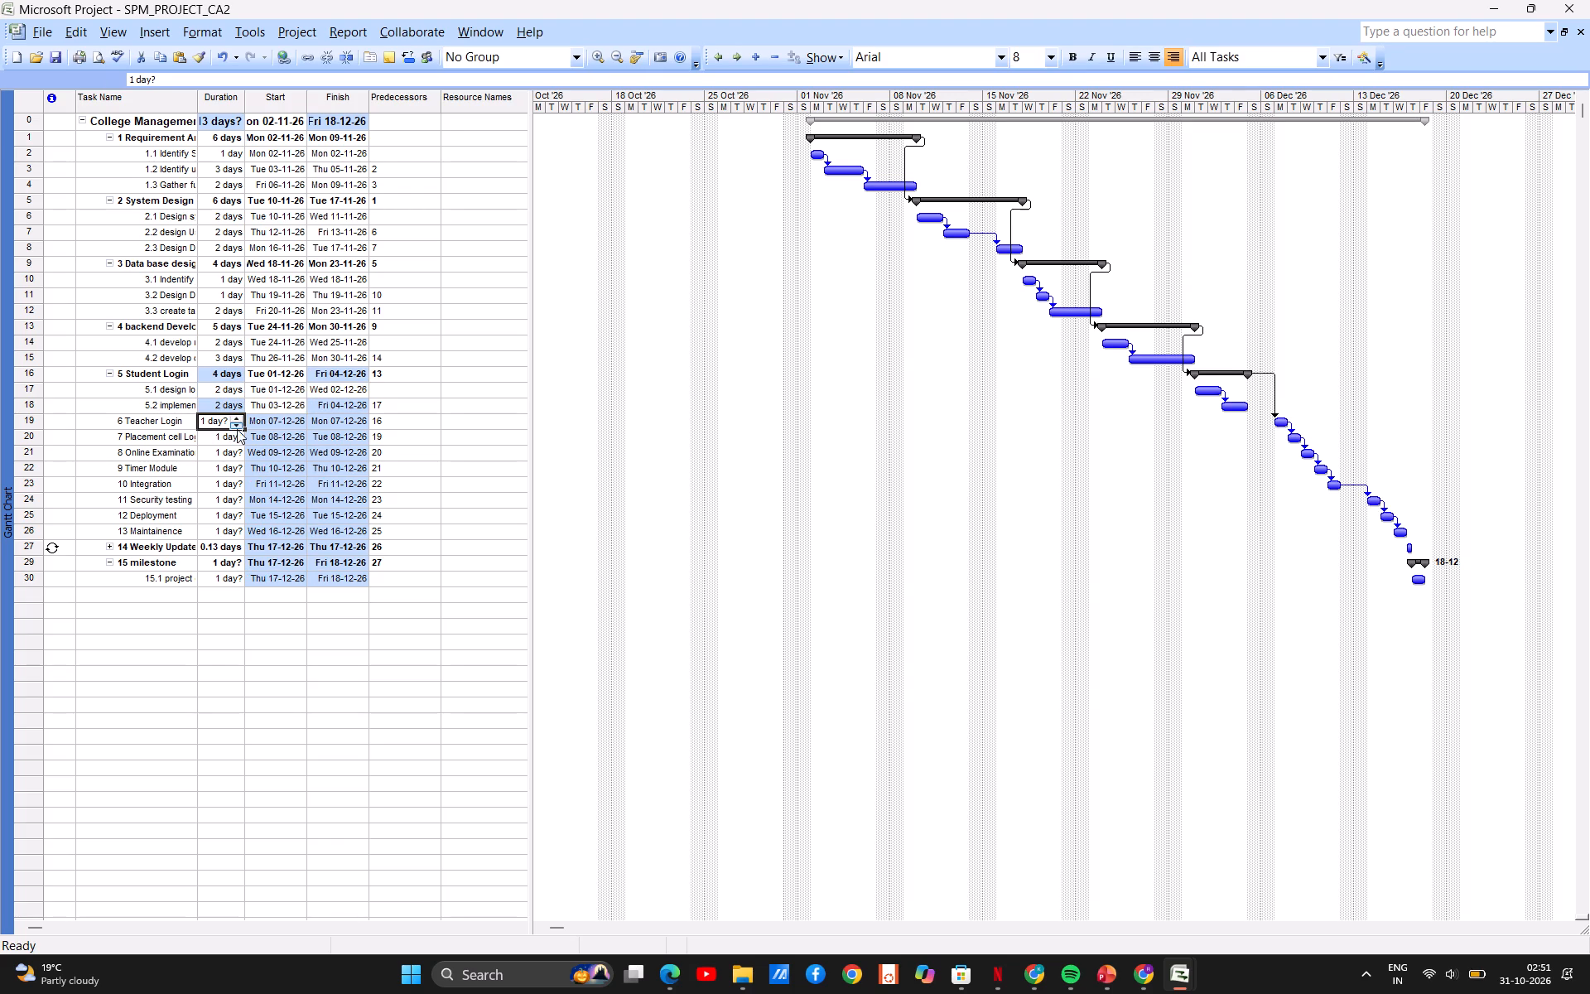
{"action": "double_click", "coordinate": [240, 425]}
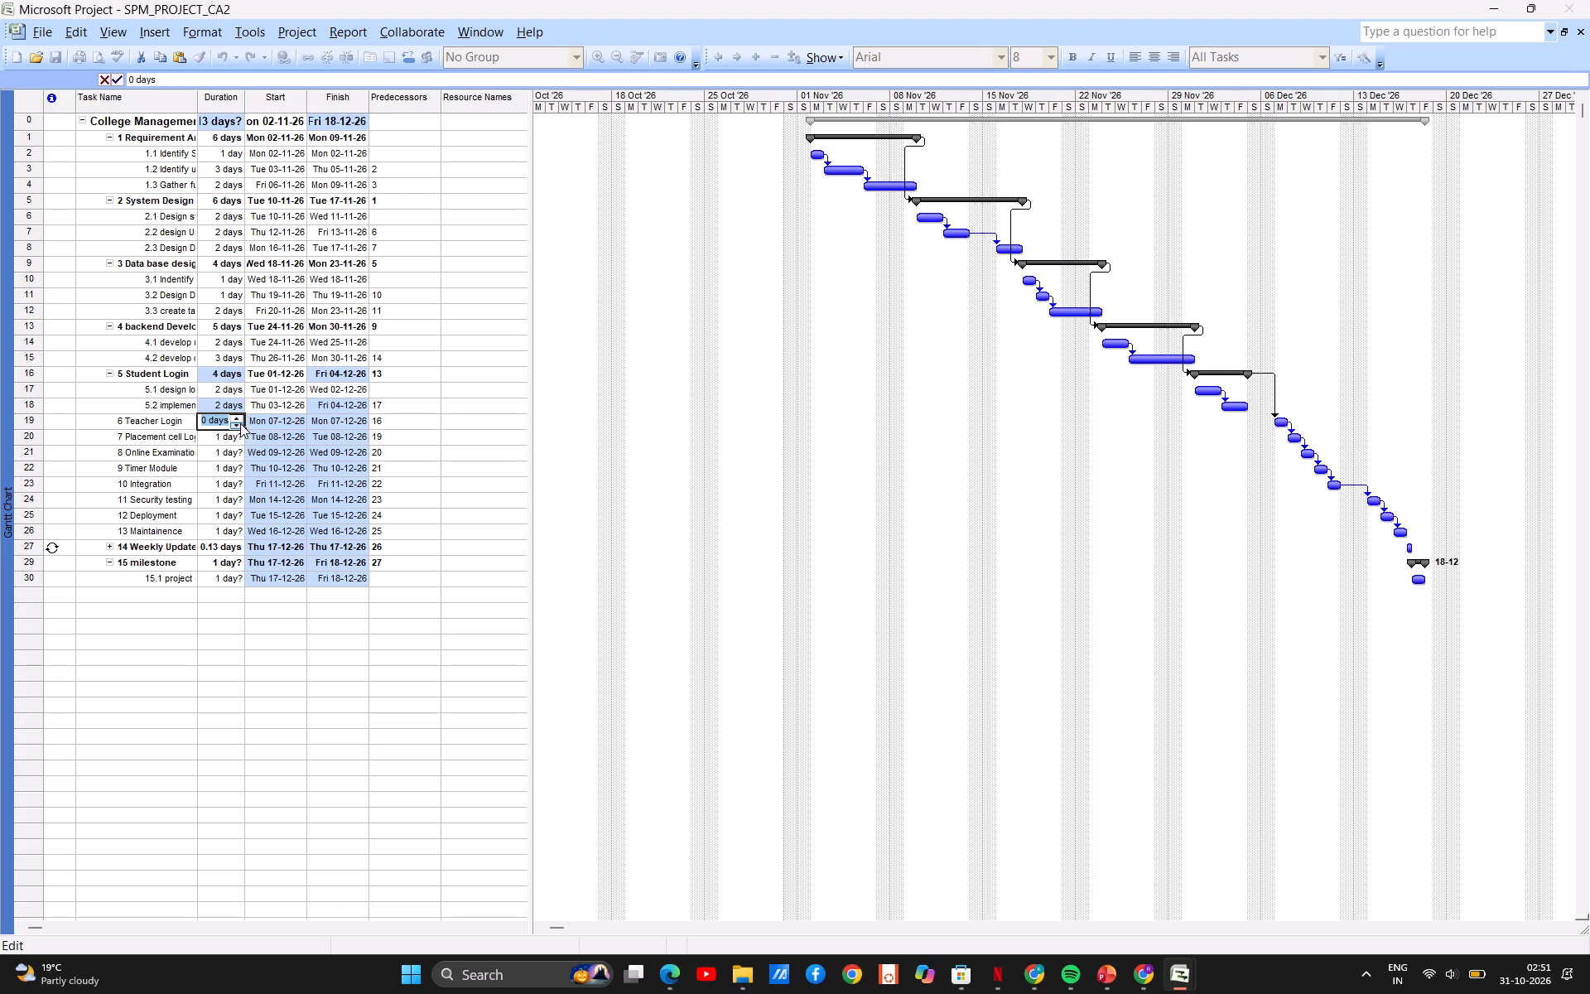
{"action": "left_click", "coordinate": [238, 417]}
{"action": "left_click", "coordinate": [224, 437]}
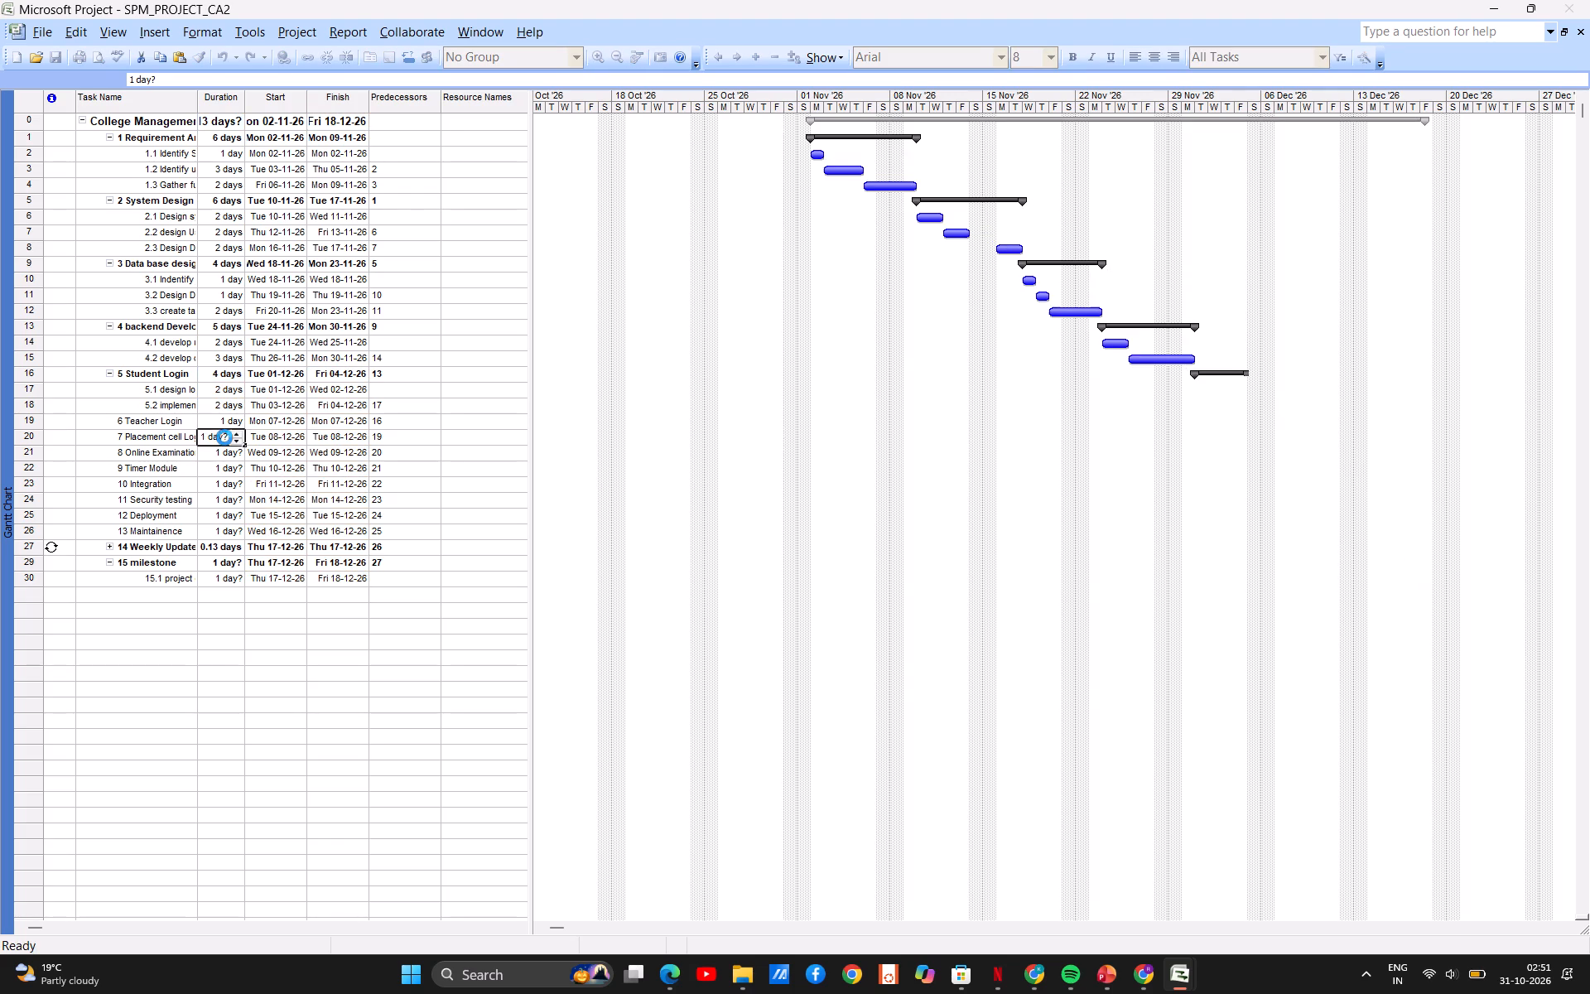
{"action": "double_click", "coordinate": [239, 434]}
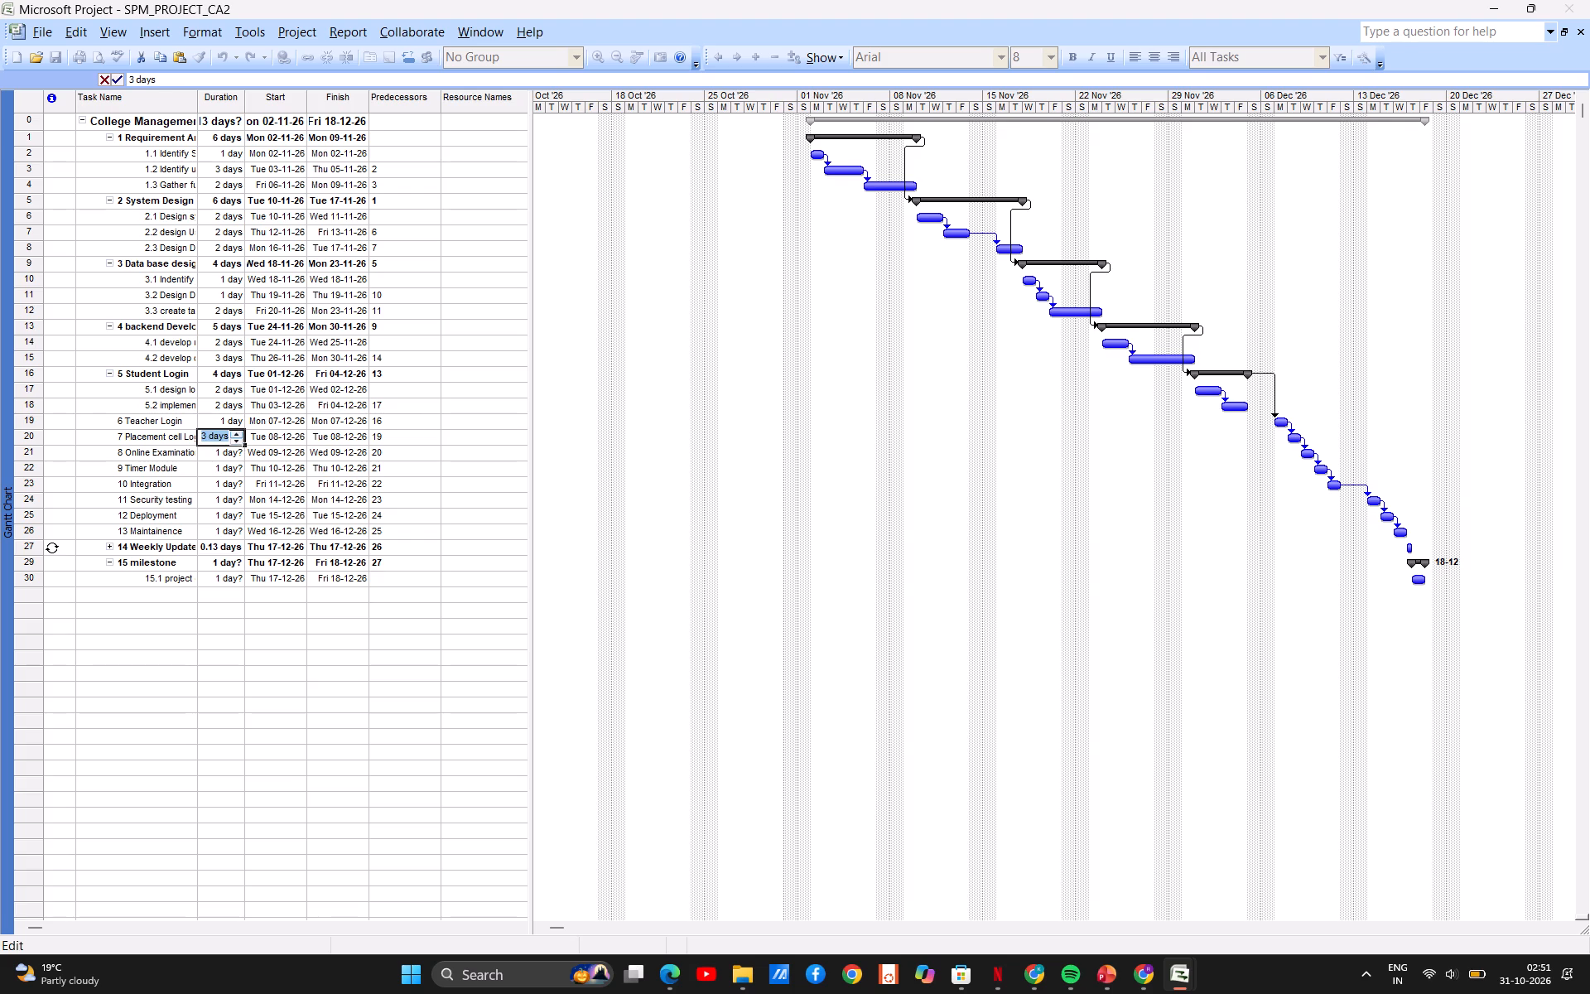
{"action": "left_click", "coordinate": [224, 451]}
{"action": "left_click", "coordinate": [238, 449]}
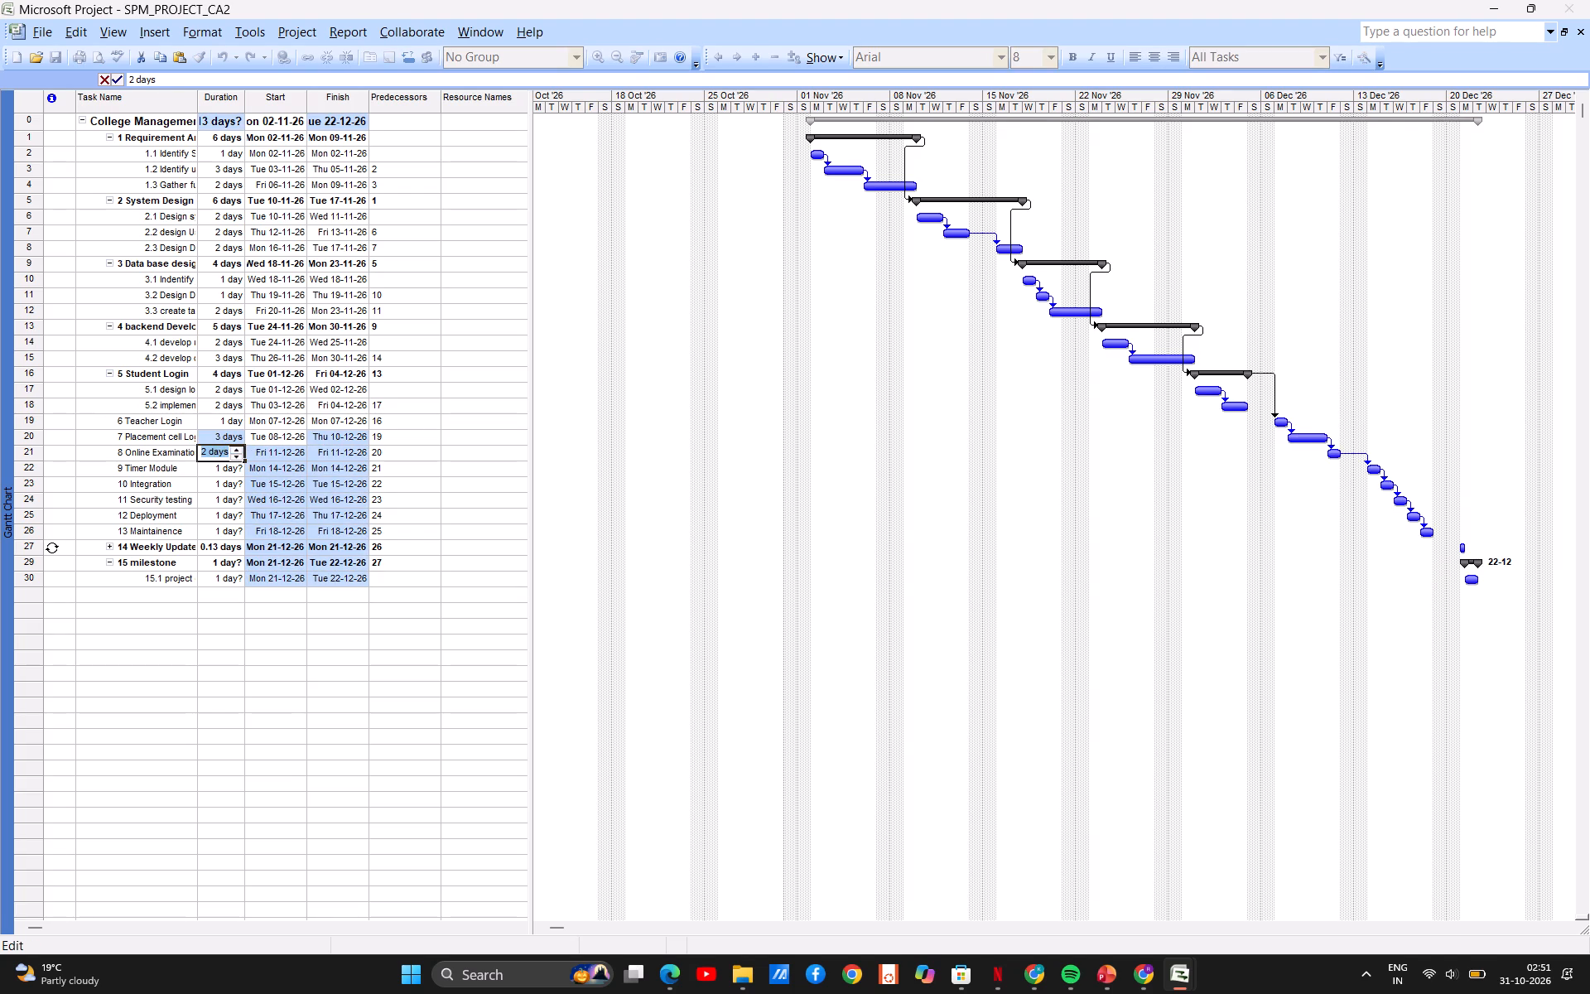
Set the durations of Timer Module to 2 days, Integration to 3 days and Security testing to 2 days.
{"action": "left_click", "coordinate": [218, 470]}
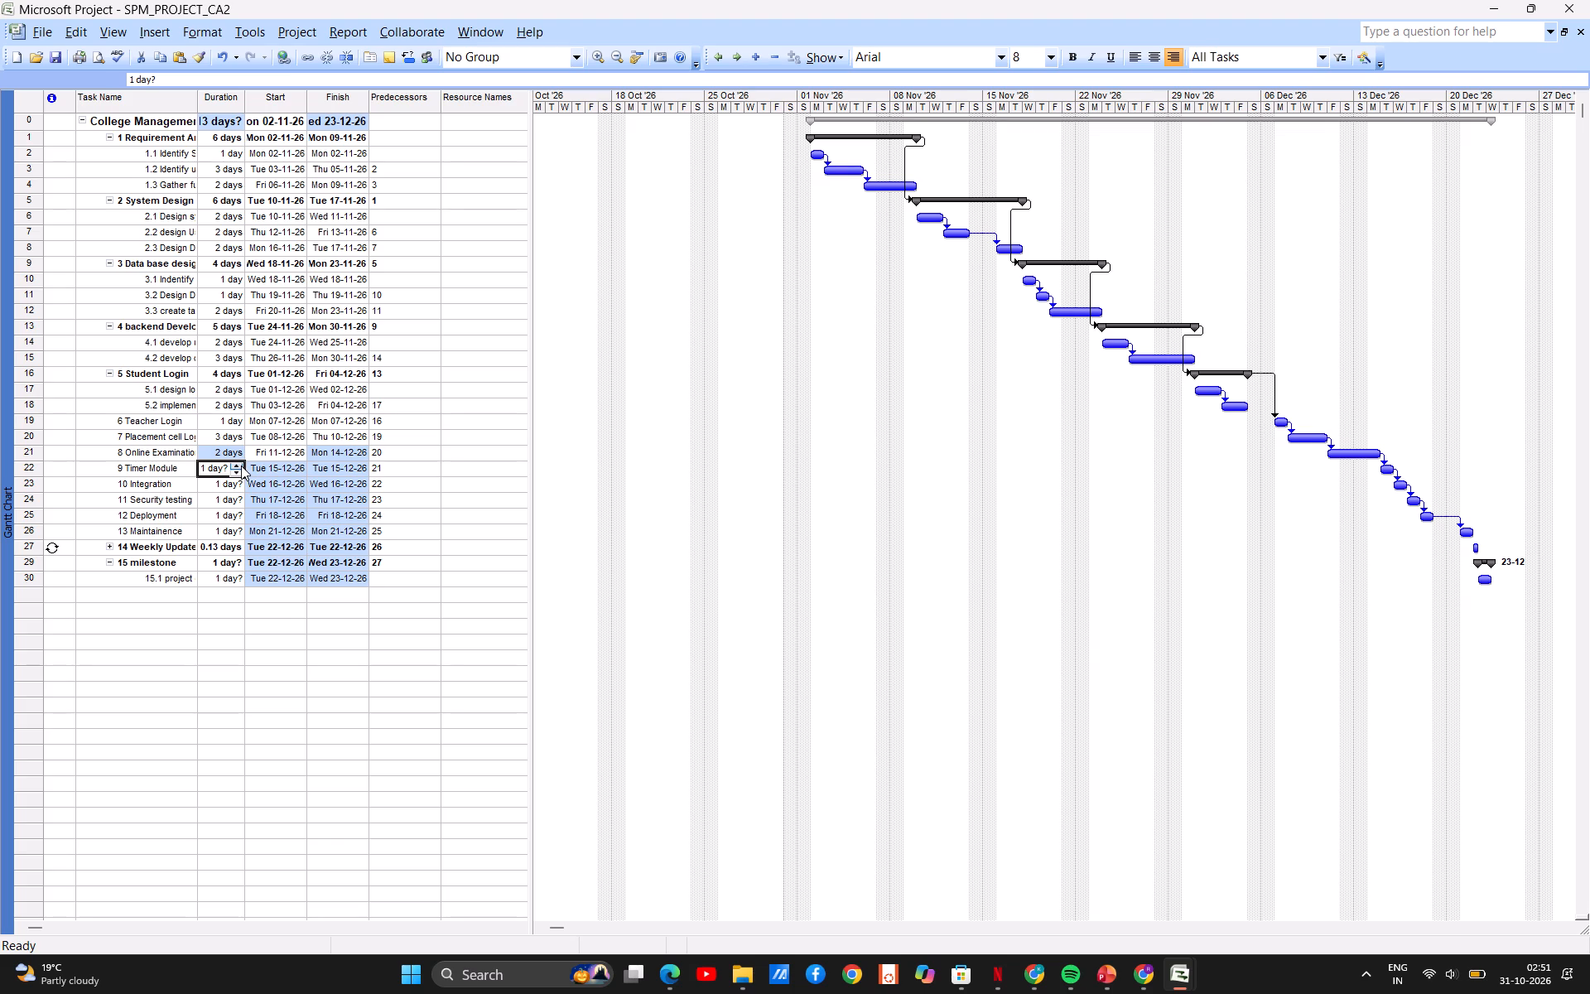
{"action": "left_click", "coordinate": [241, 465]}
{"action": "left_click", "coordinate": [224, 485]}
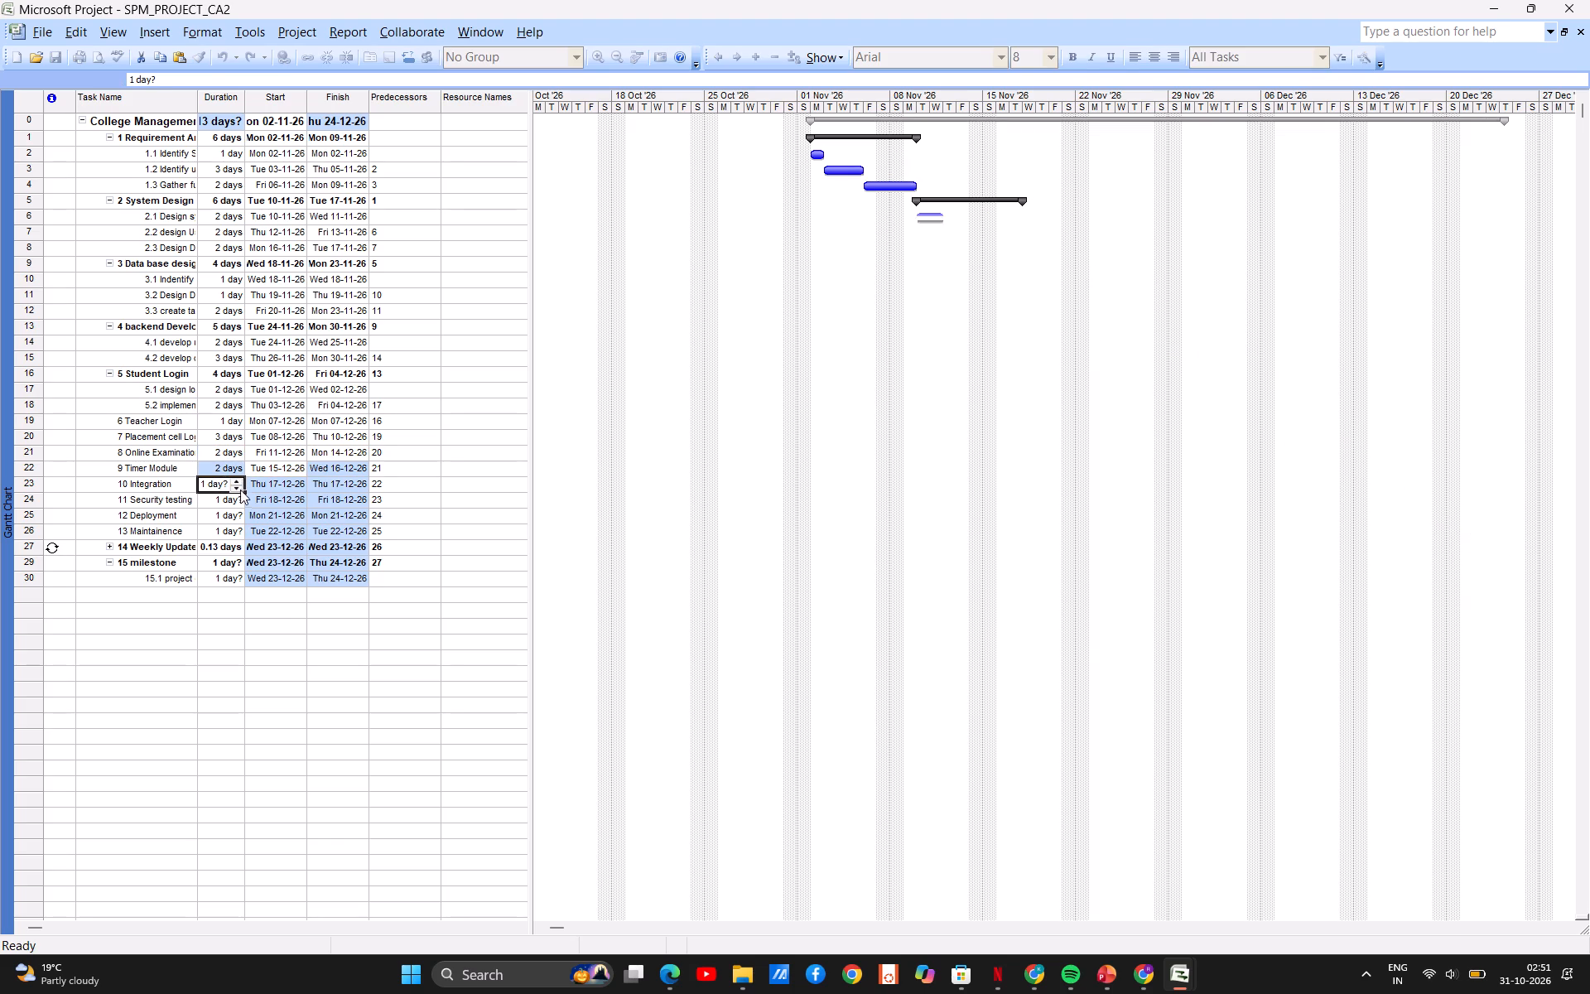
{"action": "double_click", "coordinate": [238, 482]}
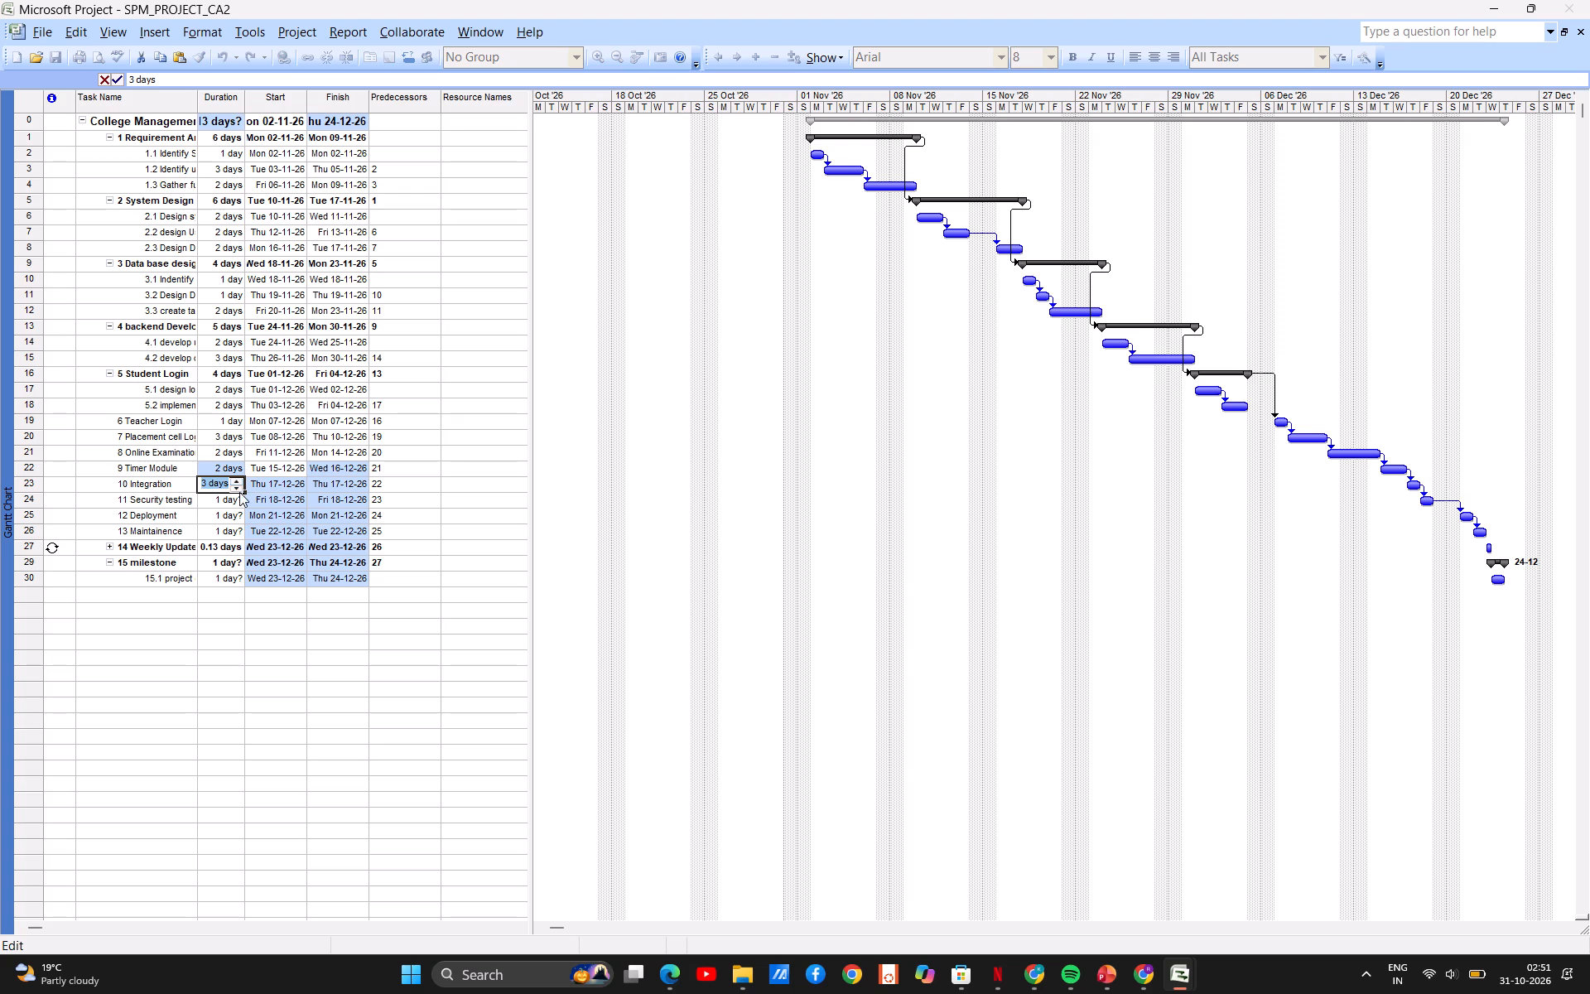
{"action": "left_click", "coordinate": [229, 507]}
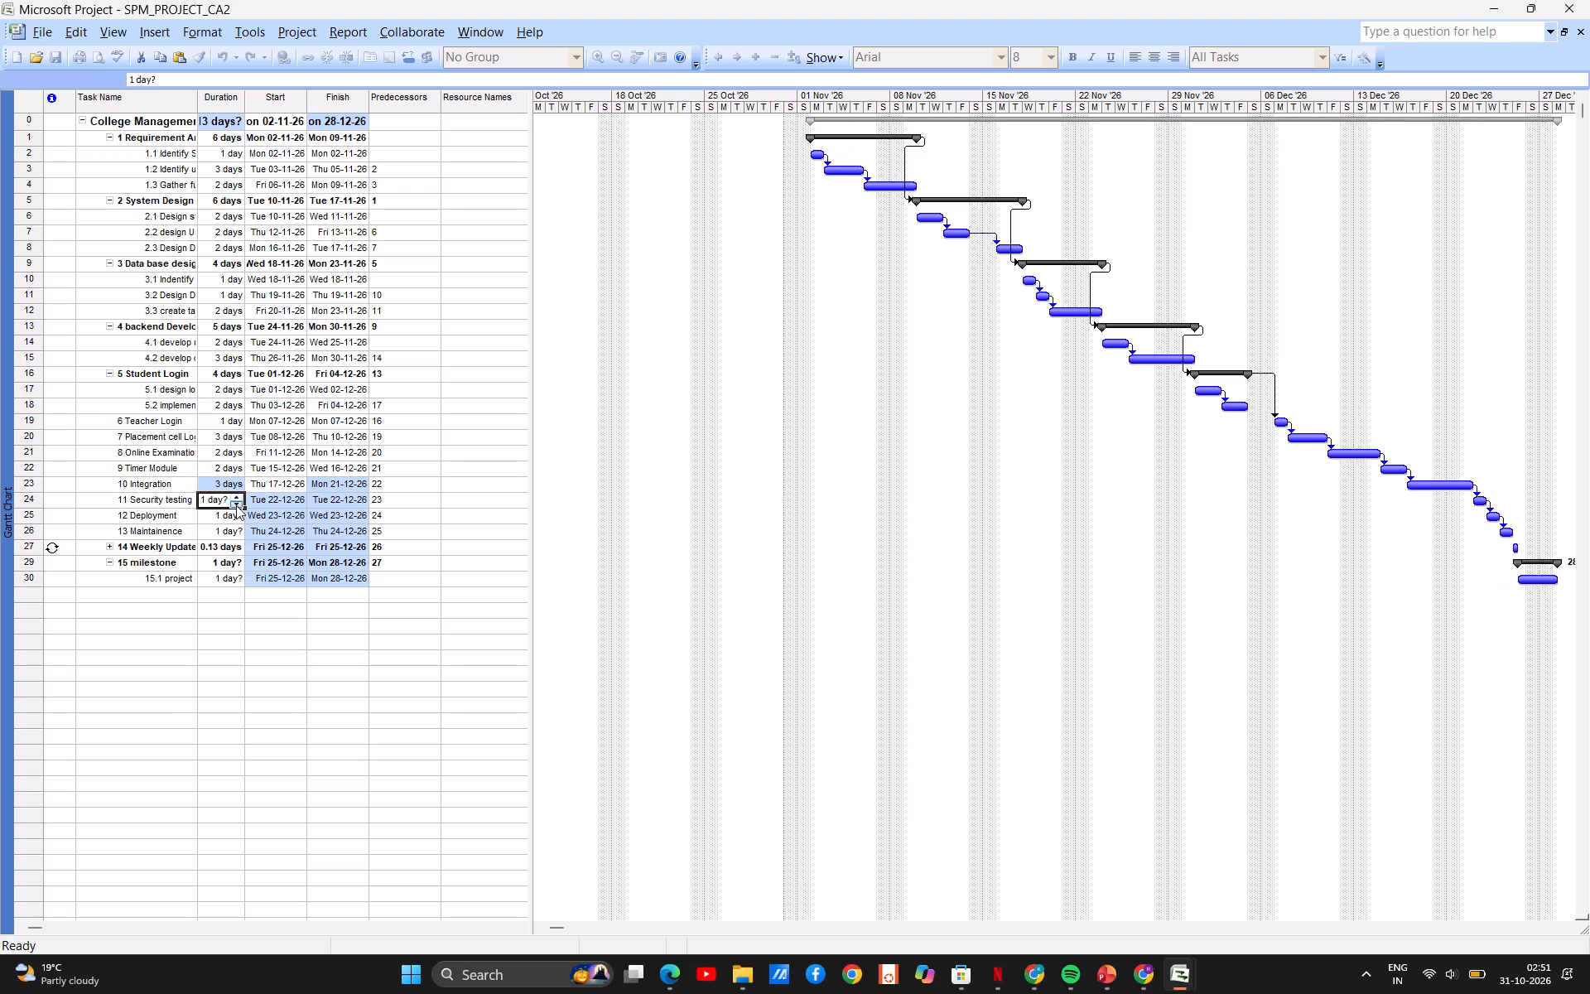
{"action": "left_click", "coordinate": [236, 498]}
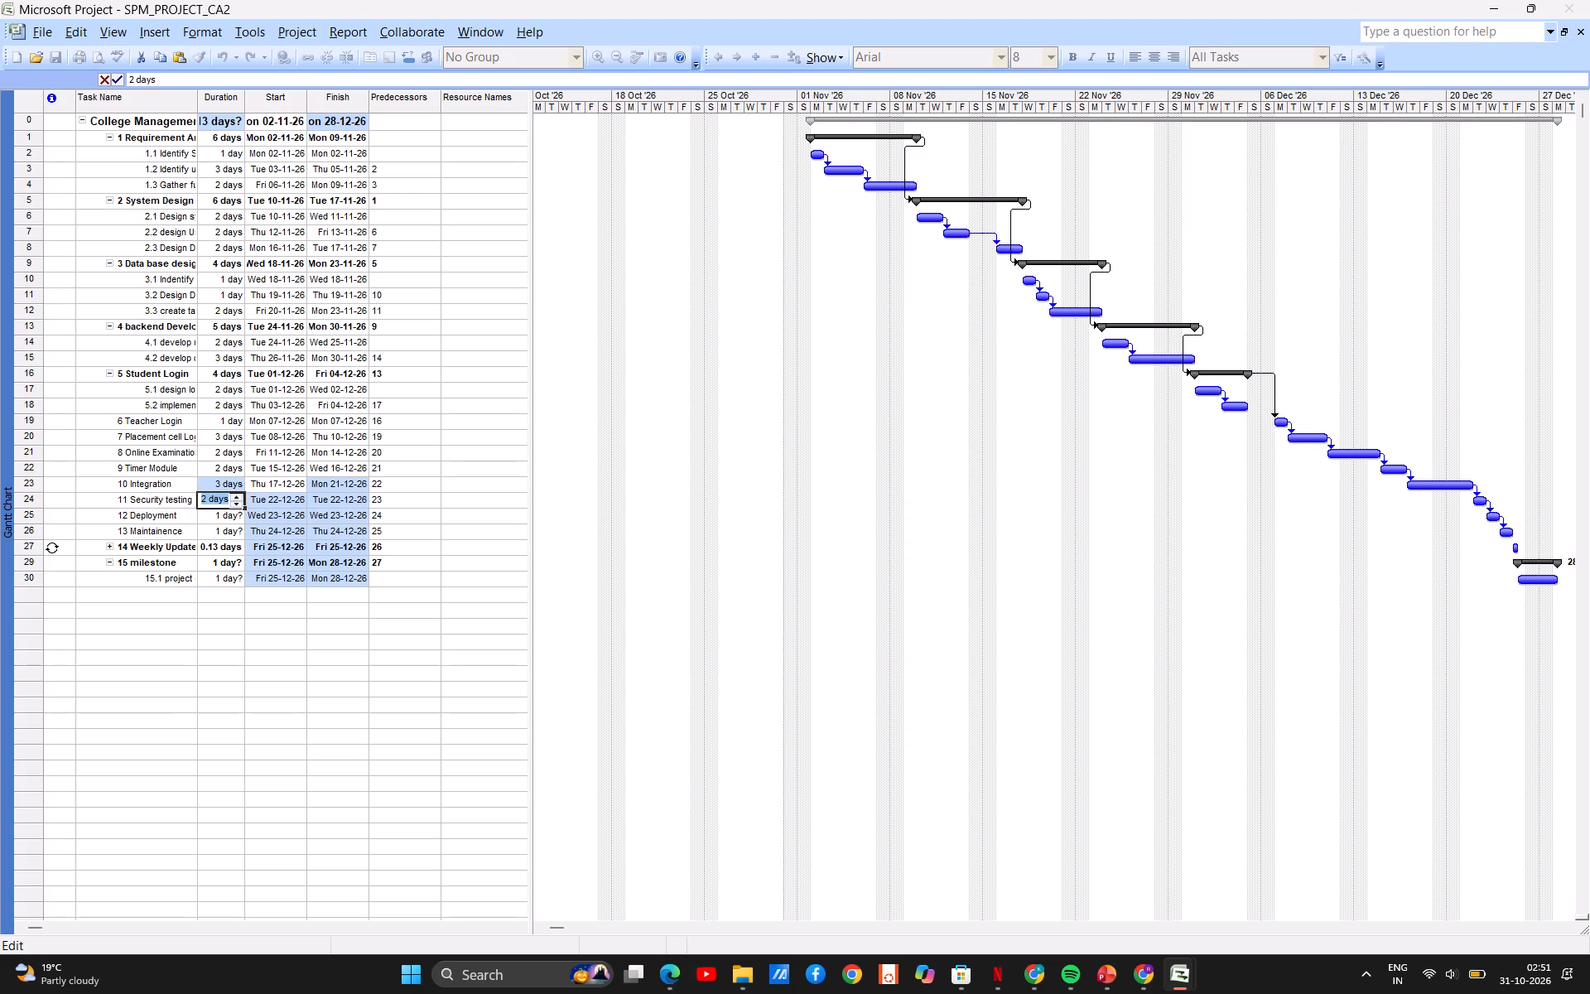
Set the Deployment duration to 2 days and the Maintainence duration to a firm 1 day.
{"action": "left_click", "coordinate": [218, 519]}
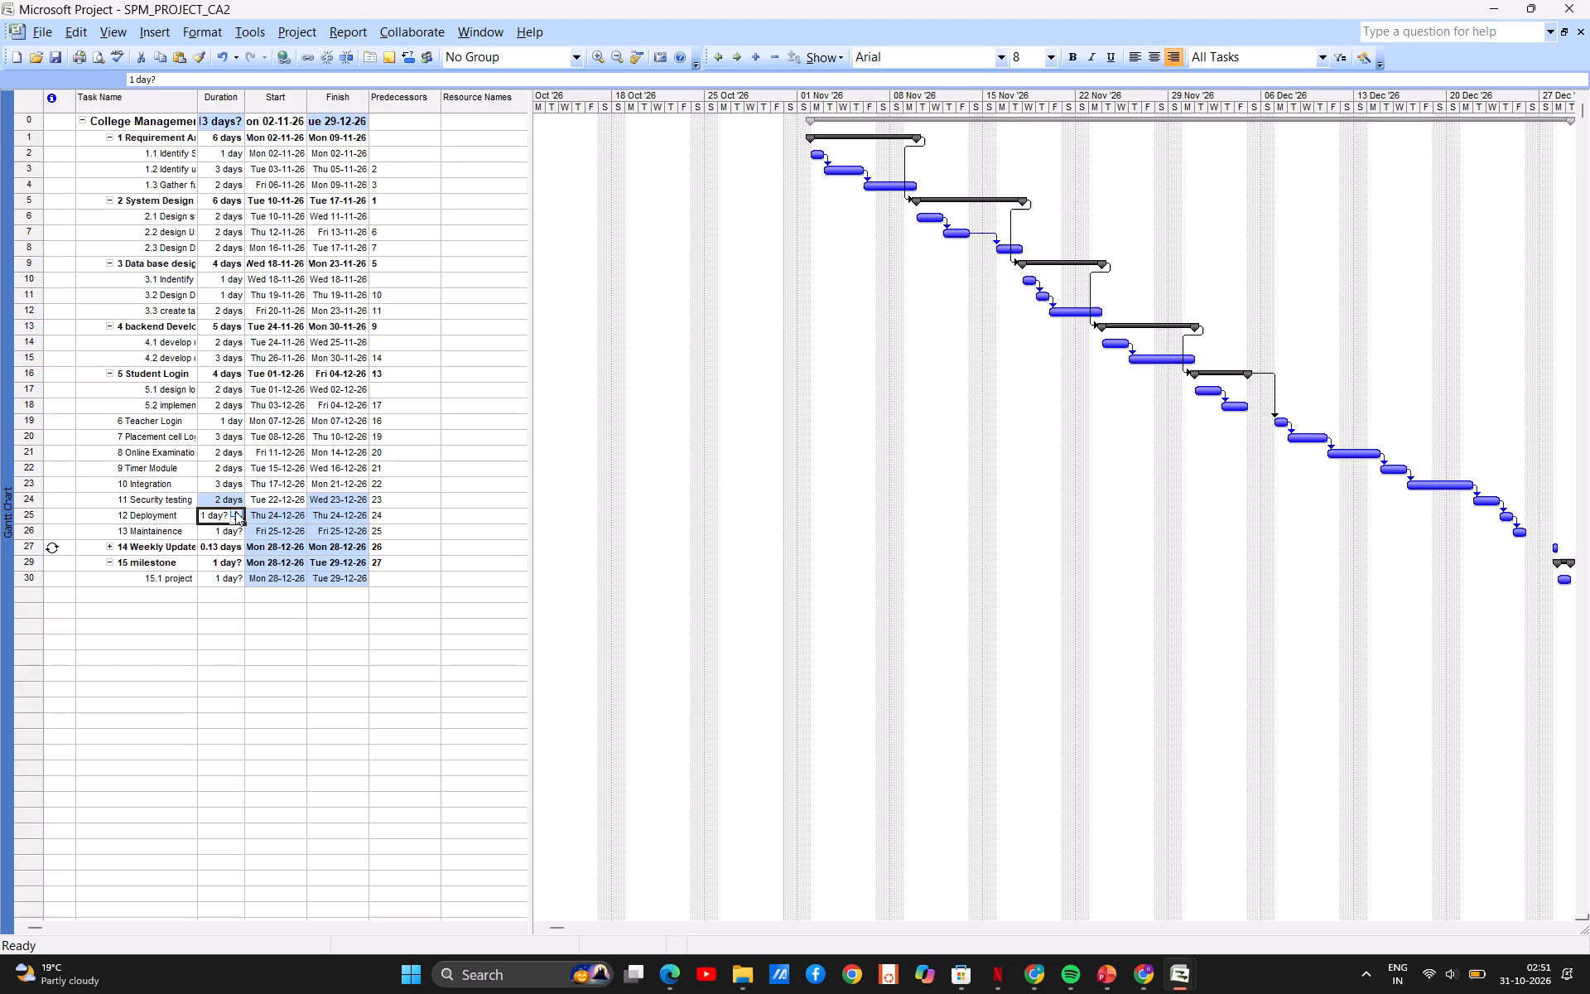
{"action": "left_click", "coordinate": [235, 511]}
{"action": "left_click", "coordinate": [225, 532]}
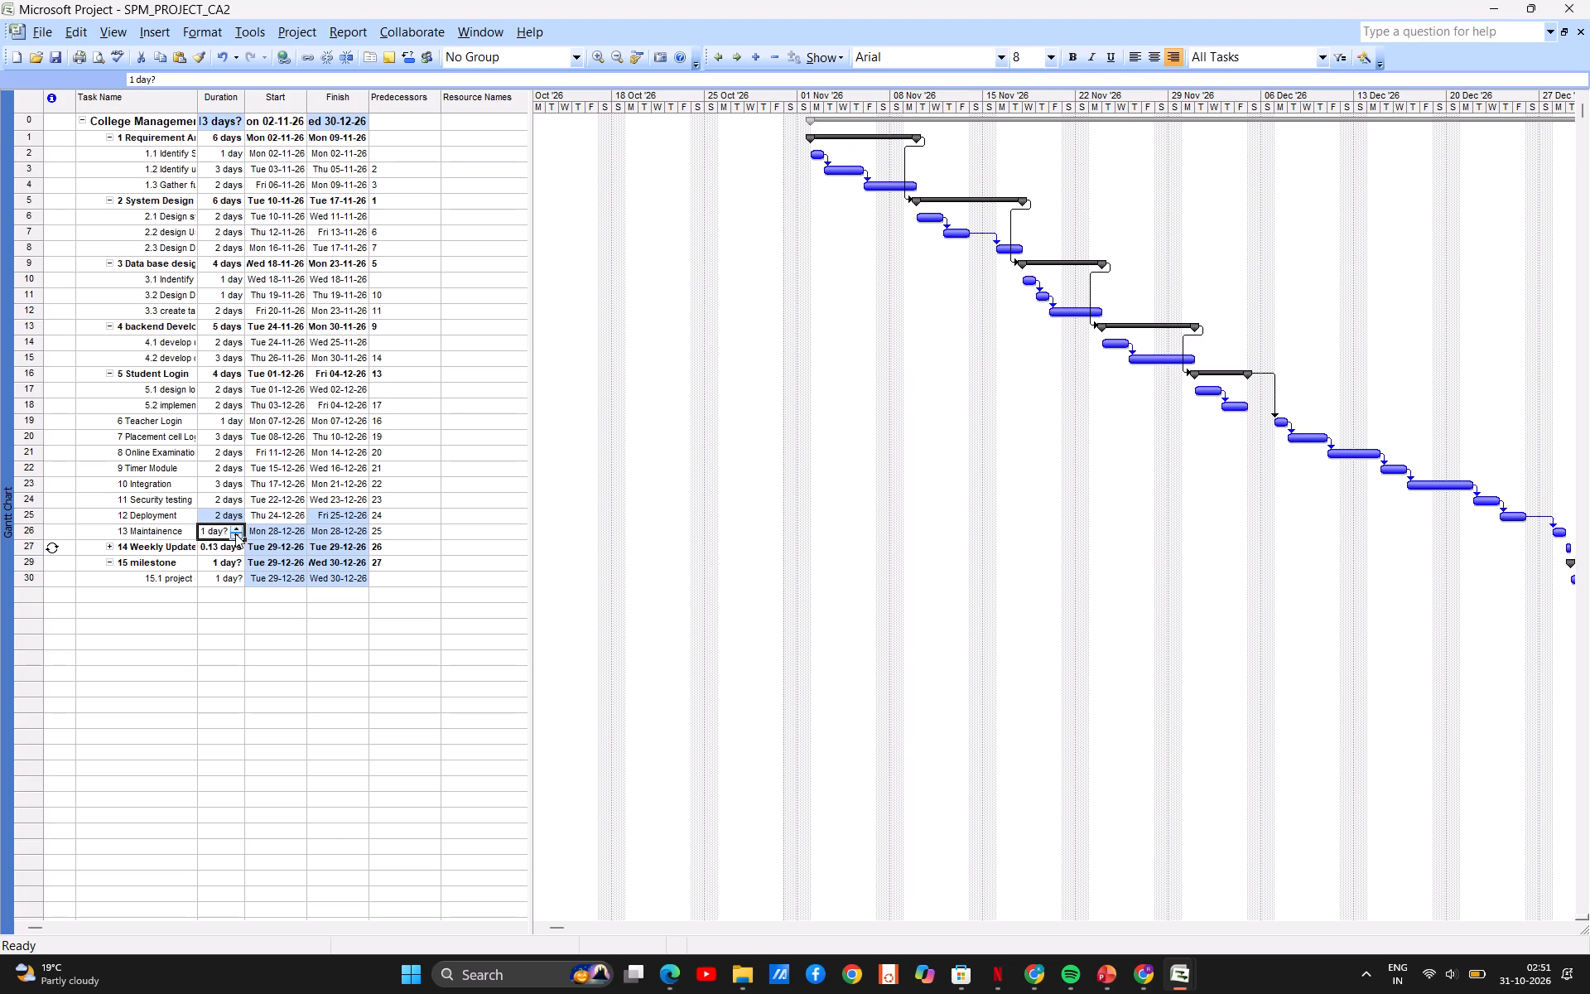
{"action": "left_click", "coordinate": [236, 526]}
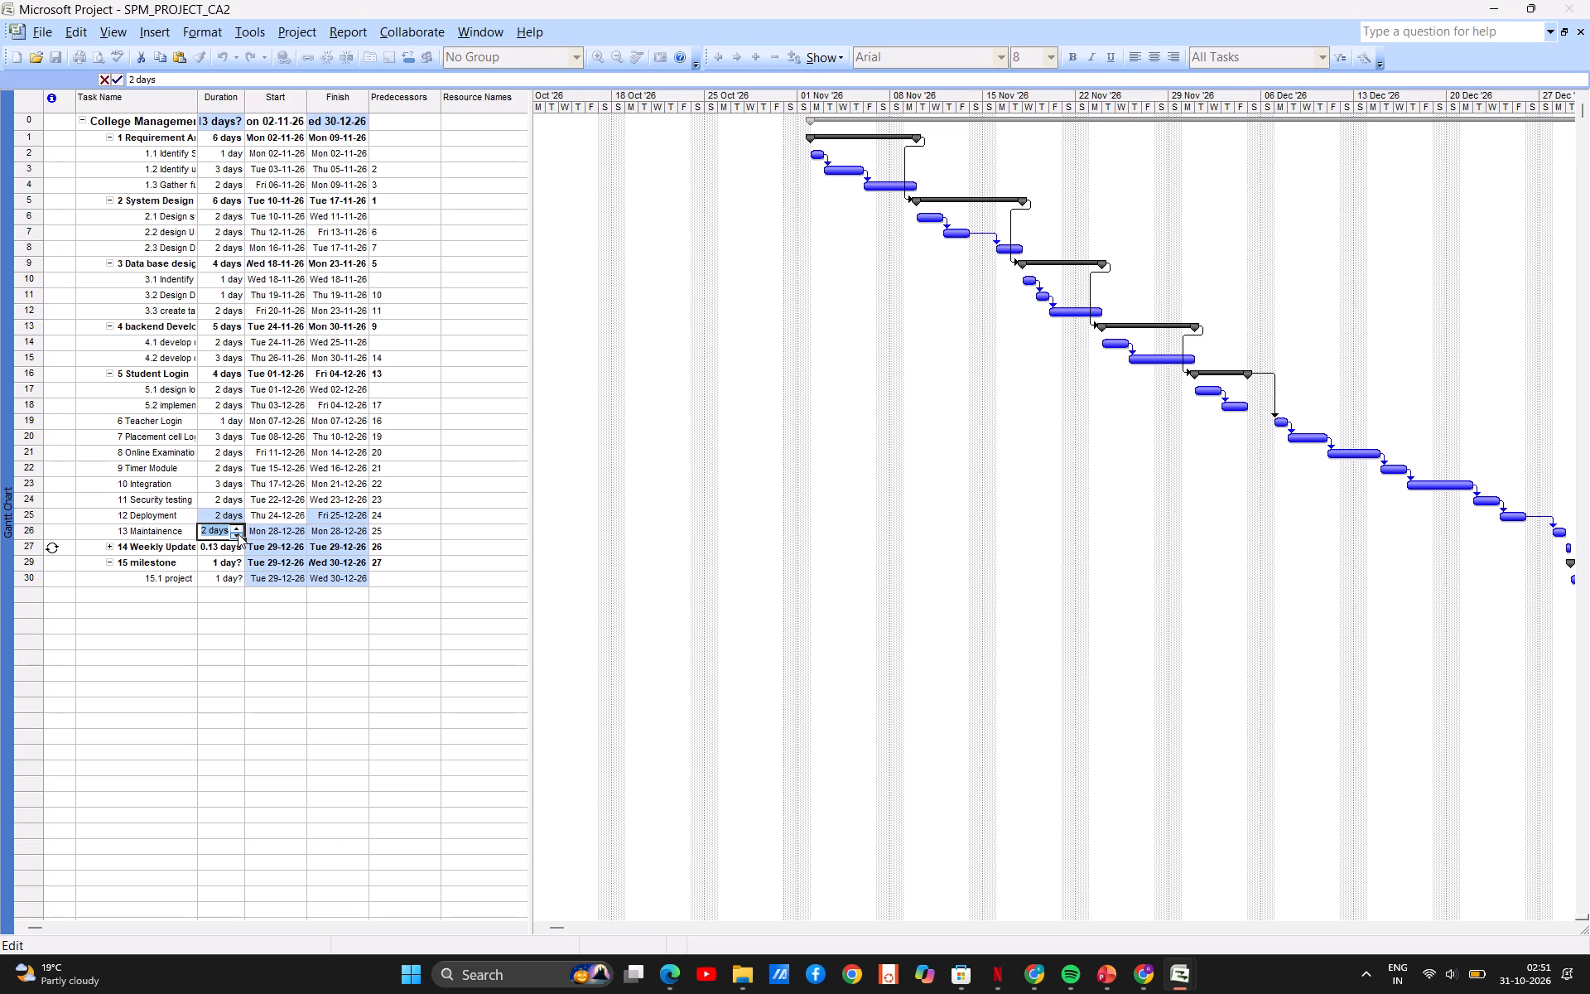
{"action": "left_click", "coordinate": [238, 533]}
Set the duration of subtask 15.1 under the milestone task to 2 days.
{"action": "left_click", "coordinate": [233, 565]}
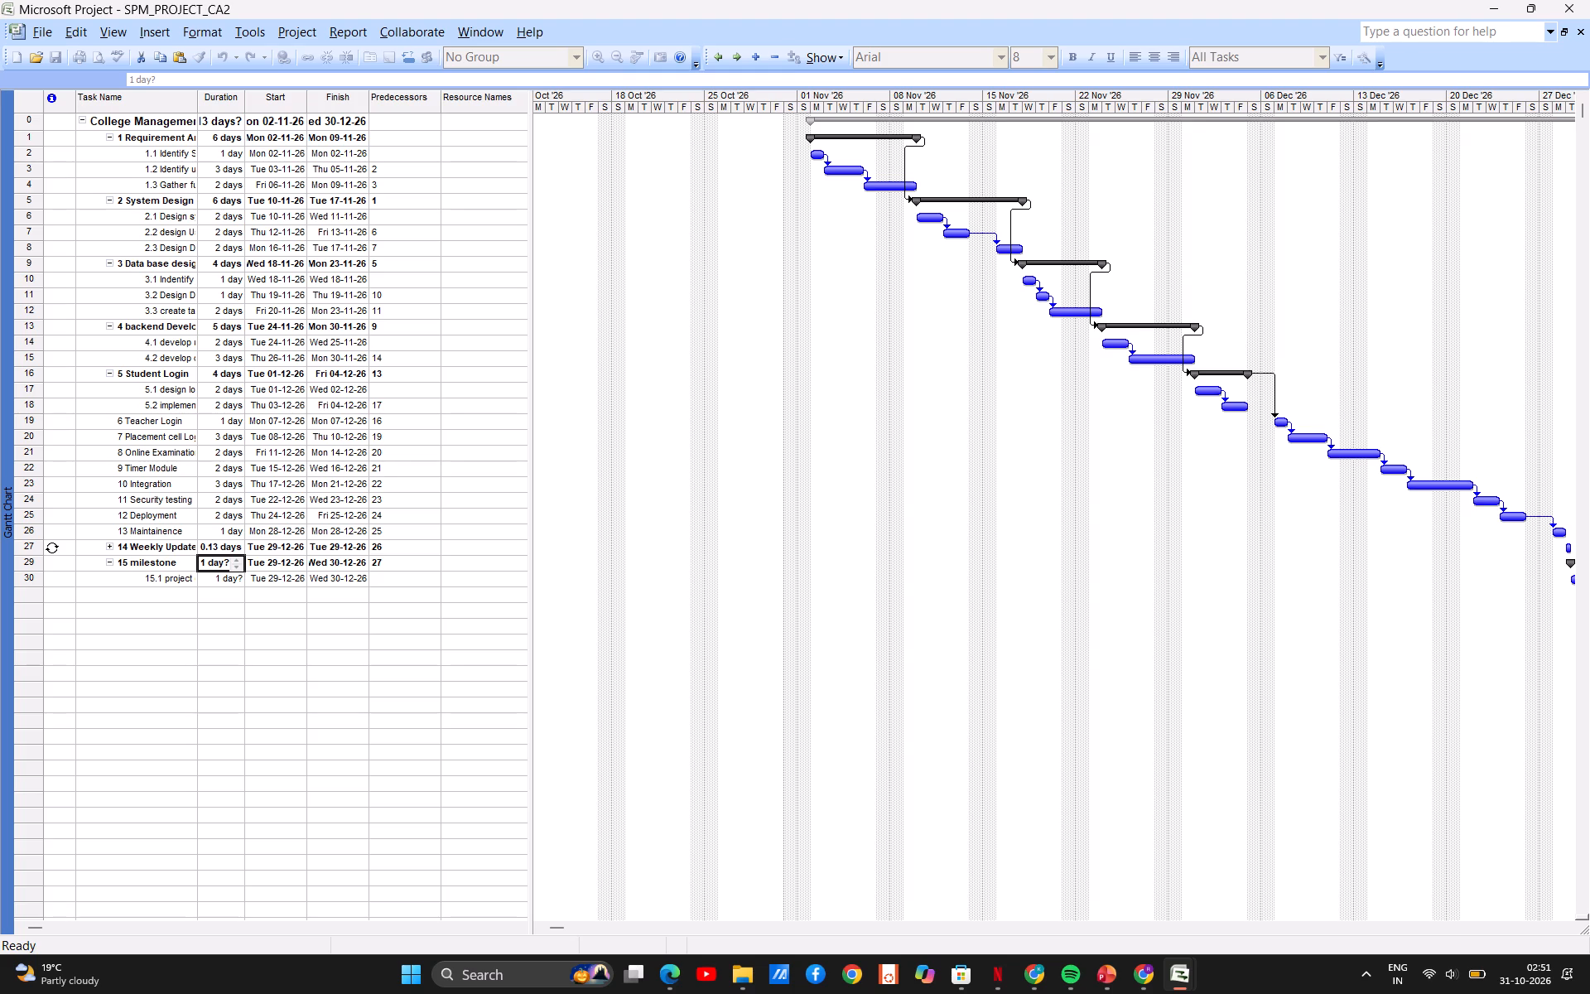
{"action": "left_click", "coordinate": [235, 571]}
{"action": "left_click", "coordinate": [233, 580]}
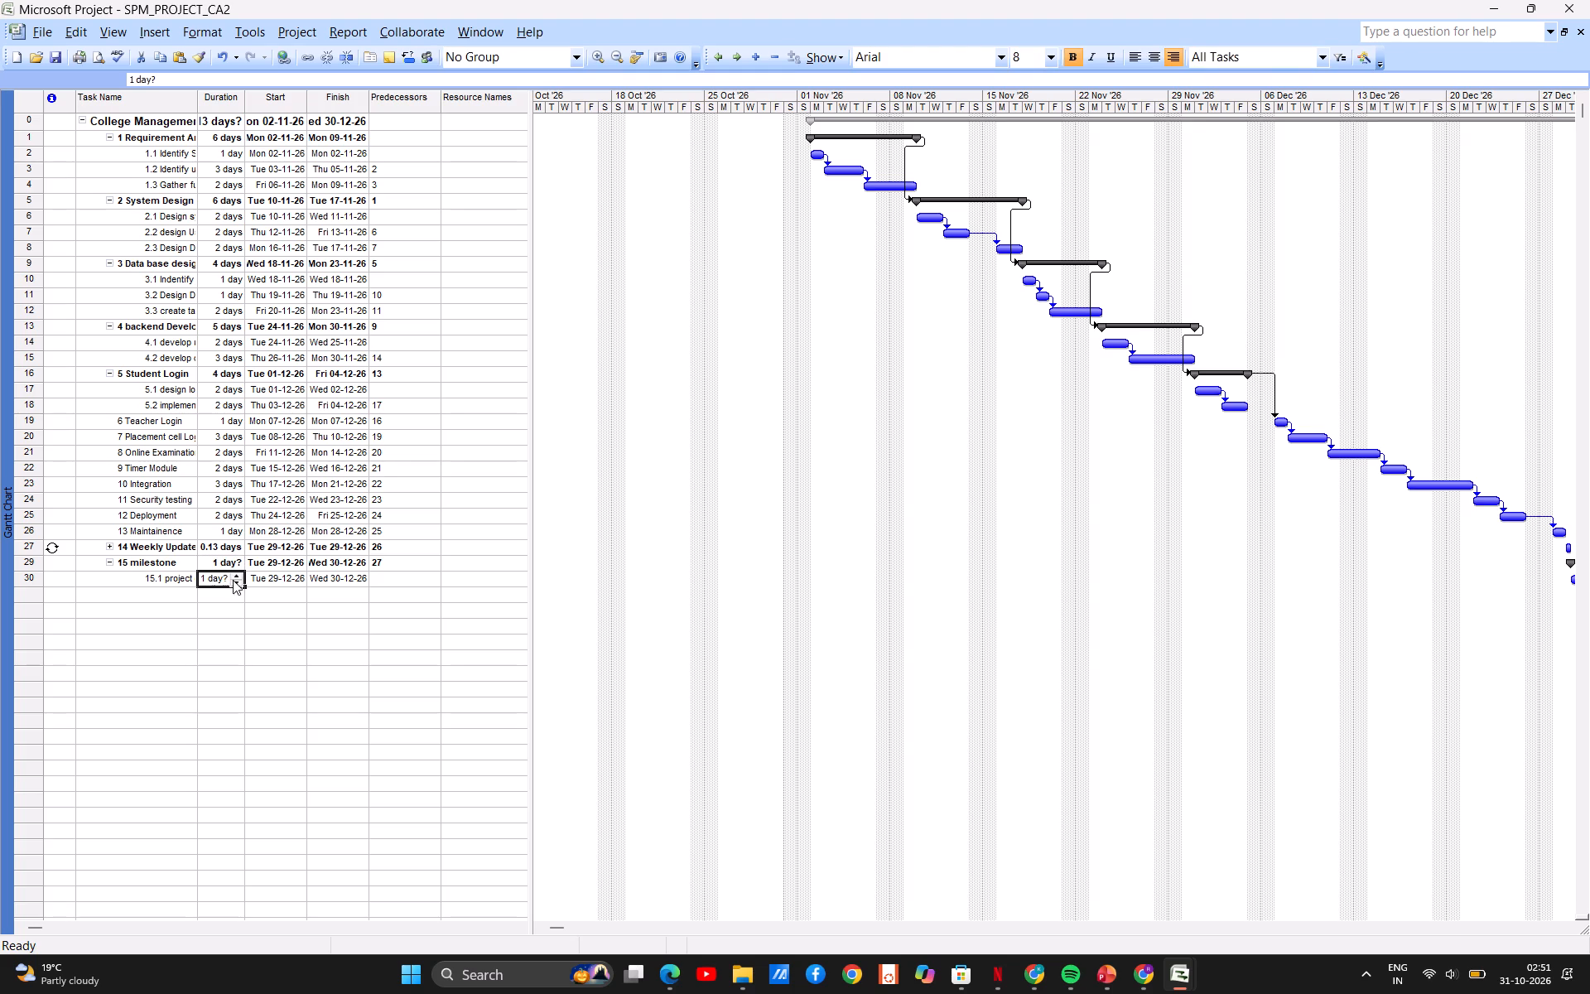
{"action": "left_click", "coordinate": [237, 576]}
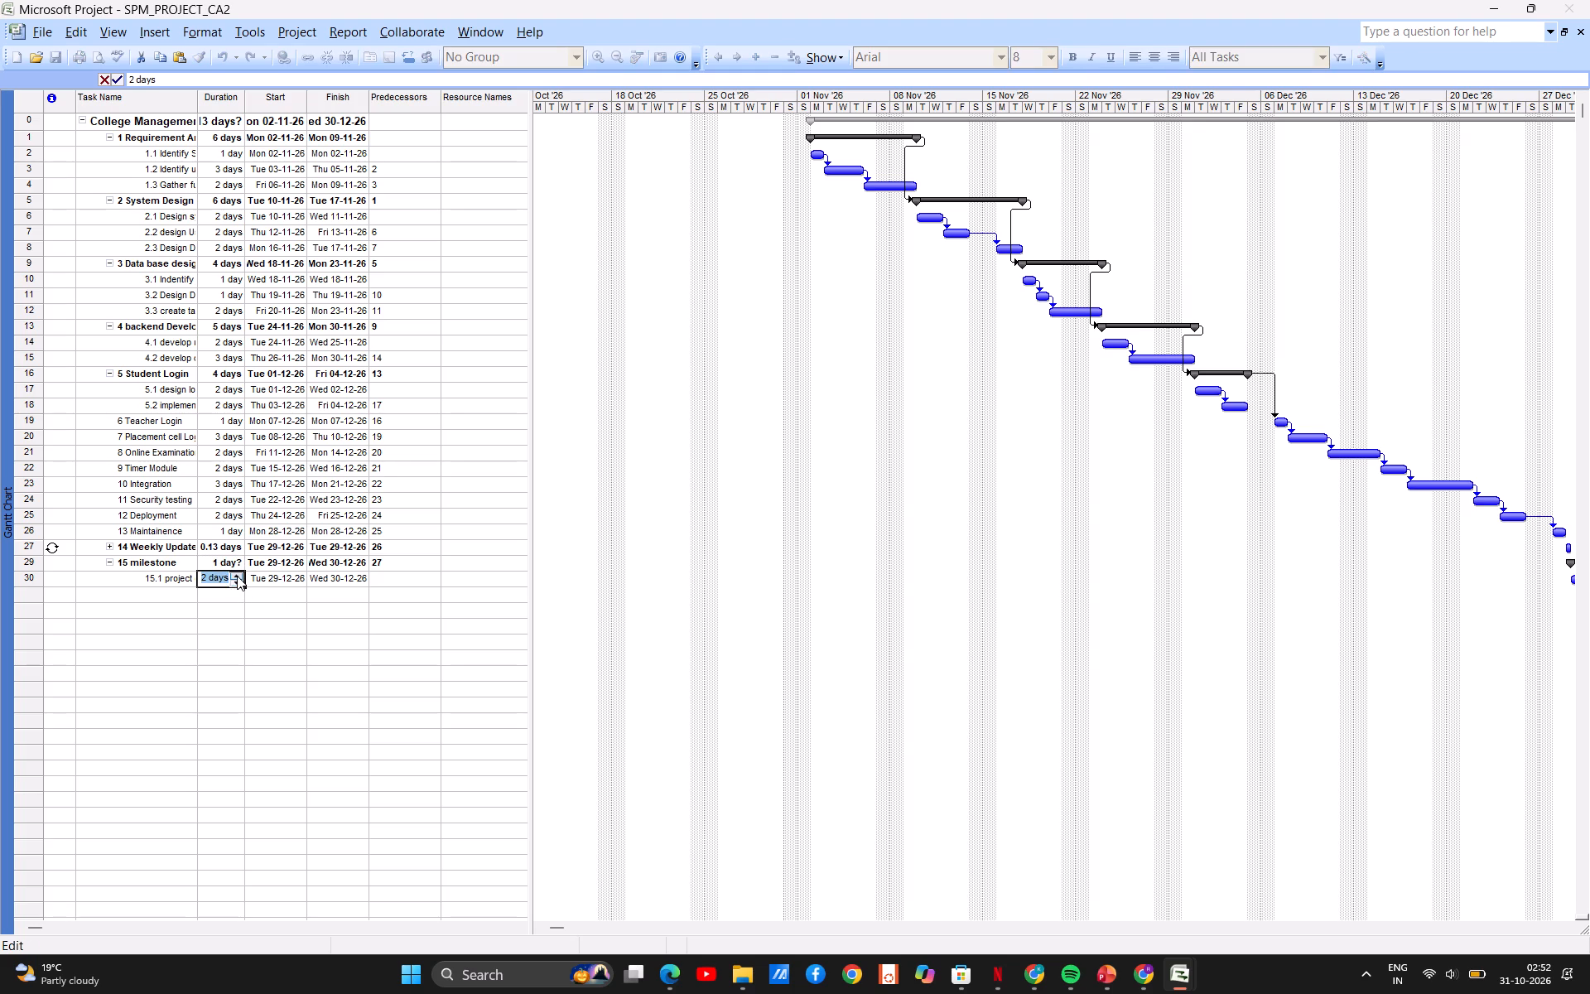
{"action": "left_click", "coordinate": [217, 615]}
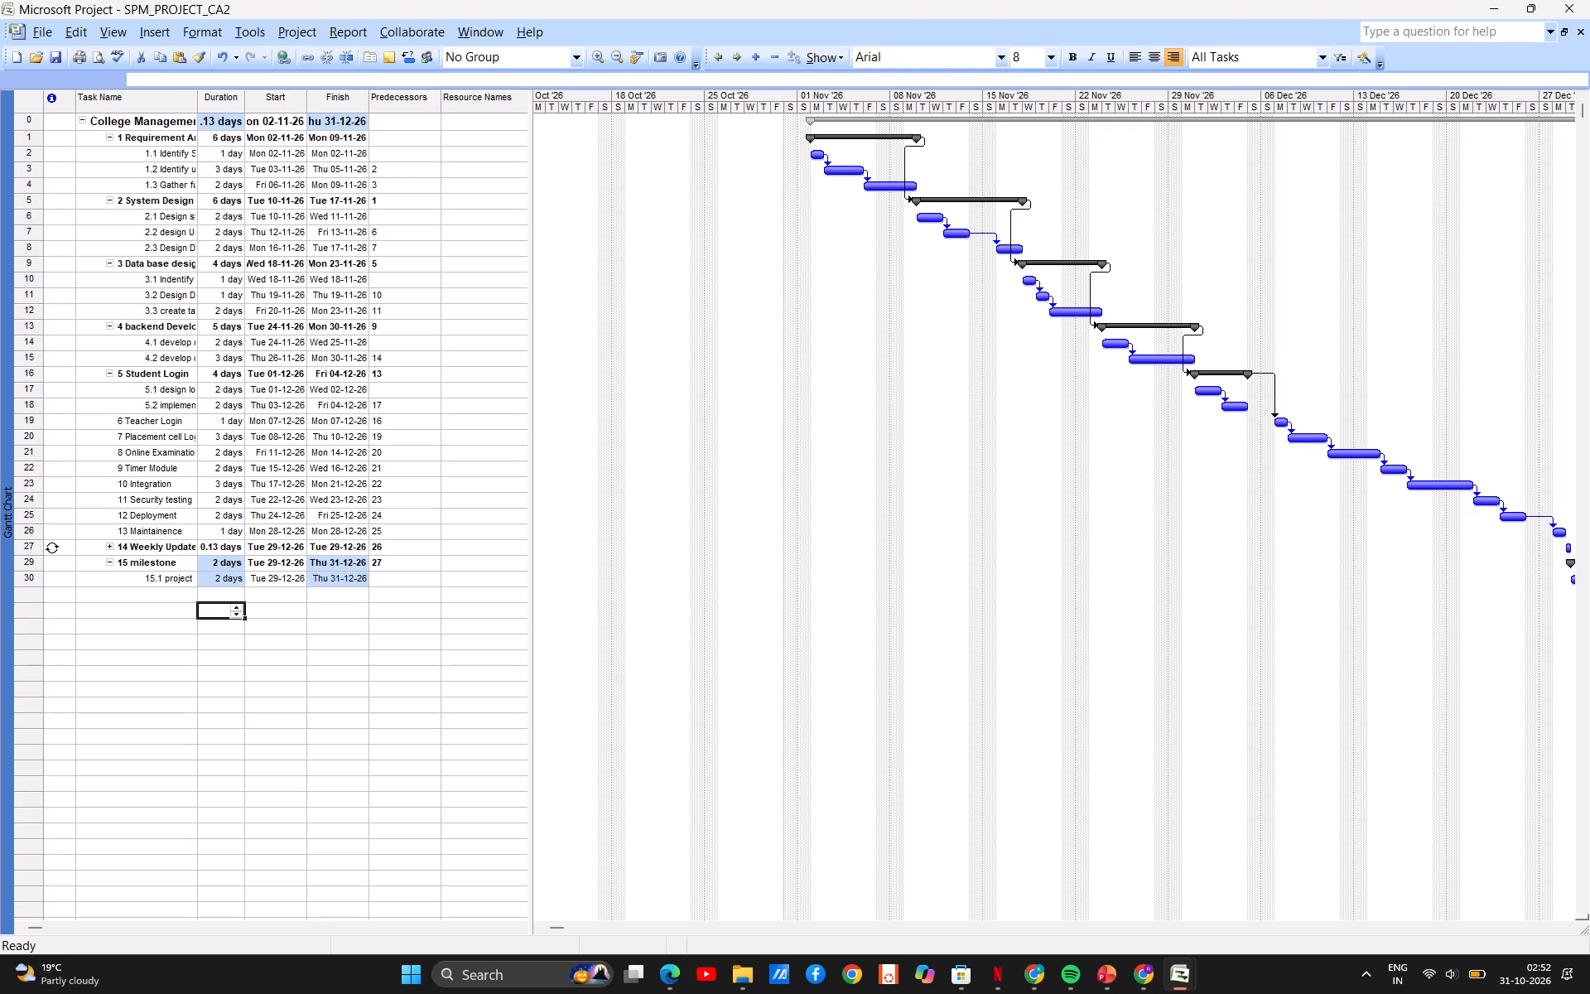
Switch the project from the Gantt Chart to the Resource Sheet view.
{"action": "left_click", "coordinate": [114, 34]}
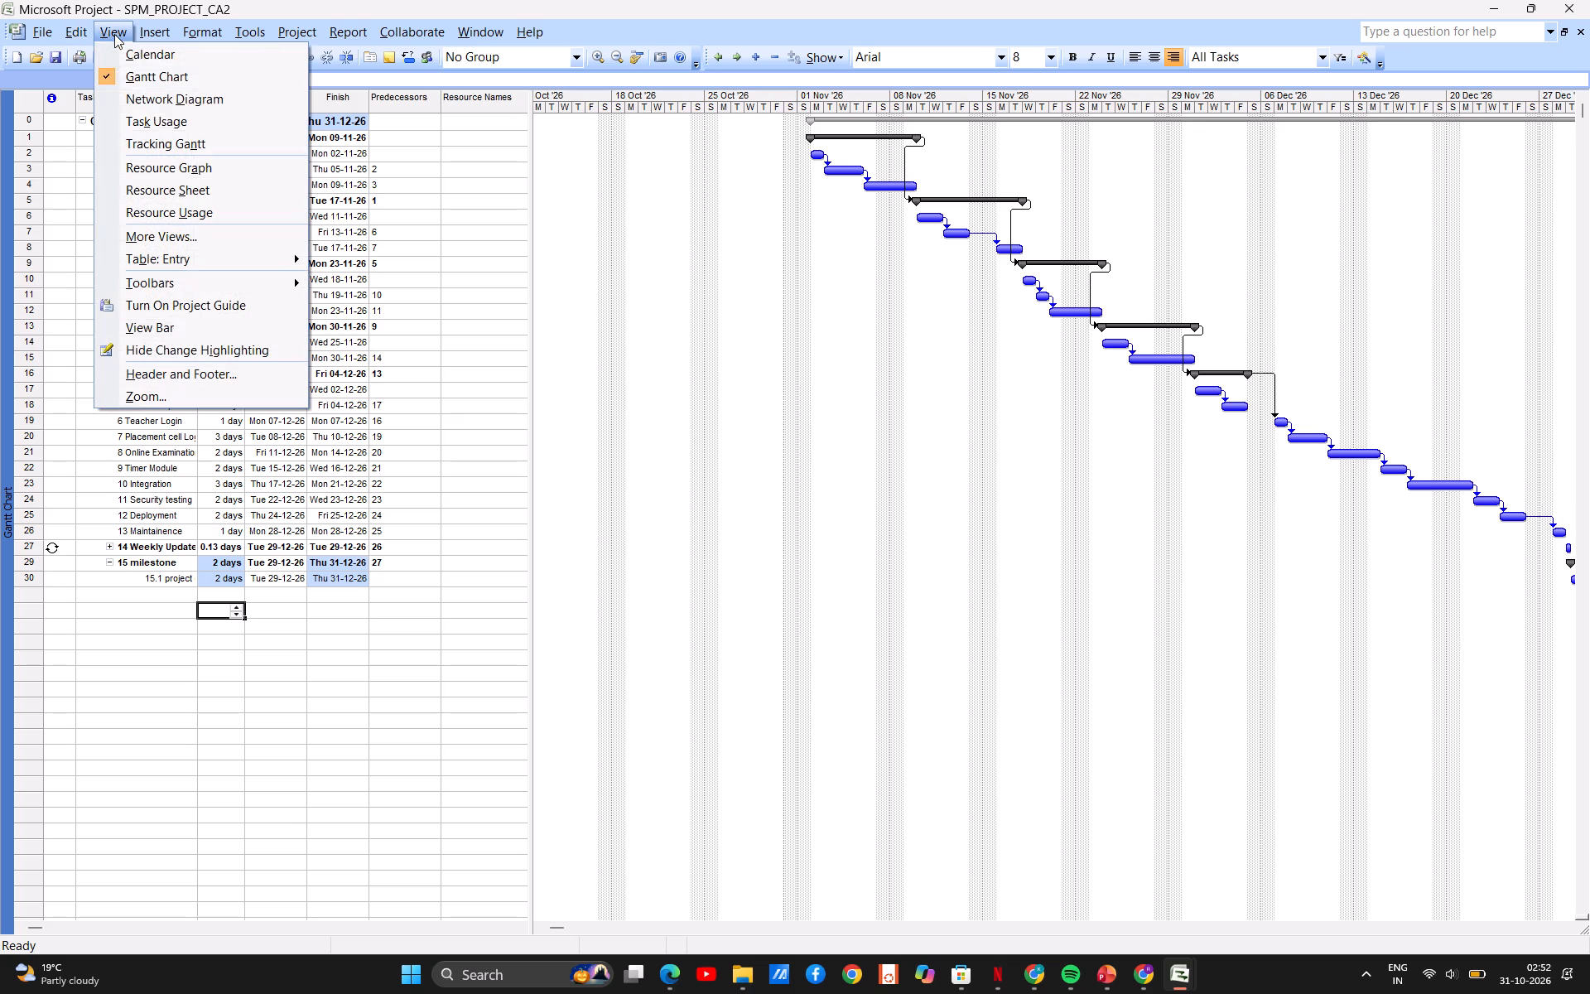
{"action": "left_click", "coordinate": [150, 190]}
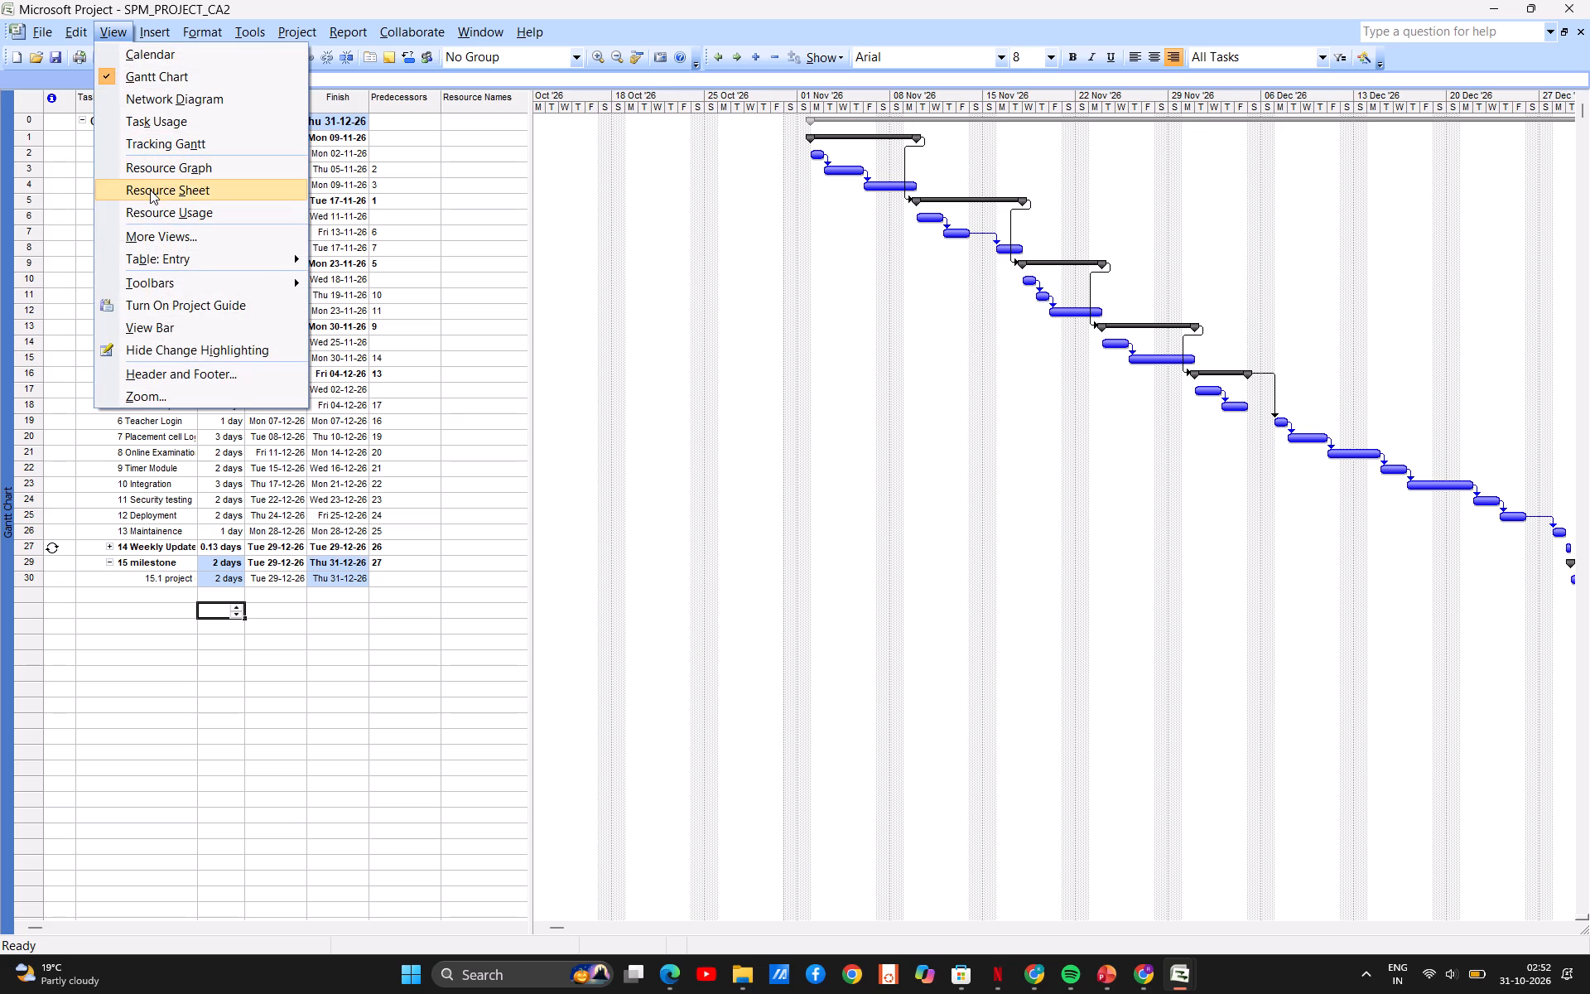
Add the first two resources, named Anant and Garv, to the empty resource sheet.
{"action": "left_click", "coordinate": [117, 116]}
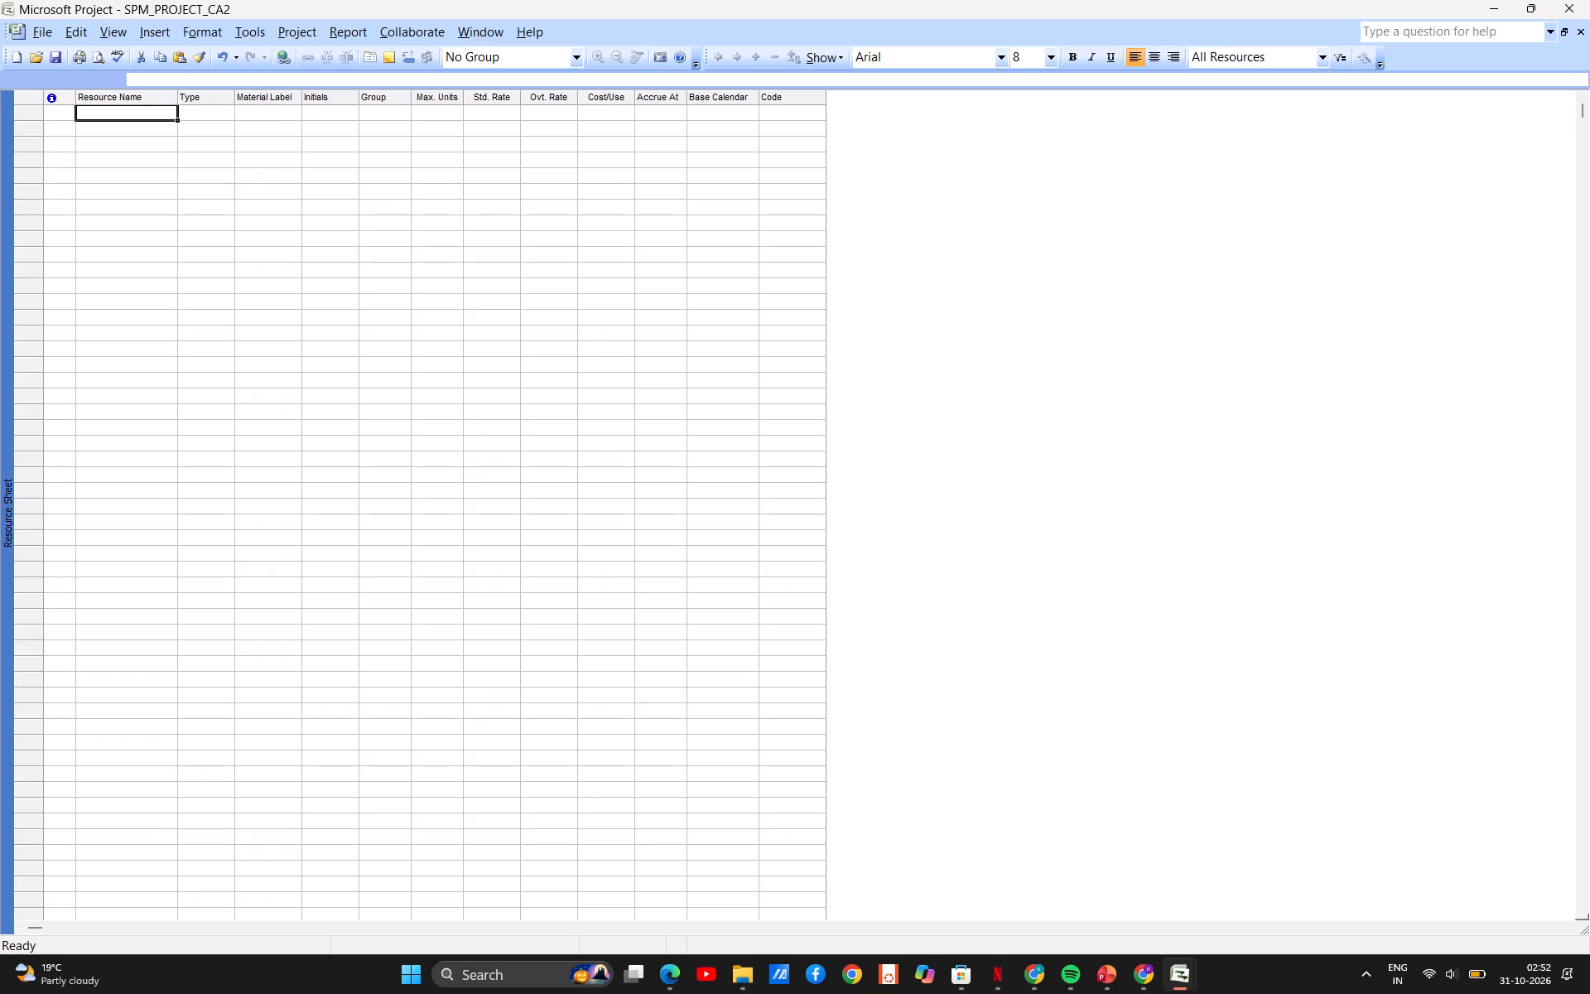
{"action": "type", "text": "is"}
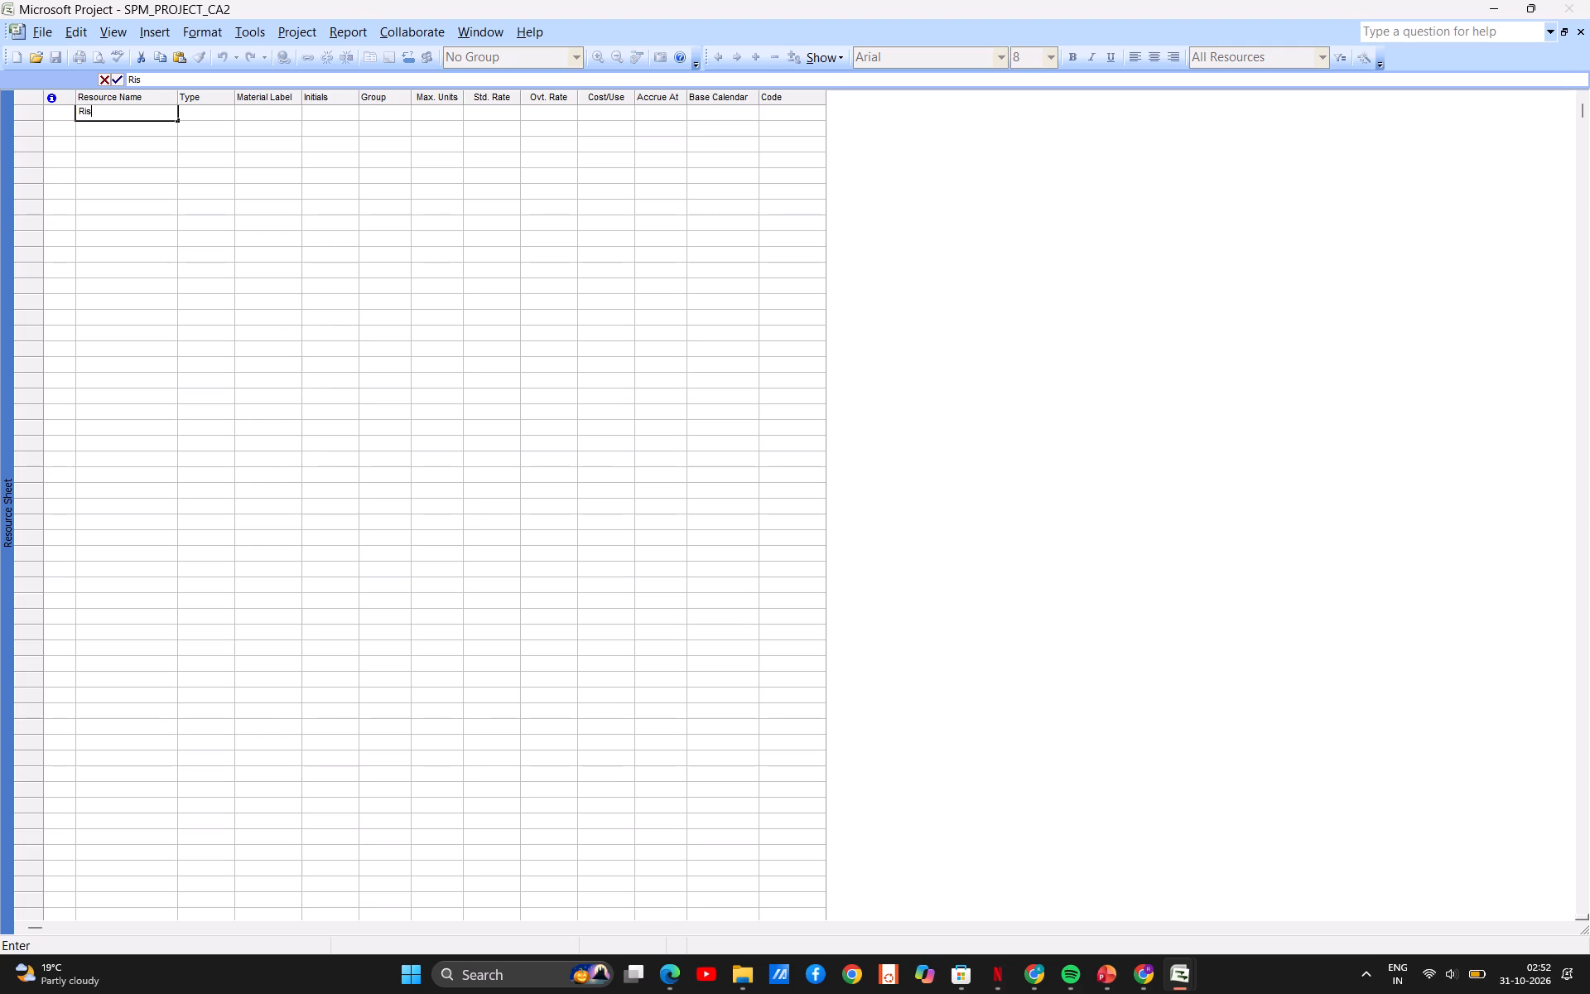
{"action": "key", "text": "BackSpace"}
{"action": "key", "text": "BackSpace"}
{"action": "key", "text": "BackSpace"}
{"action": "key", "text": "BackSpace"}
{"action": "key", "text": "BackSpace"}
{"action": "type", "text": "ant"}
{"action": "key", "text": "space"}
{"action": "key", "text": "Return"}
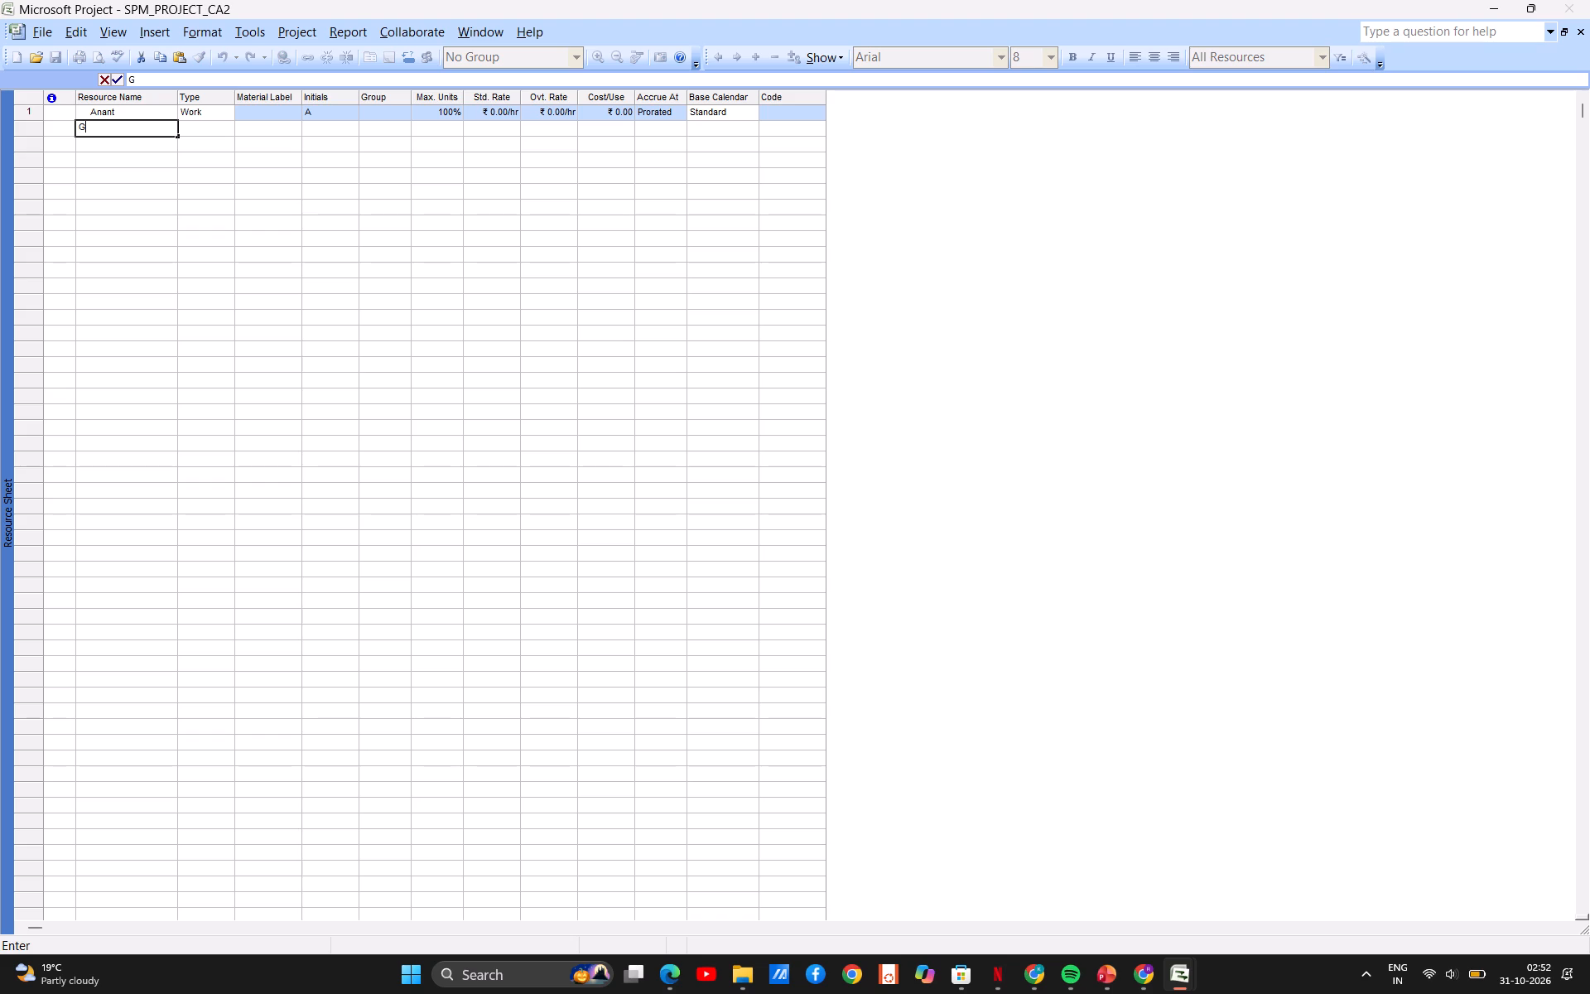
{"action": "key", "text": "BackSpace"}
{"action": "key", "text": "a"}
{"action": "type", "text": "arv"}
{"action": "key", "text": "Return"}
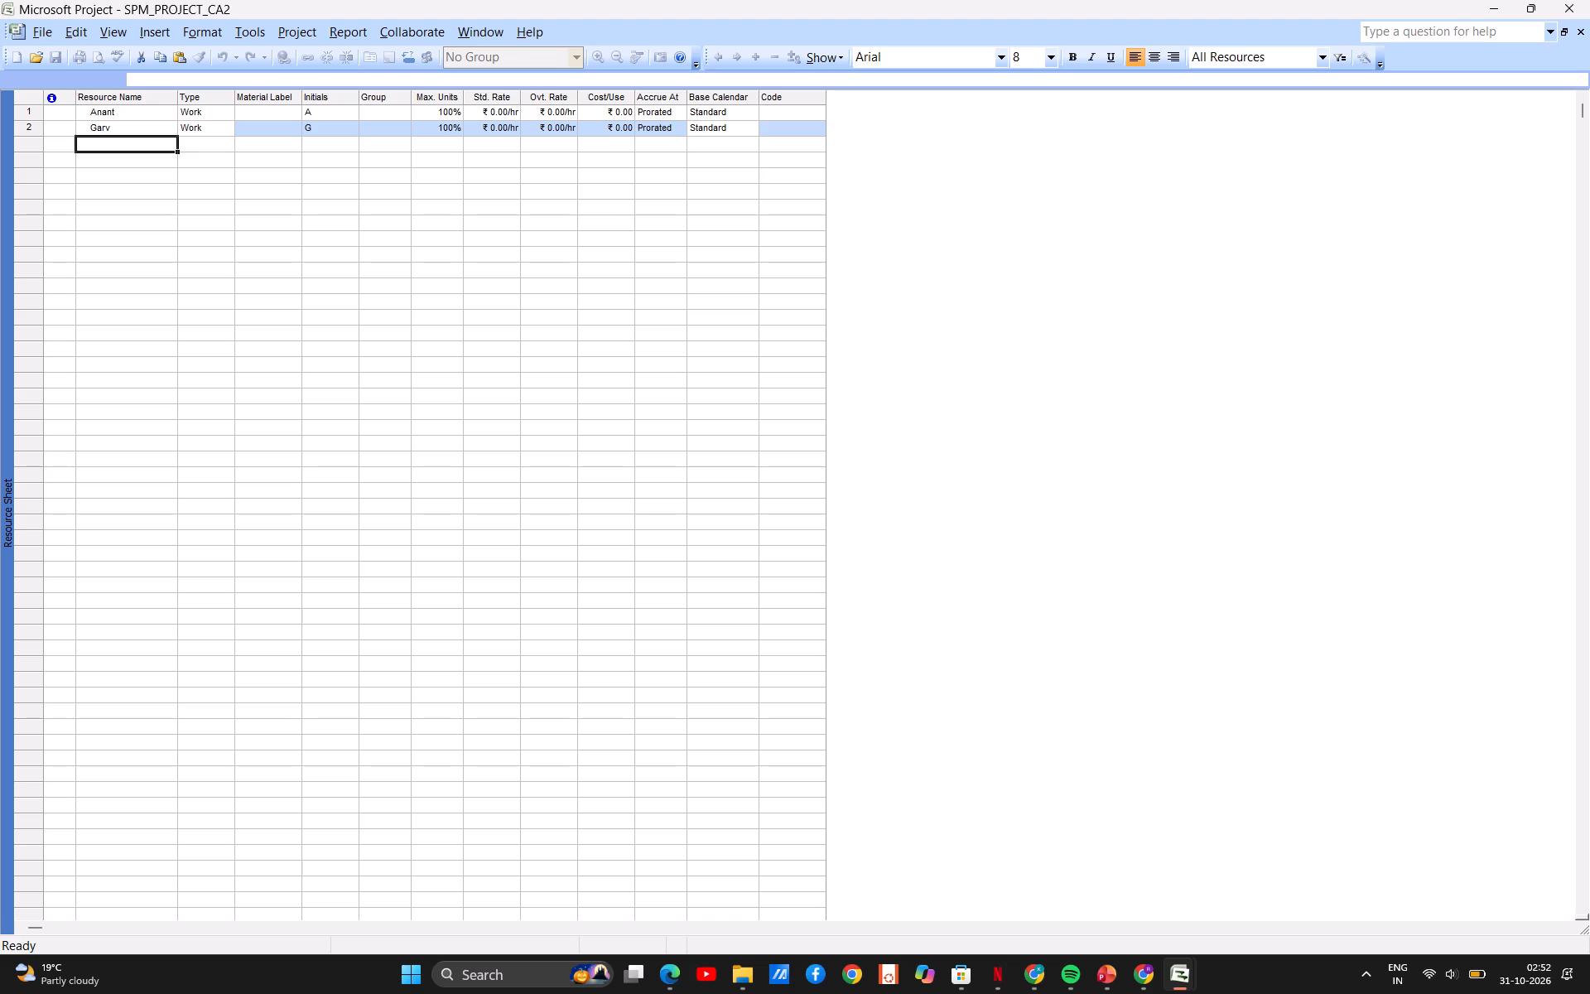
Add three more resources below Garv, named diksha, partiksha and sanskriti.
{"action": "type", "text": "diksha"}
{"action": "key", "text": "Return"}
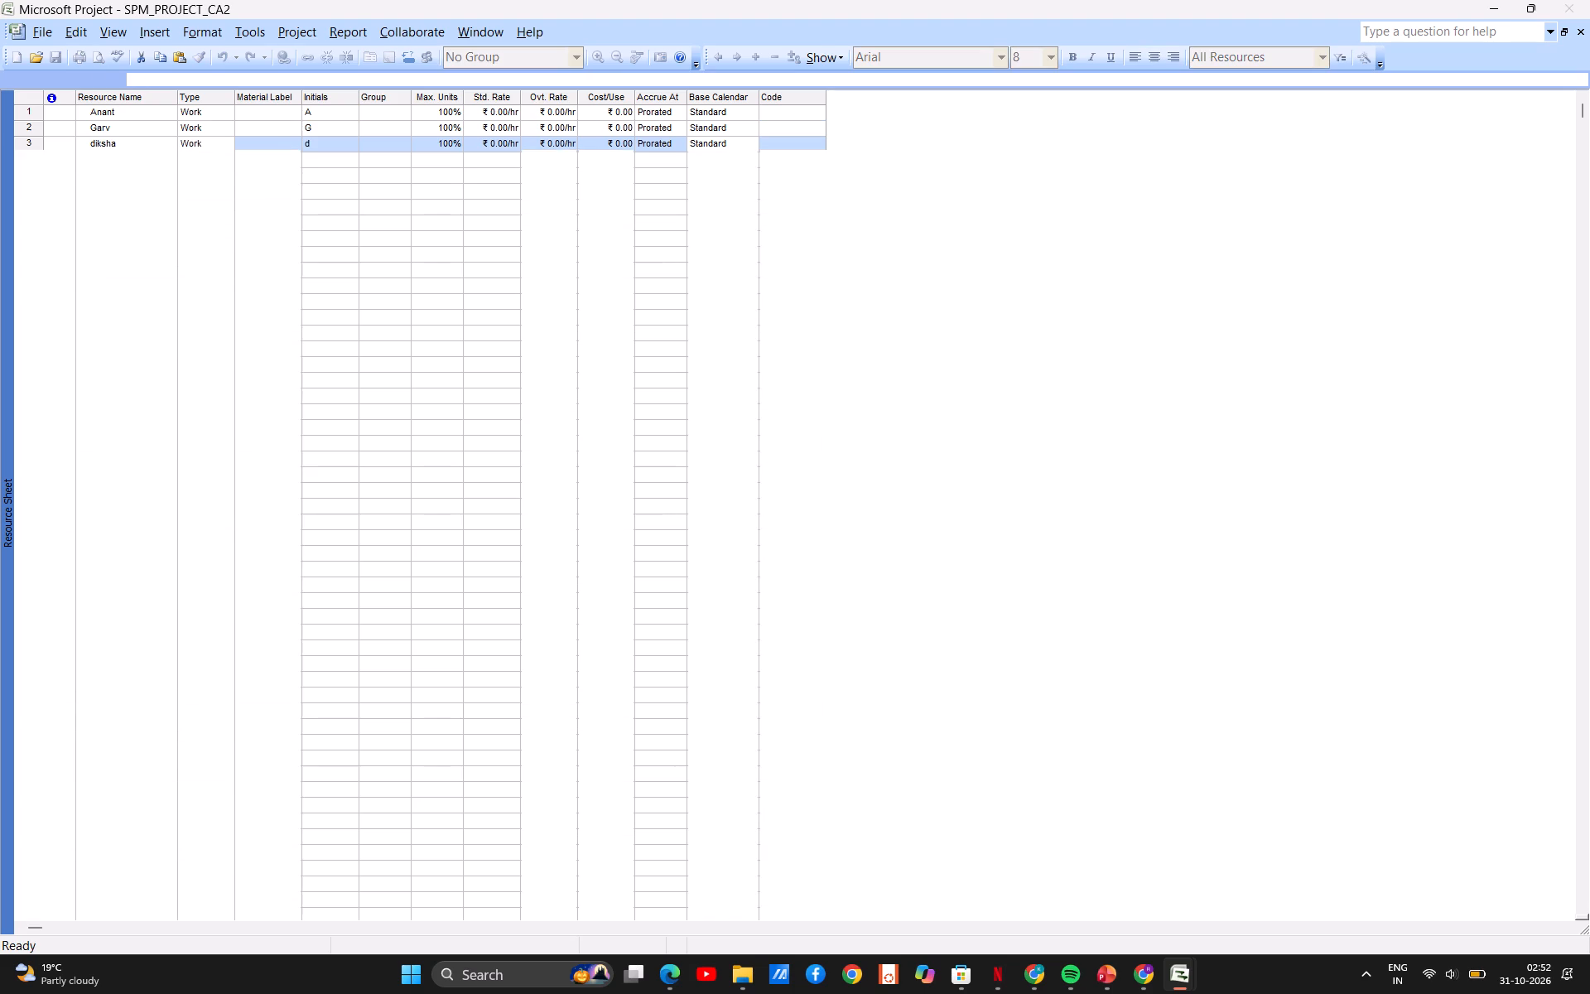
{"action": "type", "text": "partiksha"}
{"action": "key", "text": "Return"}
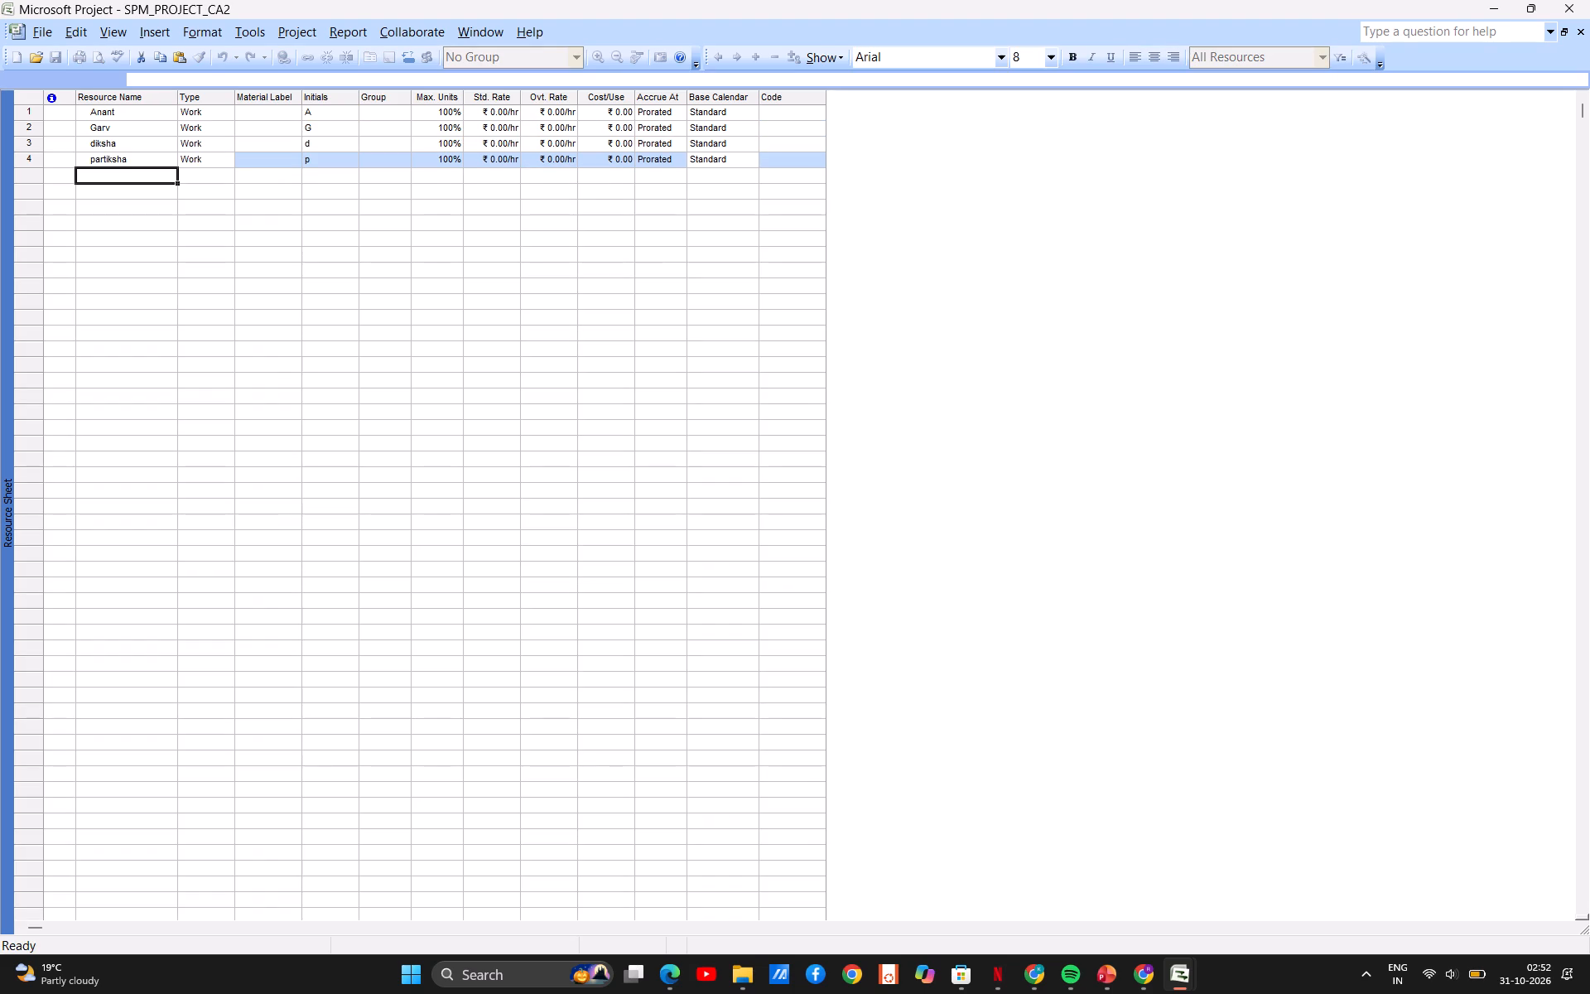
{"action": "type", "text": "sanskrit"}
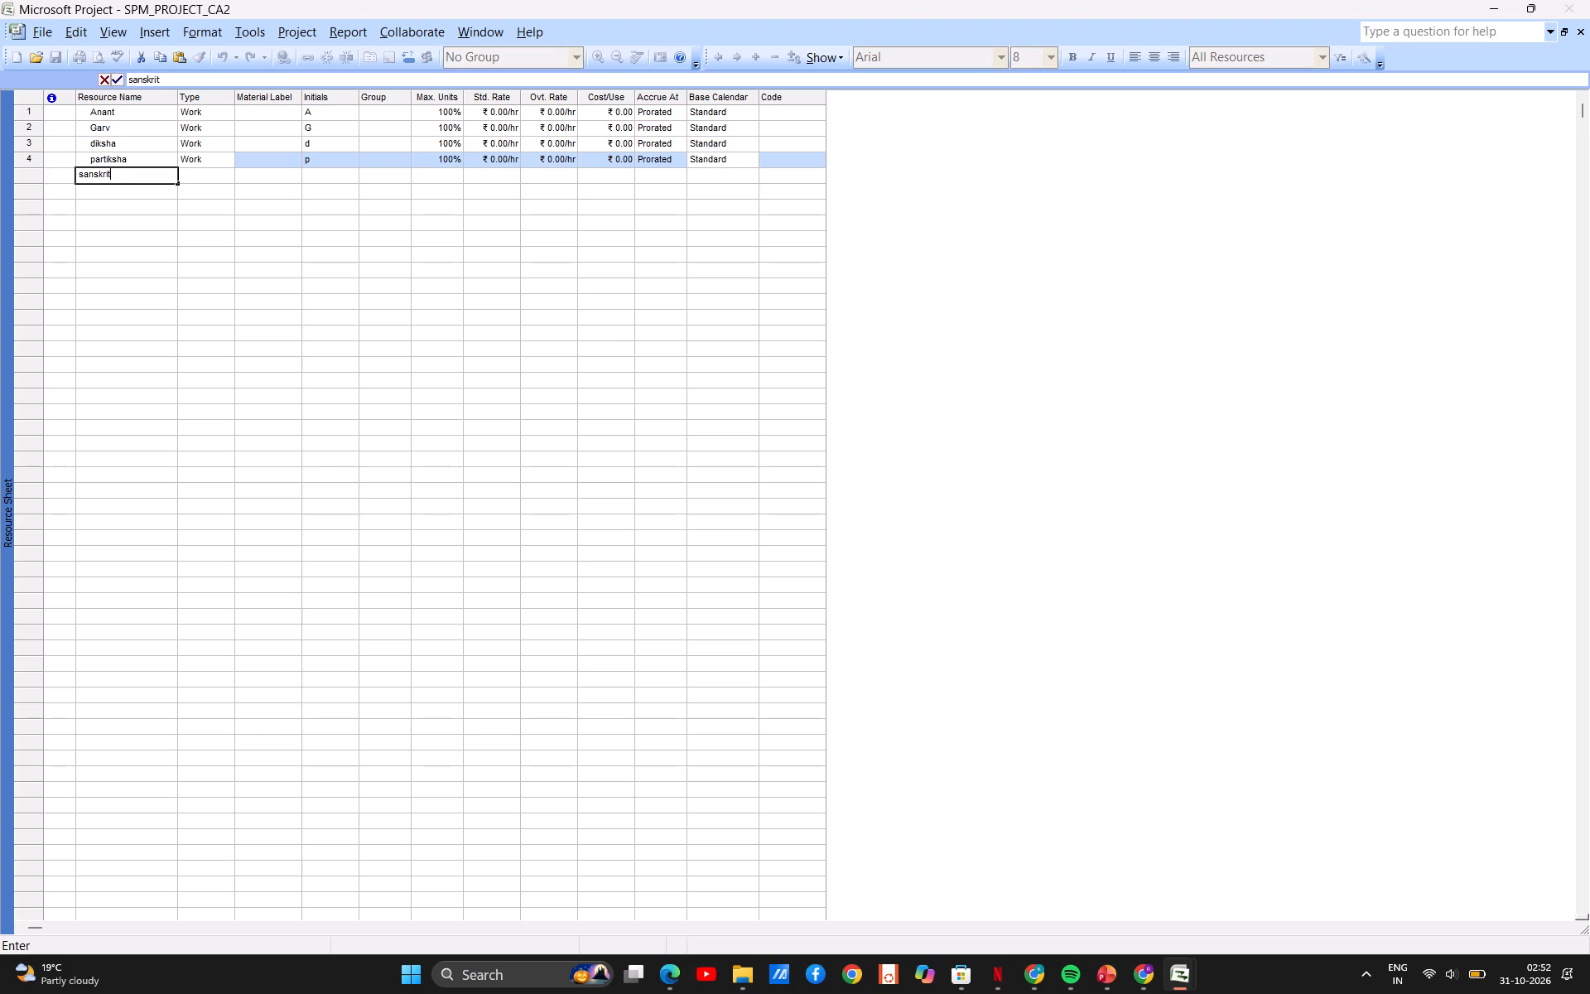
{"action": "key", "text": "i"}
{"action": "key", "text": "Return"}
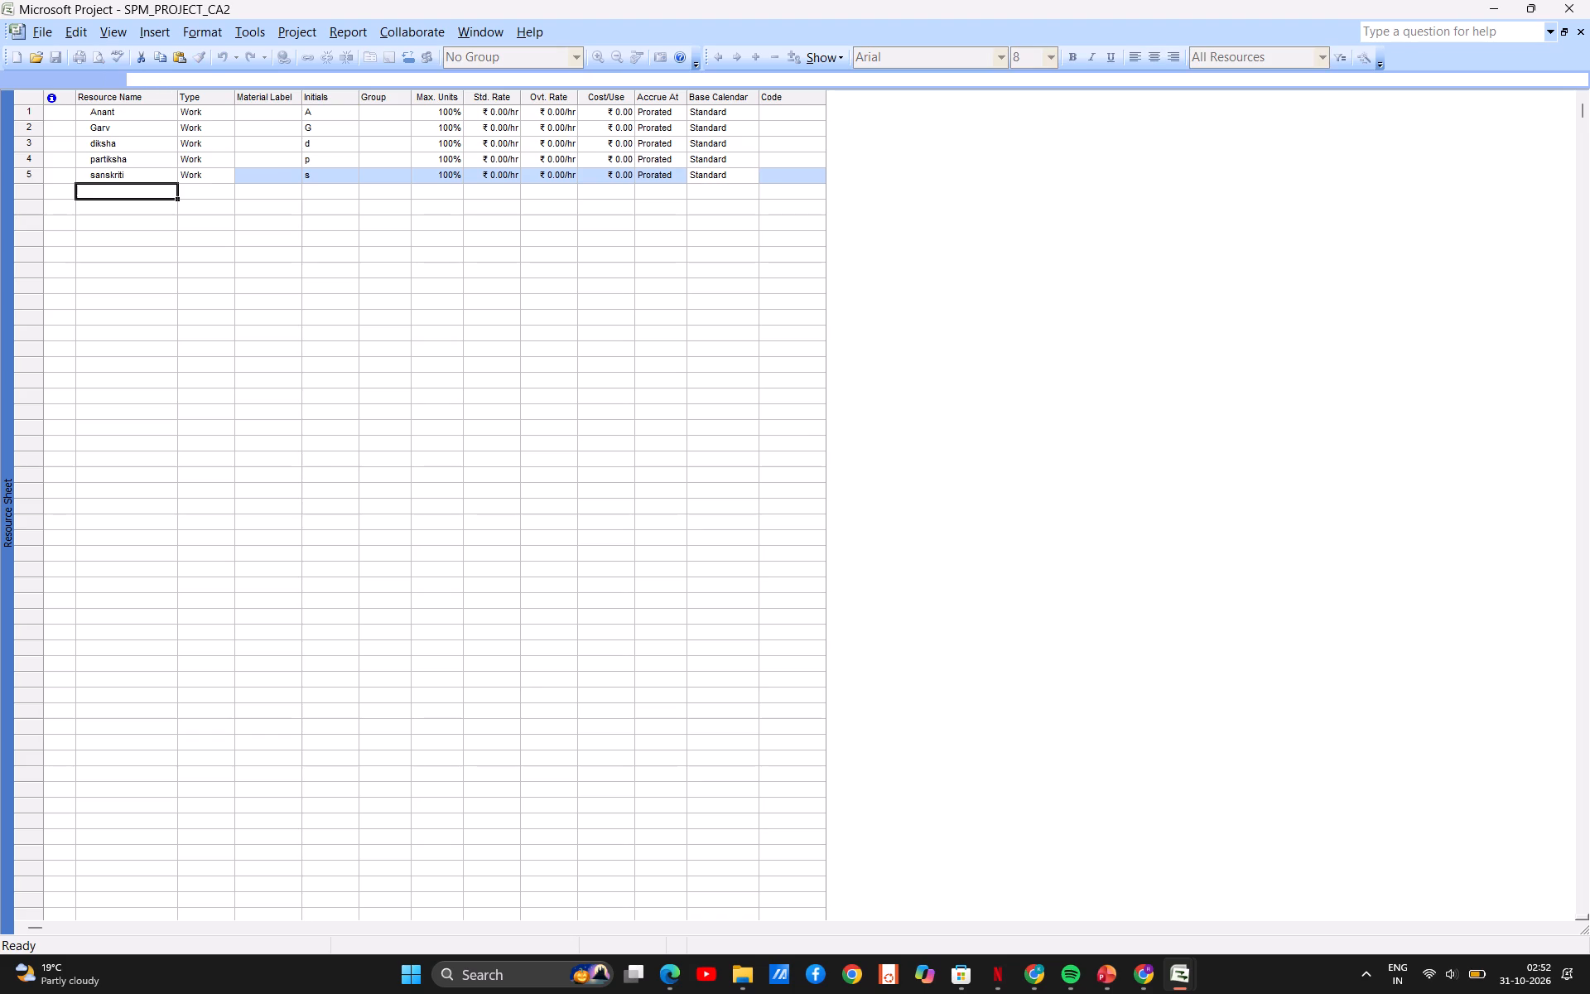
Add the resources stuti, anshika and anamika below sanskriti in the resource sheet.
{"action": "type", "text": "stuti"}
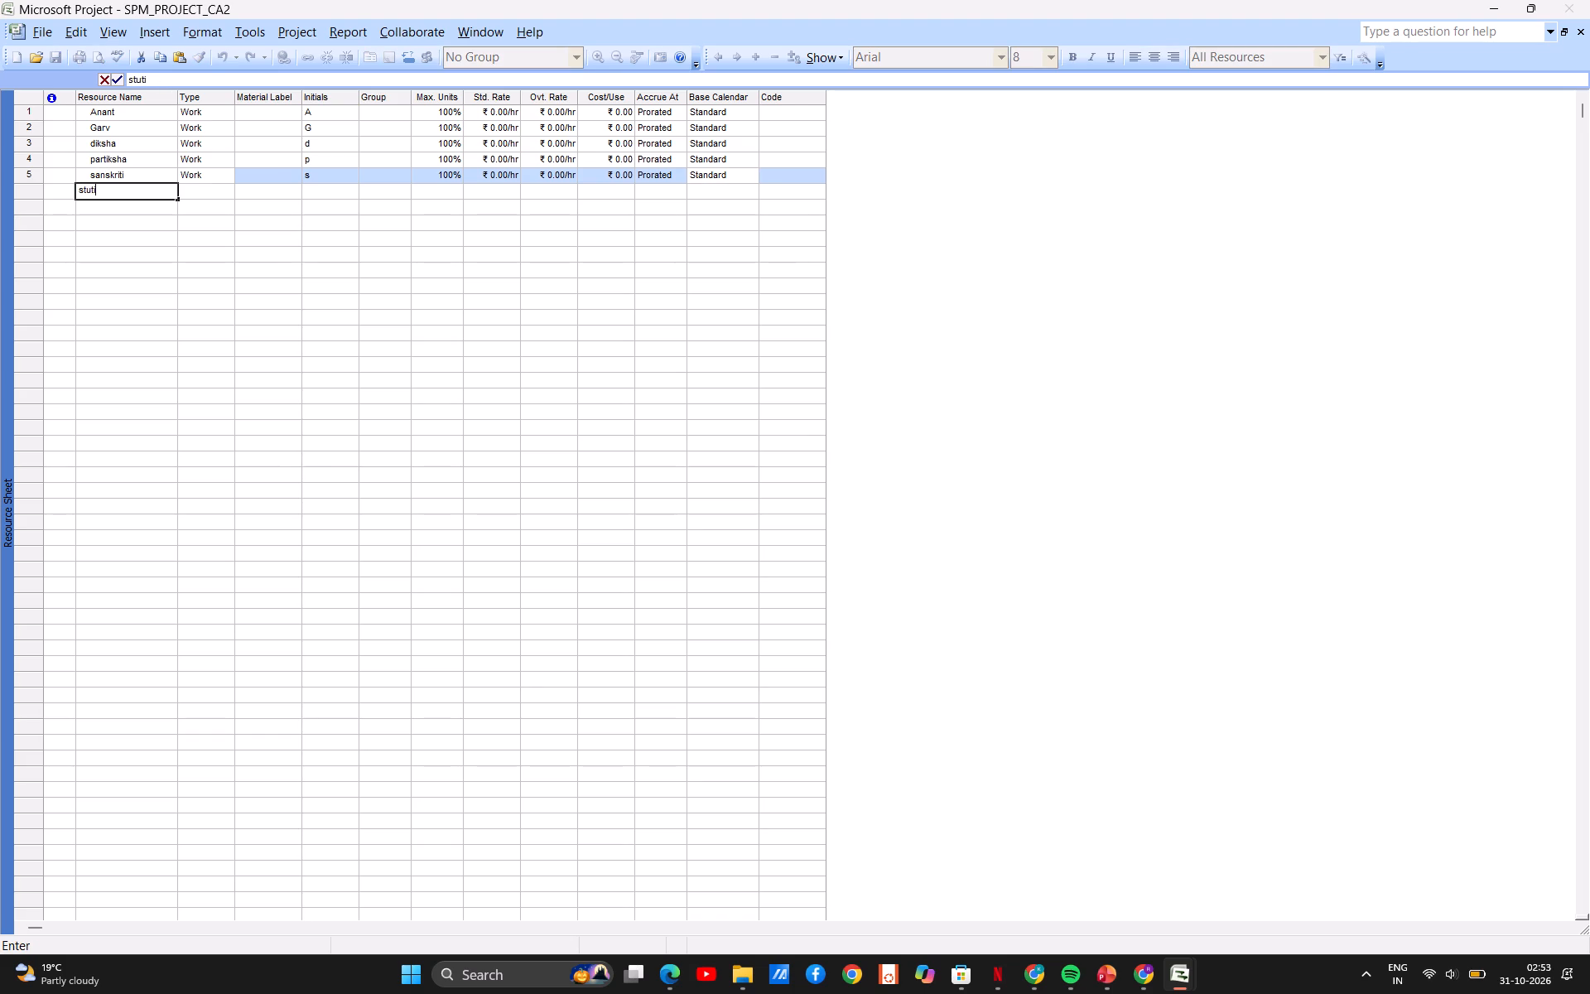
{"action": "key", "text": "Return"}
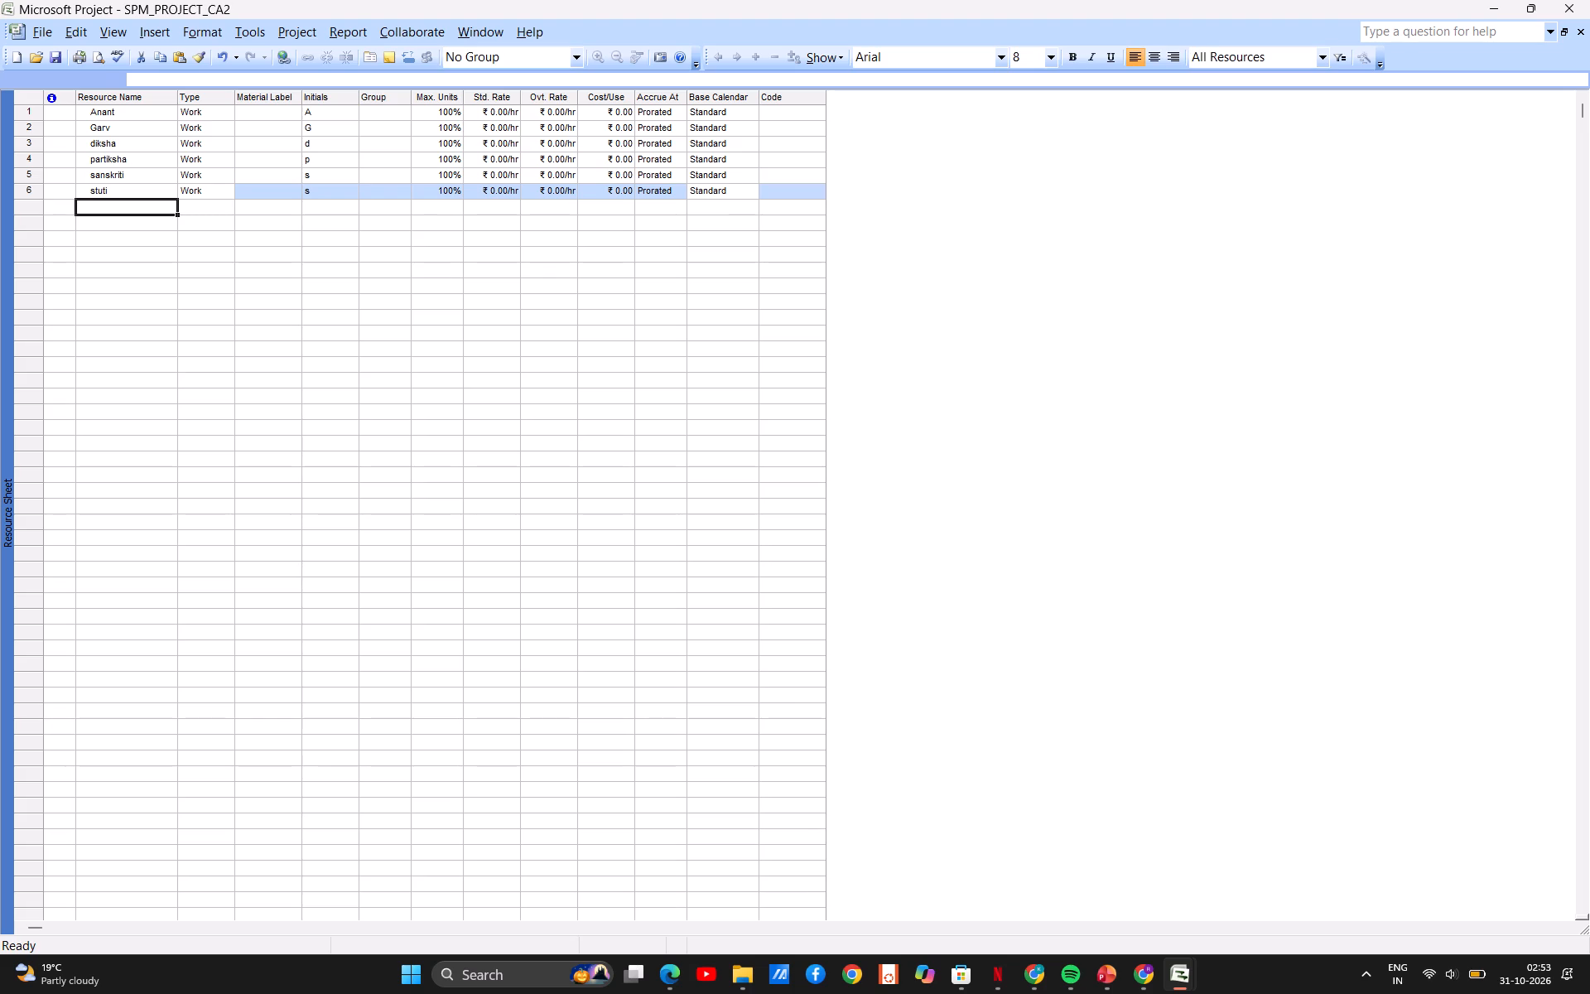
{"action": "type", "text": "anshika"}
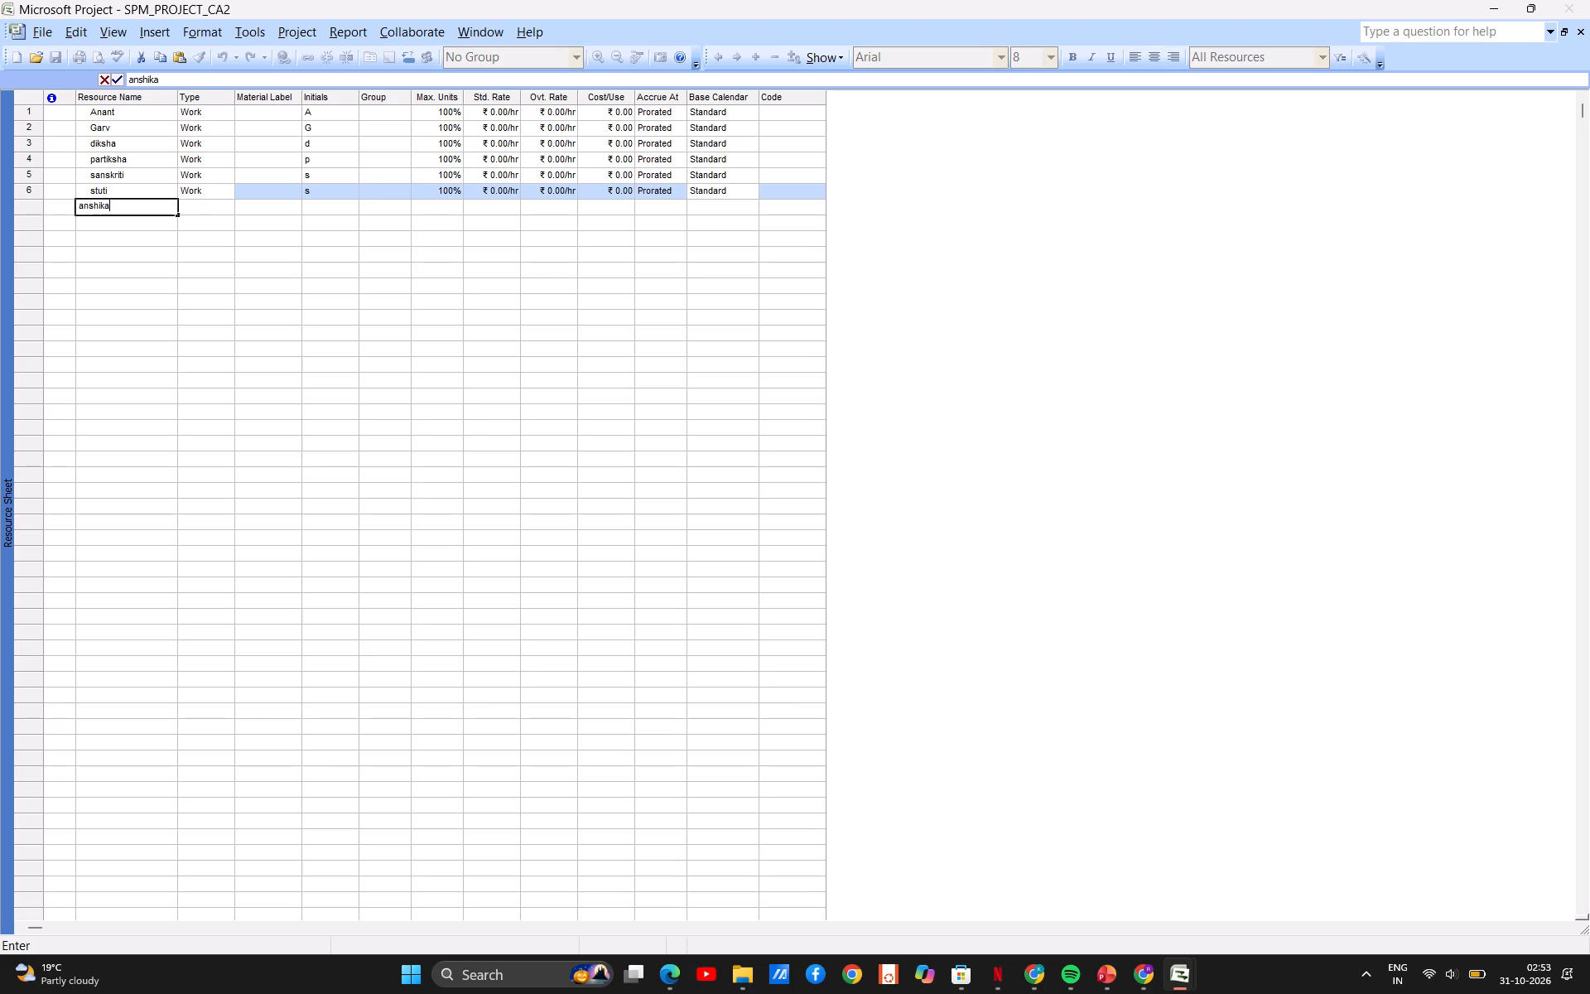
{"action": "key", "text": "Return"}
{"action": "type", "text": "anamika"}
{"action": "key", "text": "Return"}
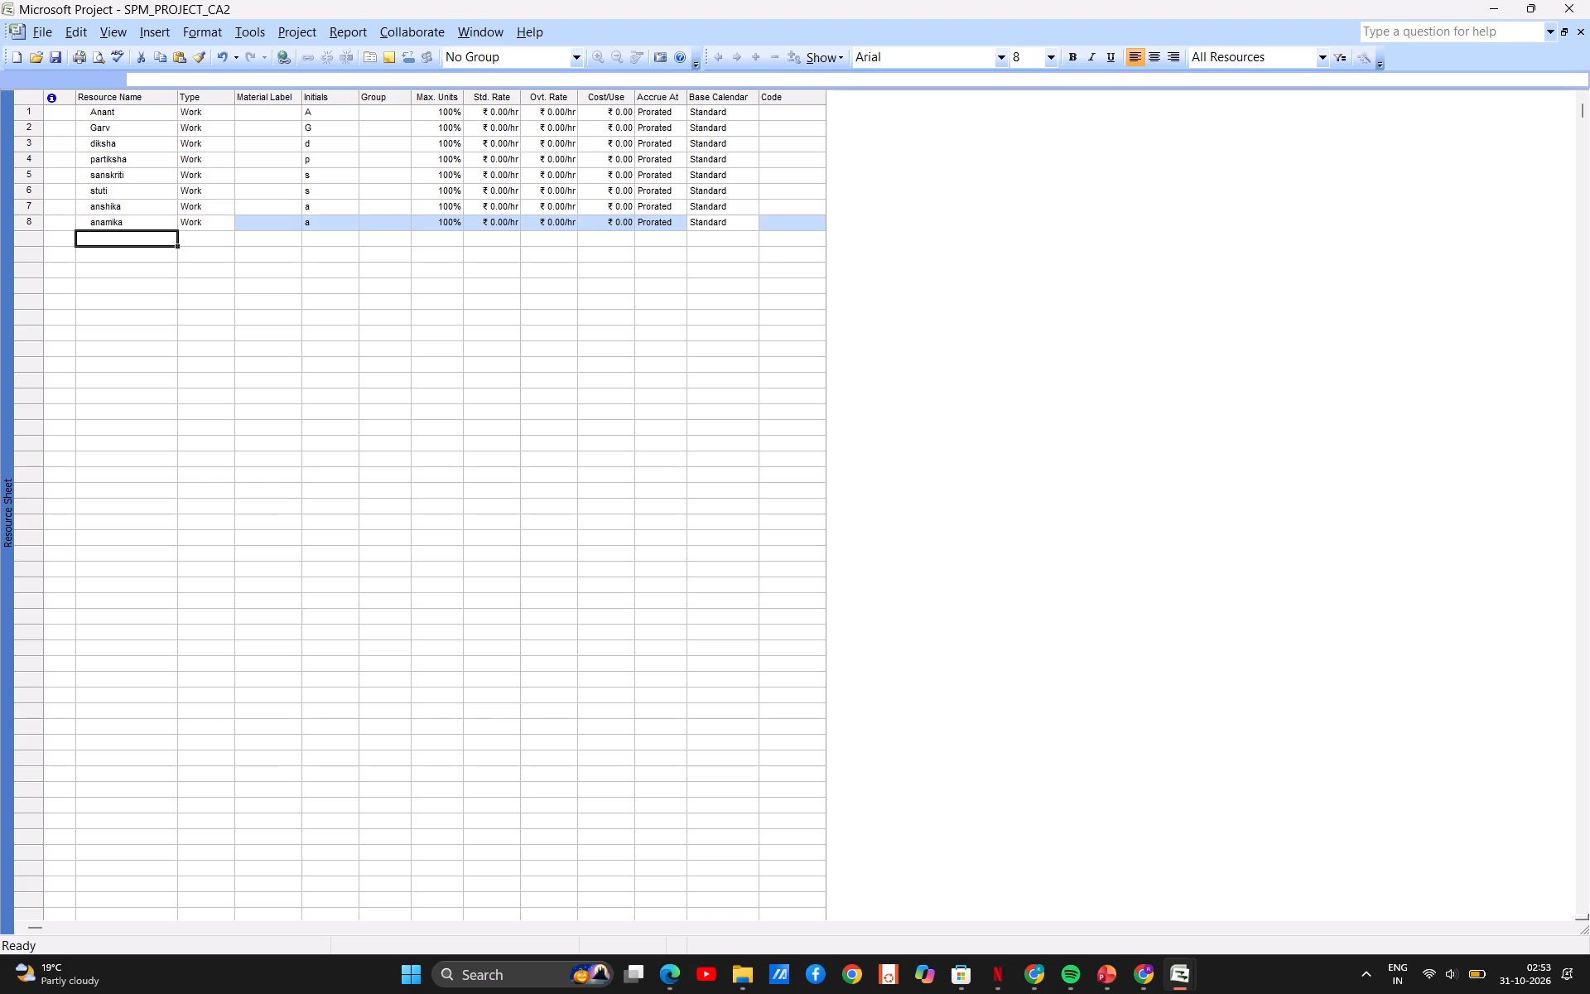
Set the standard rate to ₹200/hr for Anant and ₹600/hr for Garv in the resource sheet.
{"action": "left_click", "coordinate": [496, 111]}
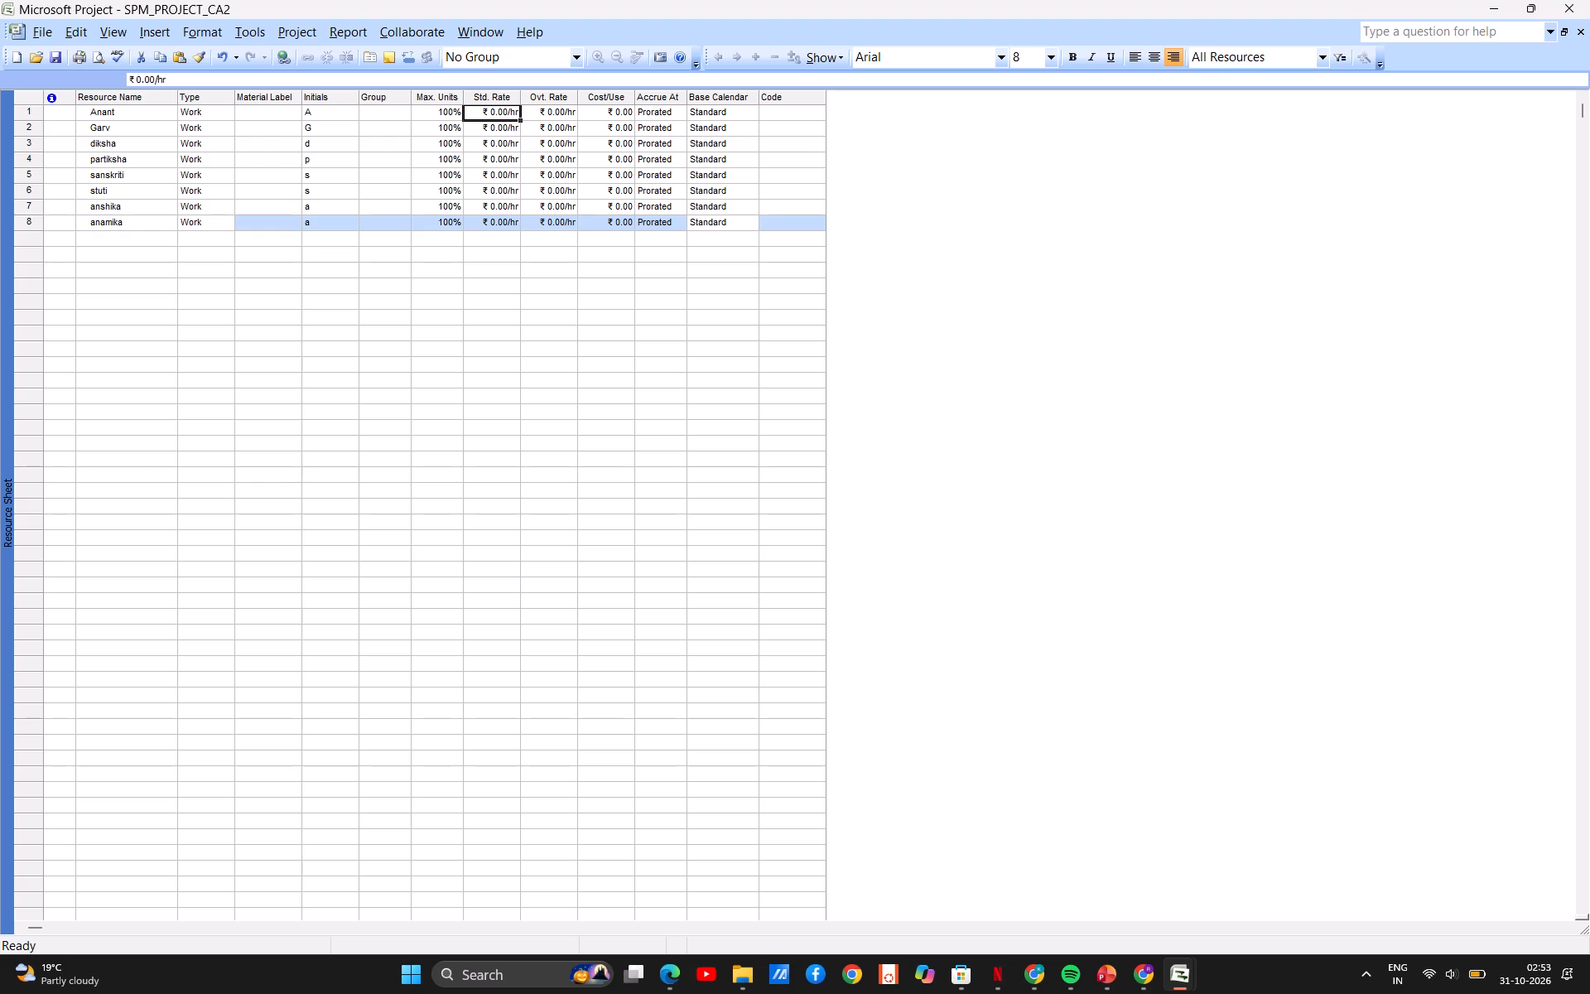
{"action": "left_click", "coordinate": [494, 112]}
{"action": "key", "text": "BackSpace"}
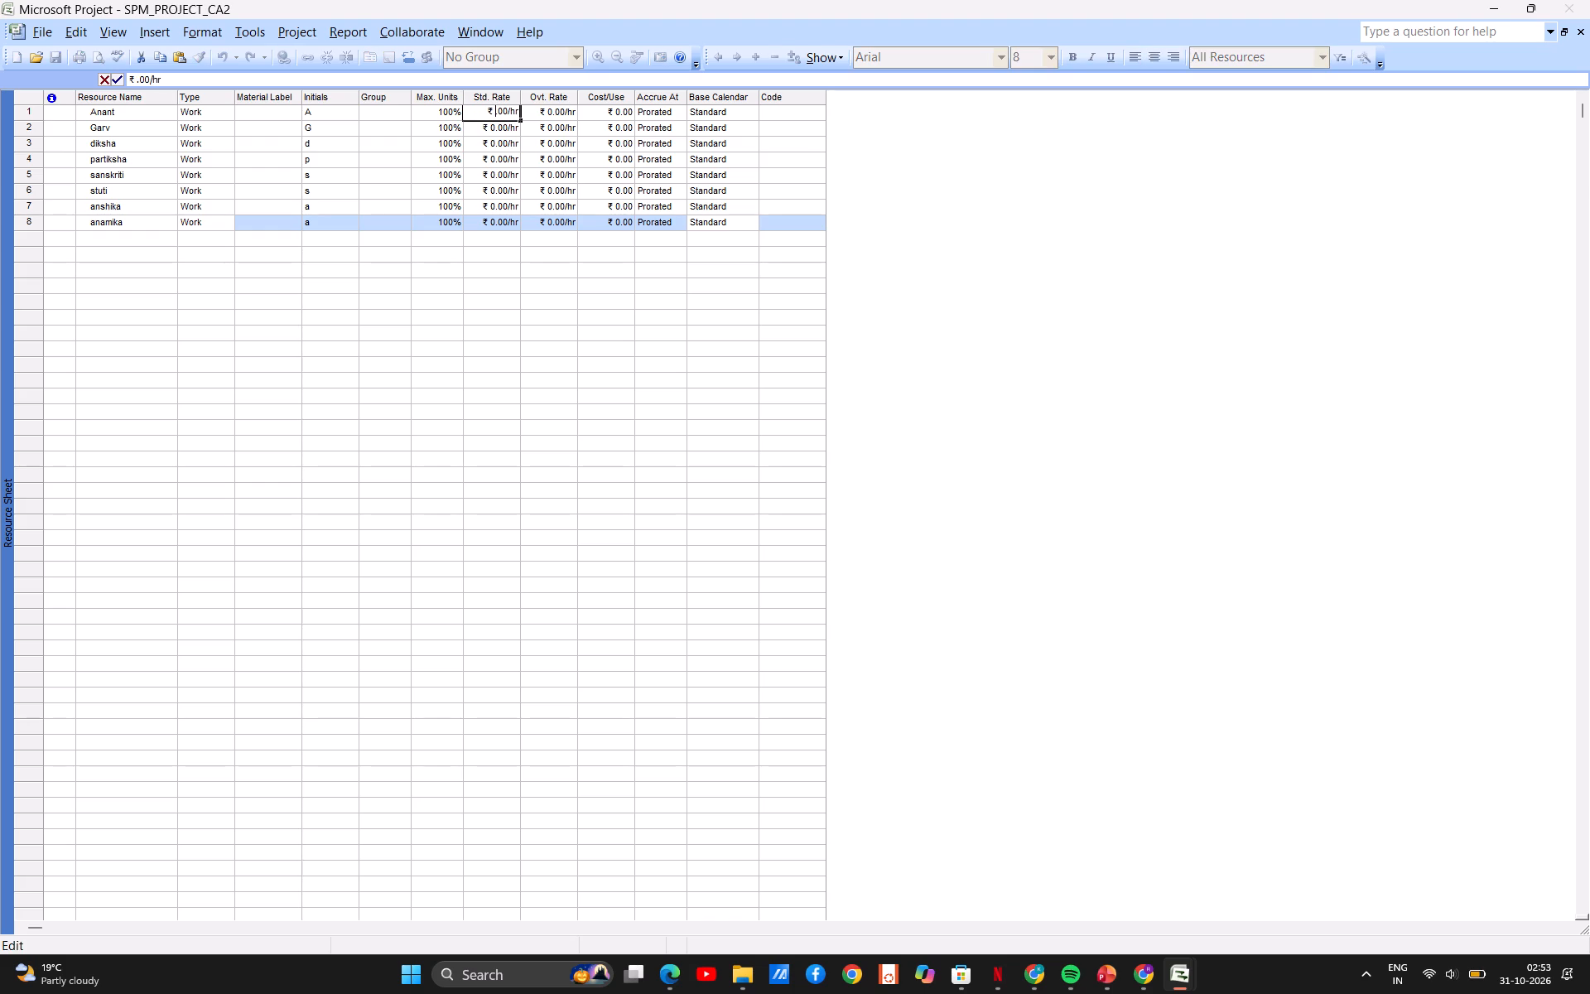
{"action": "type", "text": "200"}
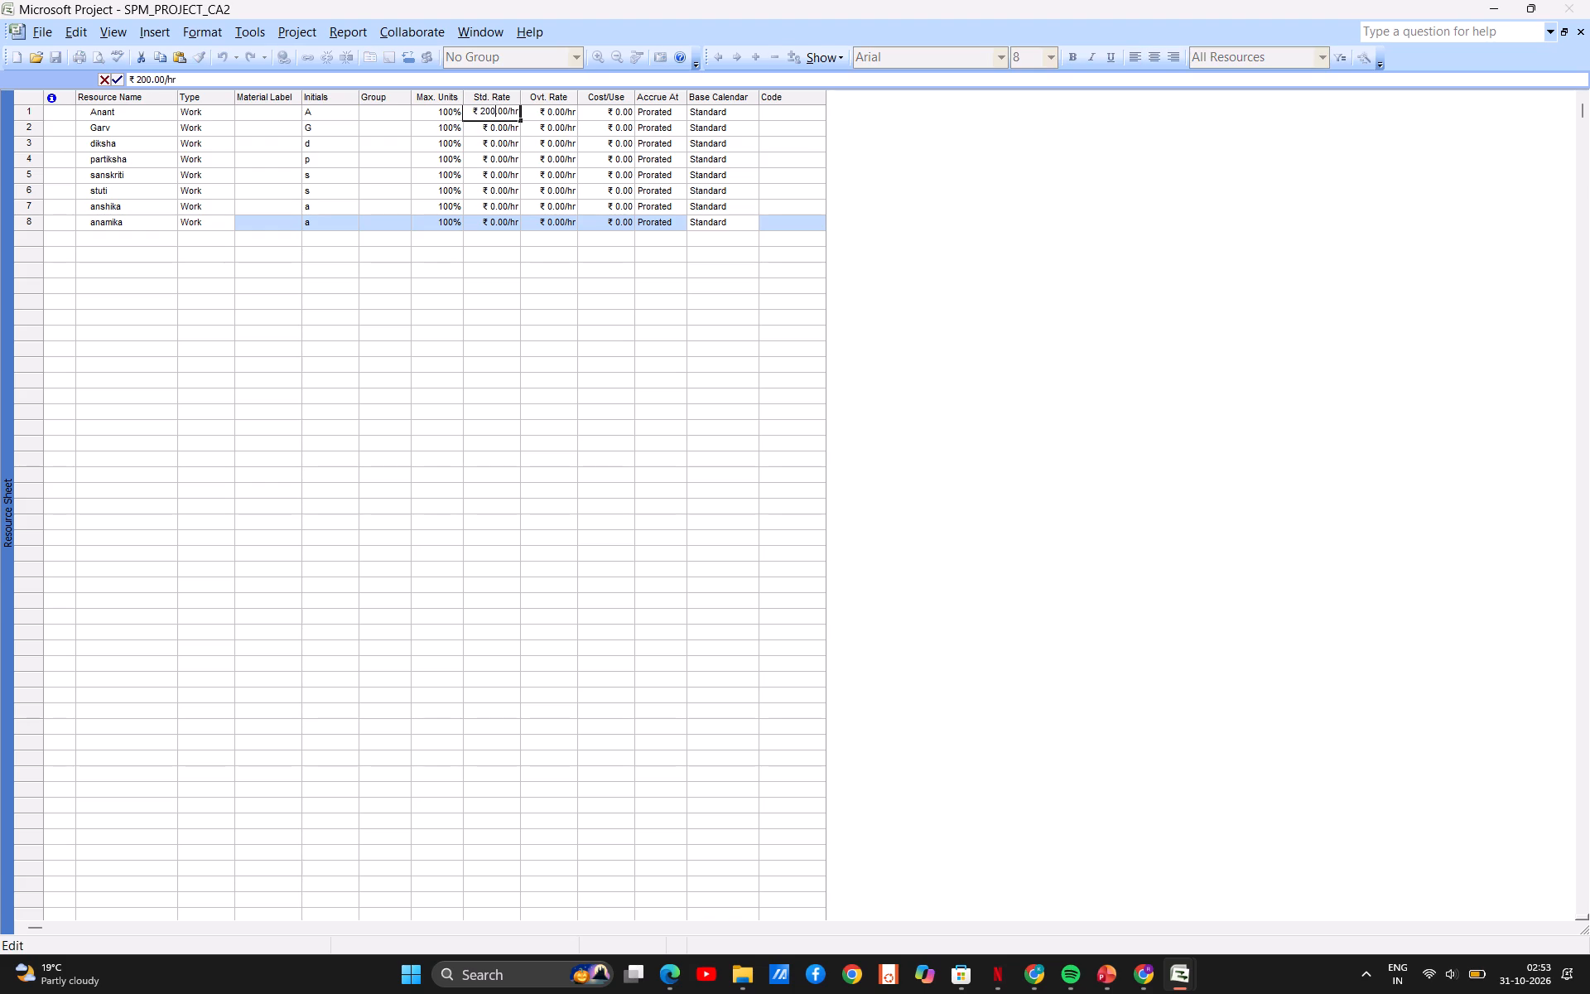
{"action": "left_click", "coordinate": [495, 130]}
{"action": "left_click", "coordinate": [494, 131]}
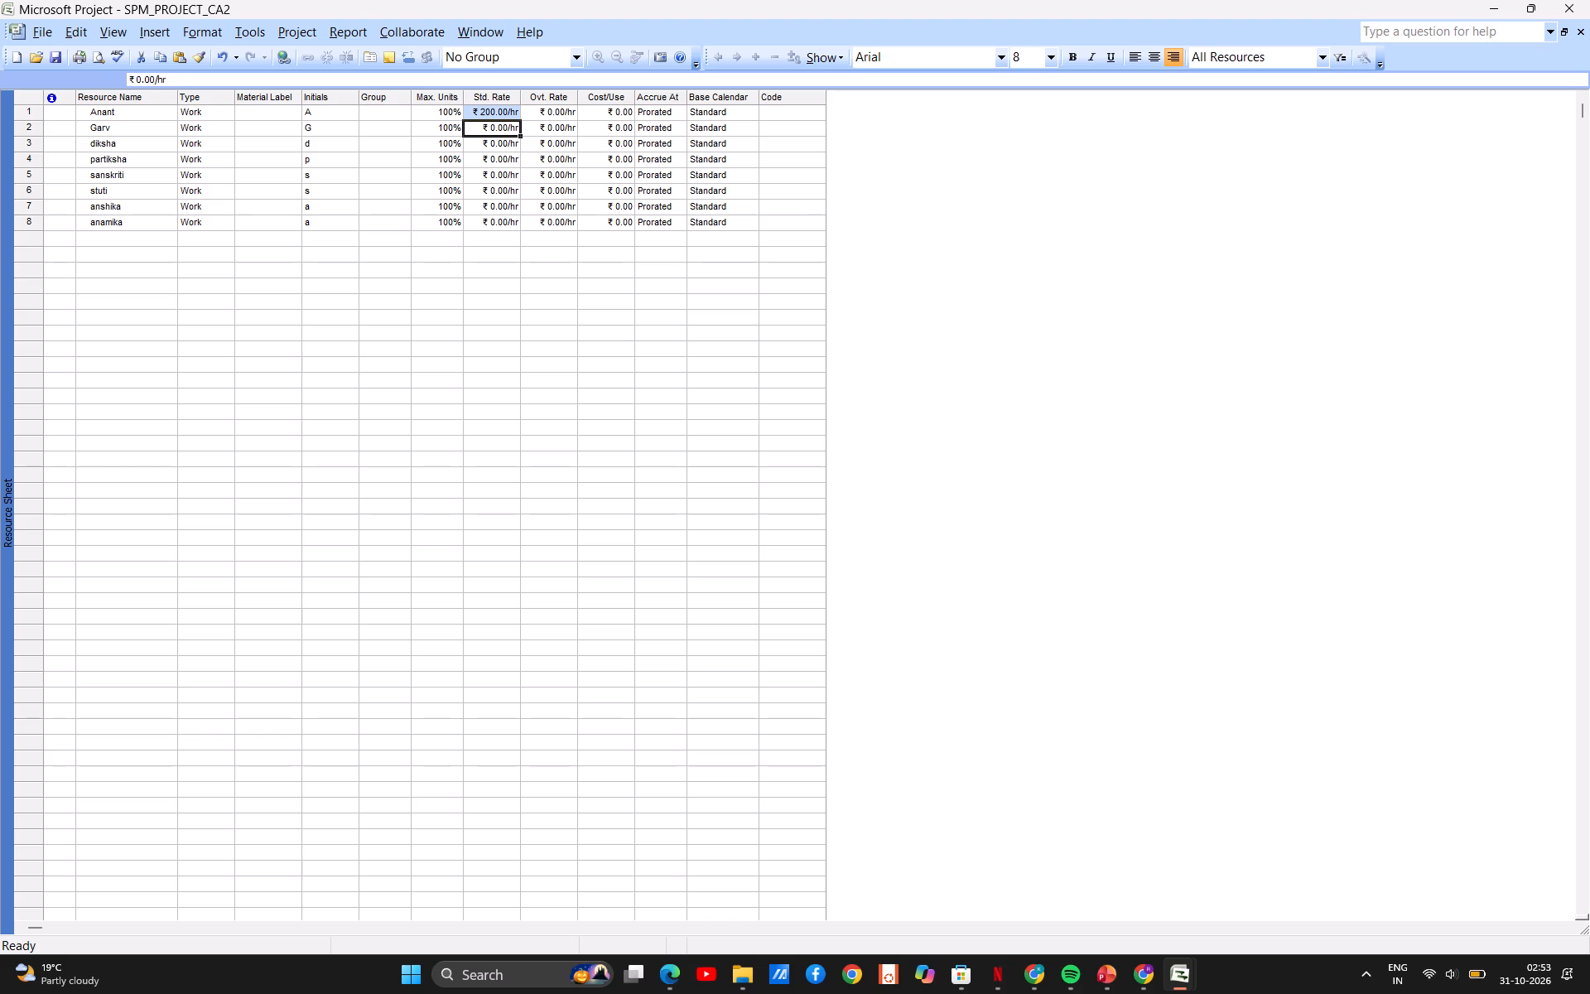
{"action": "key", "text": "BackSpace"}
{"action": "key", "text": "1"}
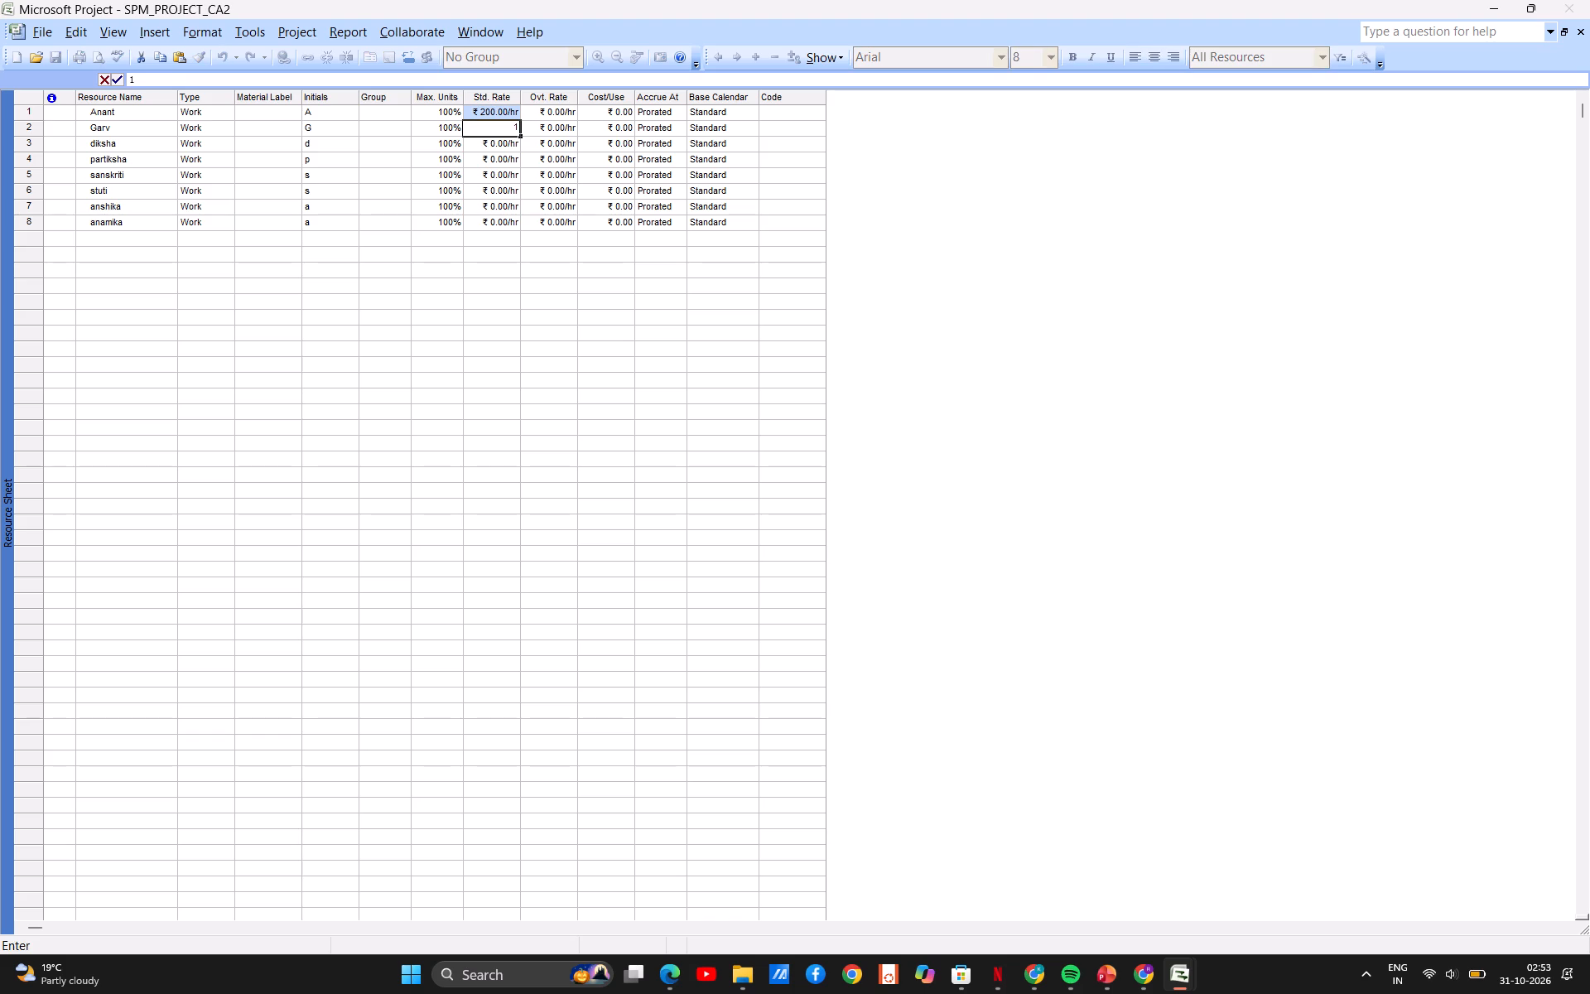
{"action": "key", "text": "BackSpace"}
{"action": "type", "text": "600"}
{"action": "key", "text": "Return"}
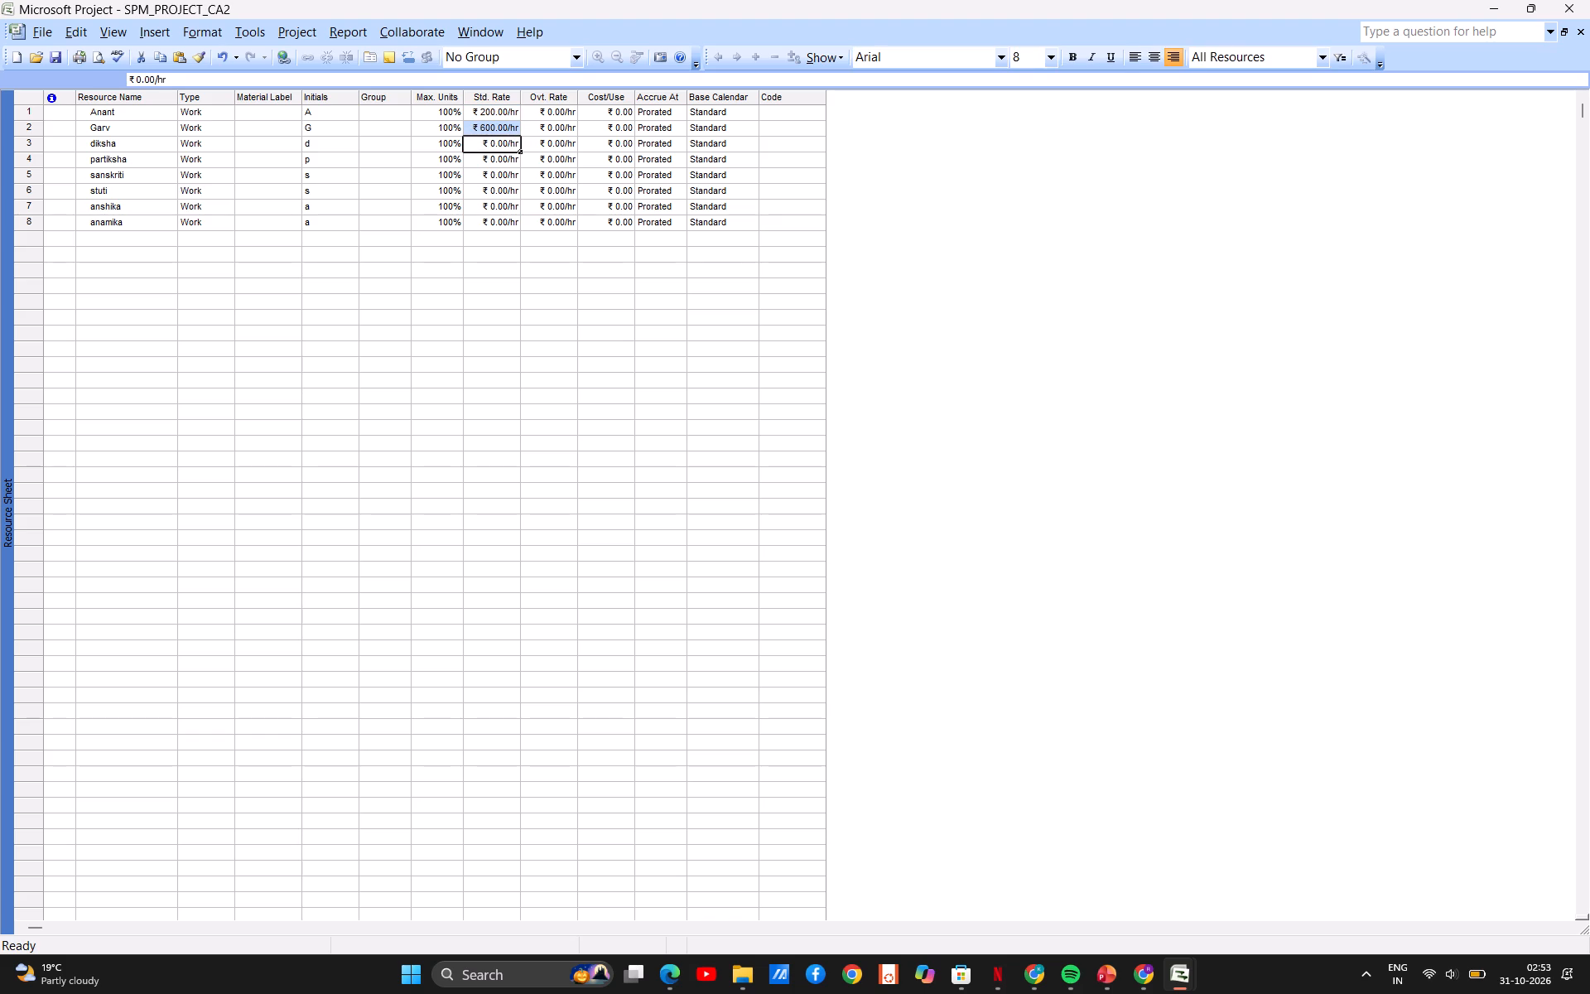
Set the standard rates of diksha and partiksha to ₹900/hr each.
{"action": "left_click", "coordinate": [495, 144]}
{"action": "key", "text": "BackSpace"}
{"action": "type", "text": "900"}
{"action": "key", "text": "Return"}
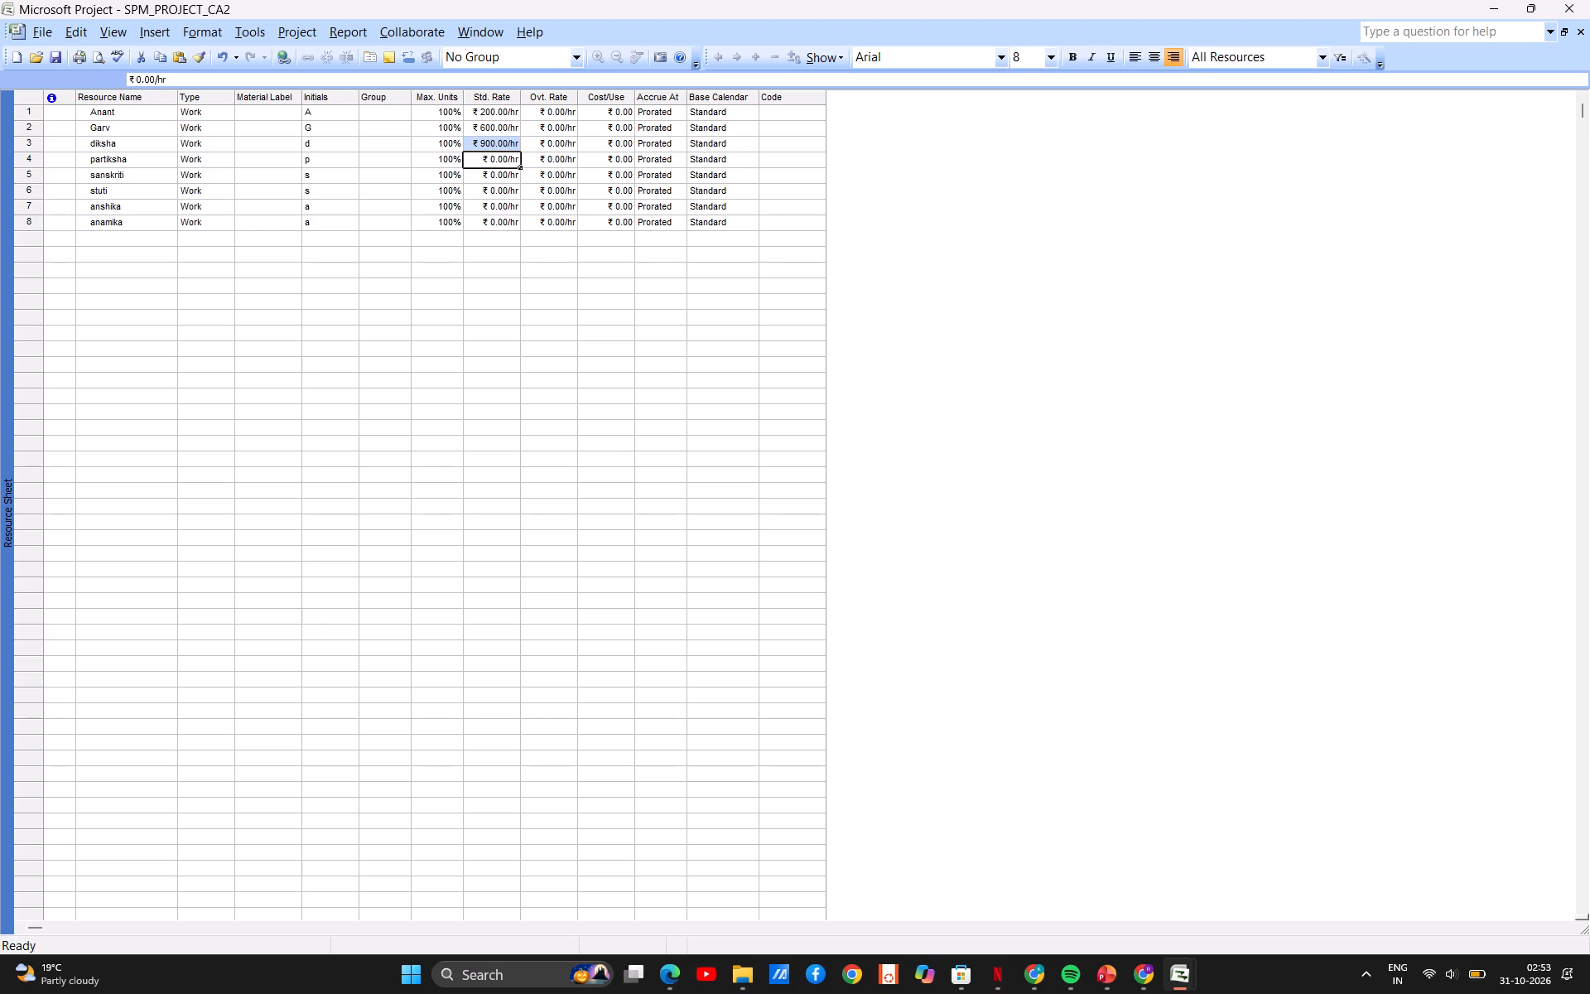
{"action": "left_click", "coordinate": [496, 162]}
{"action": "key", "text": "BackSpace"}
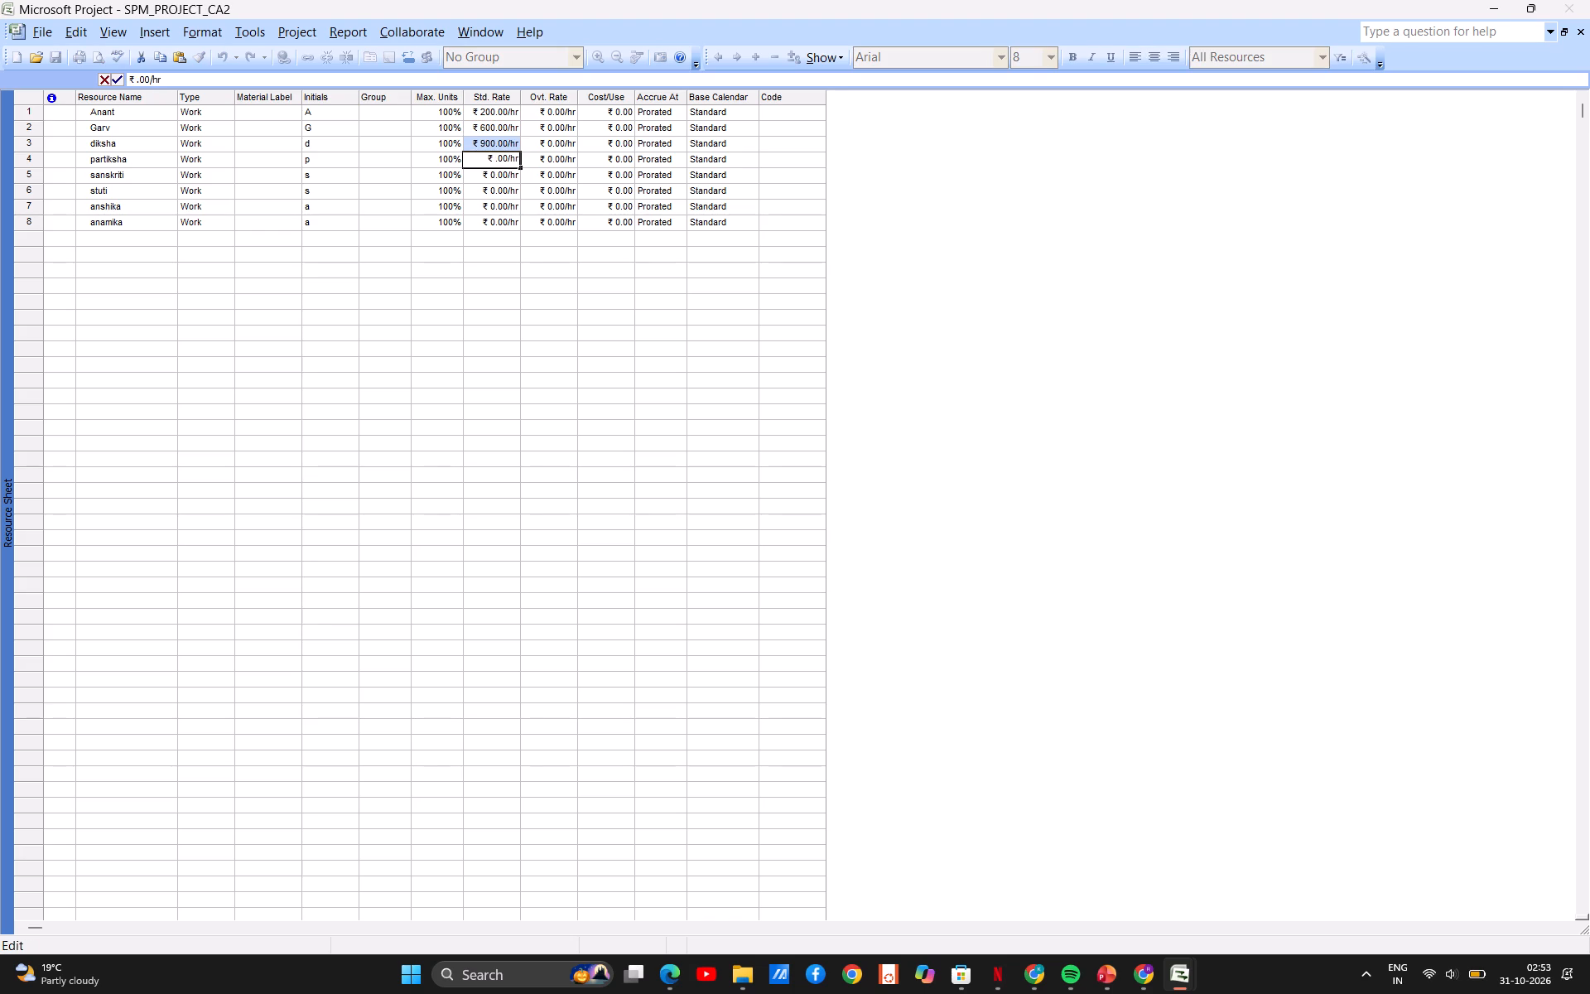
{"action": "type", "text": "900"}
{"action": "key", "text": "Return"}
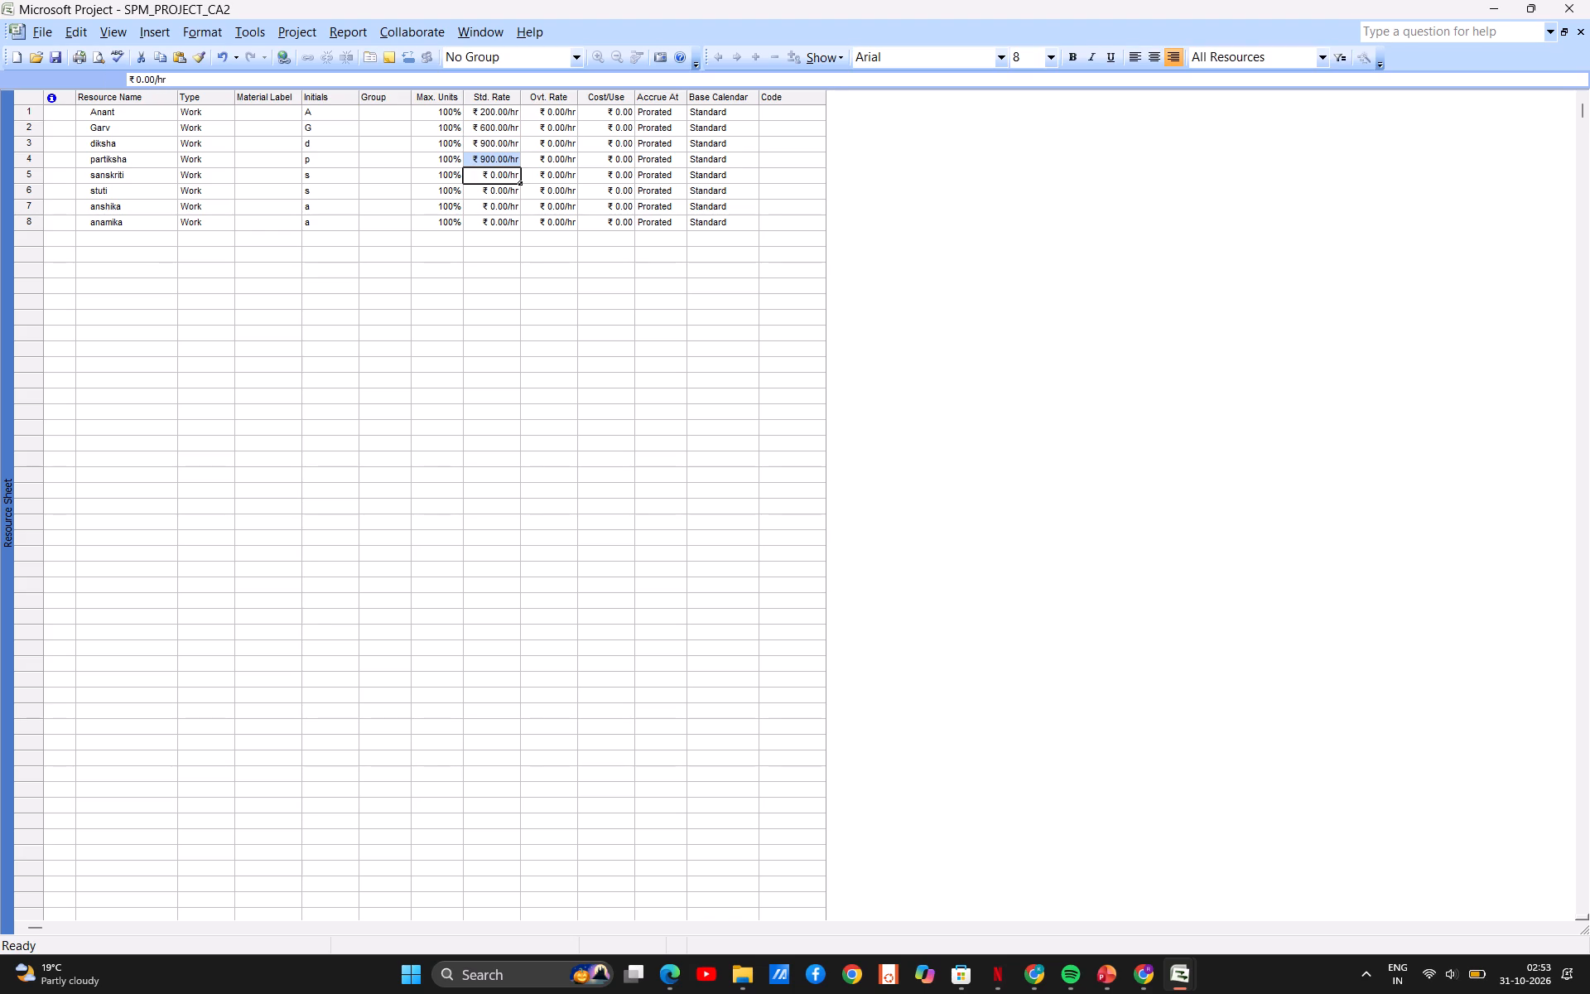
Set the standard rate to ₹800/hr for sanskriti and ₹400/hr for stuti.
{"action": "left_click", "coordinate": [496, 178]}
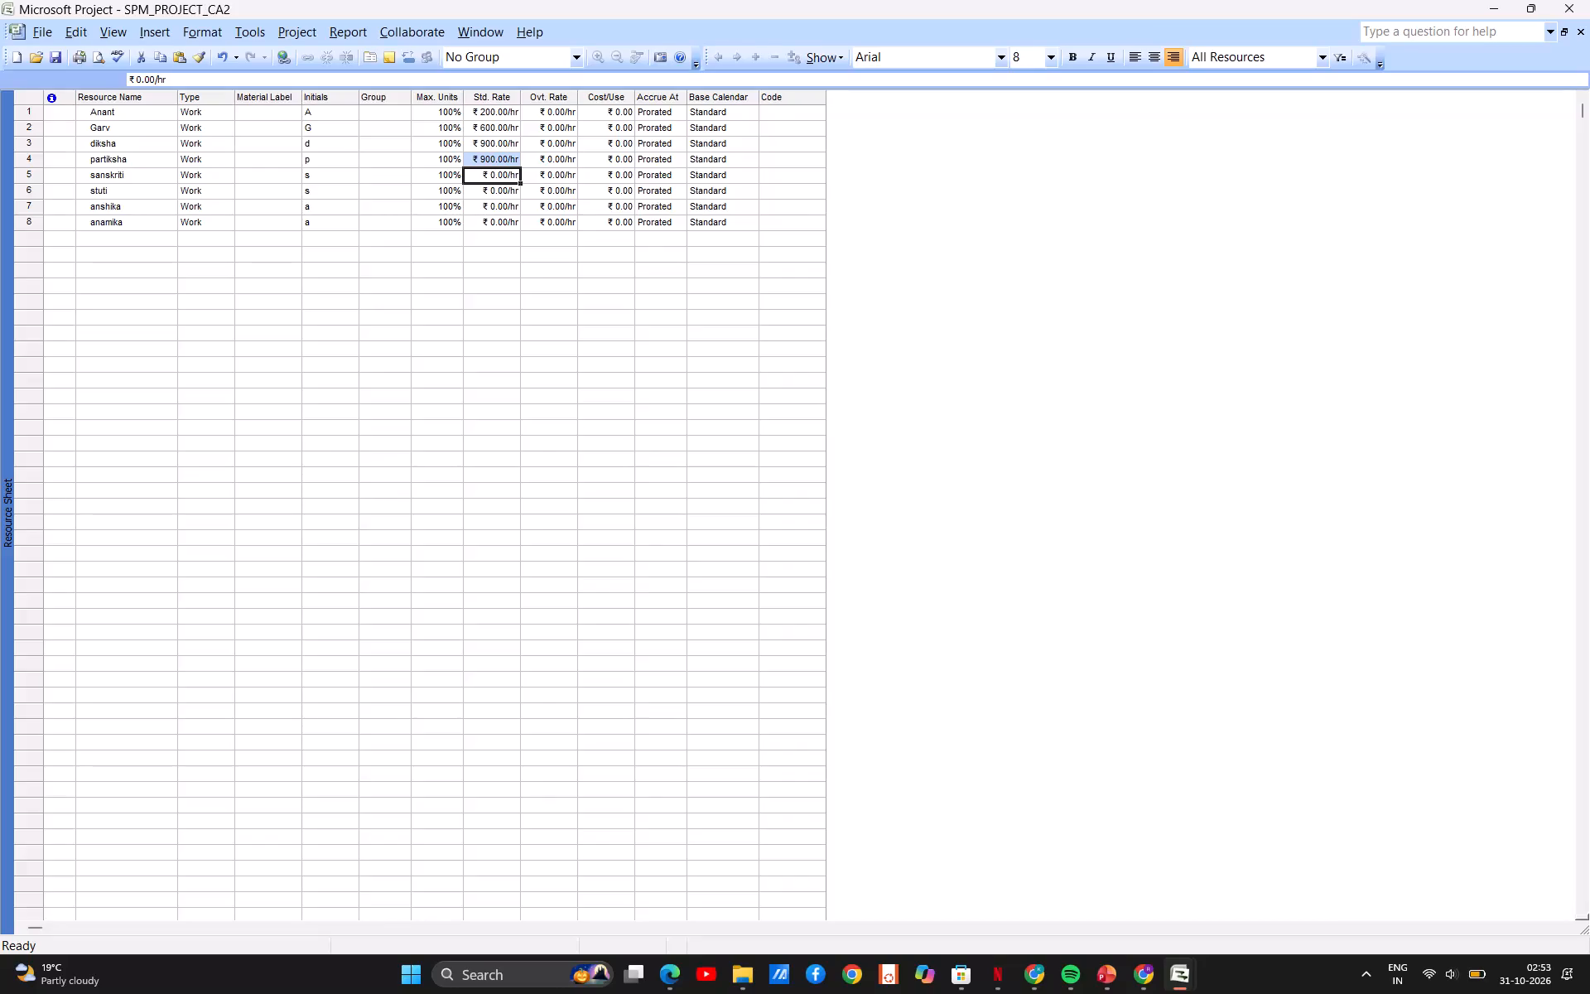
{"action": "type", "text": "800"}
{"action": "key", "text": "Return"}
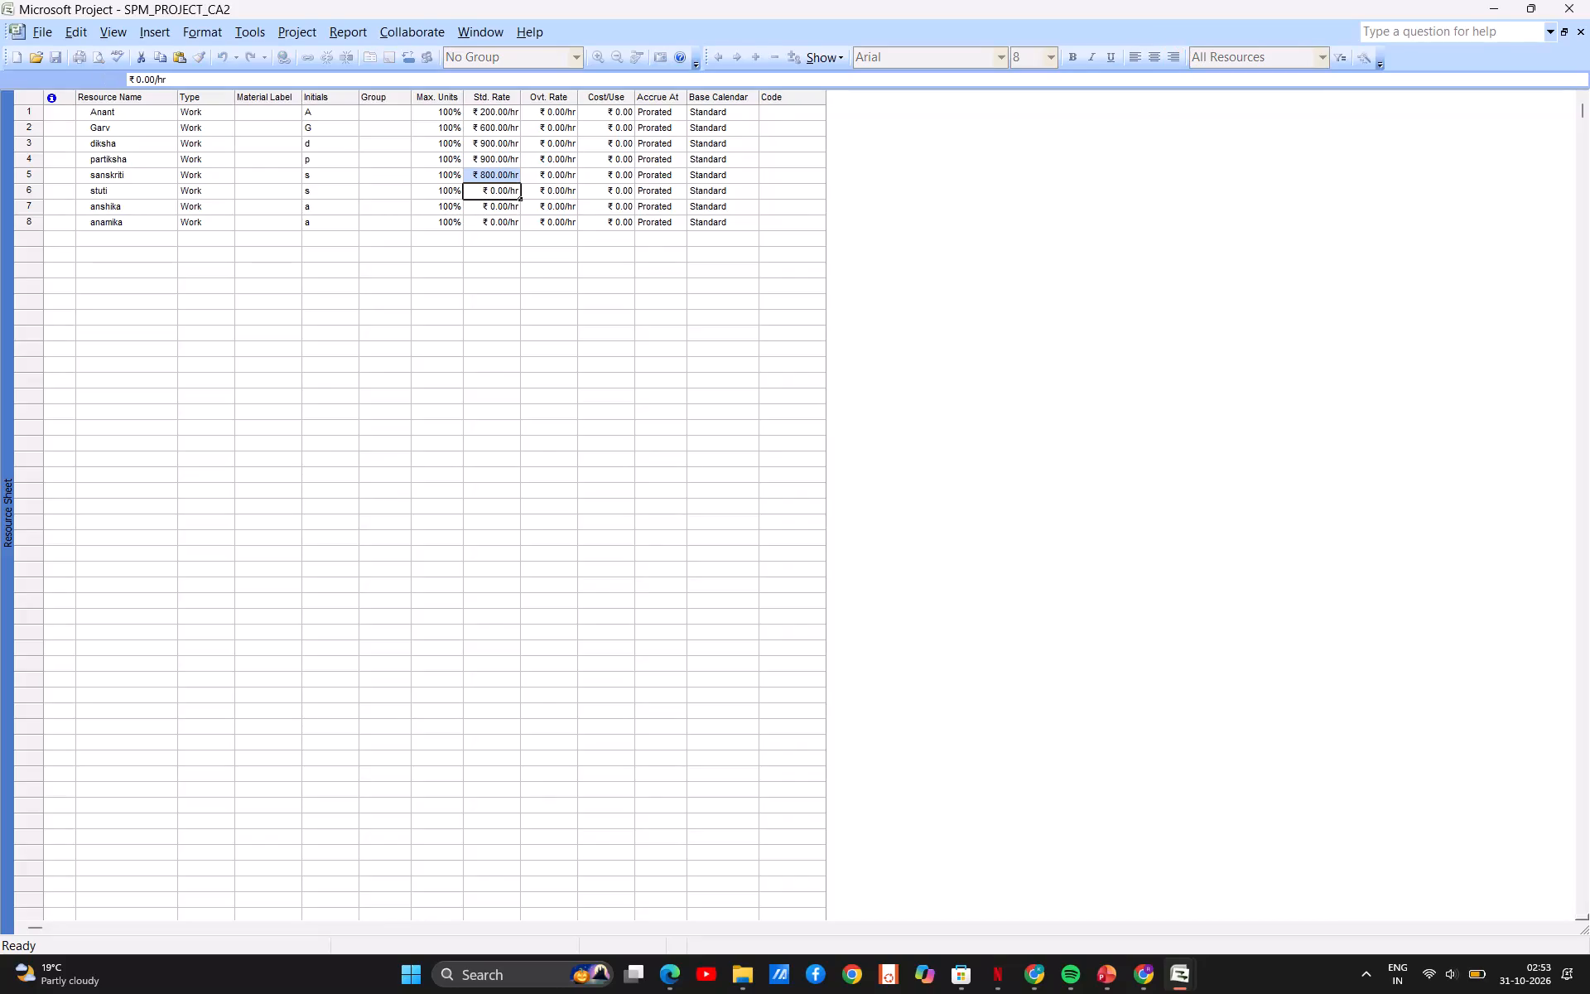
{"action": "left_click", "coordinate": [499, 190]}
{"action": "key", "text": "BackSpace"}
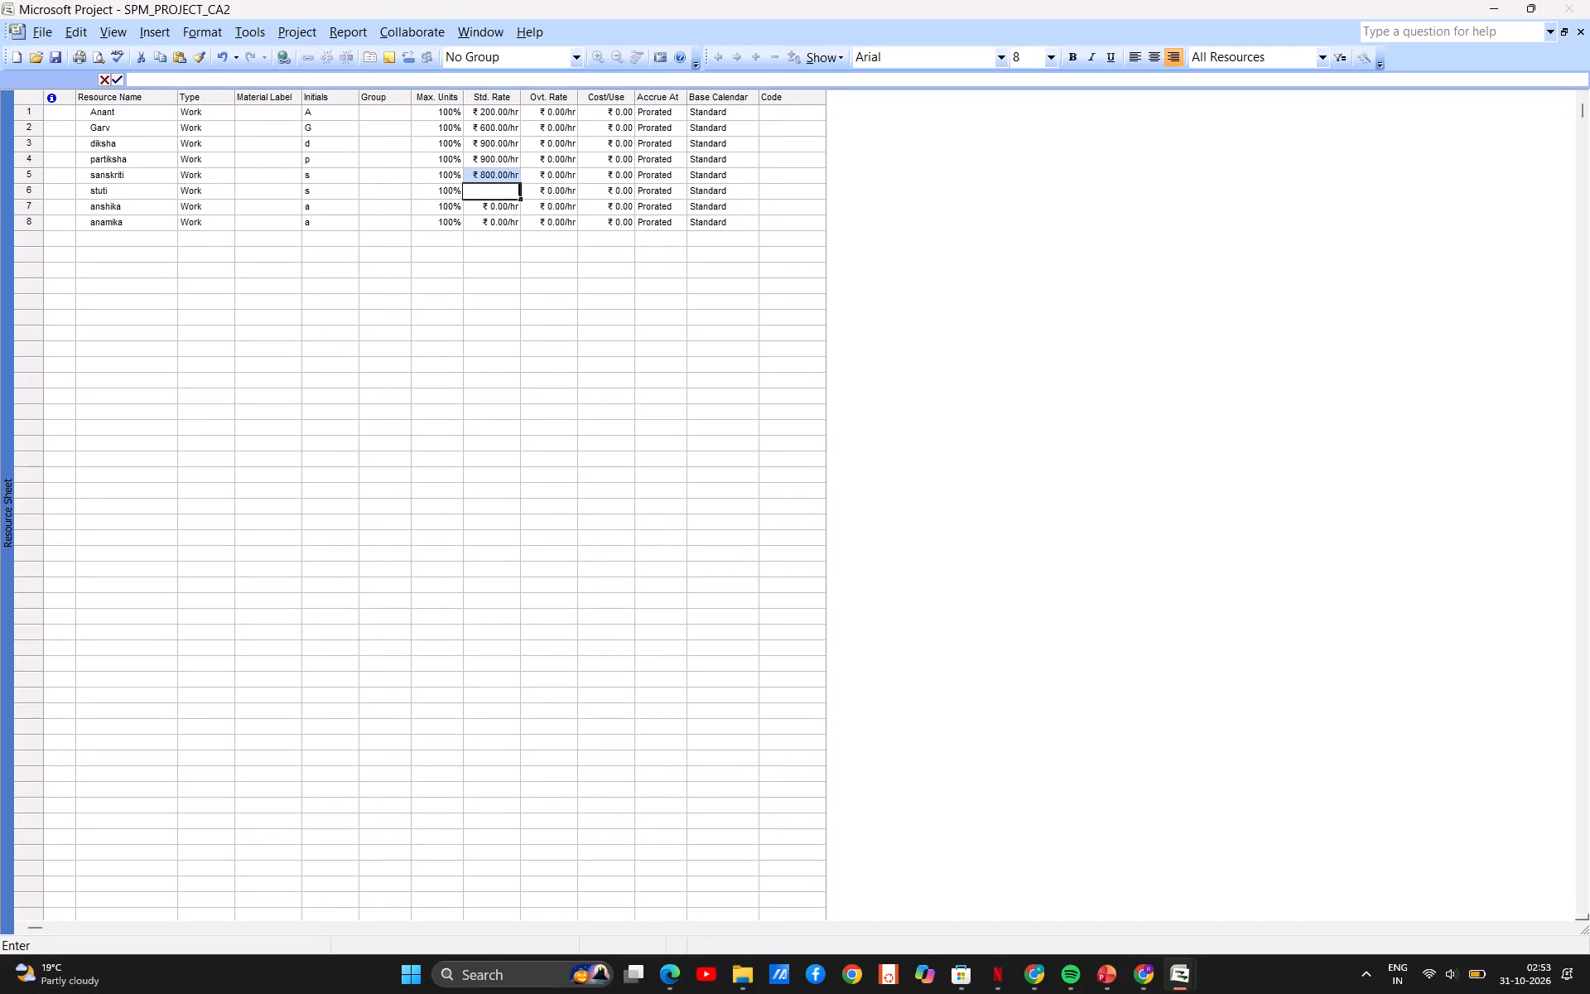
{"action": "type", "text": "400"}
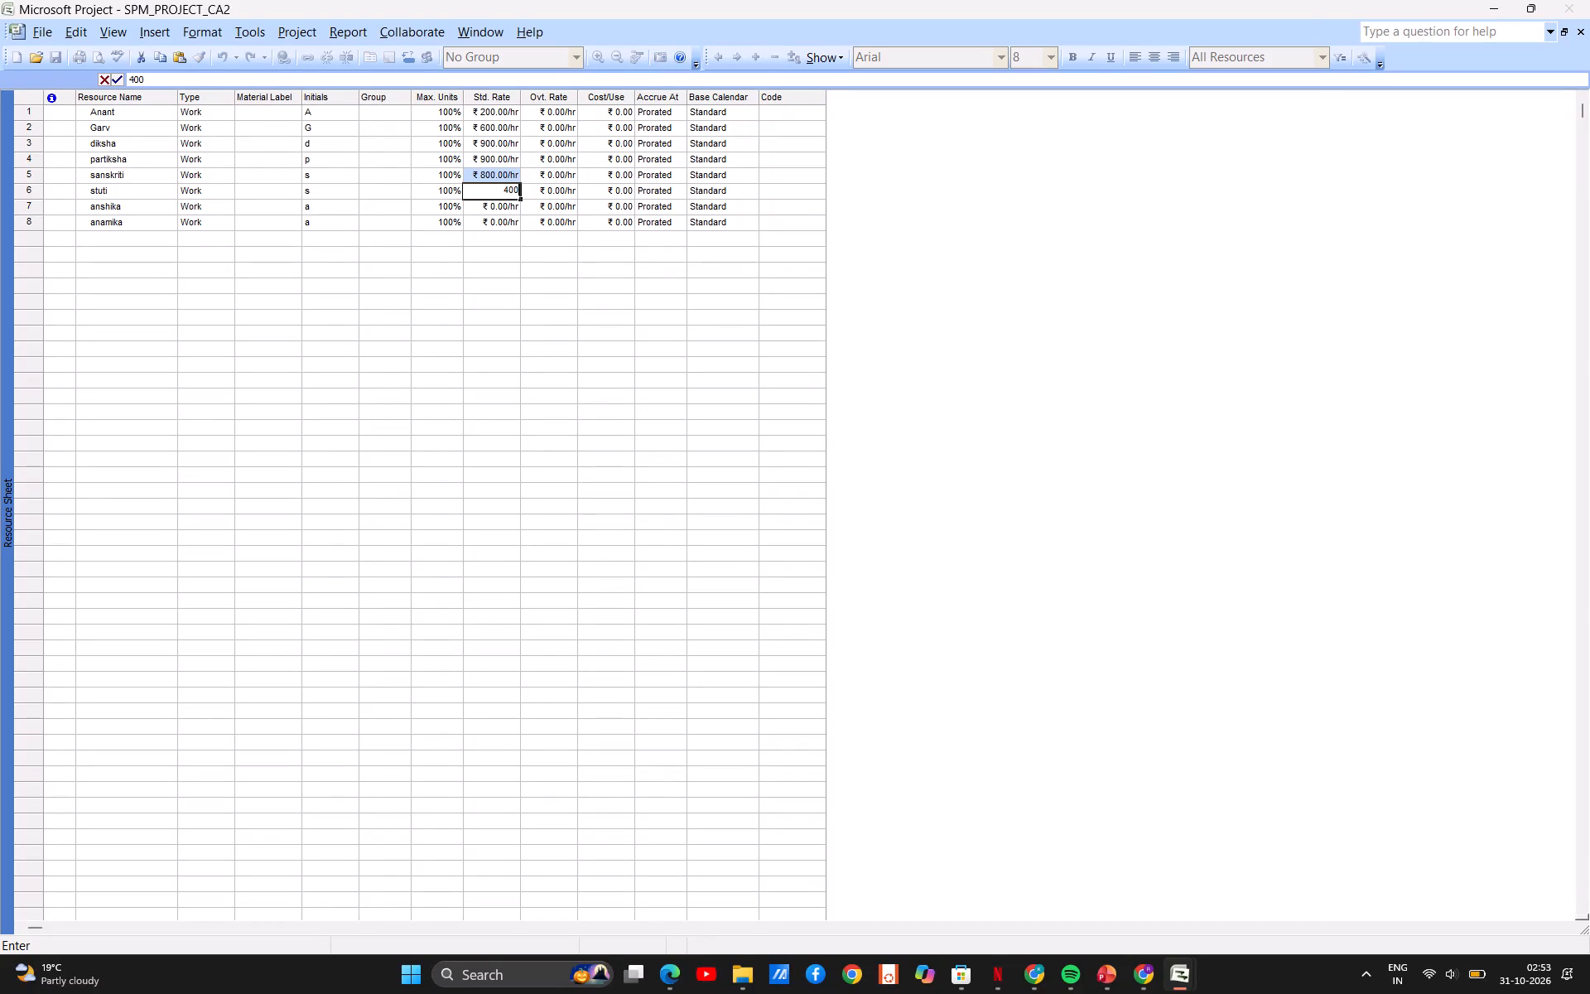
{"action": "key", "text": "Return"}
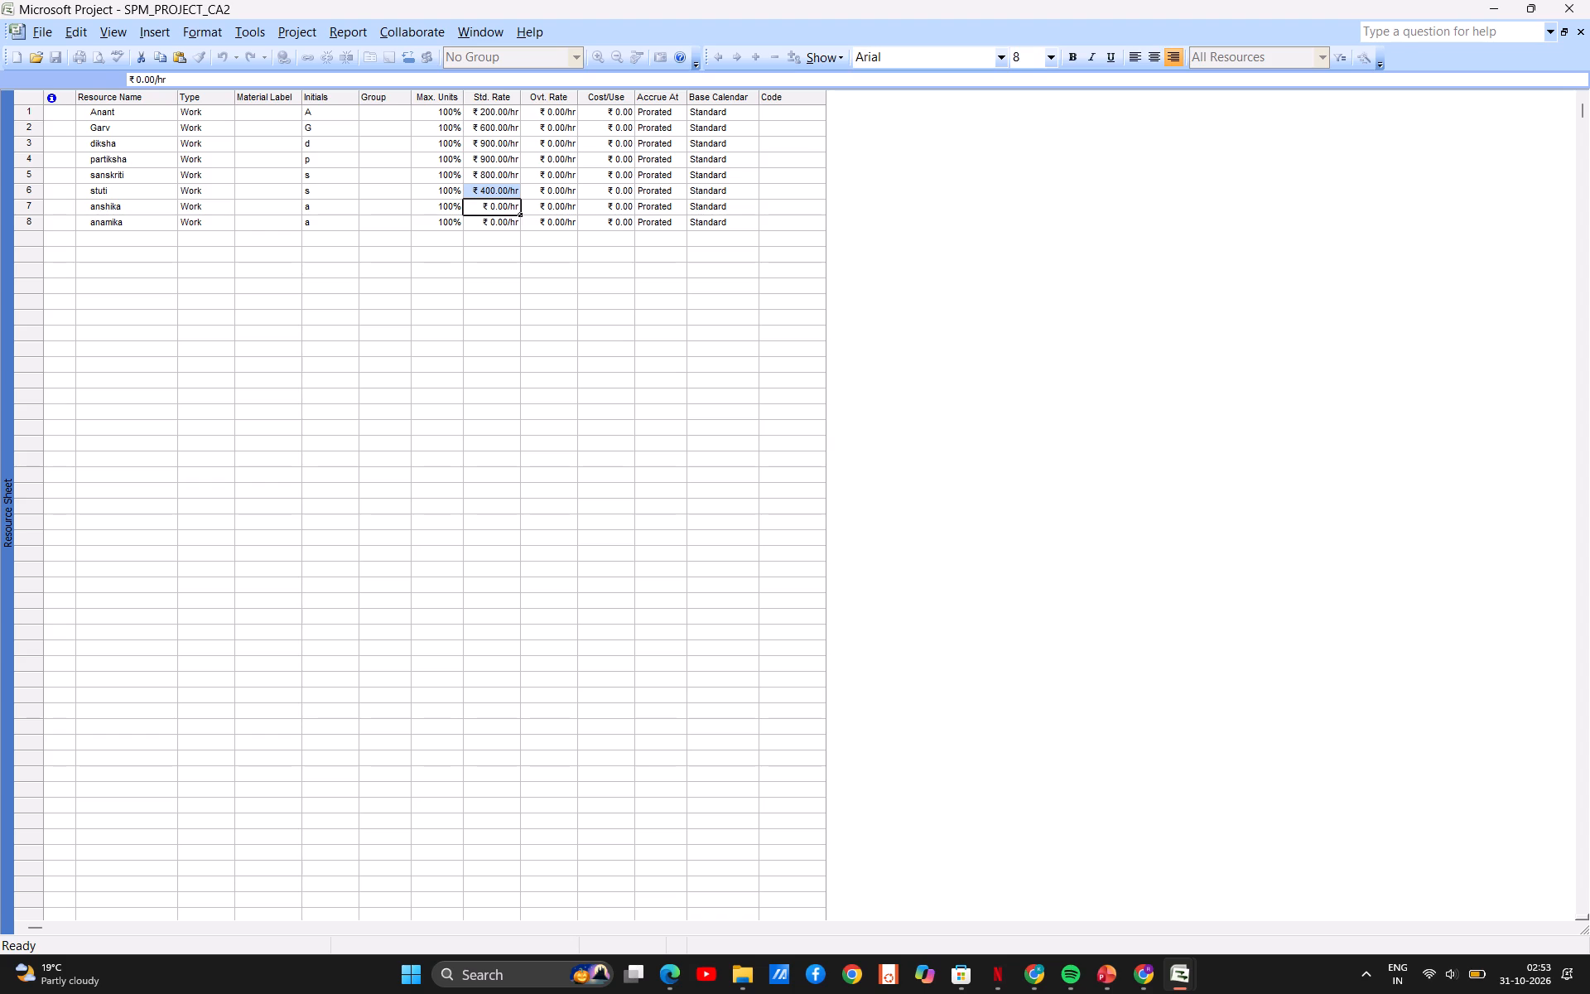
Set the standard rate to ₹550/hr for anshika and ₹680/hr for anamika.
{"action": "left_click", "coordinate": [493, 207]}
{"action": "key", "text": "BackSpace"}
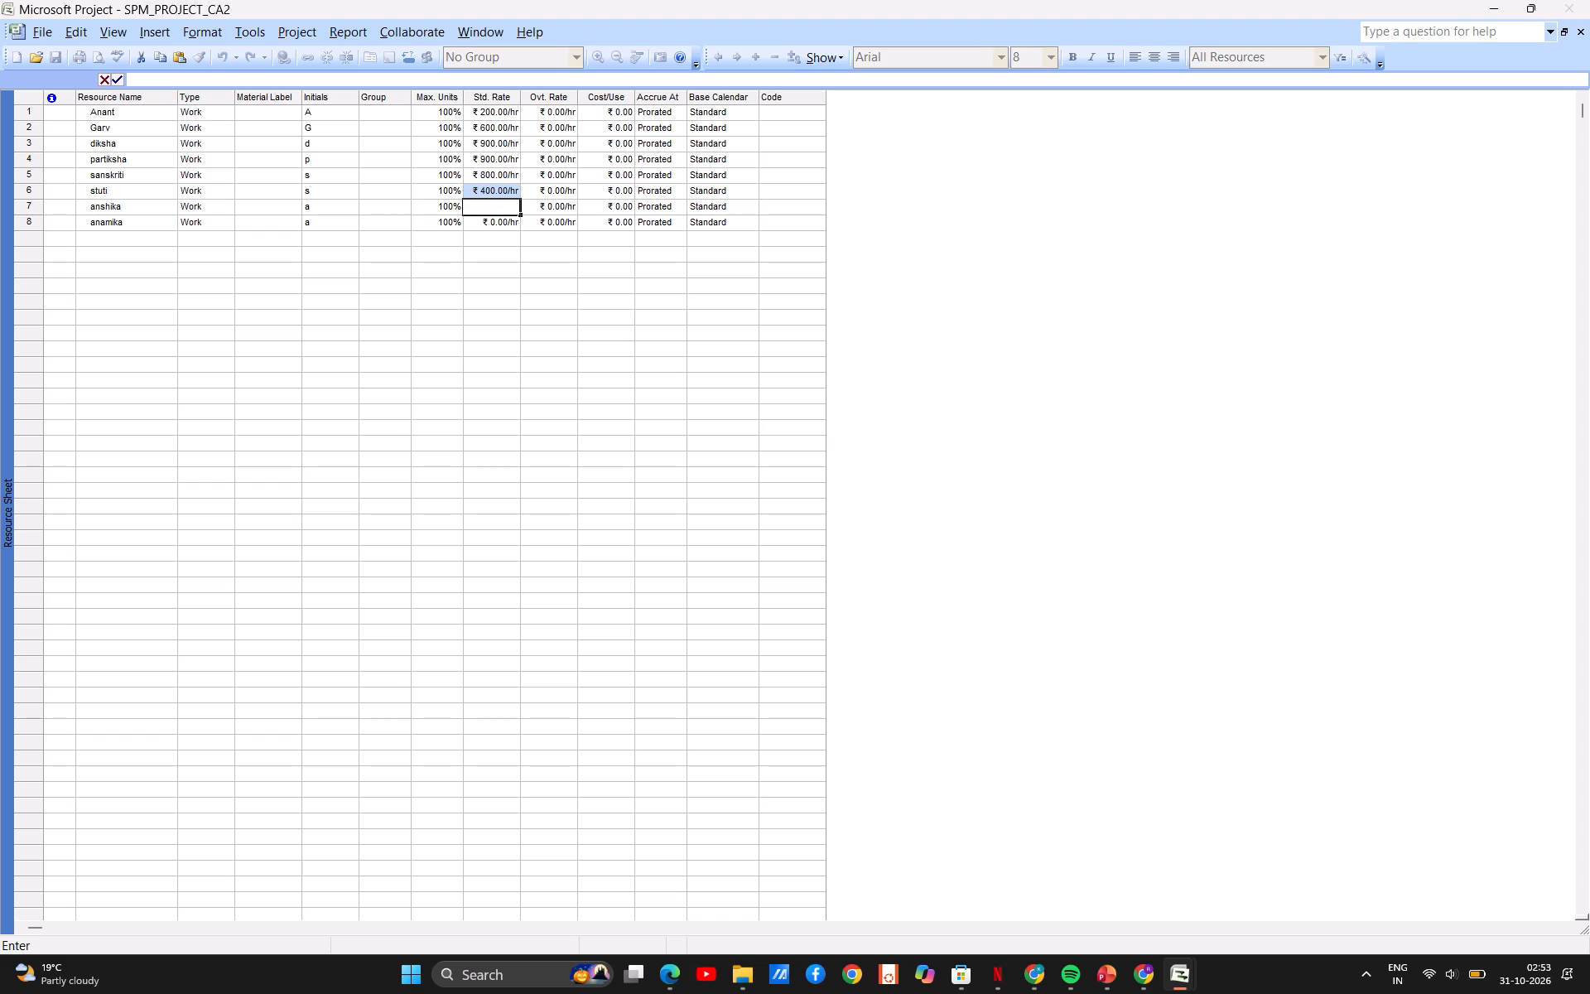
{"action": "type", "text": "550"}
{"action": "key", "text": "Return"}
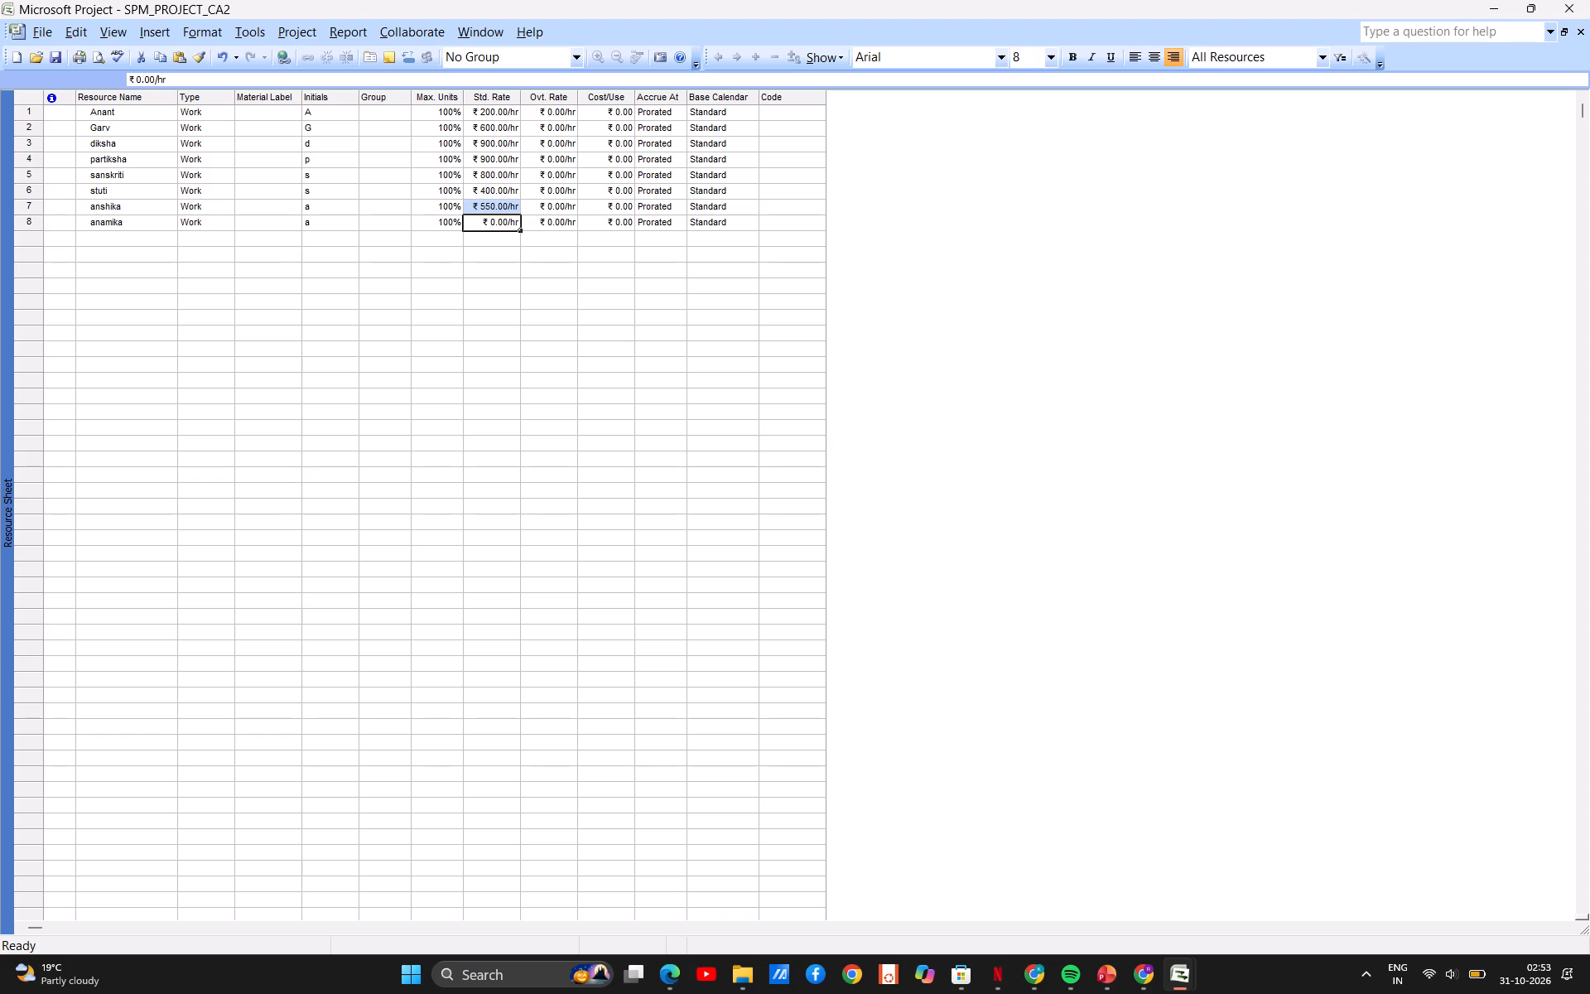
{"action": "left_click", "coordinate": [492, 228]}
{"action": "key", "text": "BackSpace"}
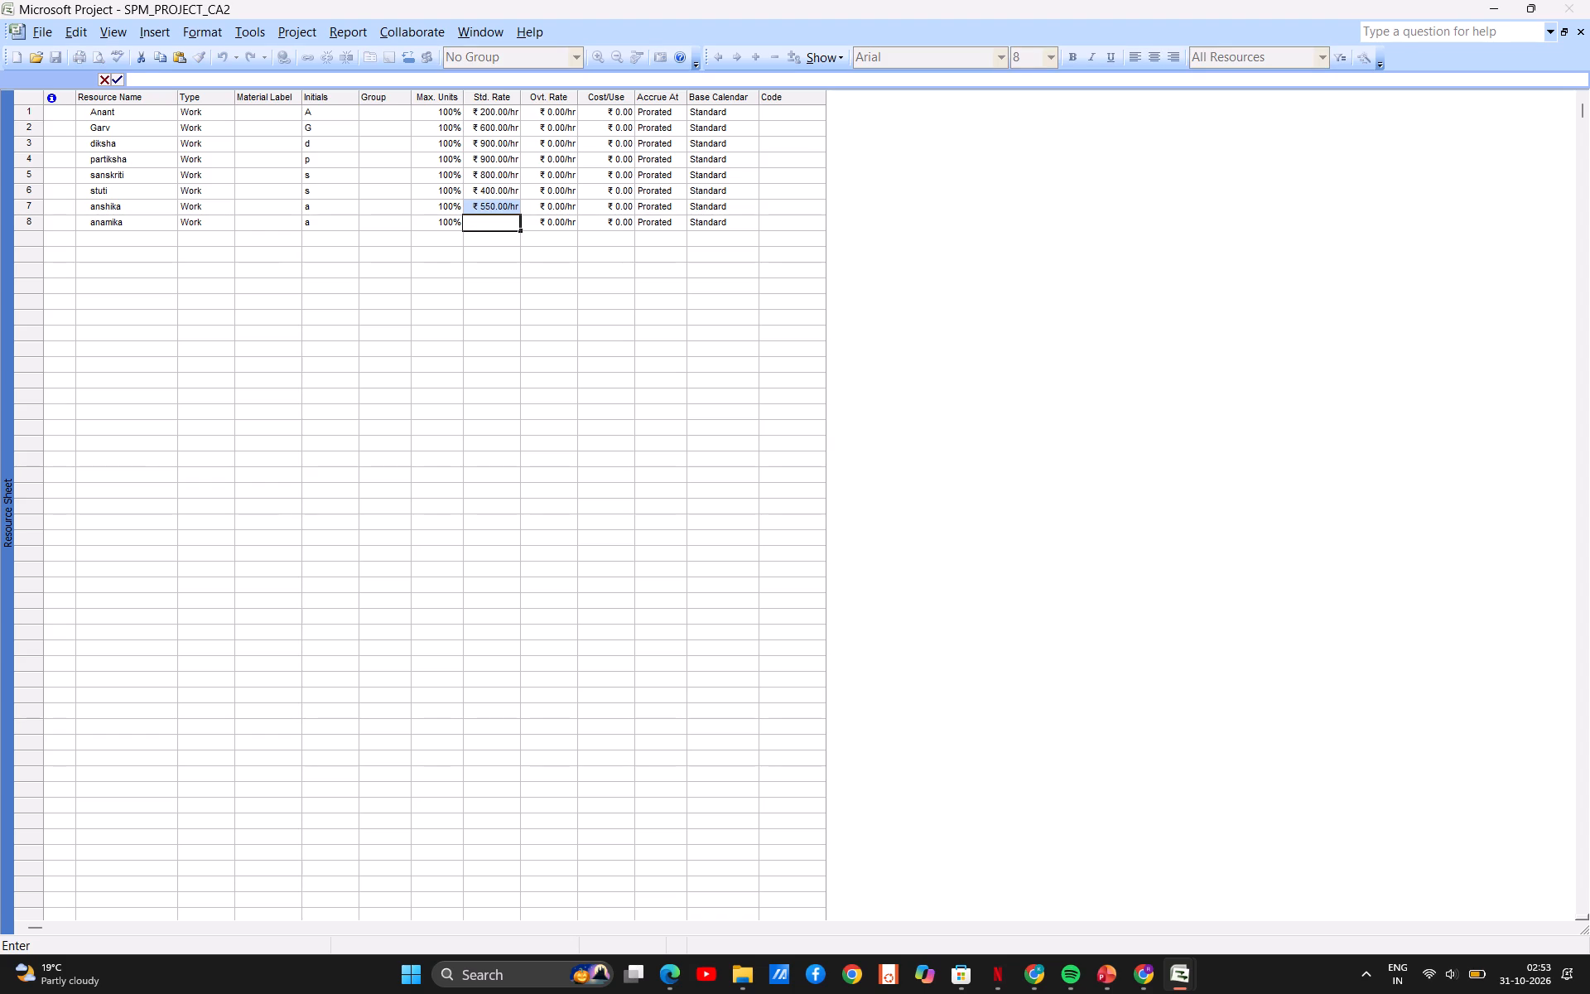
{"action": "type", "text": "680"}
{"action": "key", "text": "Return"}
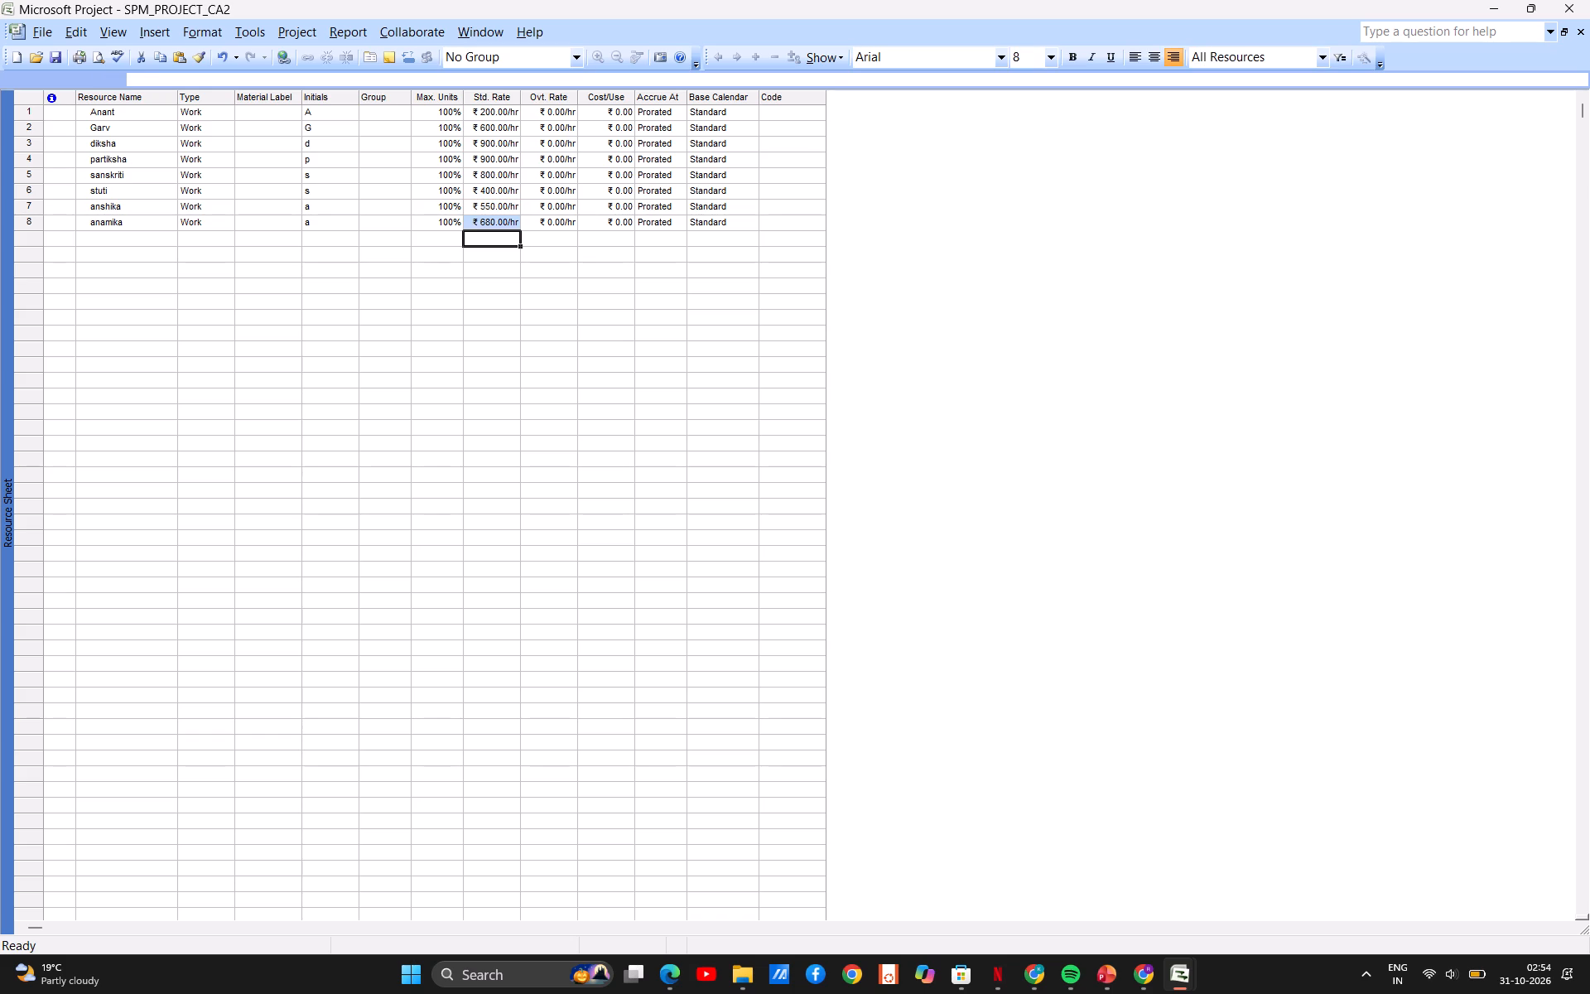
Switch the project from the Resource Sheet back to the Gantt Chart view.
{"action": "left_click", "coordinate": [74, 31]}
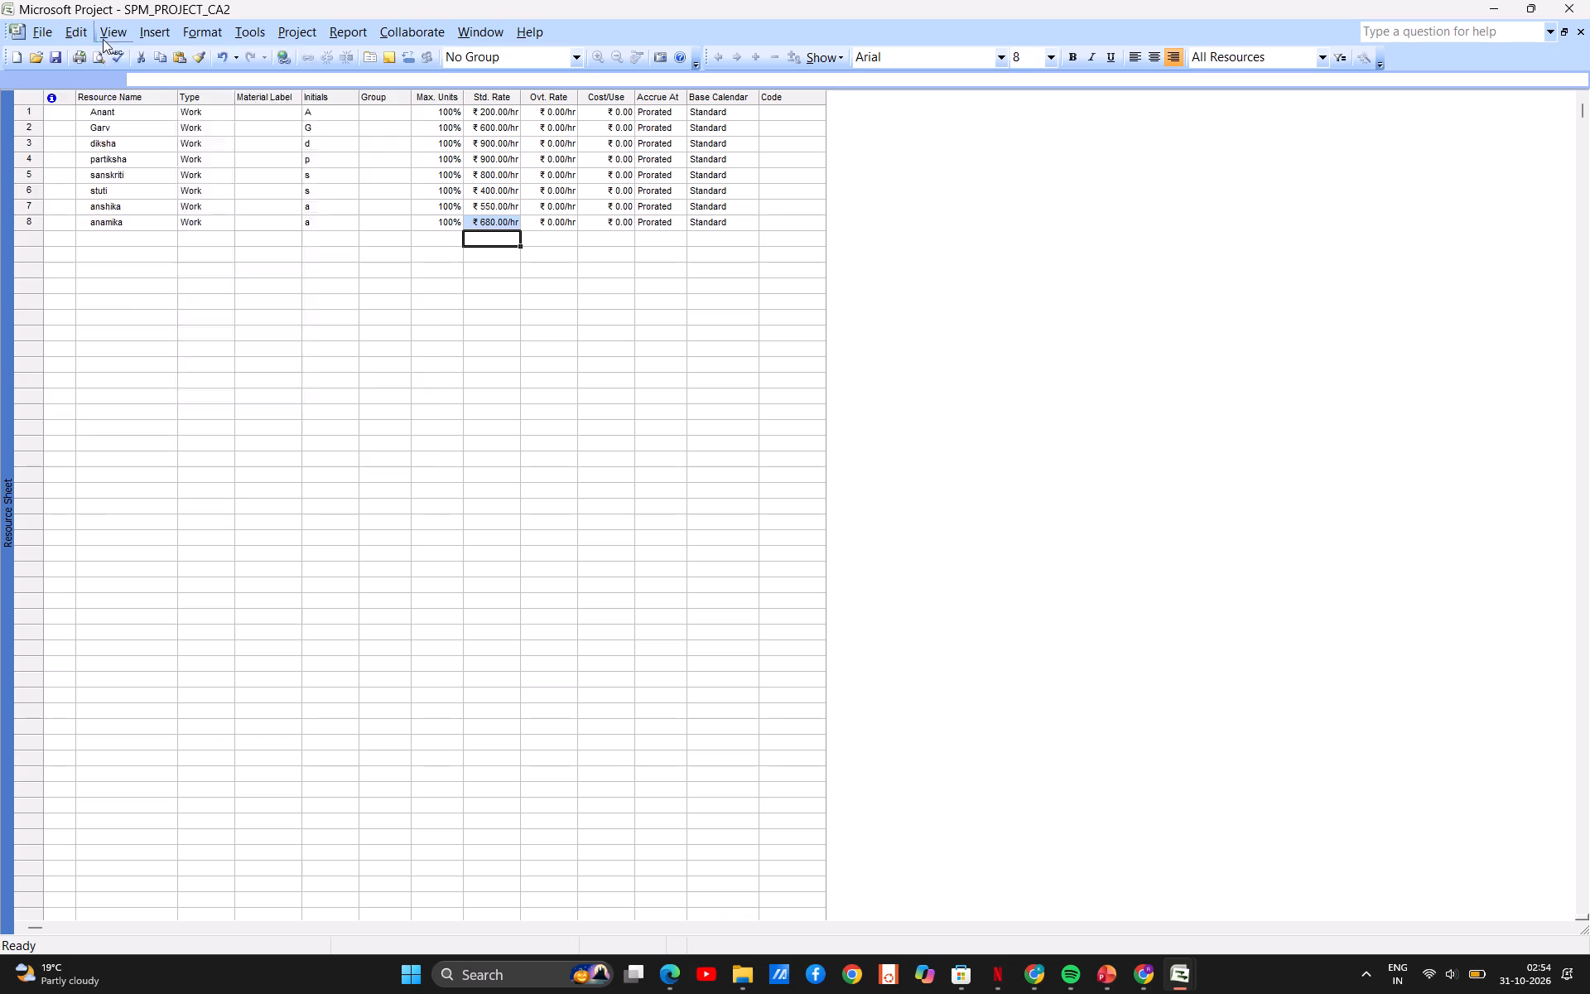
{"action": "left_click", "coordinate": [142, 77]}
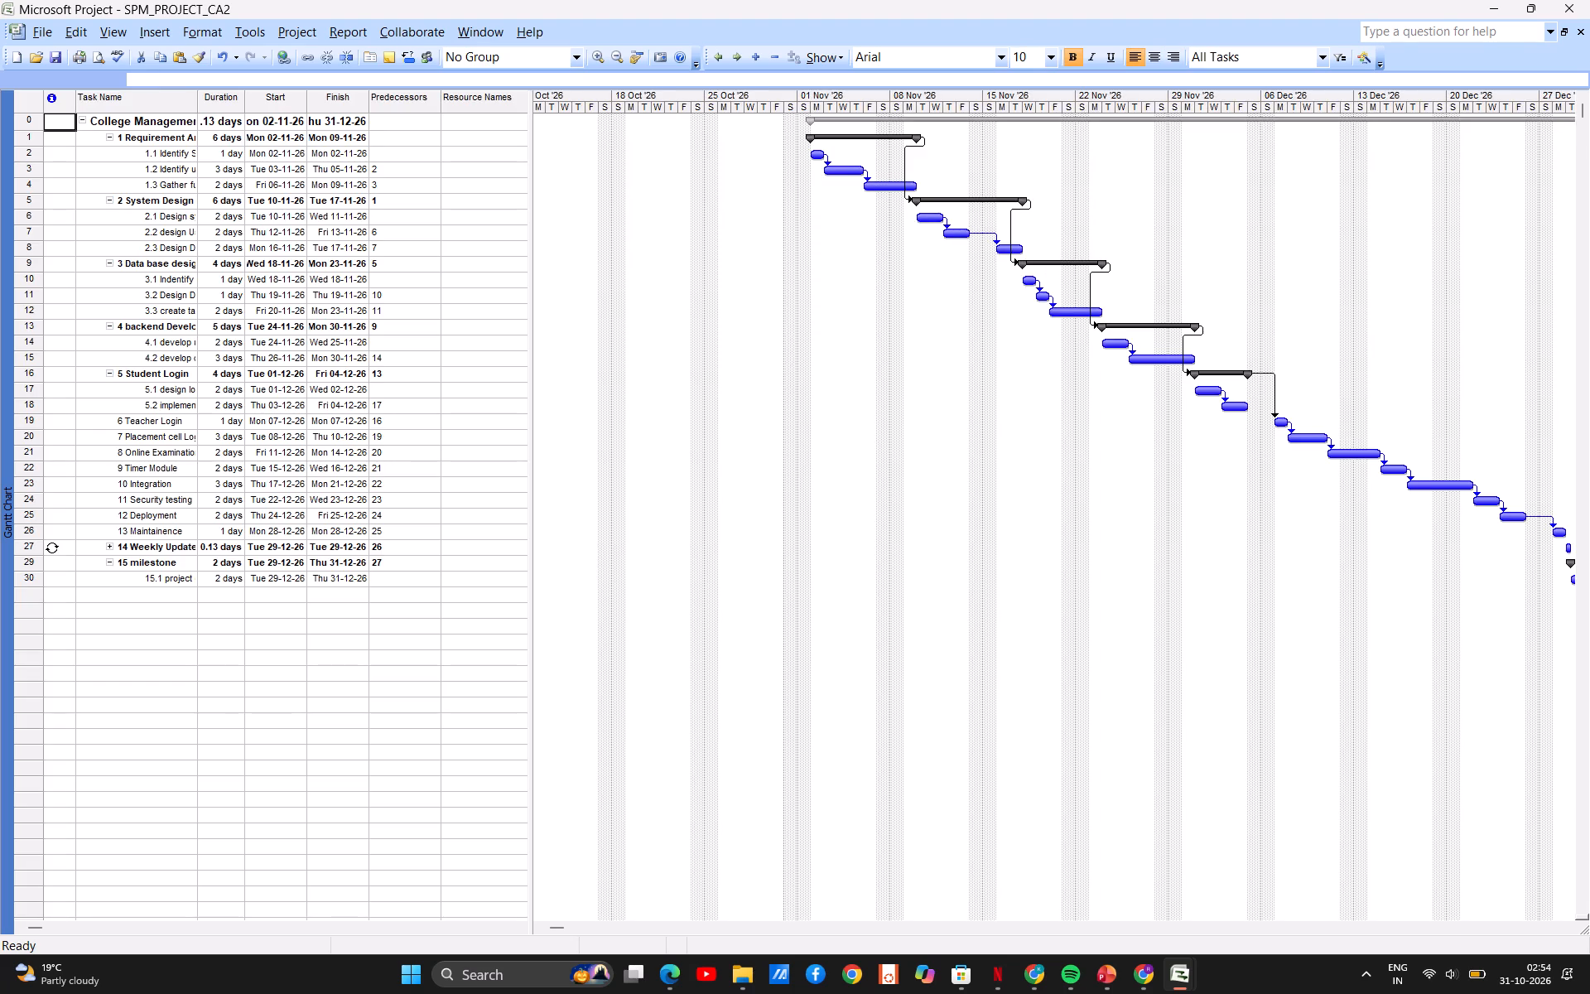
Assign diksha to summary task 1, the Requirement phase, and anshika to summary task 2, System Design.
{"action": "left_click", "coordinate": [458, 129]}
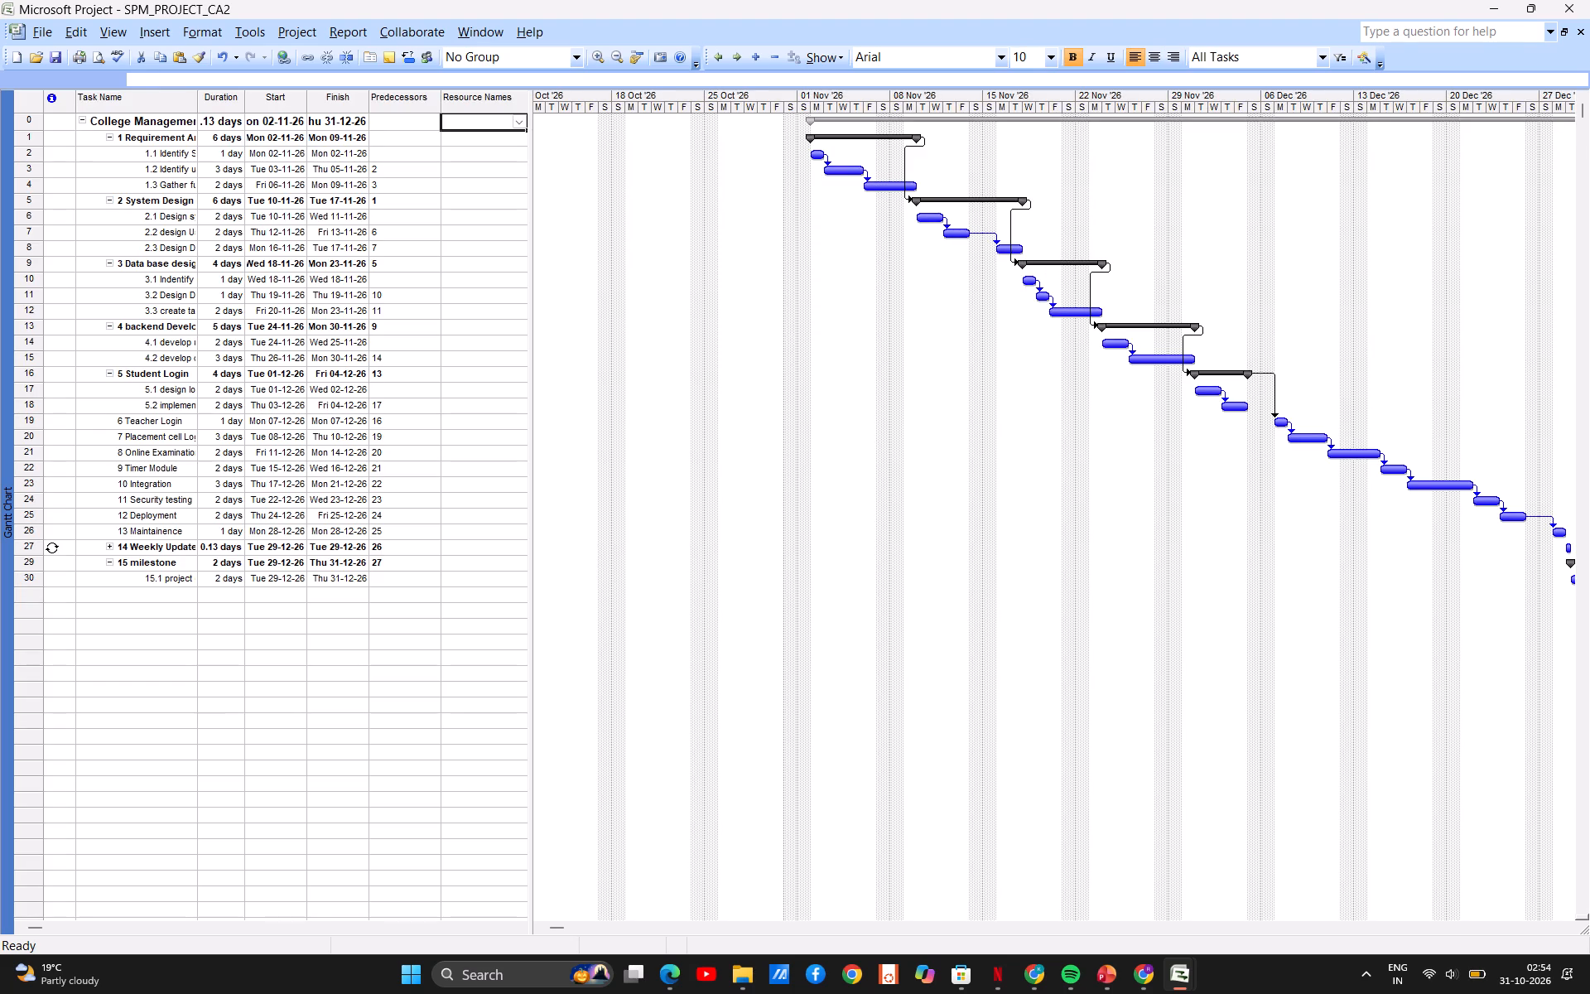
{"action": "left_click", "coordinate": [470, 143]}
{"action": "left_click", "coordinate": [517, 138]}
{"action": "left_click", "coordinate": [441, 198]}
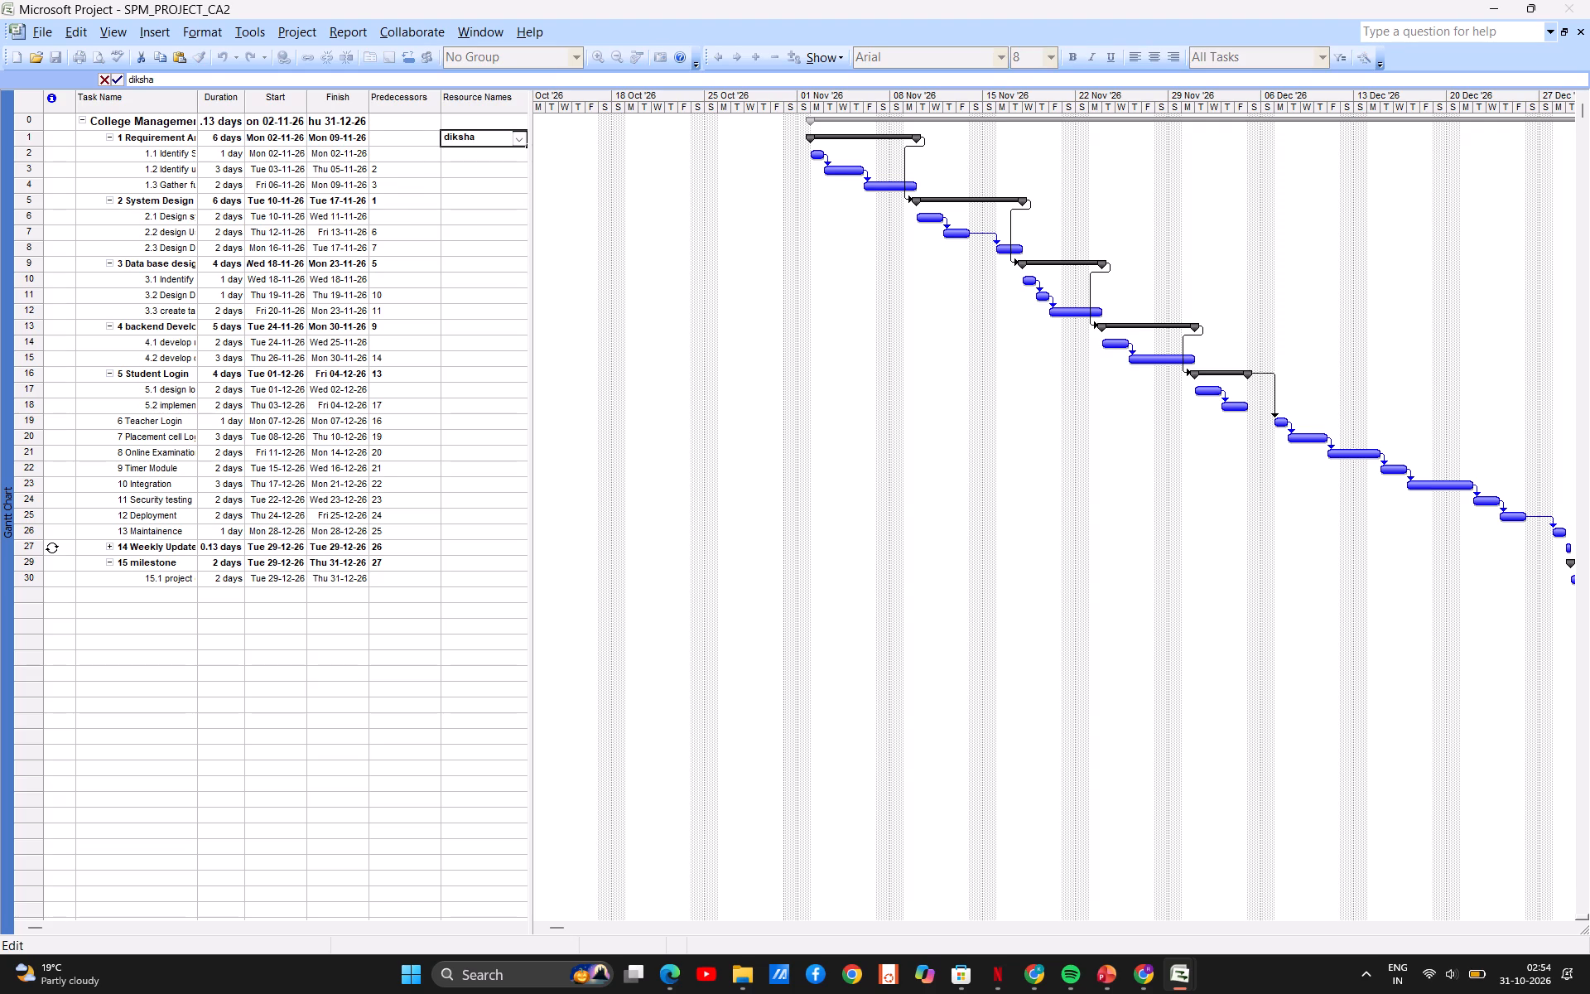
{"action": "left_click", "coordinate": [452, 205]}
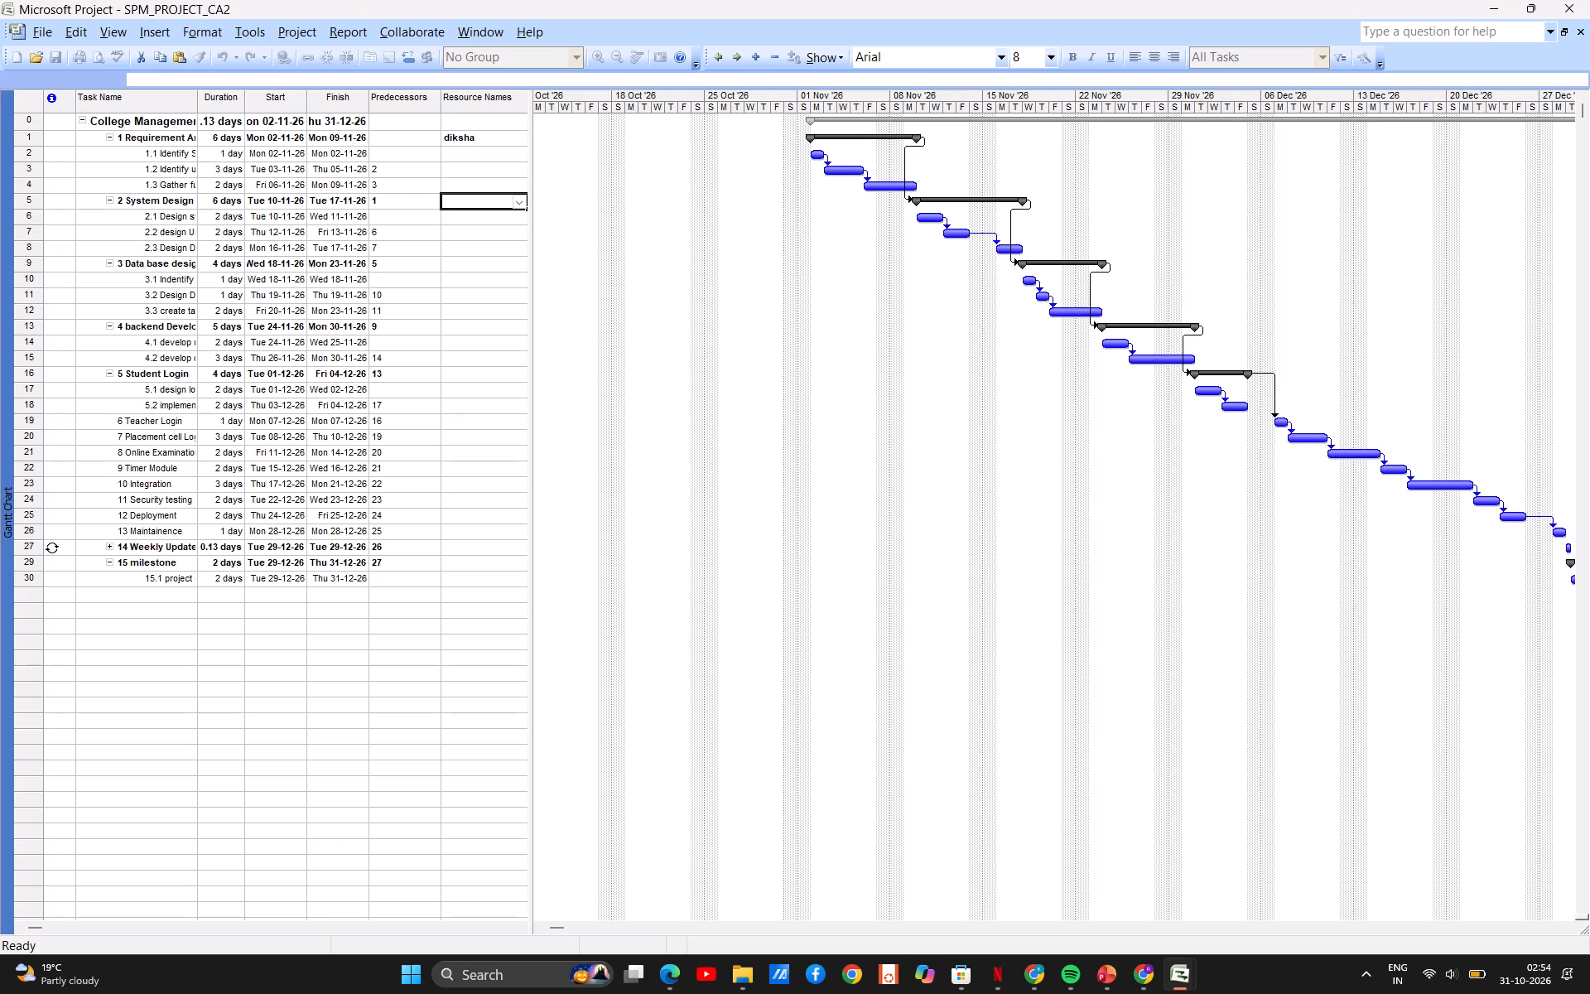
{"action": "left_click", "coordinate": [518, 203]}
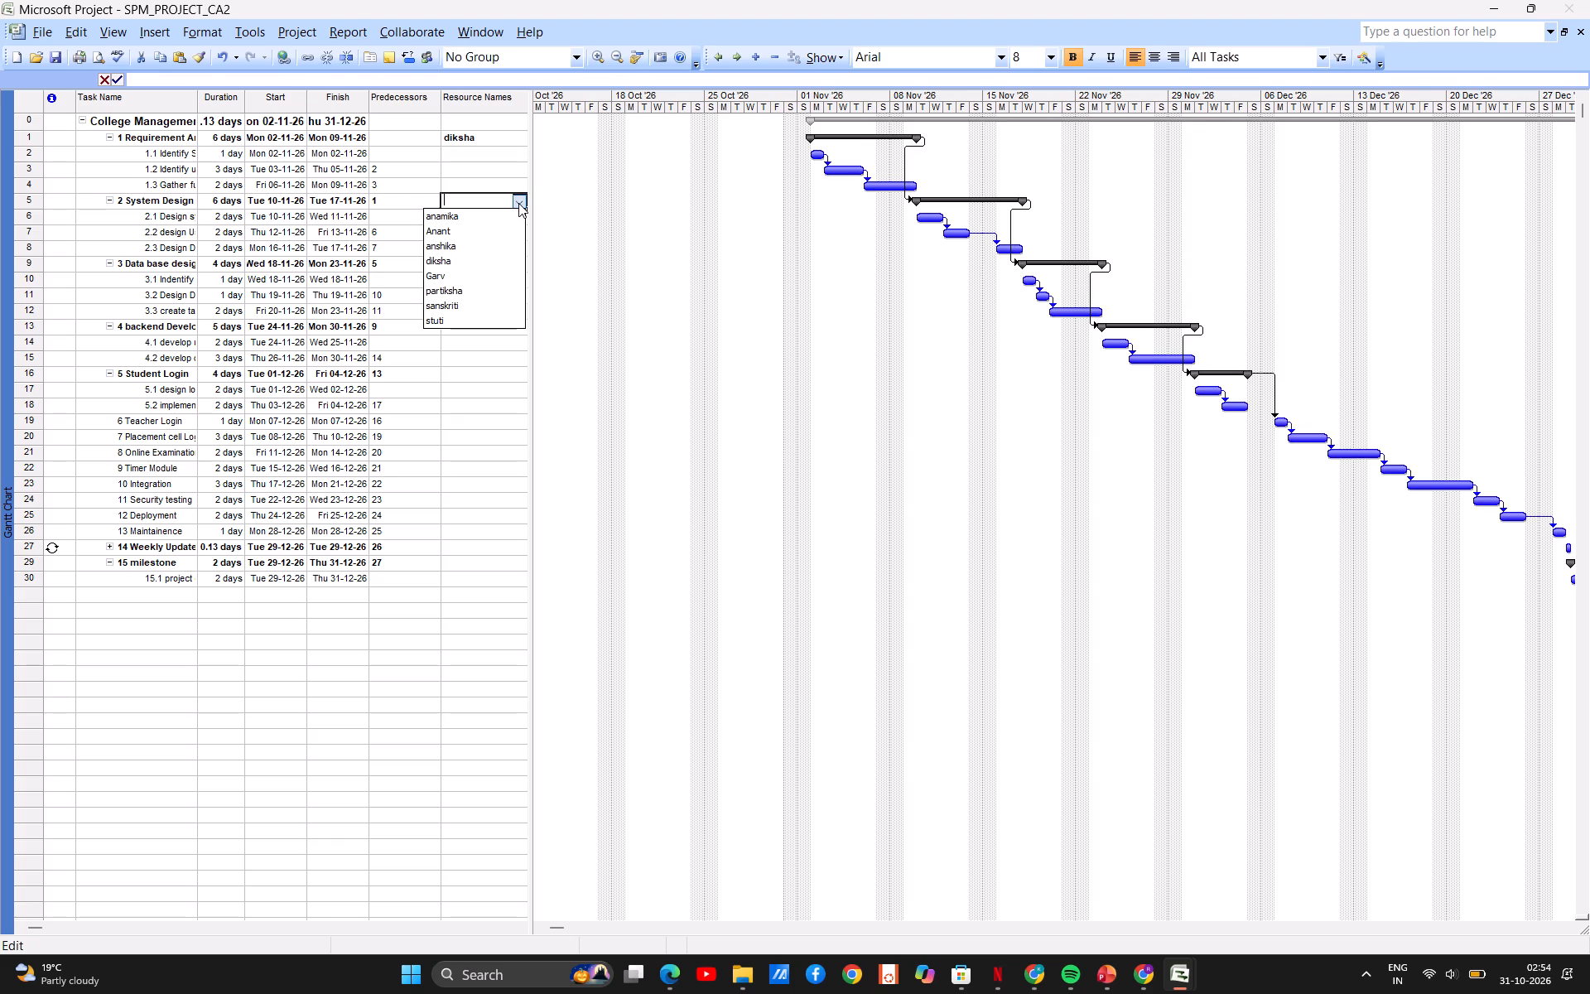
{"action": "left_click", "coordinate": [448, 247]}
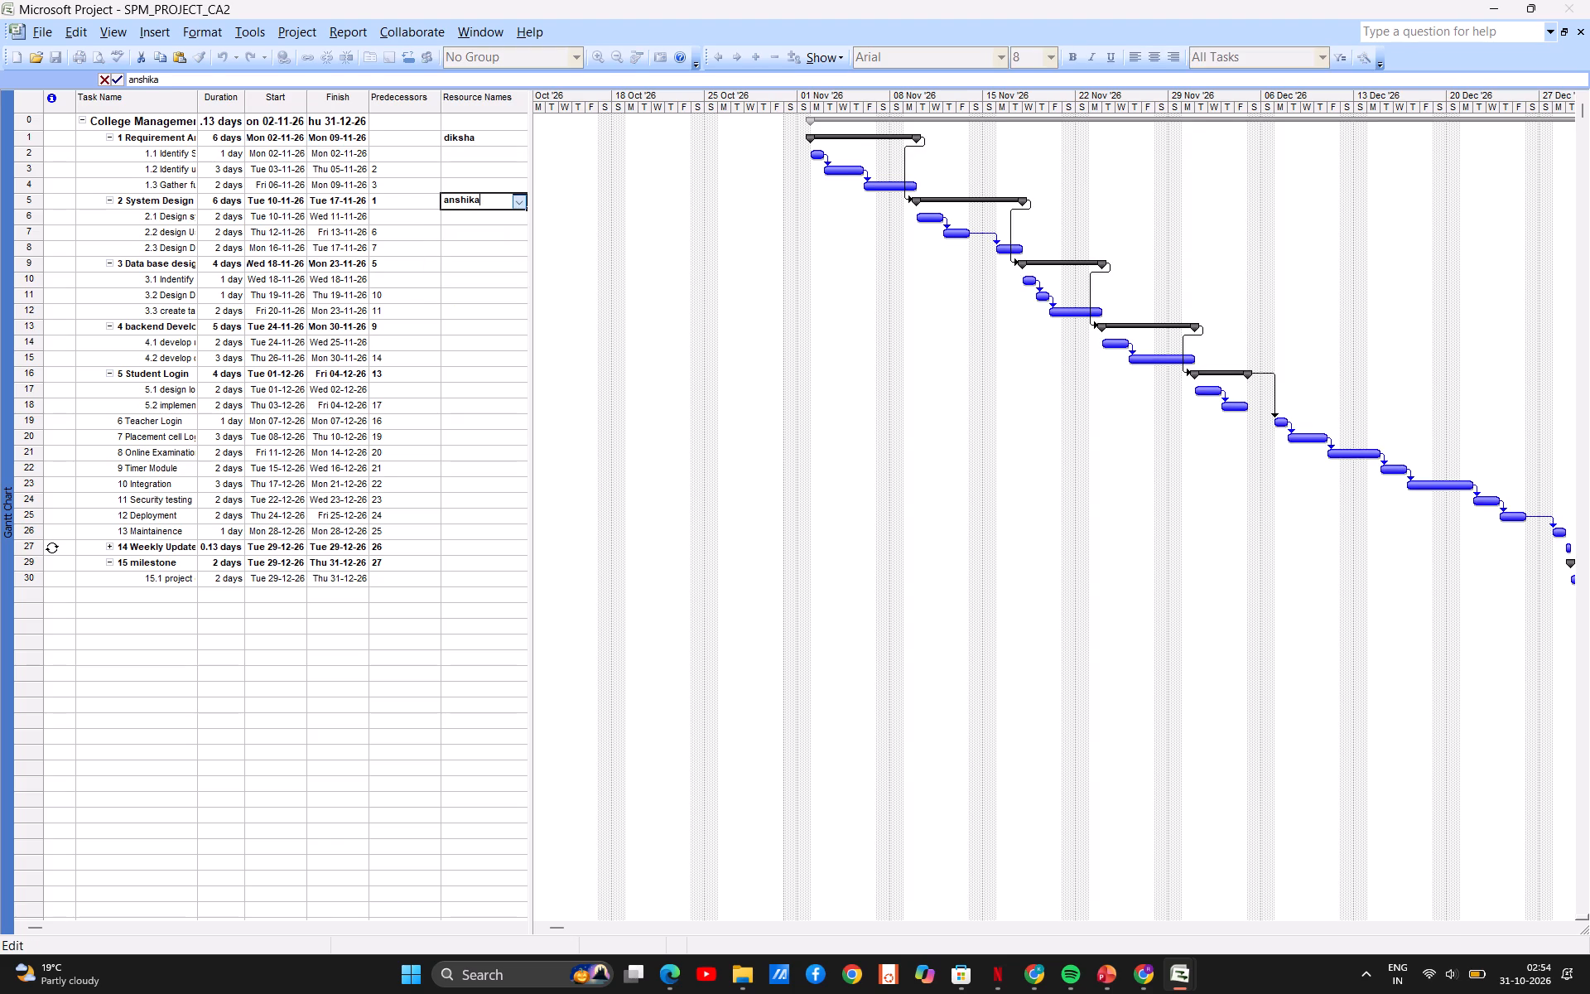
Assign both sanskriti and partiksha as resources to summary task 3, the Data base design phase.
{"action": "left_click", "coordinate": [463, 265]}
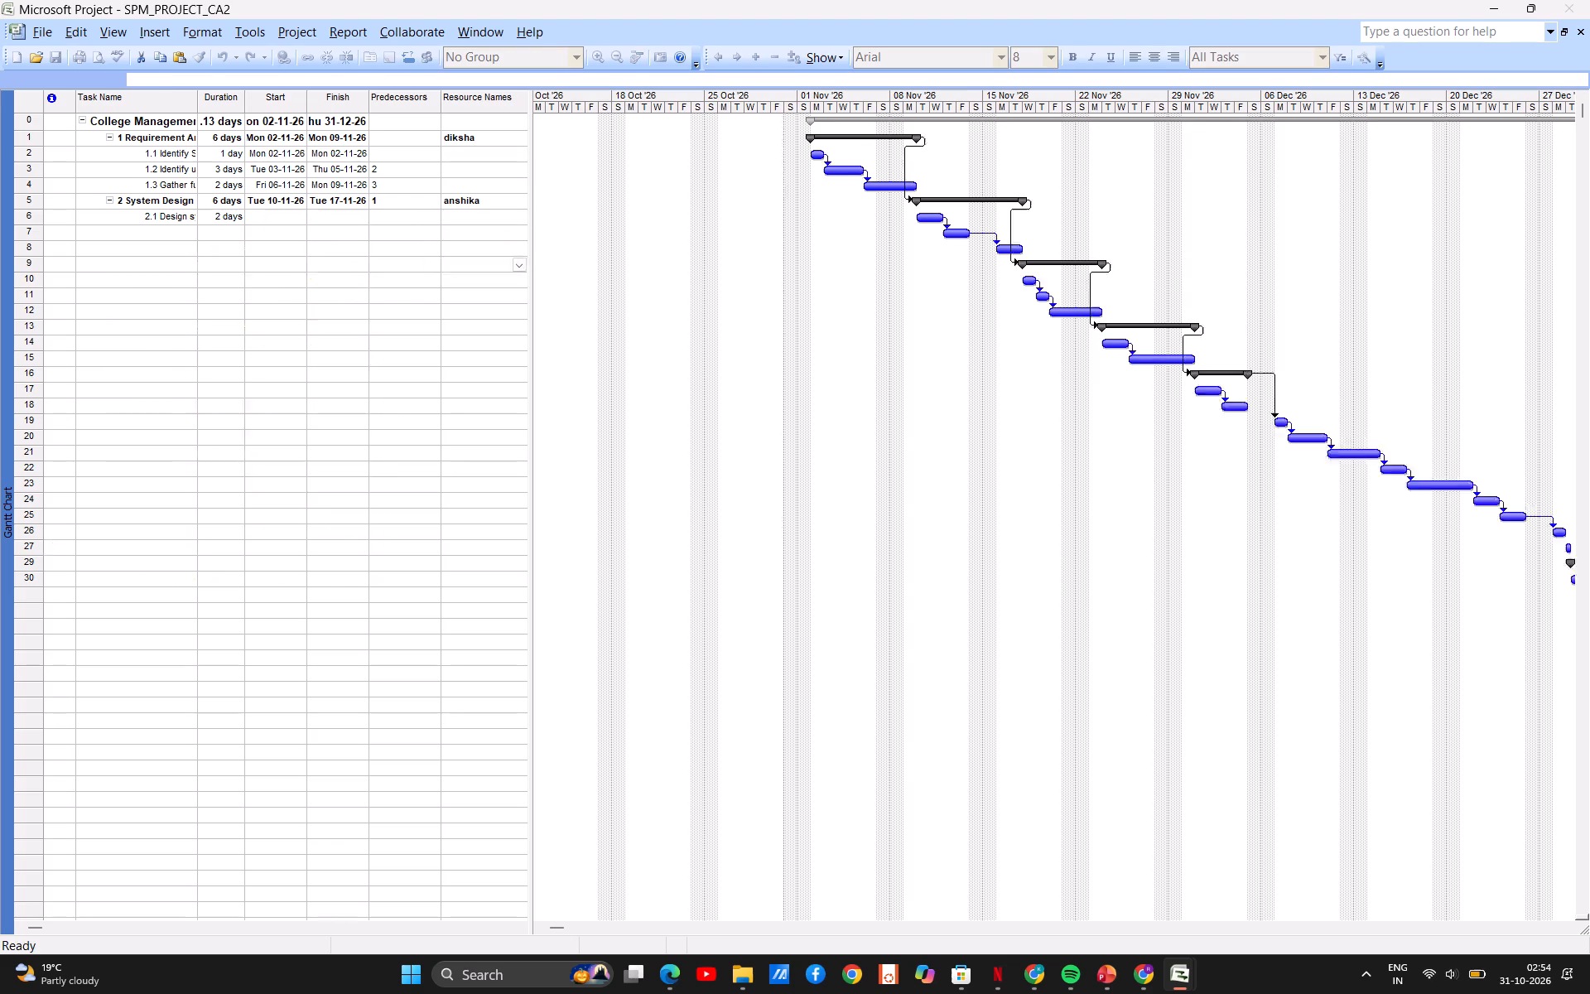
{"action": "left_click", "coordinate": [522, 269]}
{"action": "left_click", "coordinate": [449, 368]}
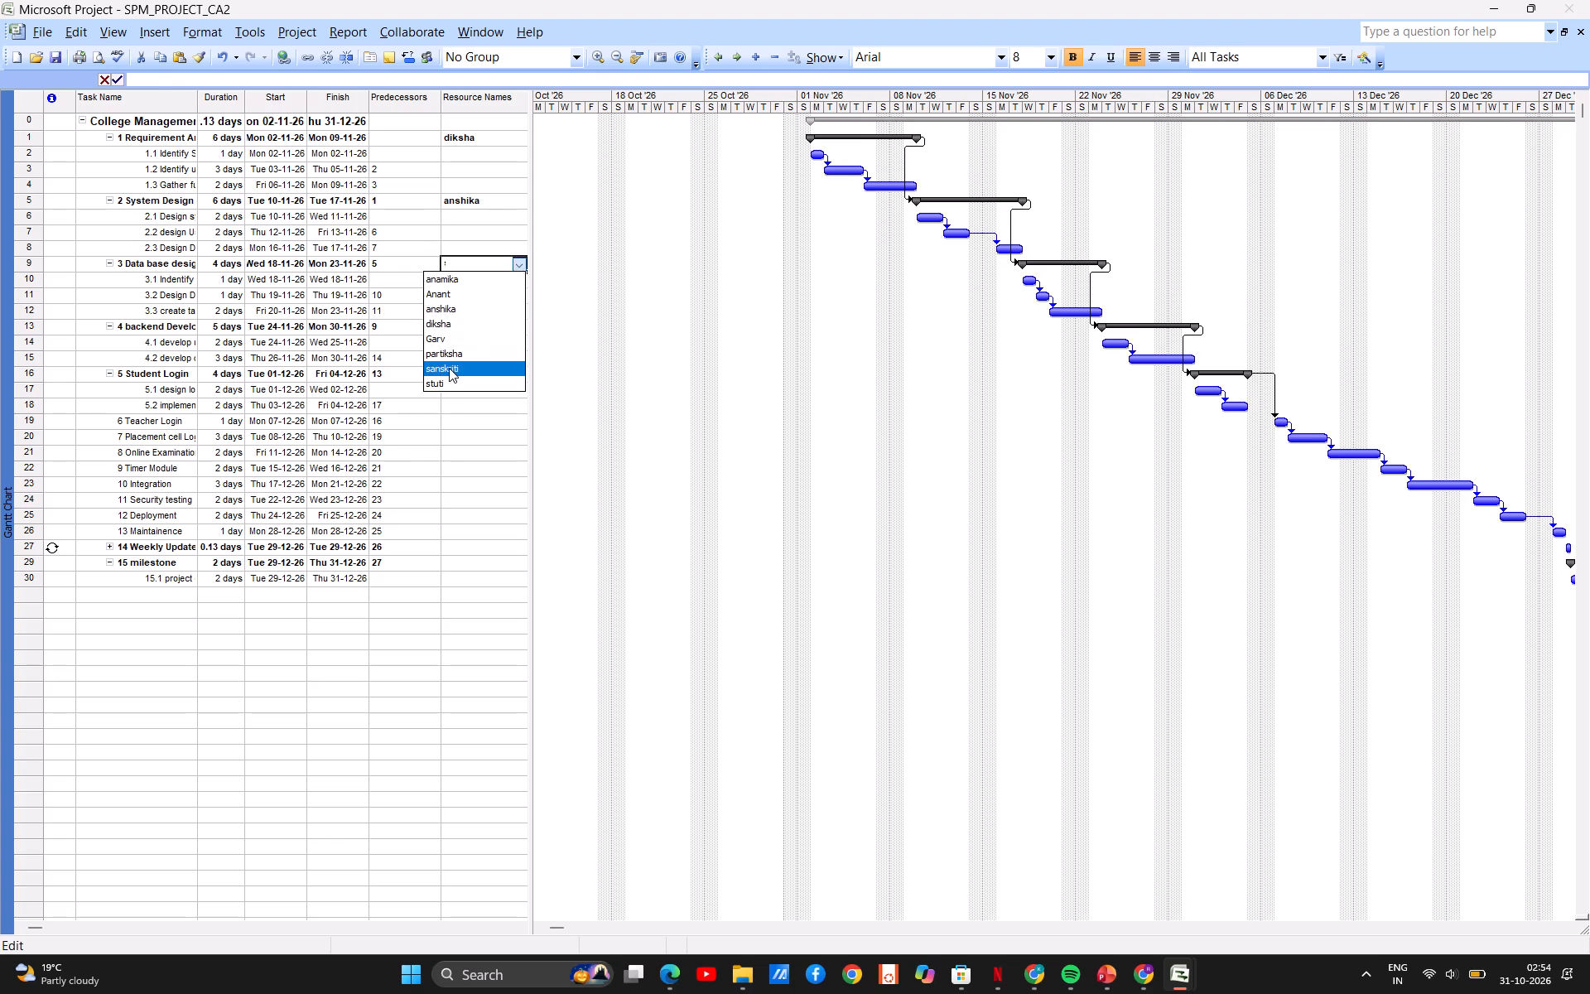
{"action": "key", "text": "comma"}
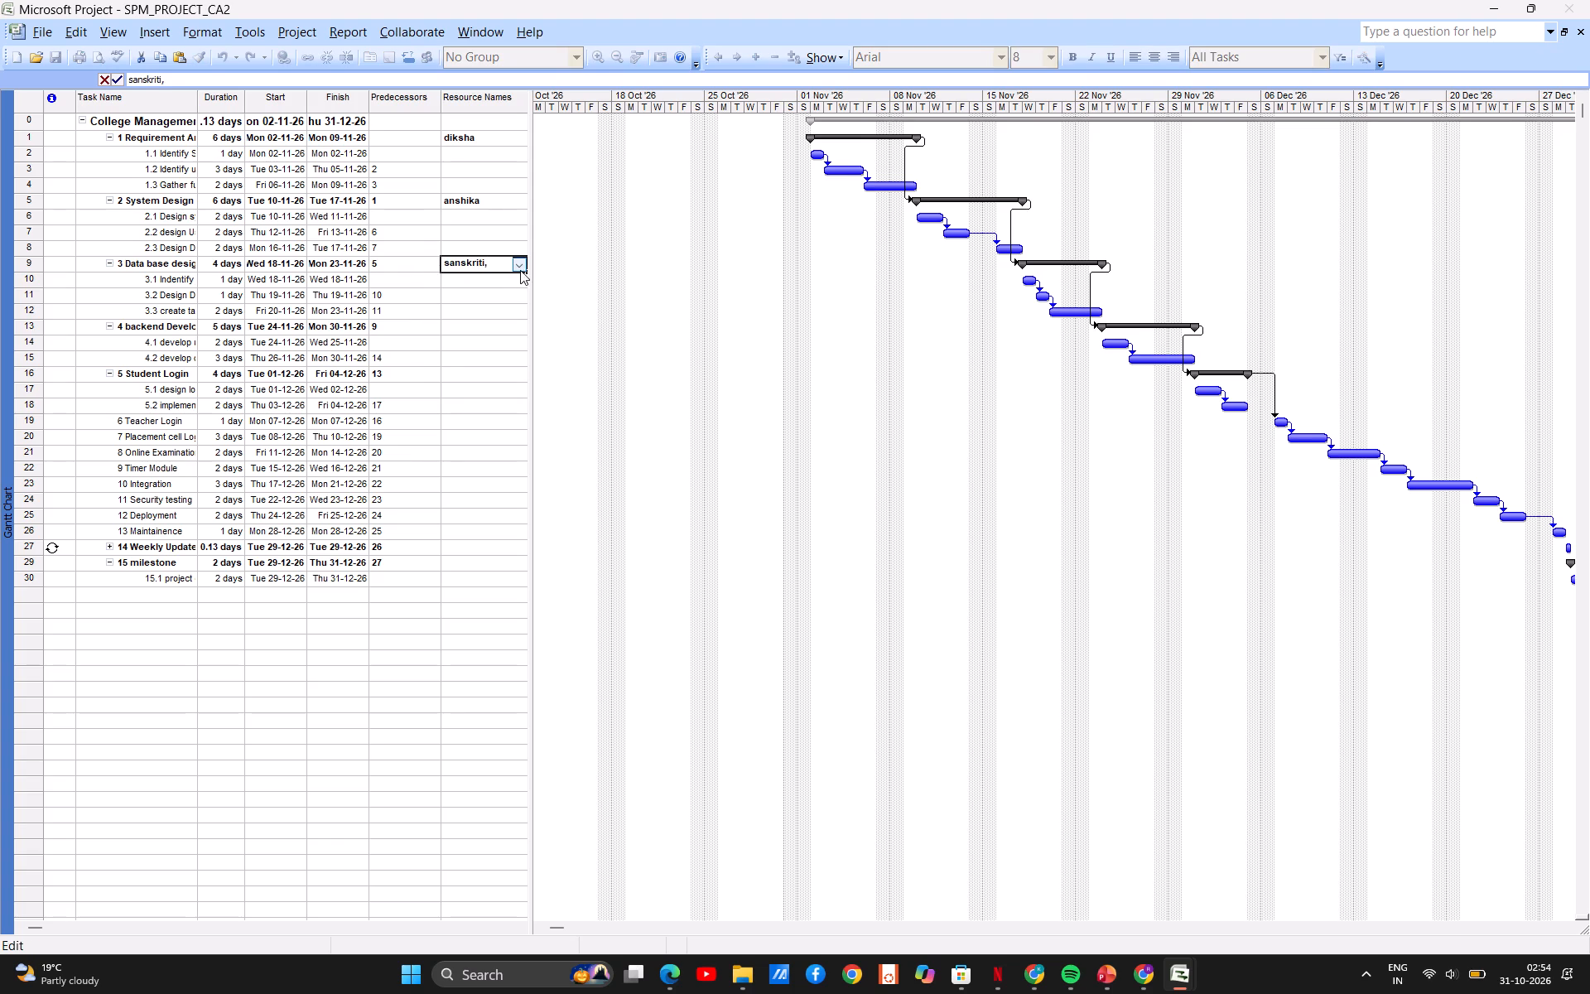
{"action": "left_click", "coordinate": [518, 268]}
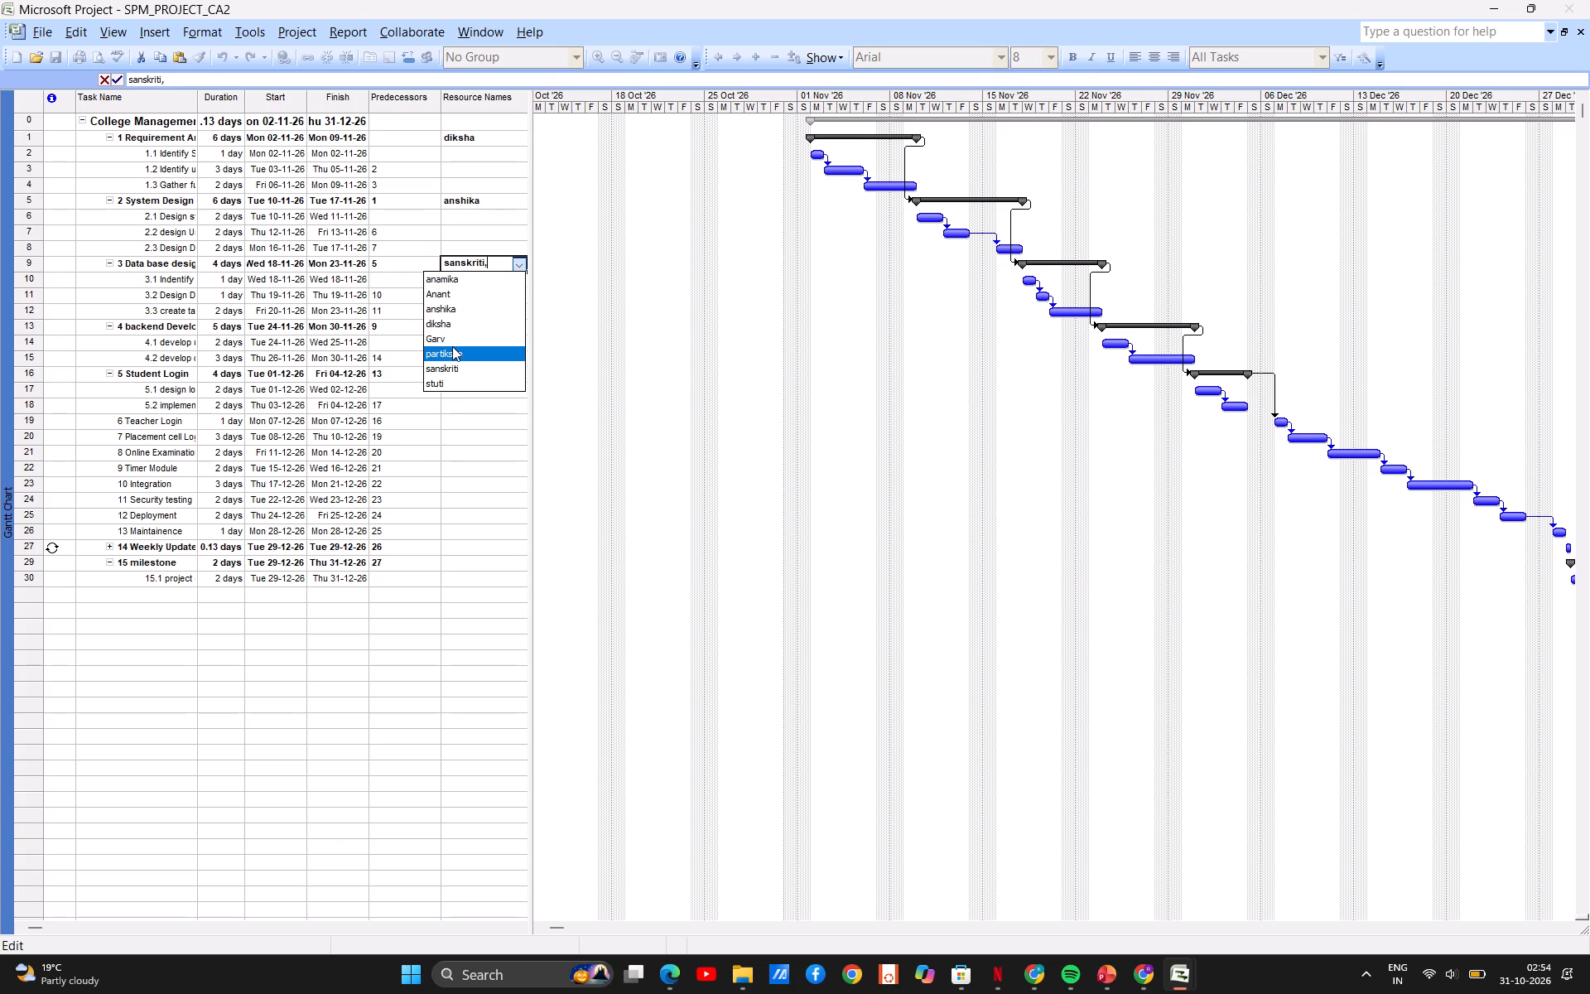
{"action": "left_click", "coordinate": [452, 346]}
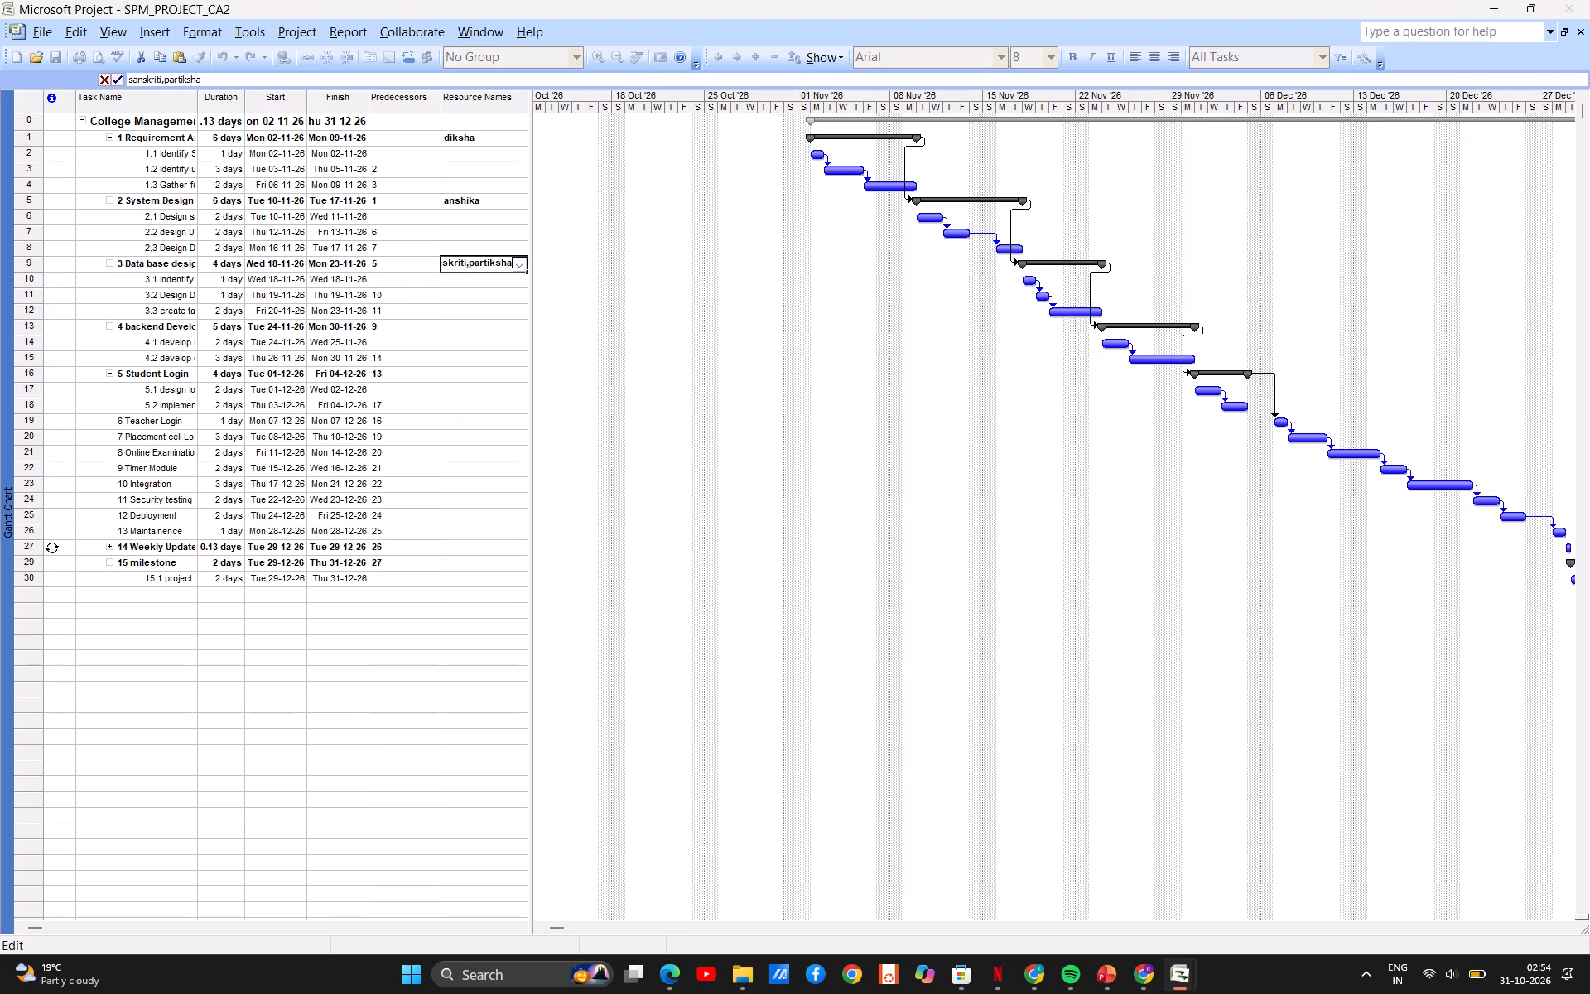
{"action": "left_click", "coordinate": [457, 280]}
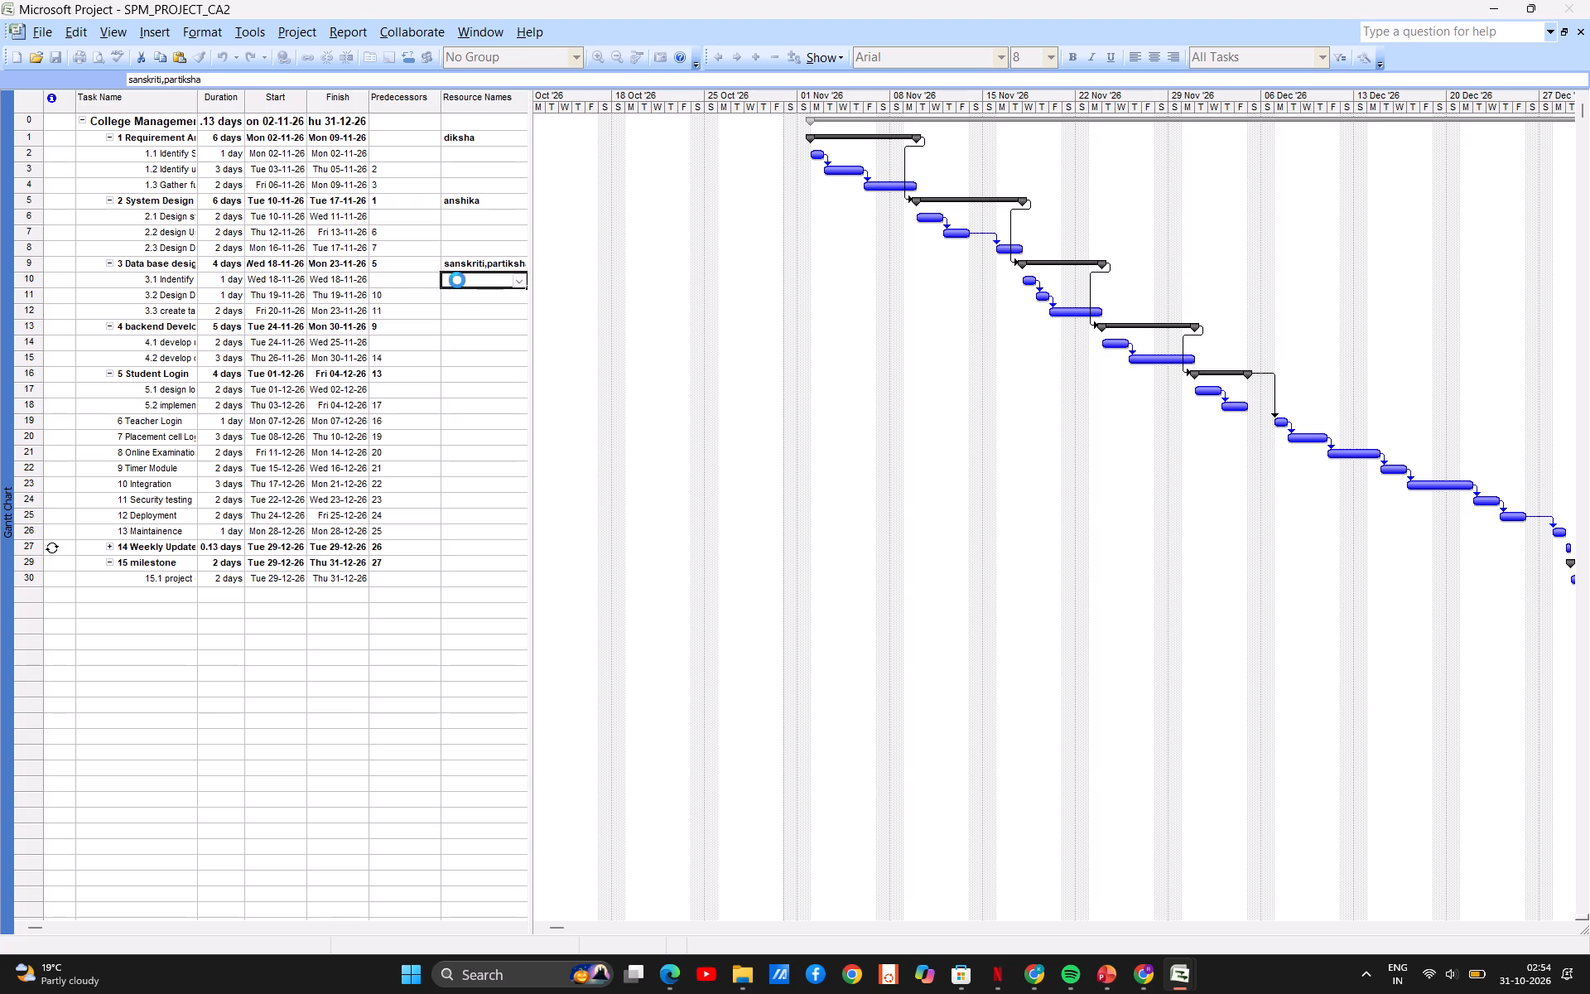
Assign sanskriti to subtasks 3.1 and 3.3 and partiksha to subtask 3.2 of the Data base design phase.
{"action": "left_click", "coordinate": [514, 279]}
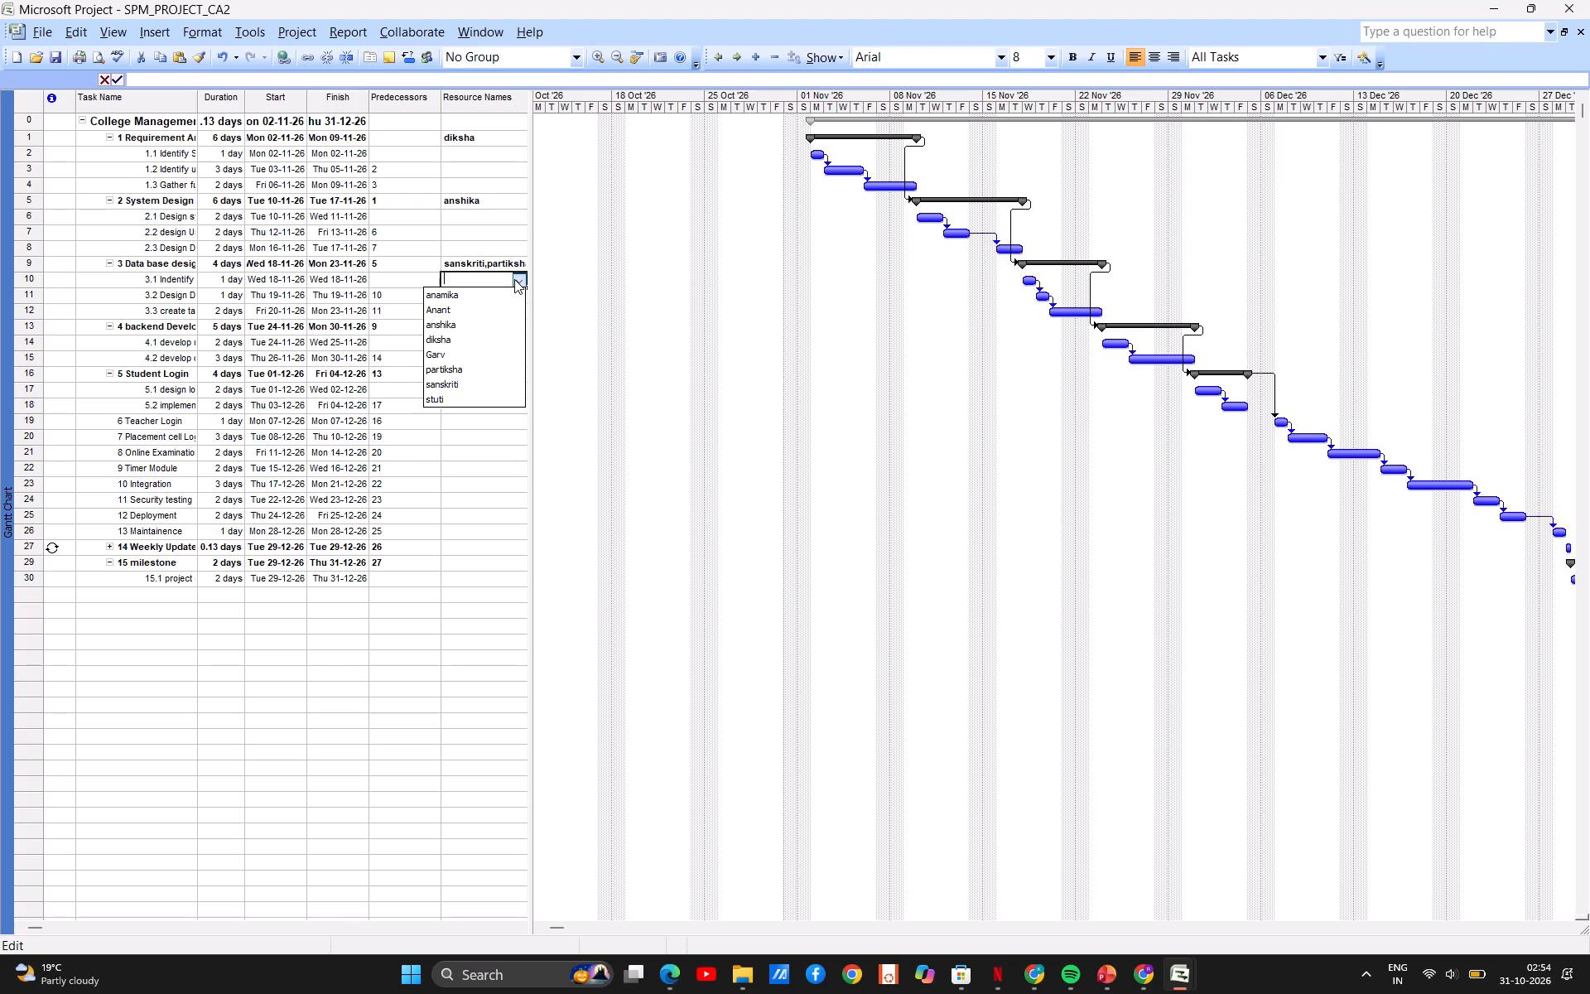
{"action": "left_click", "coordinate": [441, 382]}
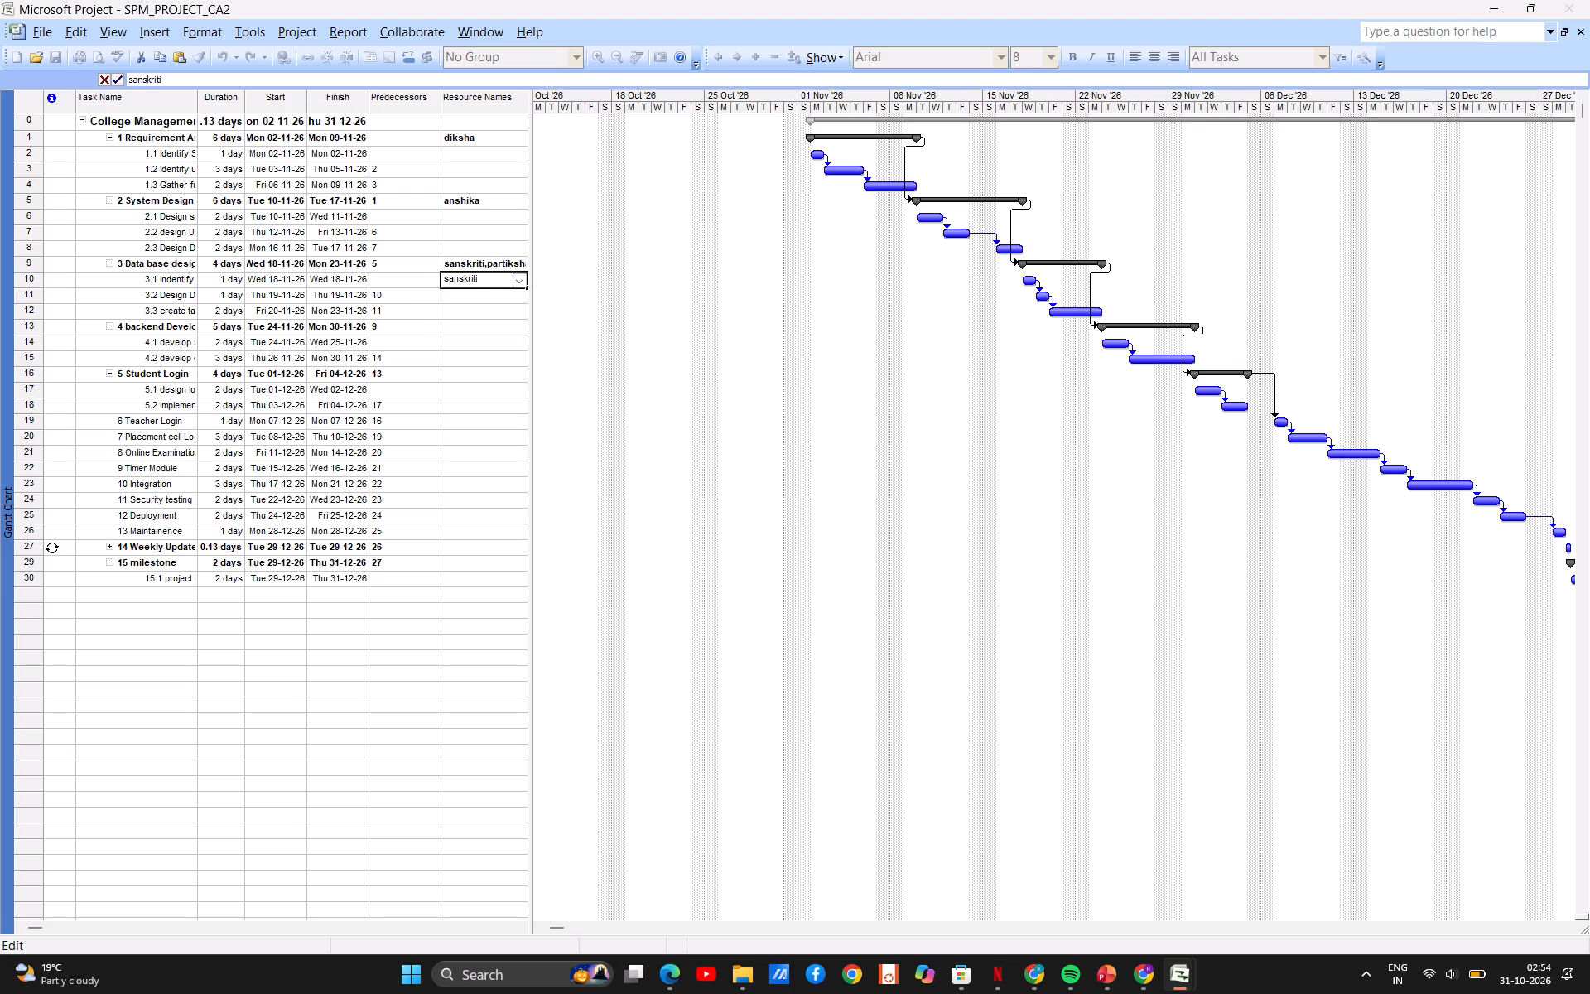
{"action": "left_click", "coordinate": [472, 297]}
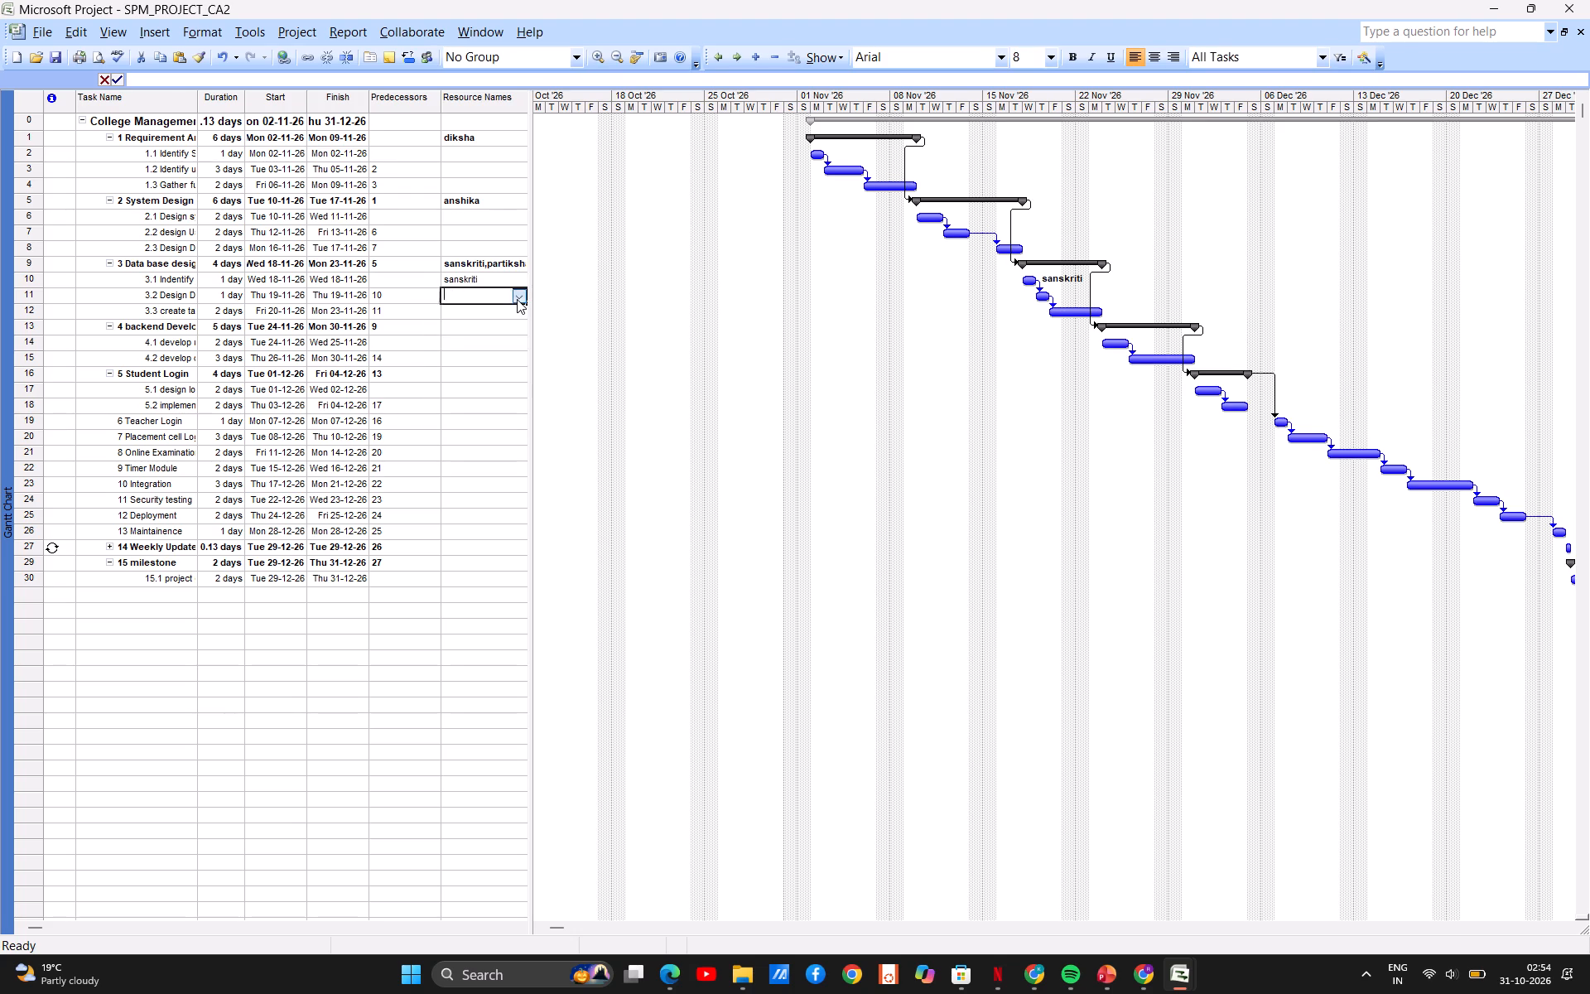
{"action": "left_click", "coordinate": [517, 299]}
{"action": "left_click", "coordinate": [449, 388]}
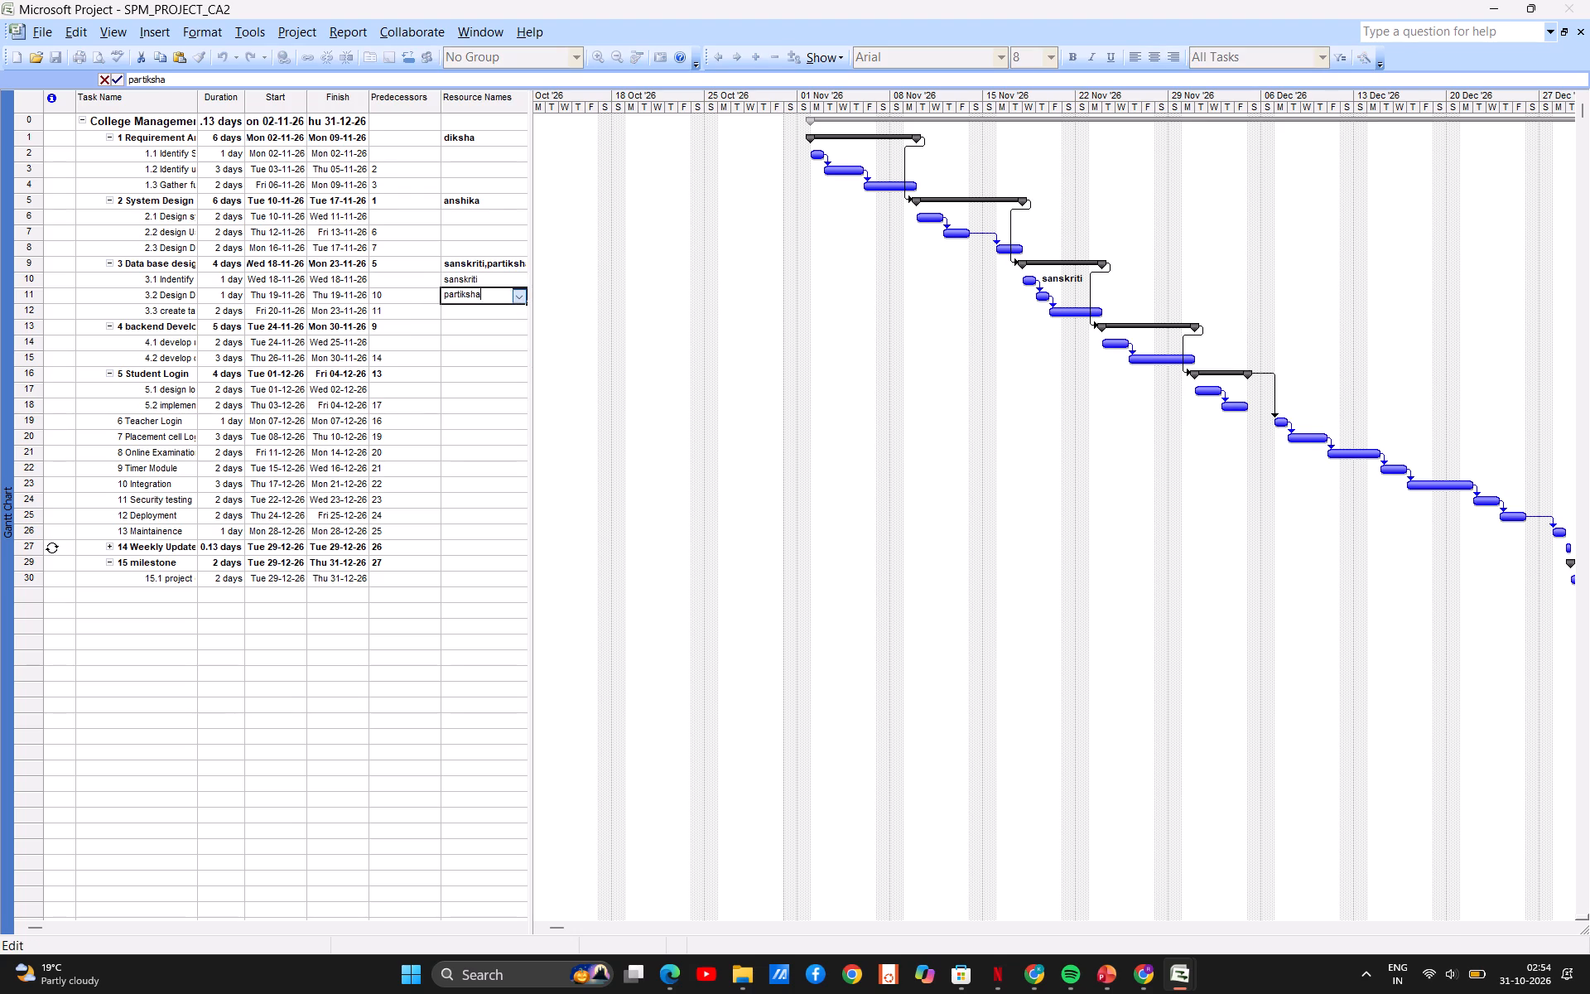
{"action": "left_click", "coordinate": [478, 311]}
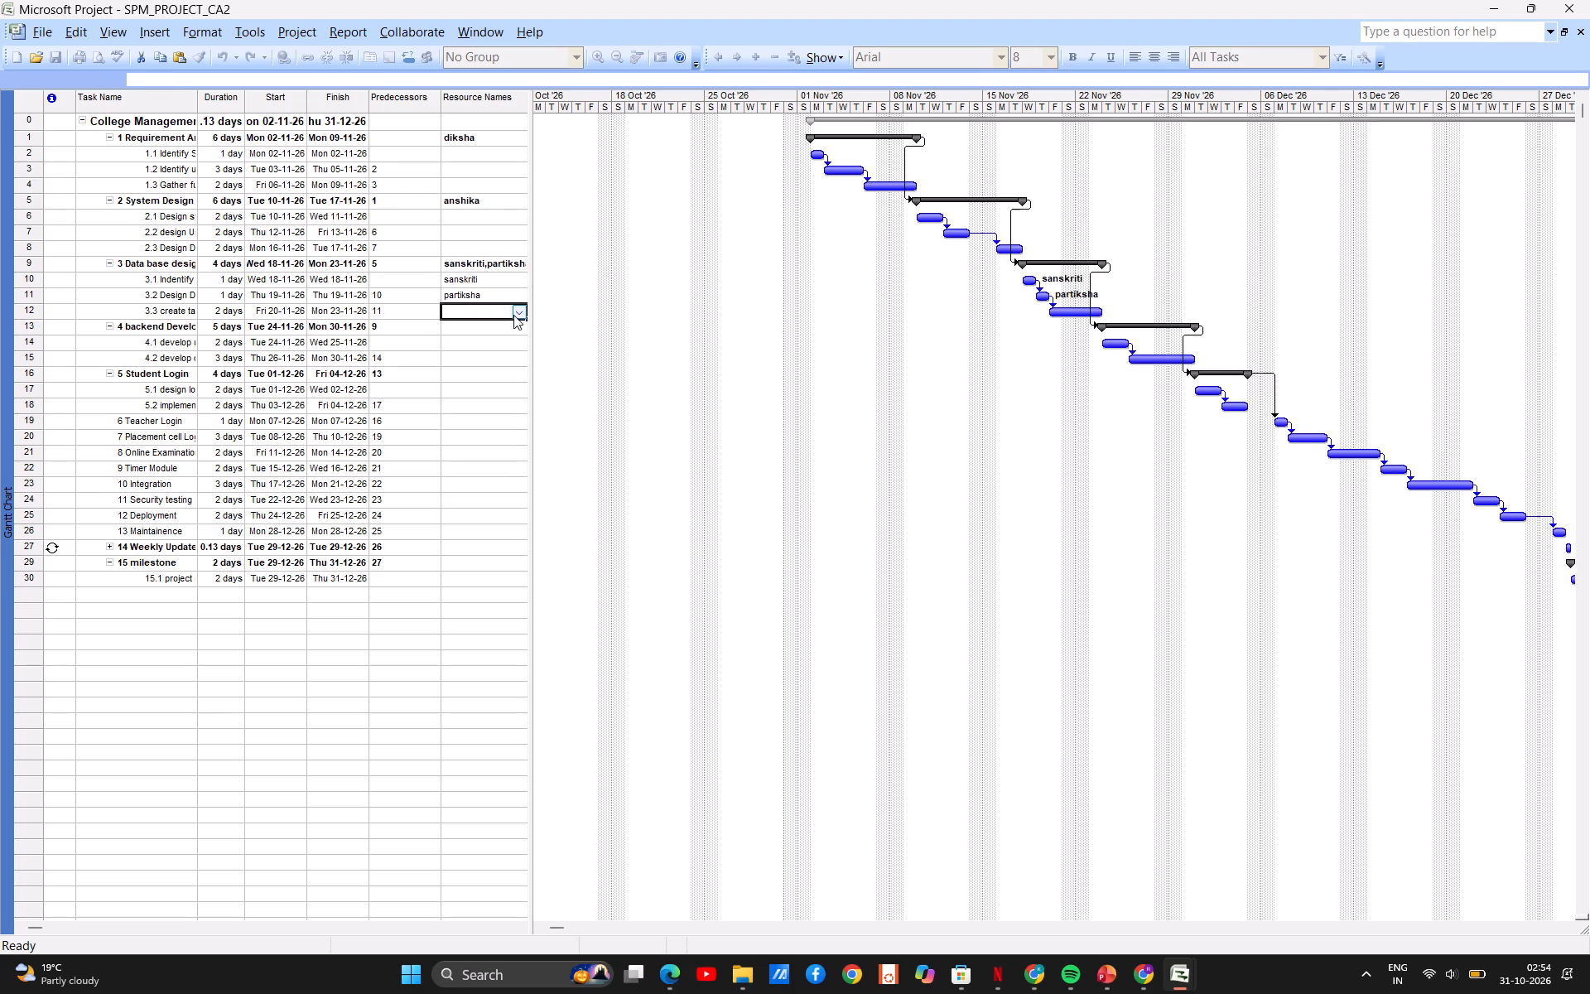
{"action": "left_click", "coordinate": [515, 313]}
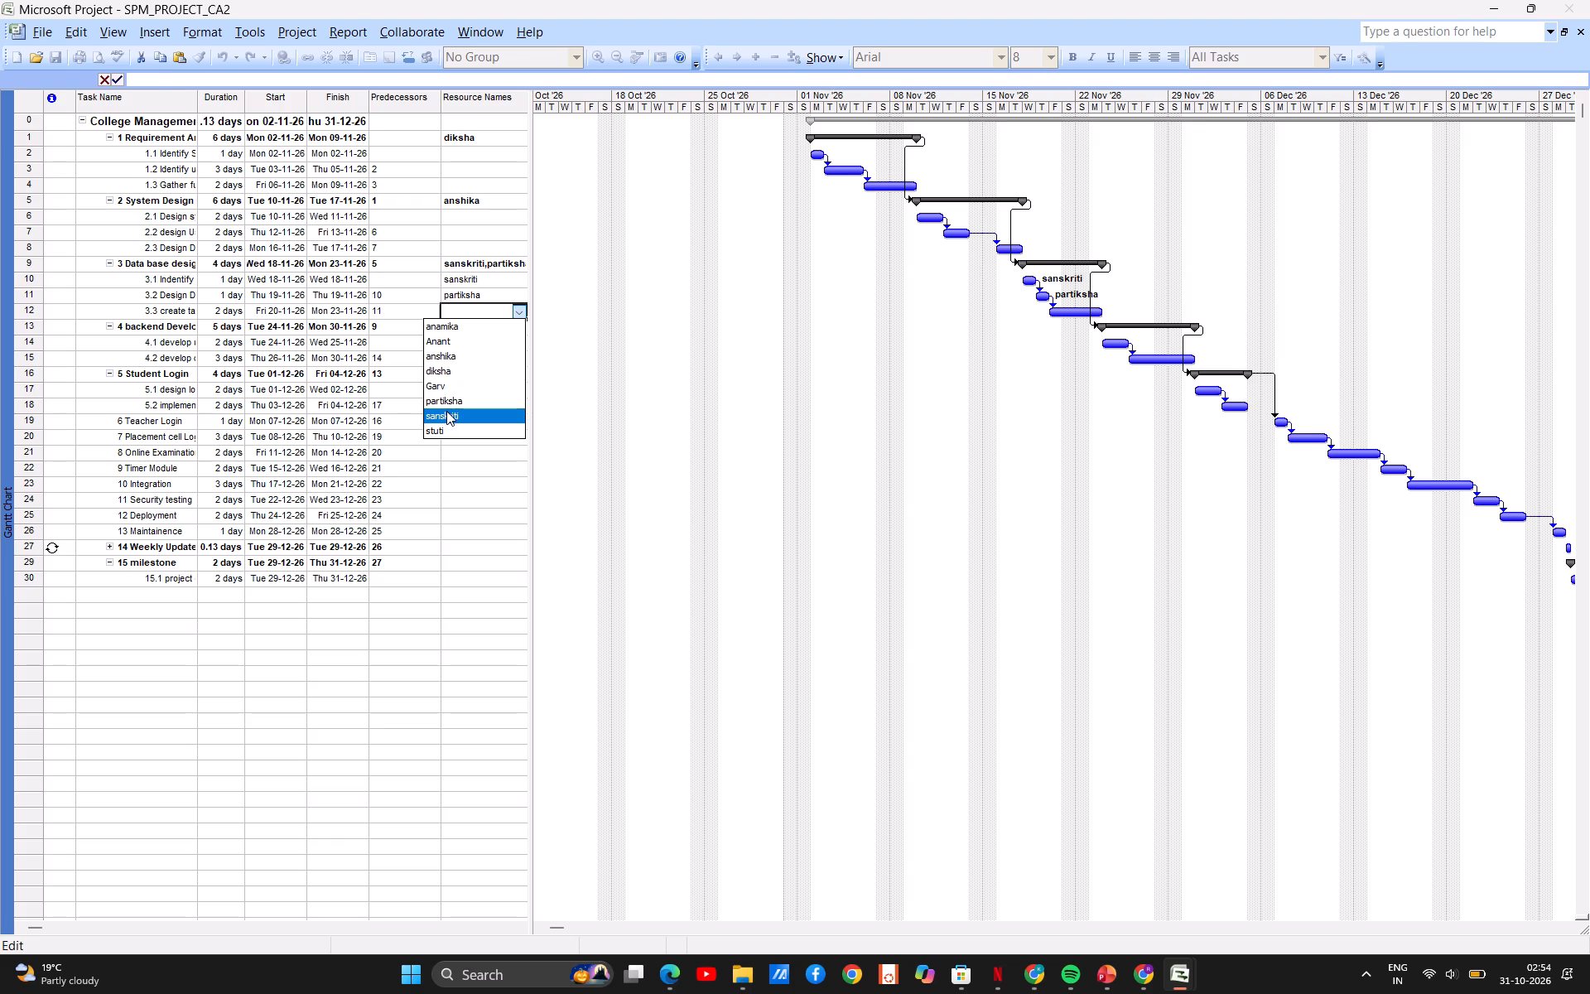
{"action": "left_click", "coordinate": [446, 411]}
Assign stuti to summary task 4, the backend phase, and Anant to summary task 5, Student Login.
{"action": "left_click", "coordinate": [472, 331]}
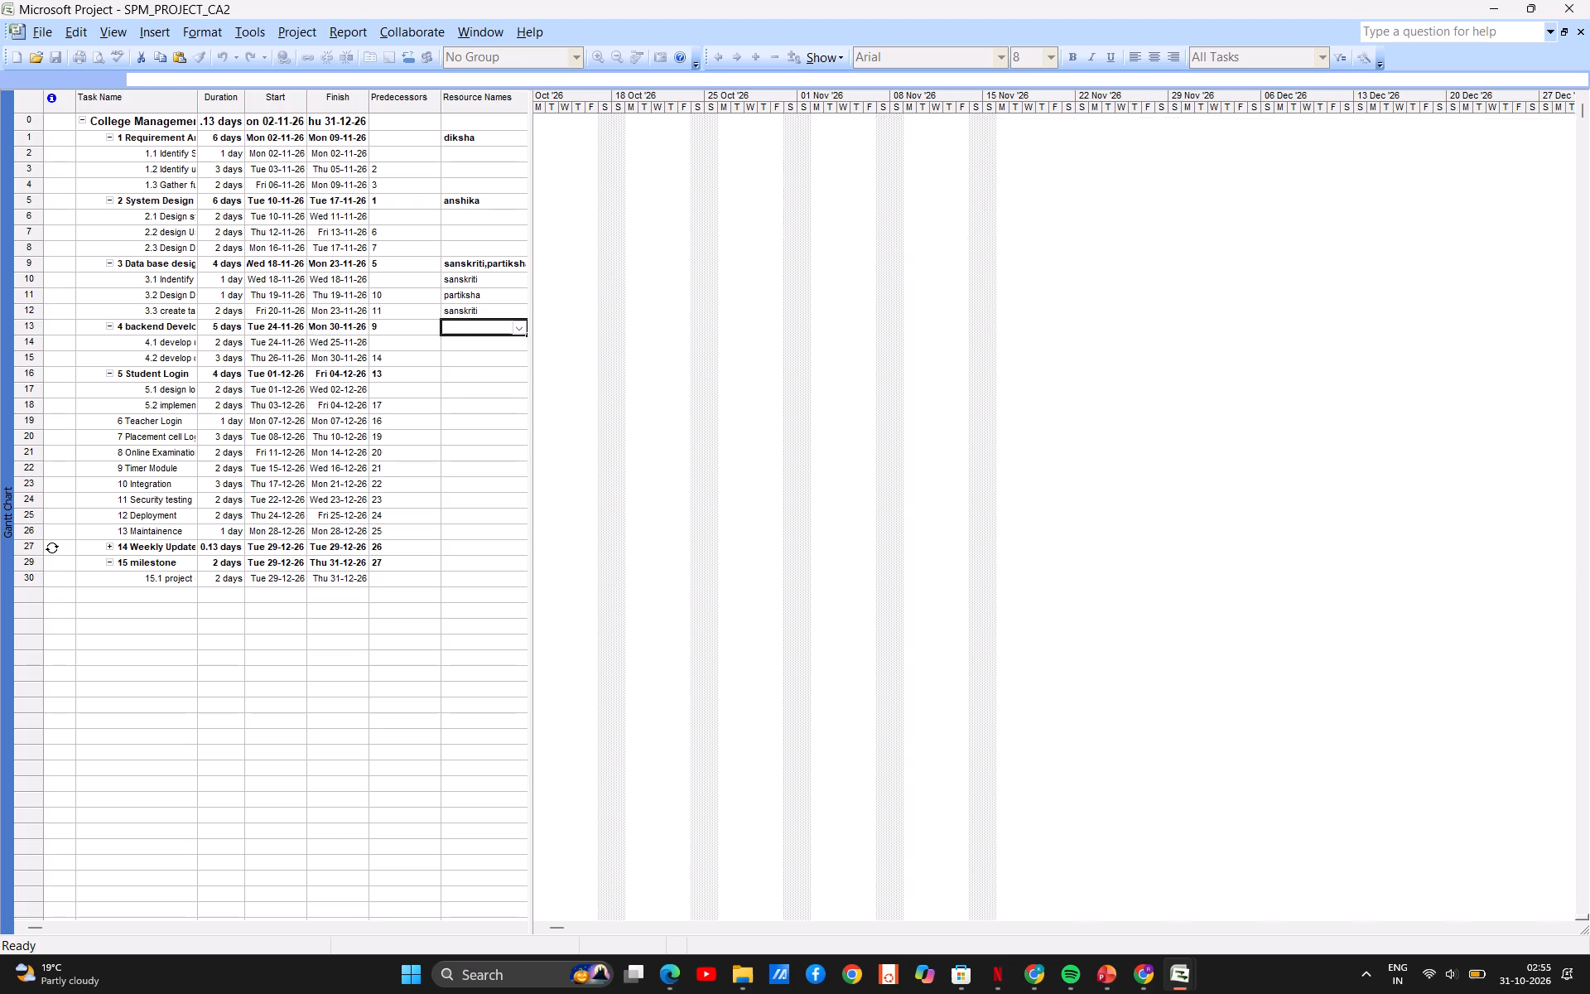
{"action": "left_click", "coordinate": [523, 326]}
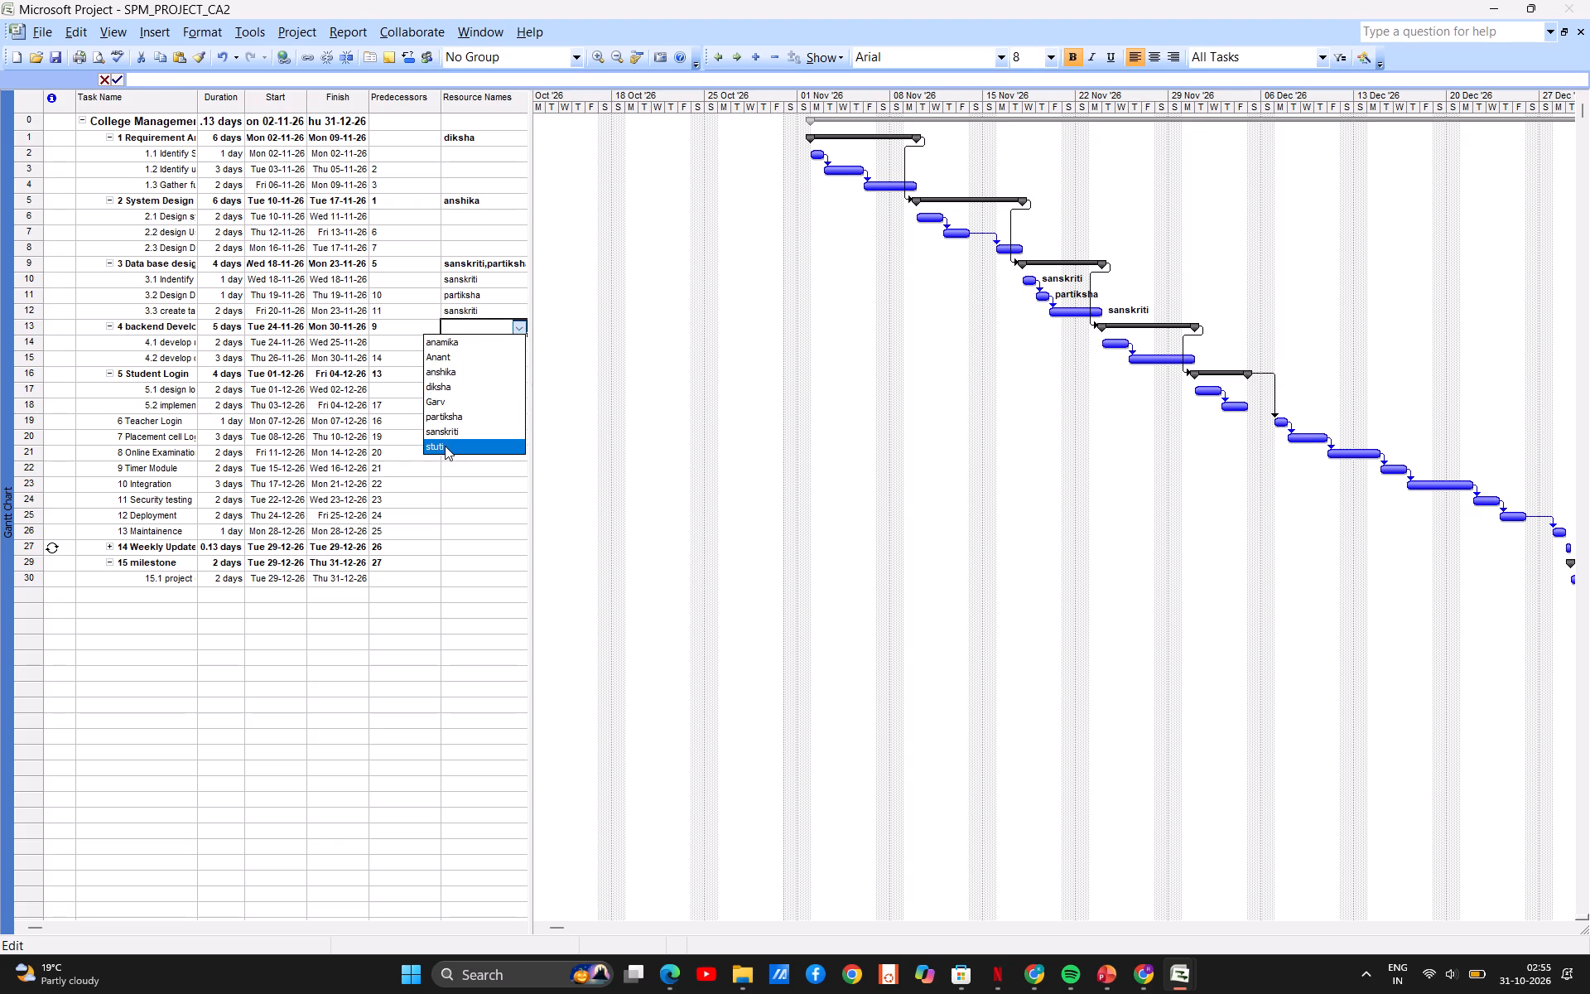
{"action": "left_click", "coordinate": [444, 446]}
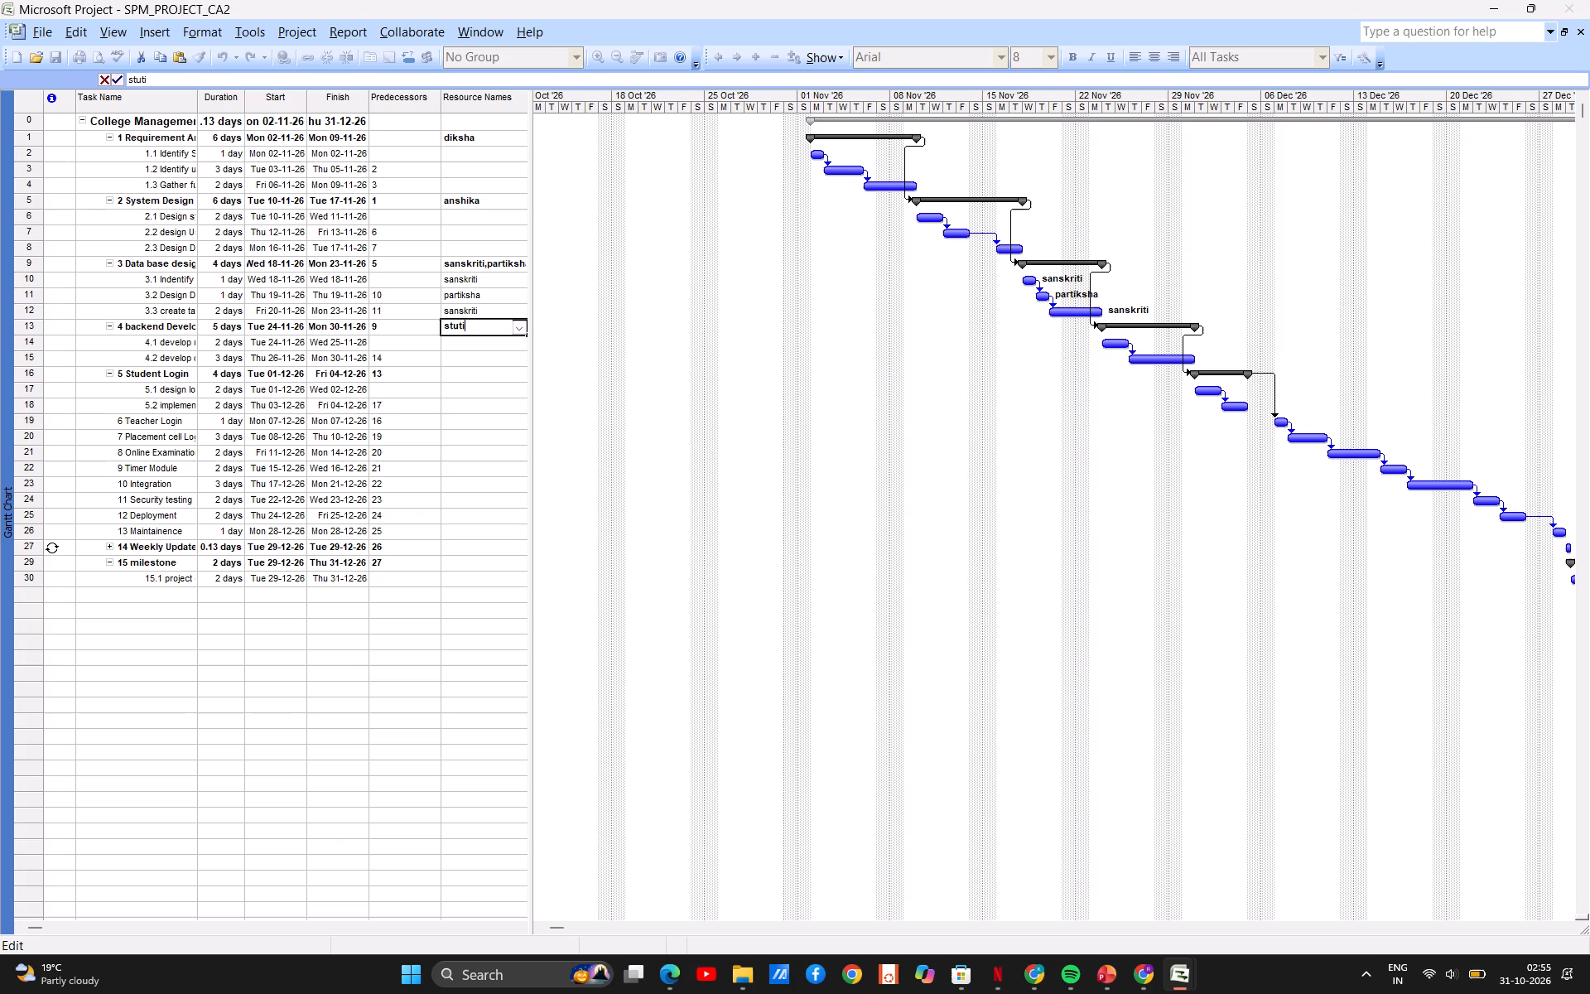
{"action": "left_click", "coordinate": [460, 380]}
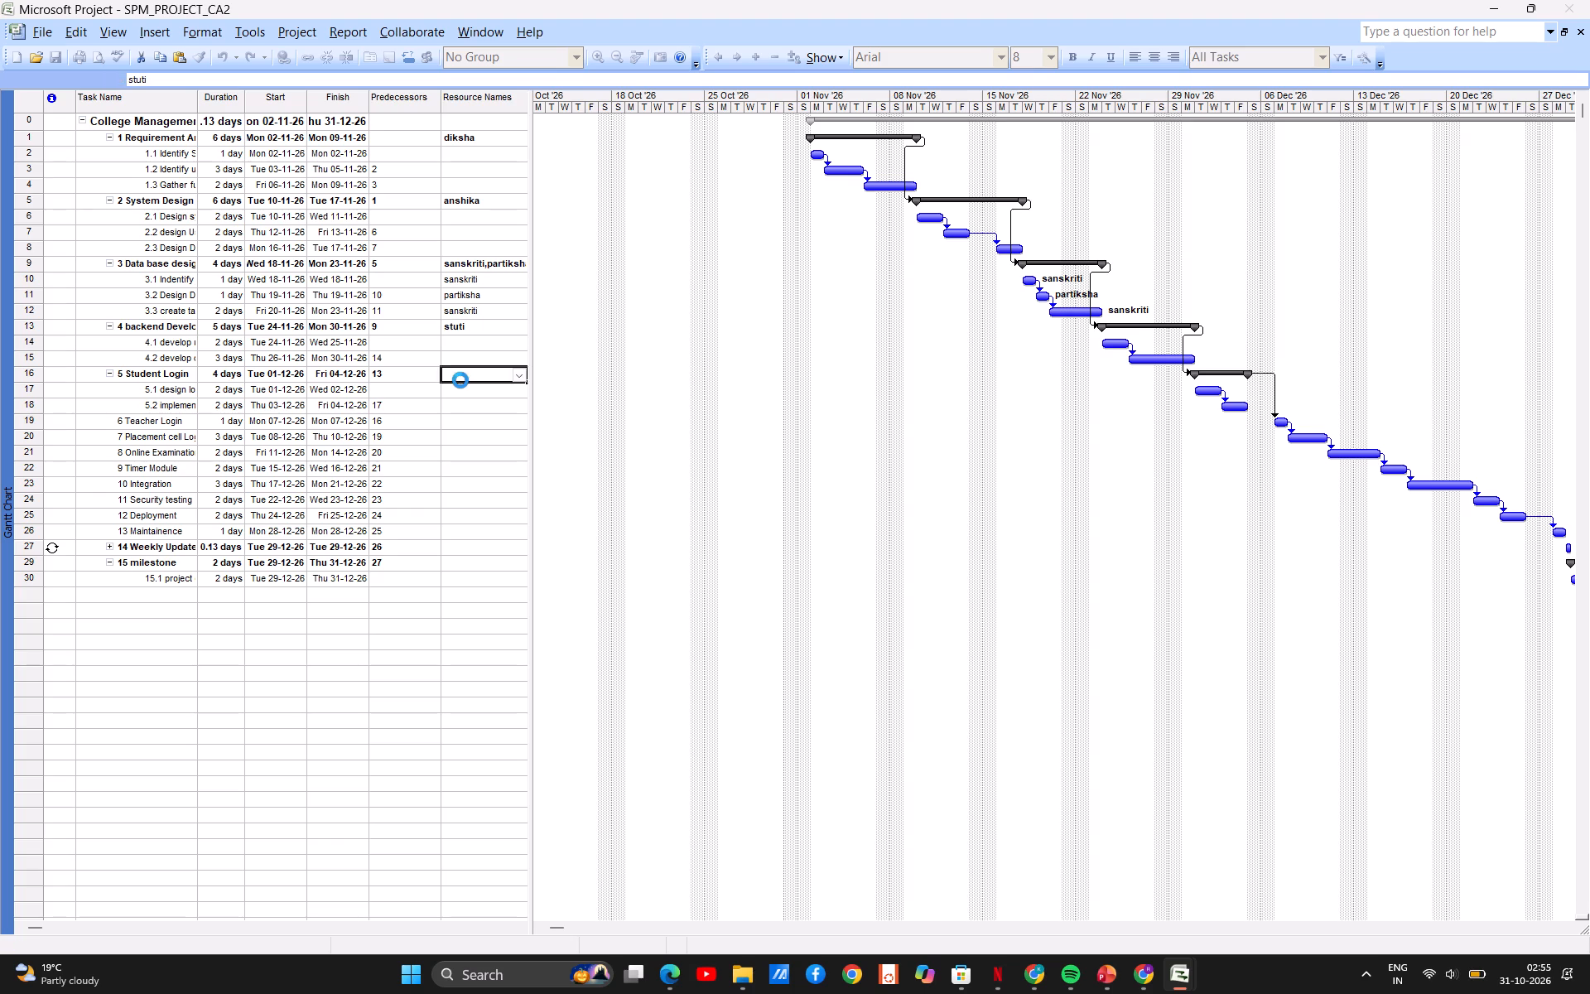
{"action": "left_click", "coordinate": [511, 378]}
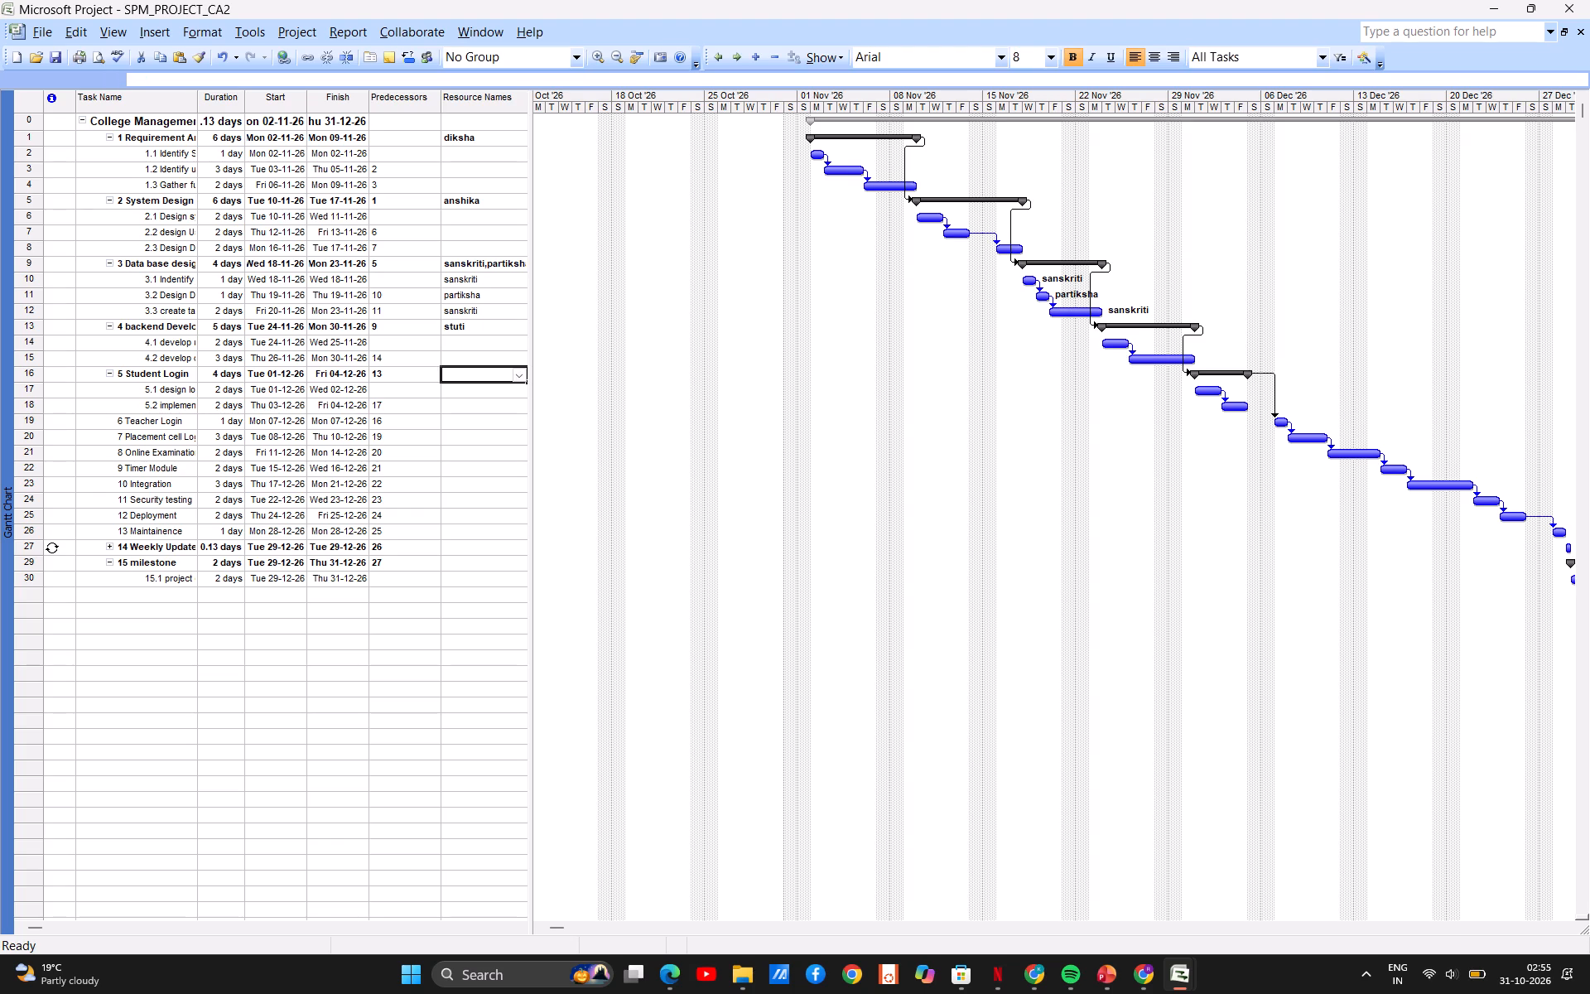
{"action": "left_click", "coordinate": [524, 376]}
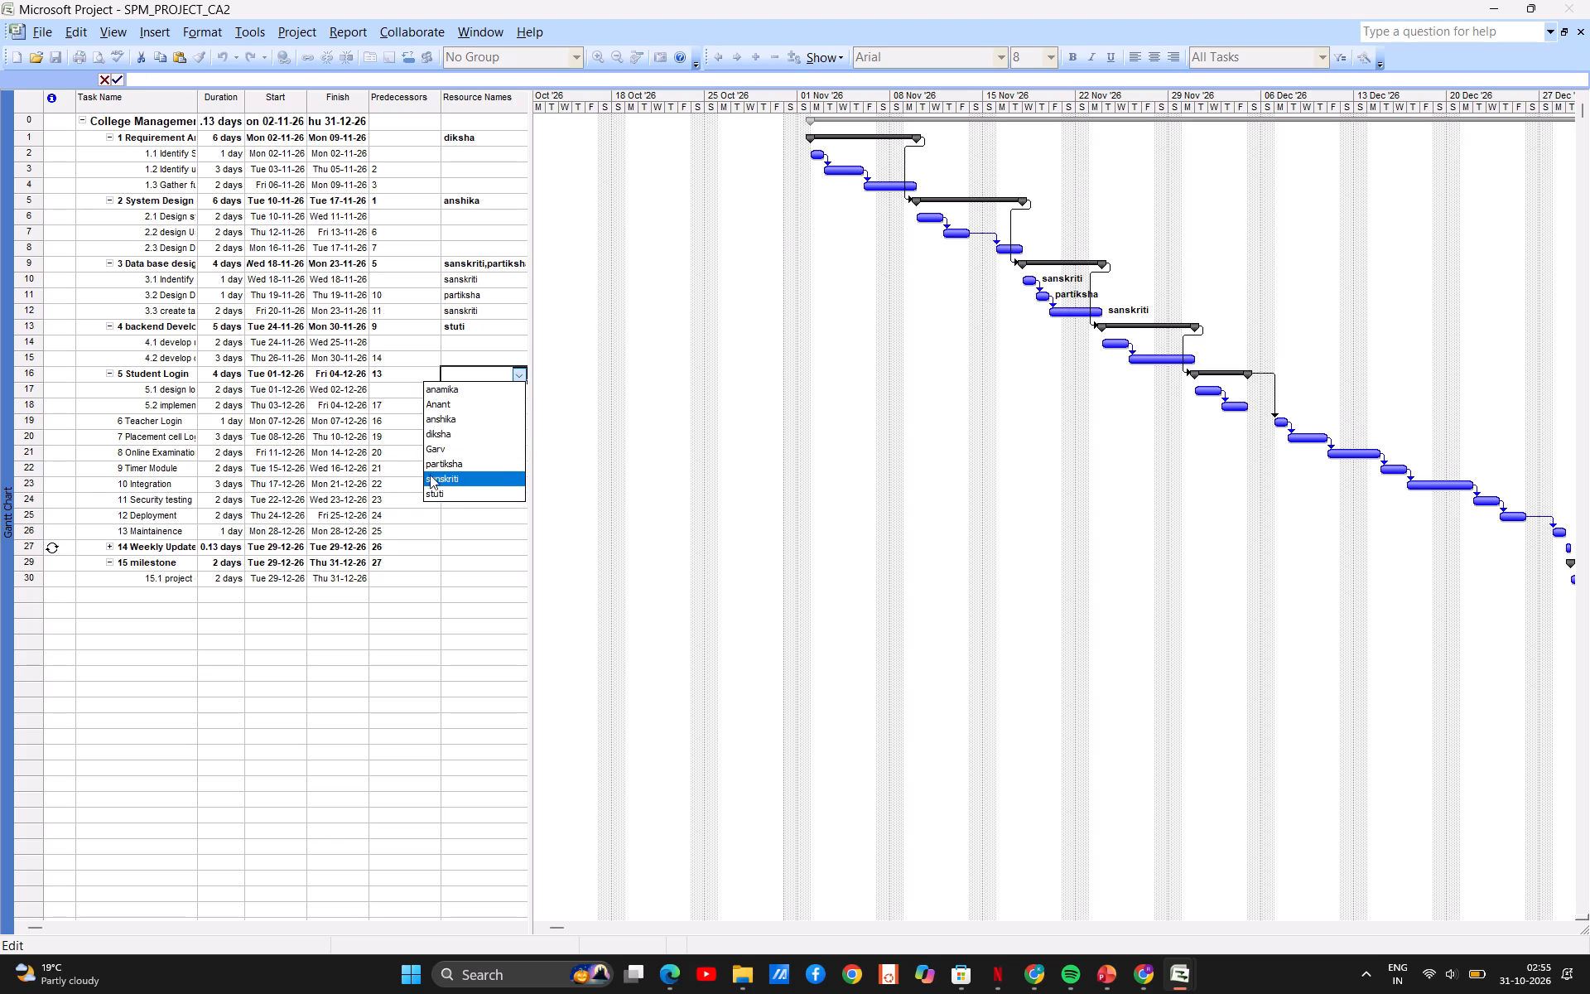
{"action": "left_click", "coordinate": [443, 397]}
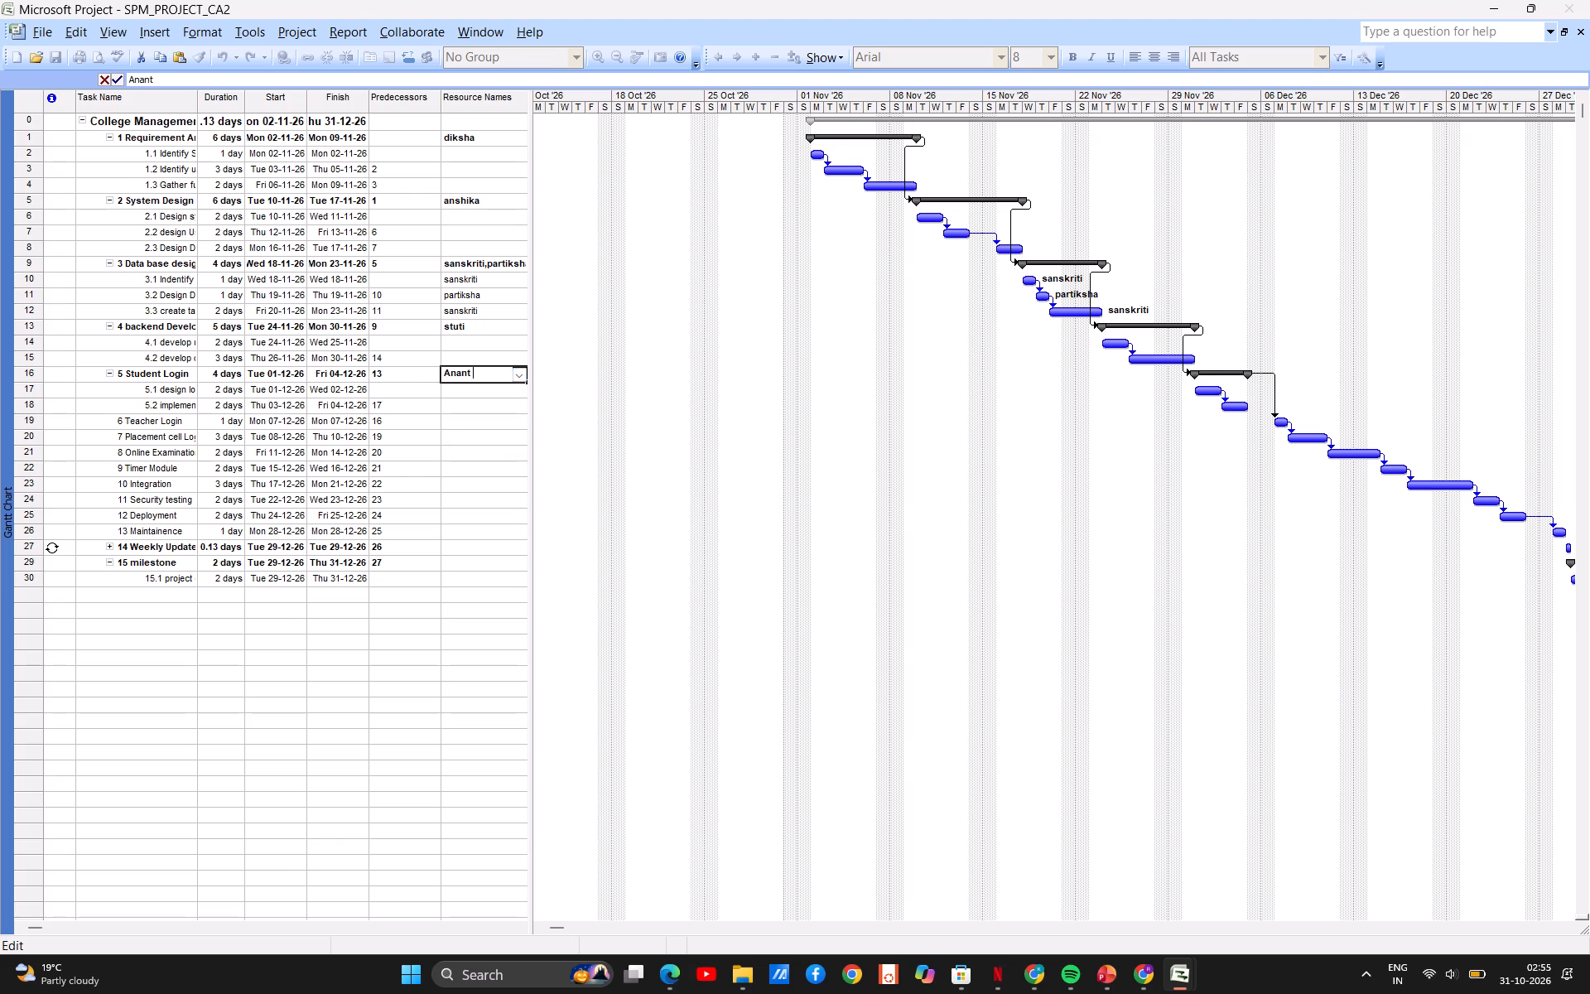
Assign Garv as the resource for task 6, Teacher Login, and diksha for task 7, the Placement cell task.
{"action": "left_click", "coordinate": [470, 422]}
{"action": "left_click", "coordinate": [517, 422]}
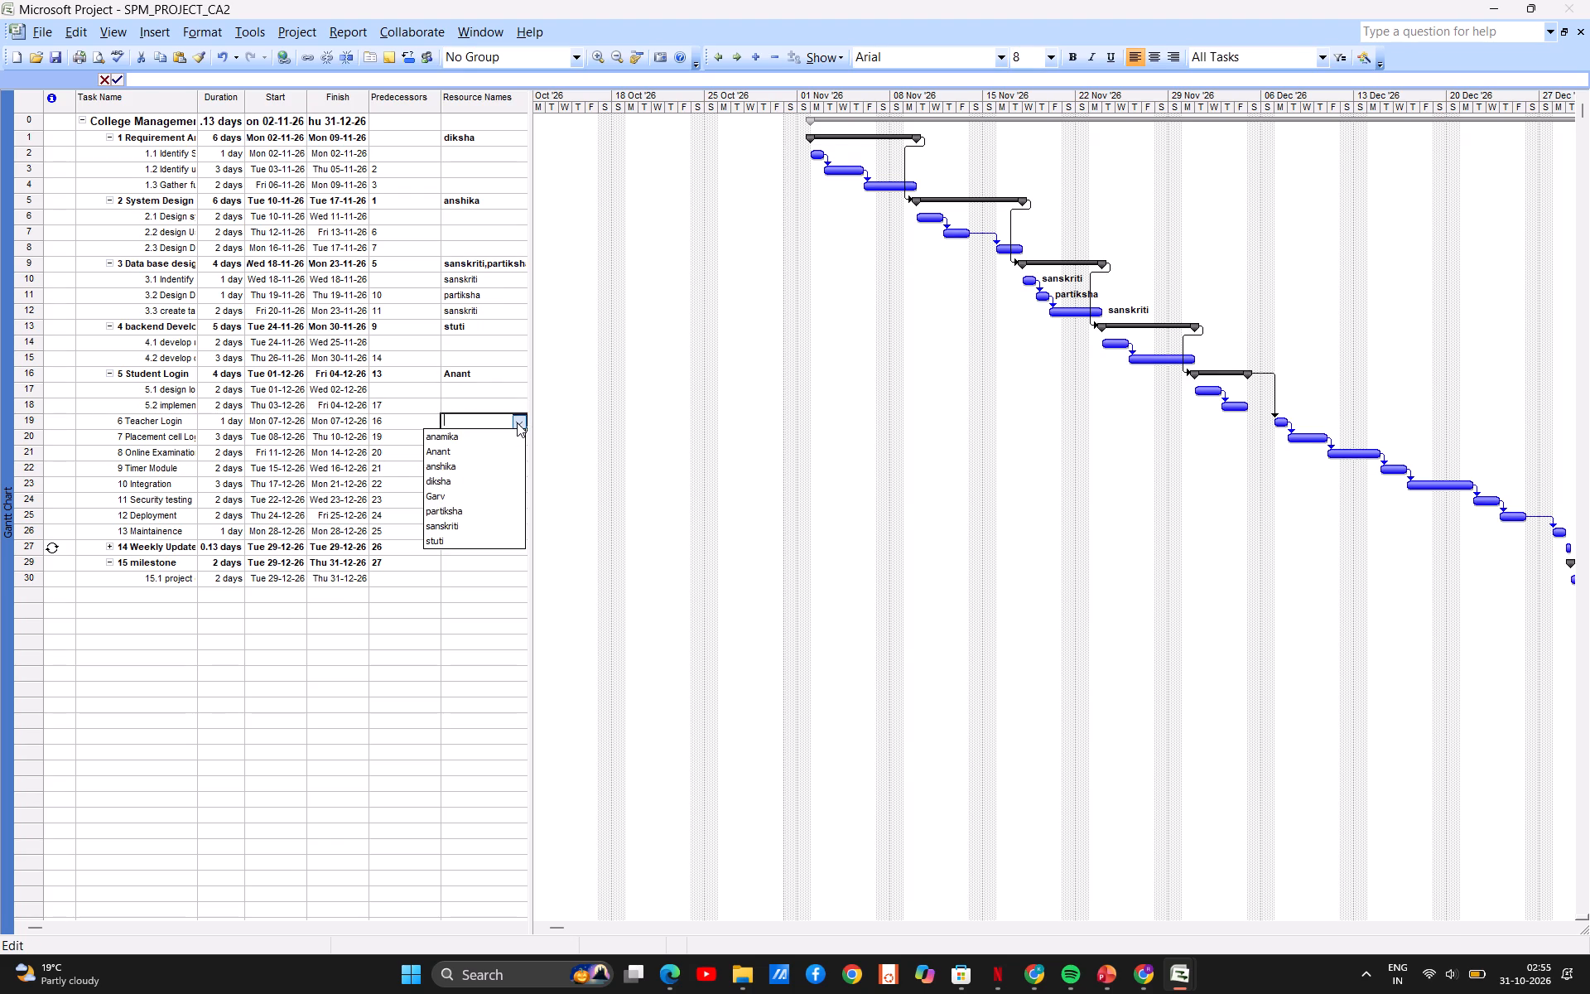
{"action": "left_click", "coordinate": [459, 500]}
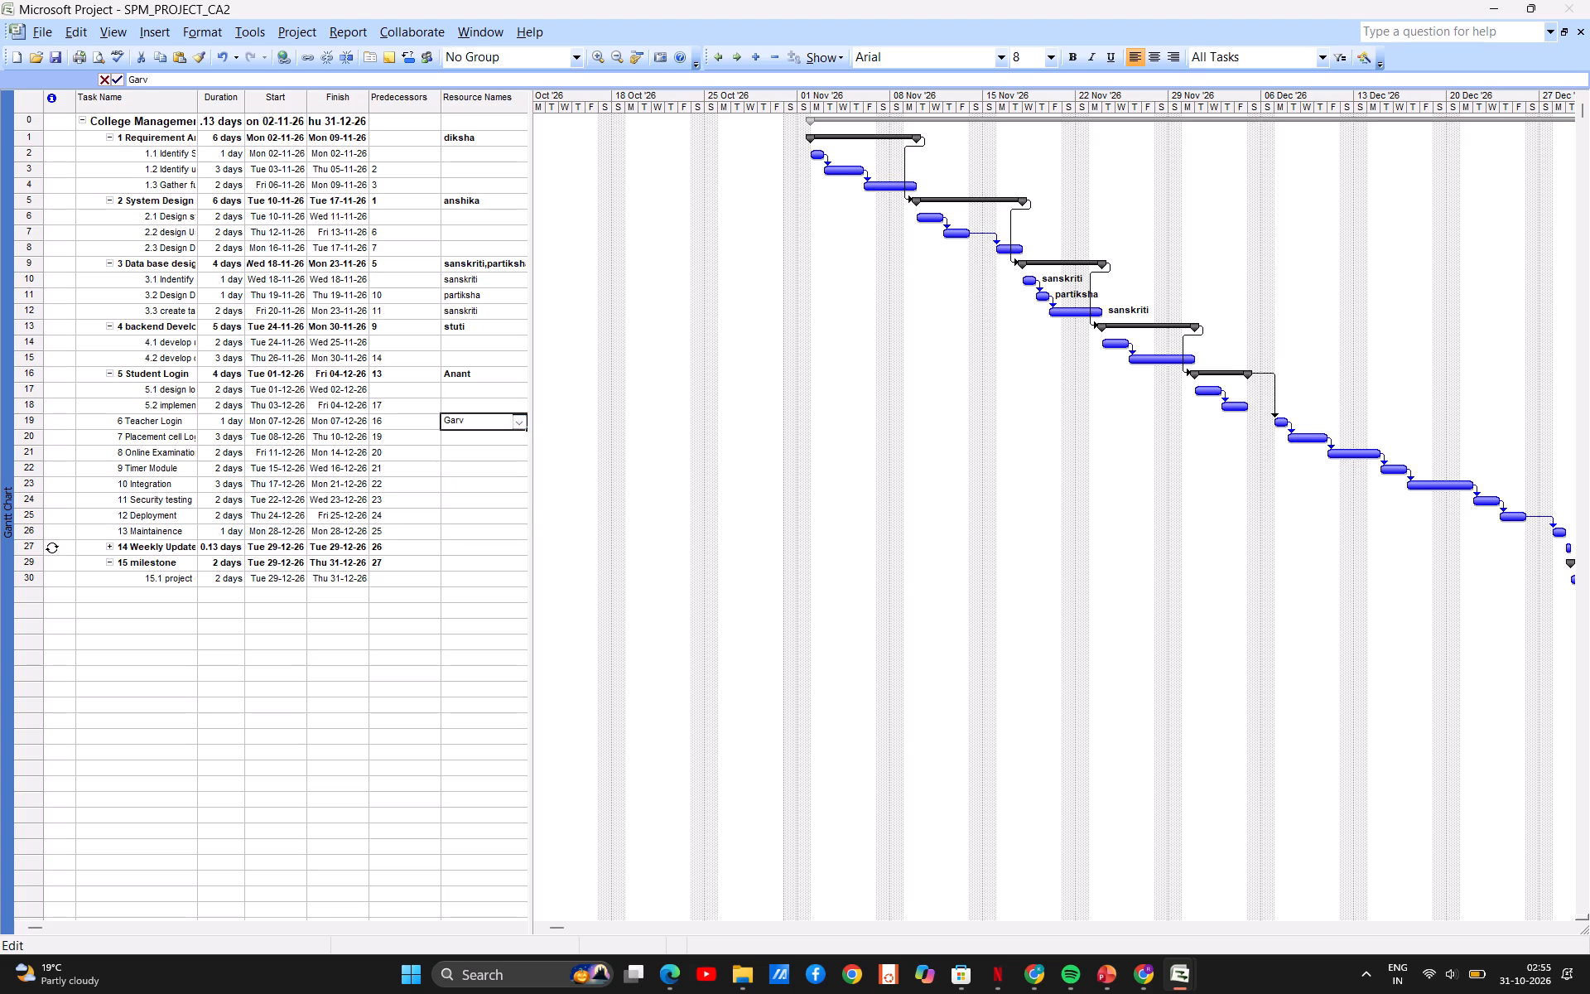
{"action": "left_click", "coordinate": [478, 442]}
{"action": "left_click", "coordinate": [518, 439]}
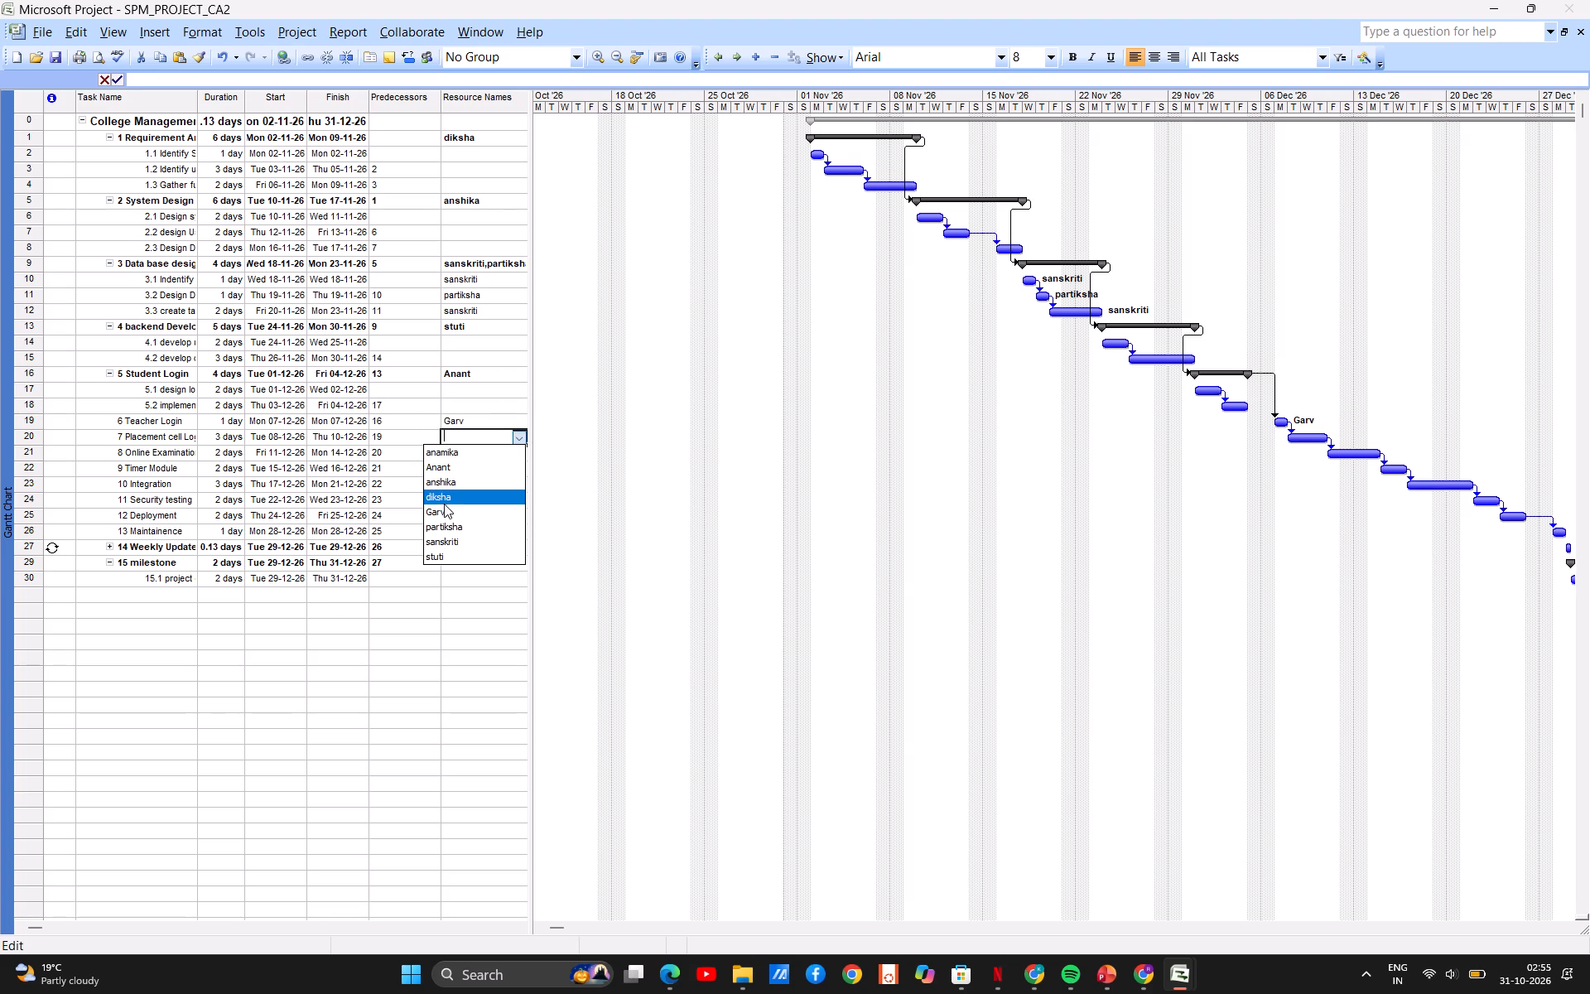
{"action": "left_click", "coordinate": [446, 494]}
Assign anamika as the resource for task 8, Online Examination, and partiksha for task 9, Timer Module.
{"action": "left_click", "coordinate": [466, 451]}
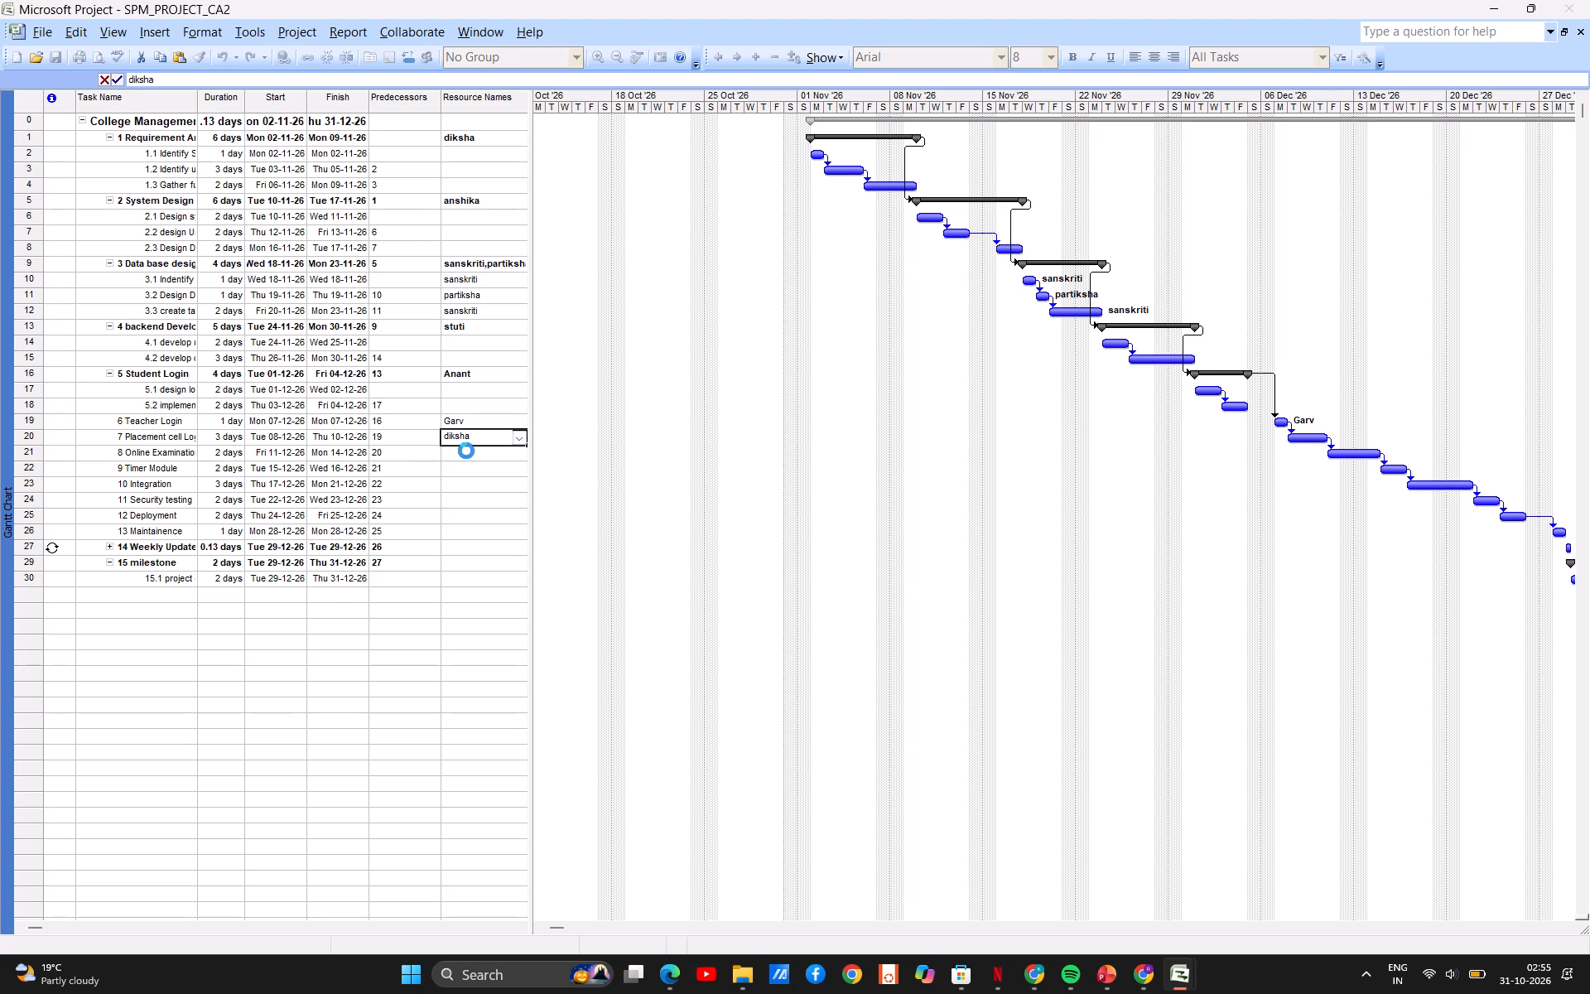
{"action": "left_click", "coordinate": [517, 452]}
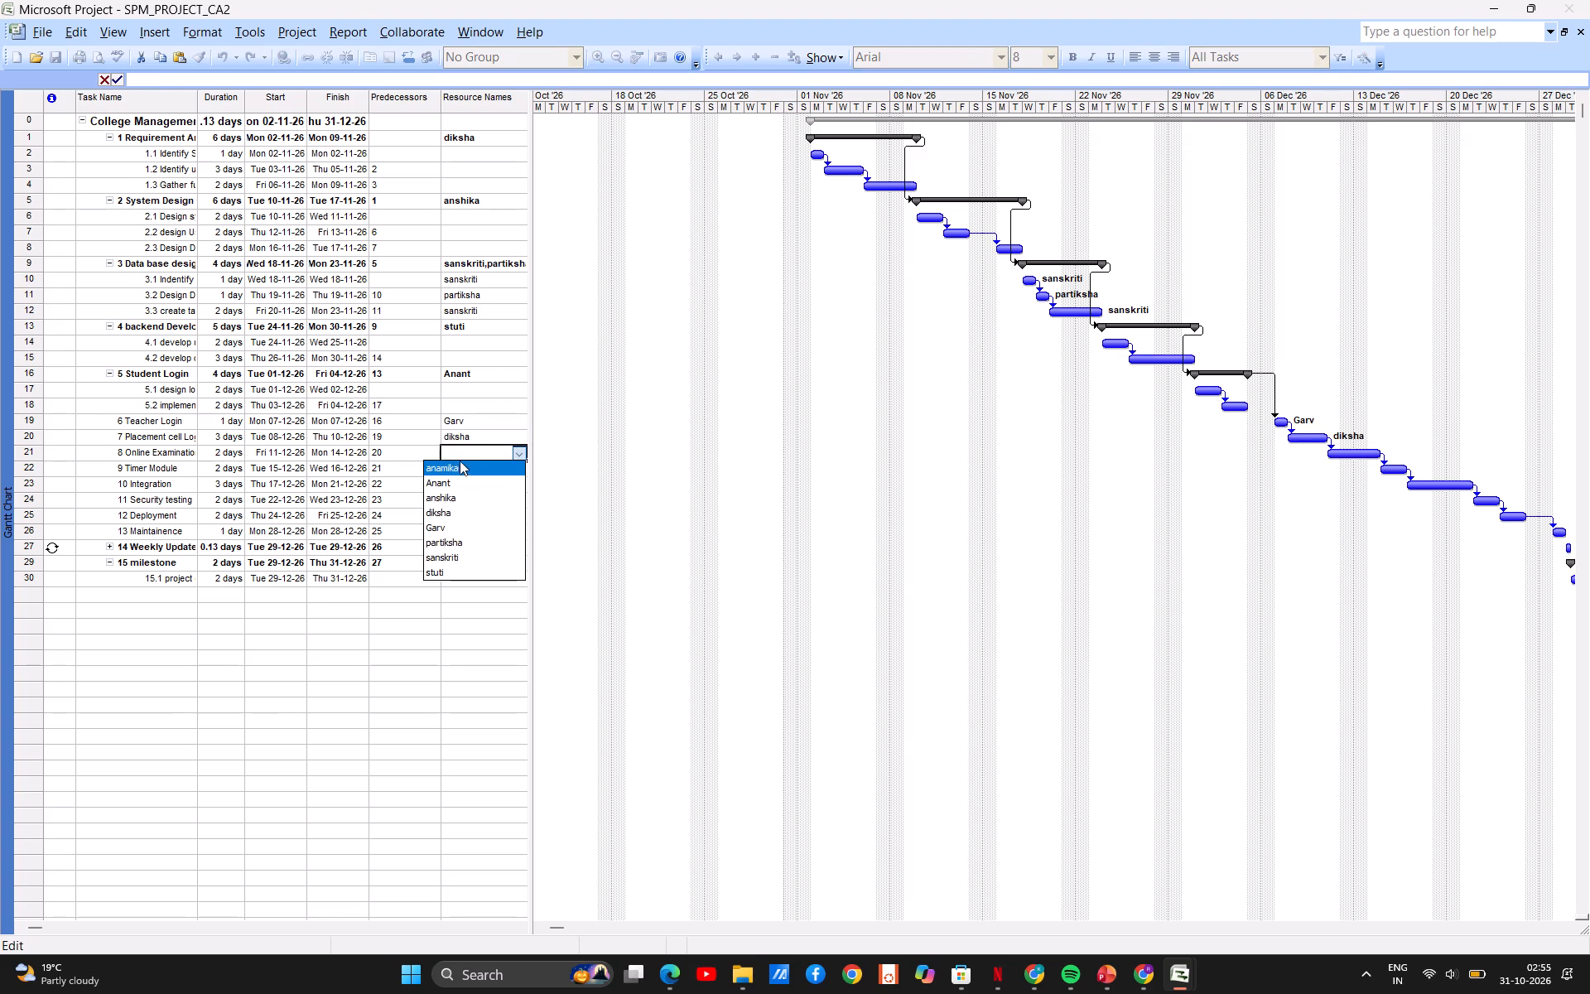
{"action": "left_click", "coordinate": [454, 475]}
{"action": "left_click", "coordinate": [465, 472]}
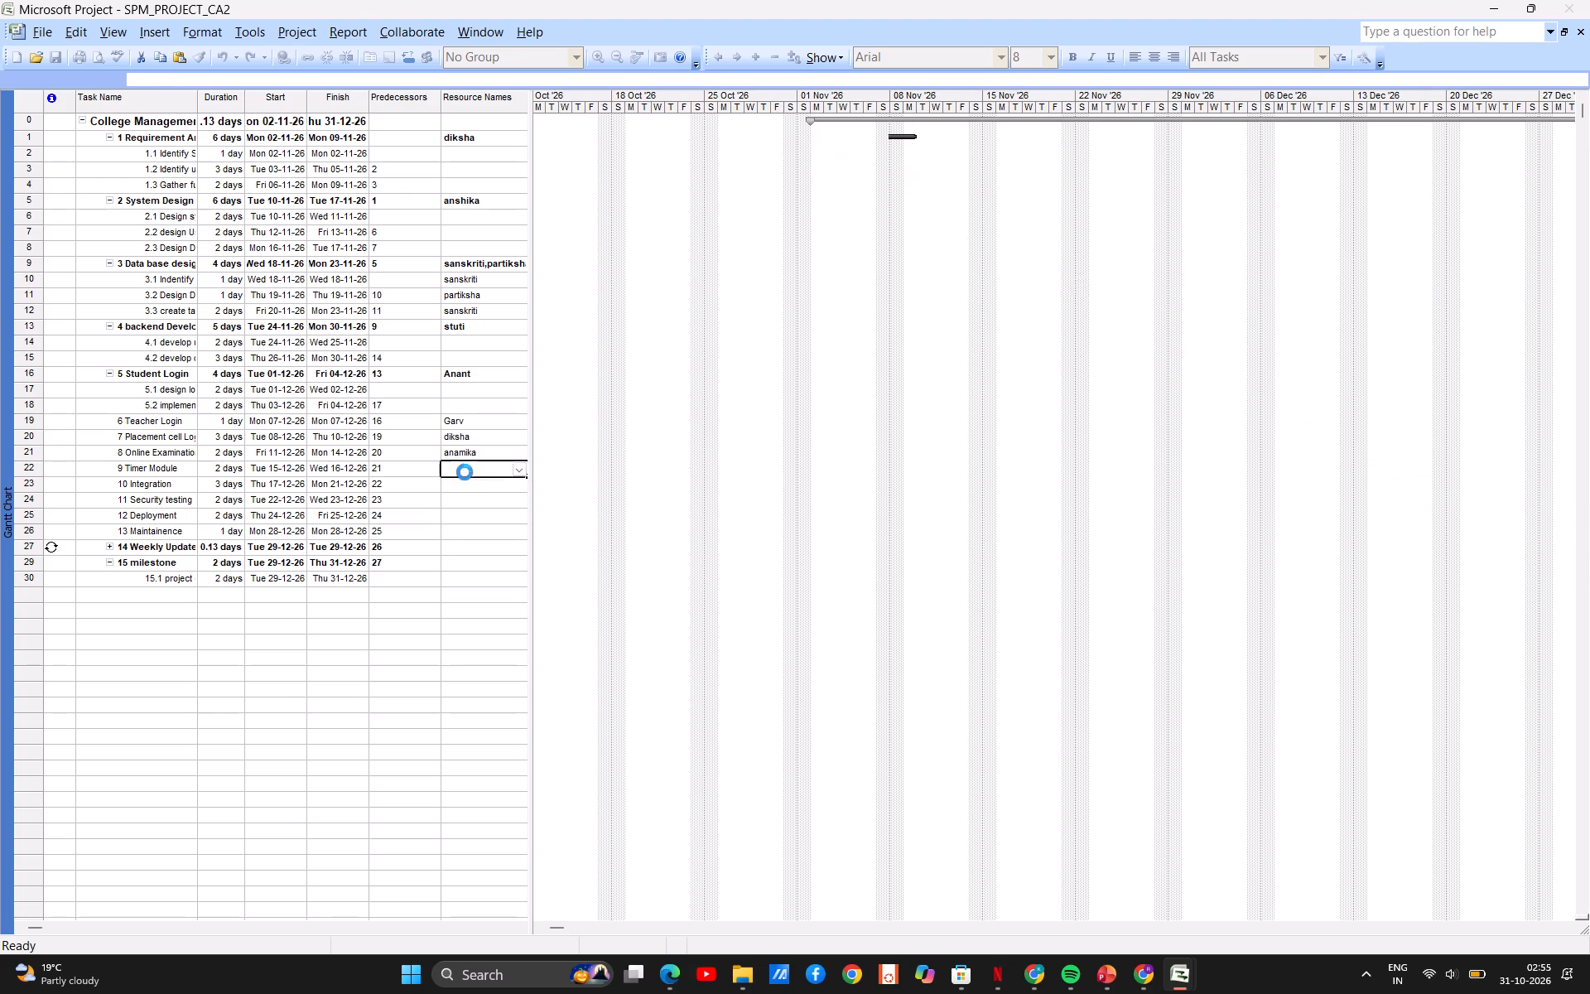
{"action": "left_click", "coordinate": [519, 472]}
{"action": "left_click", "coordinate": [460, 560]}
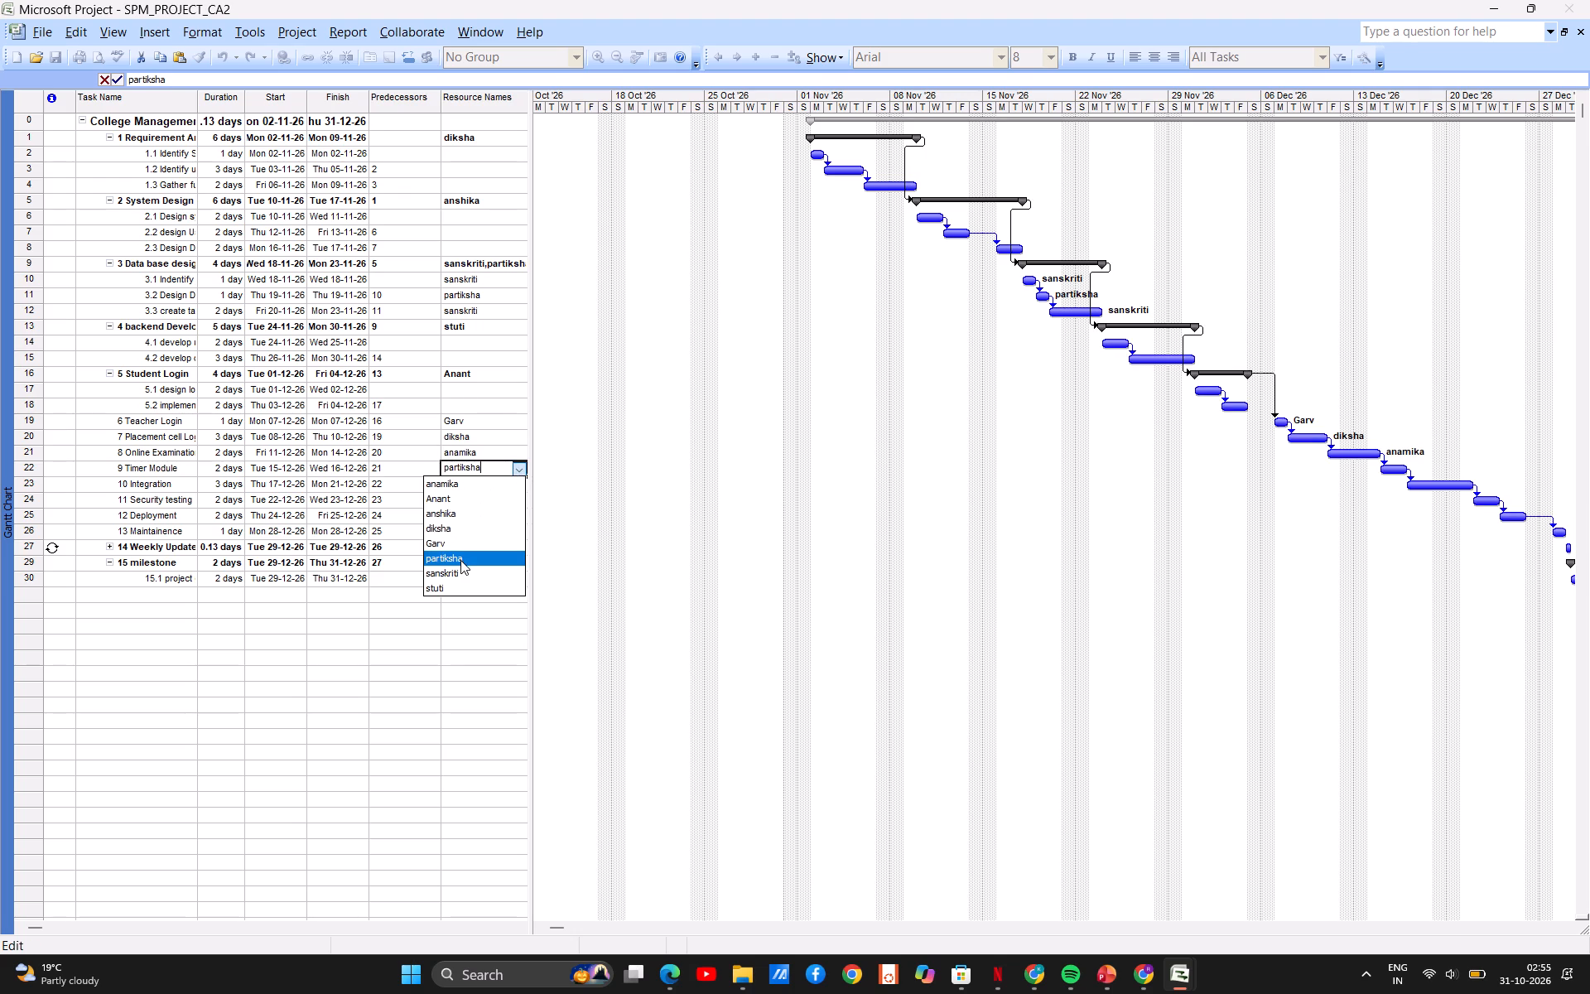
Assign stuti as the resource for task 10, Integration, and Garv for task 11, Security testing.
{"action": "left_click", "coordinate": [481, 485]}
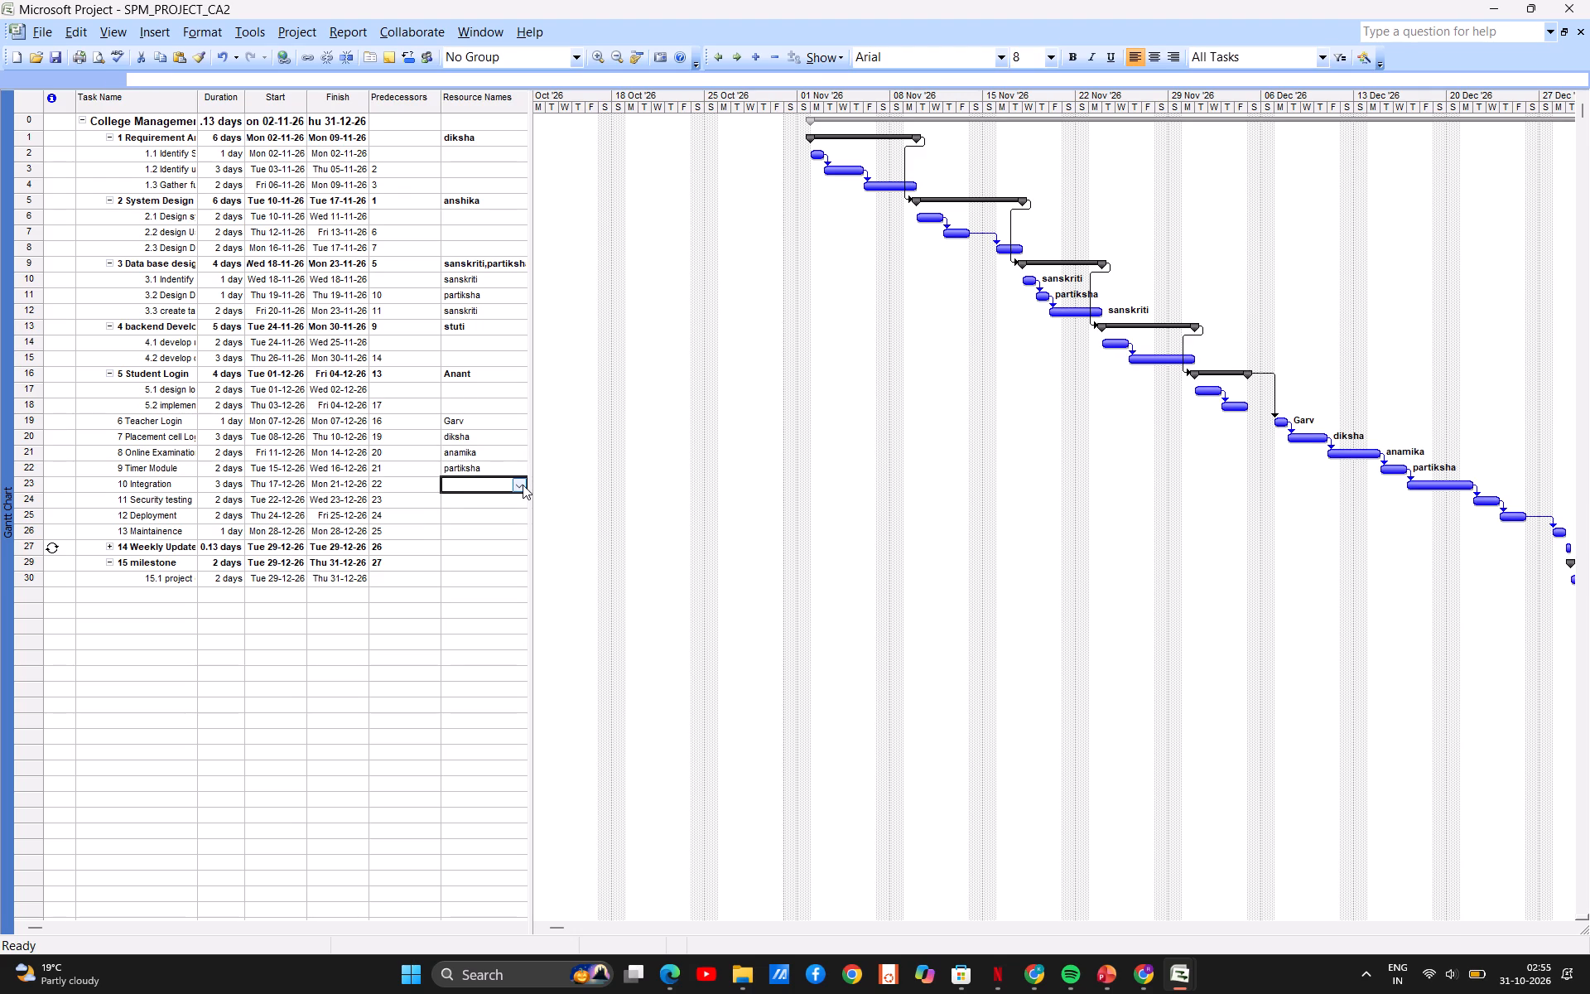
{"action": "left_click", "coordinate": [523, 485]}
{"action": "left_click", "coordinate": [447, 603]}
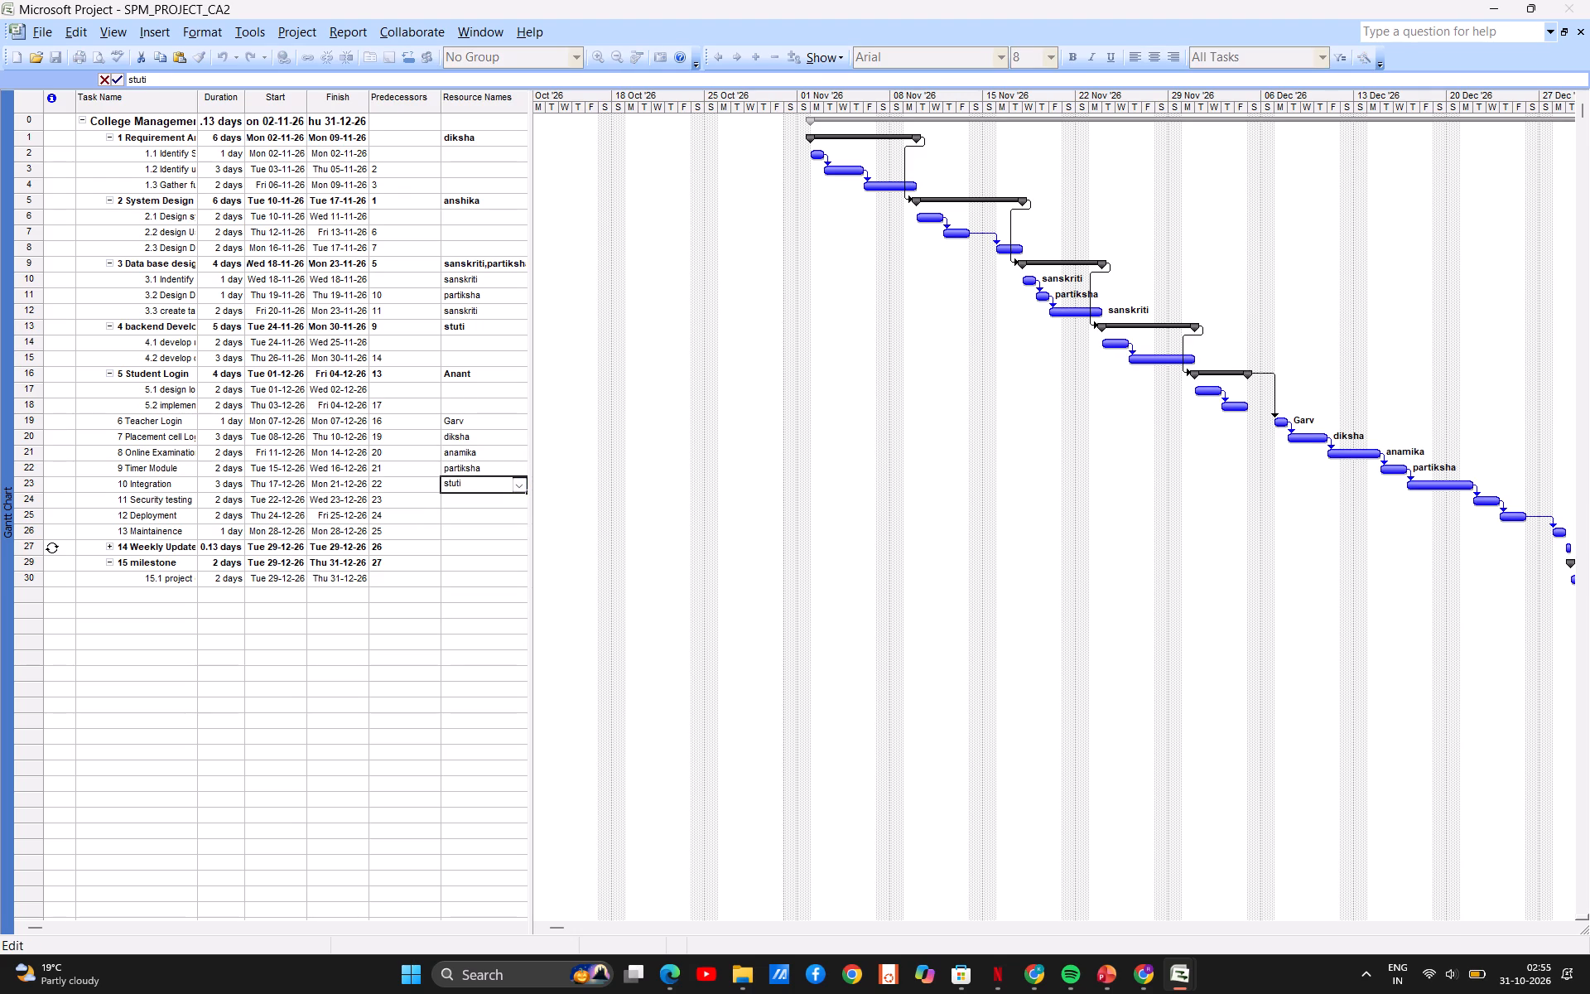
{"action": "left_click", "coordinate": [470, 504]}
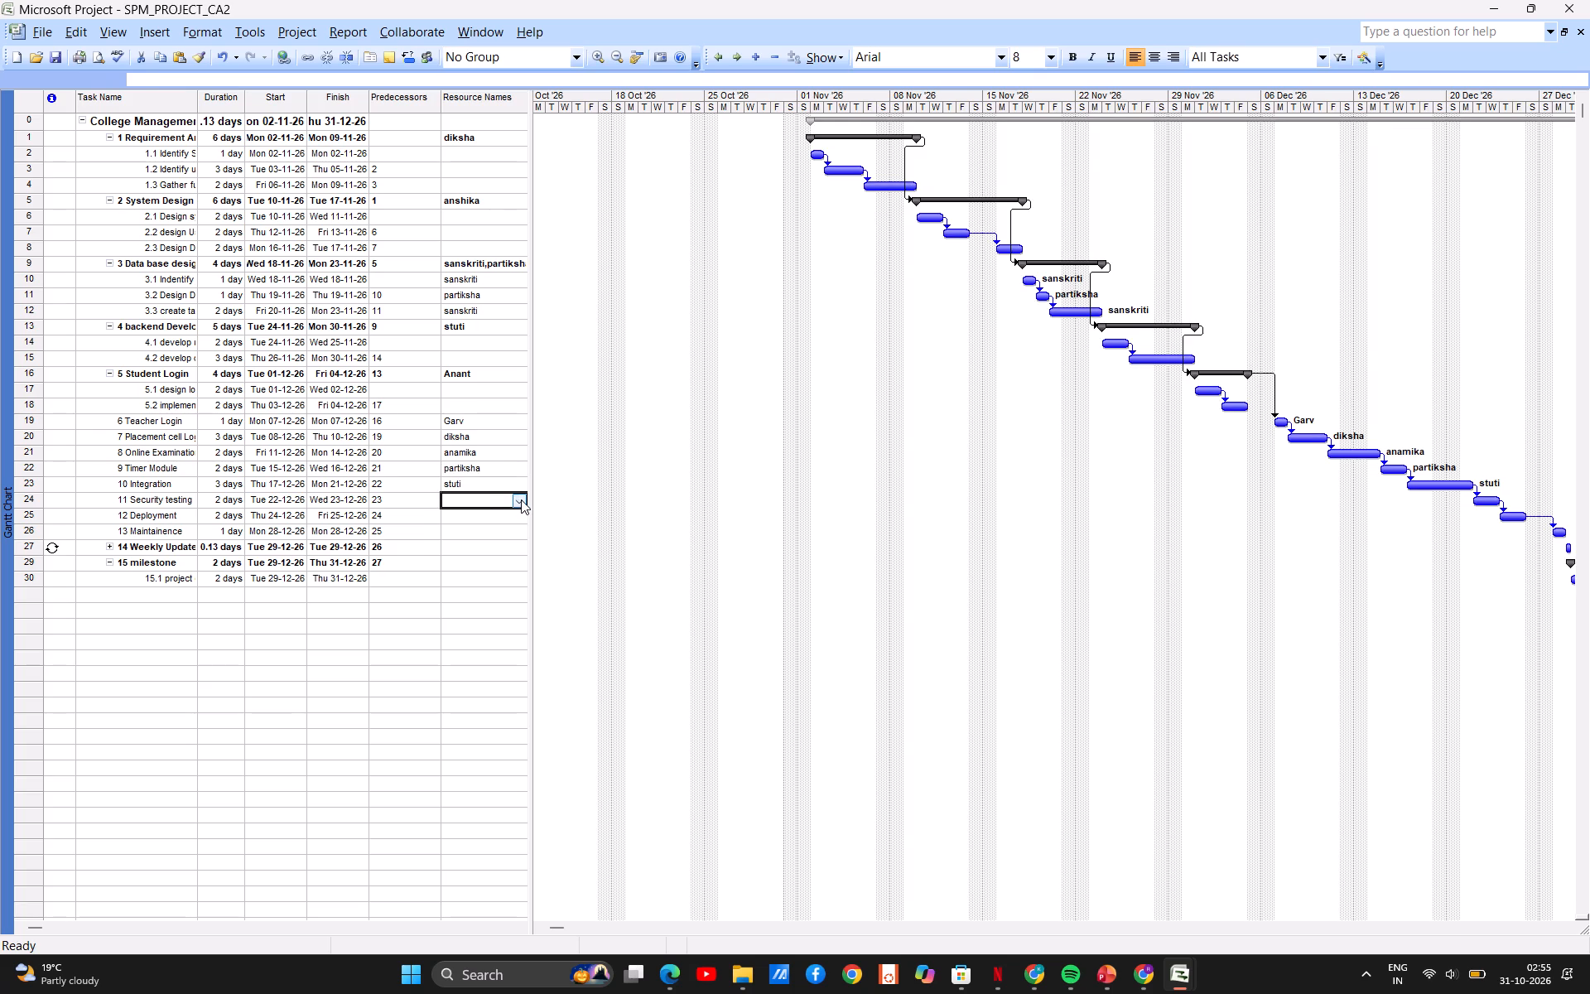
{"action": "left_click", "coordinate": [521, 499]}
{"action": "left_click", "coordinate": [436, 569]}
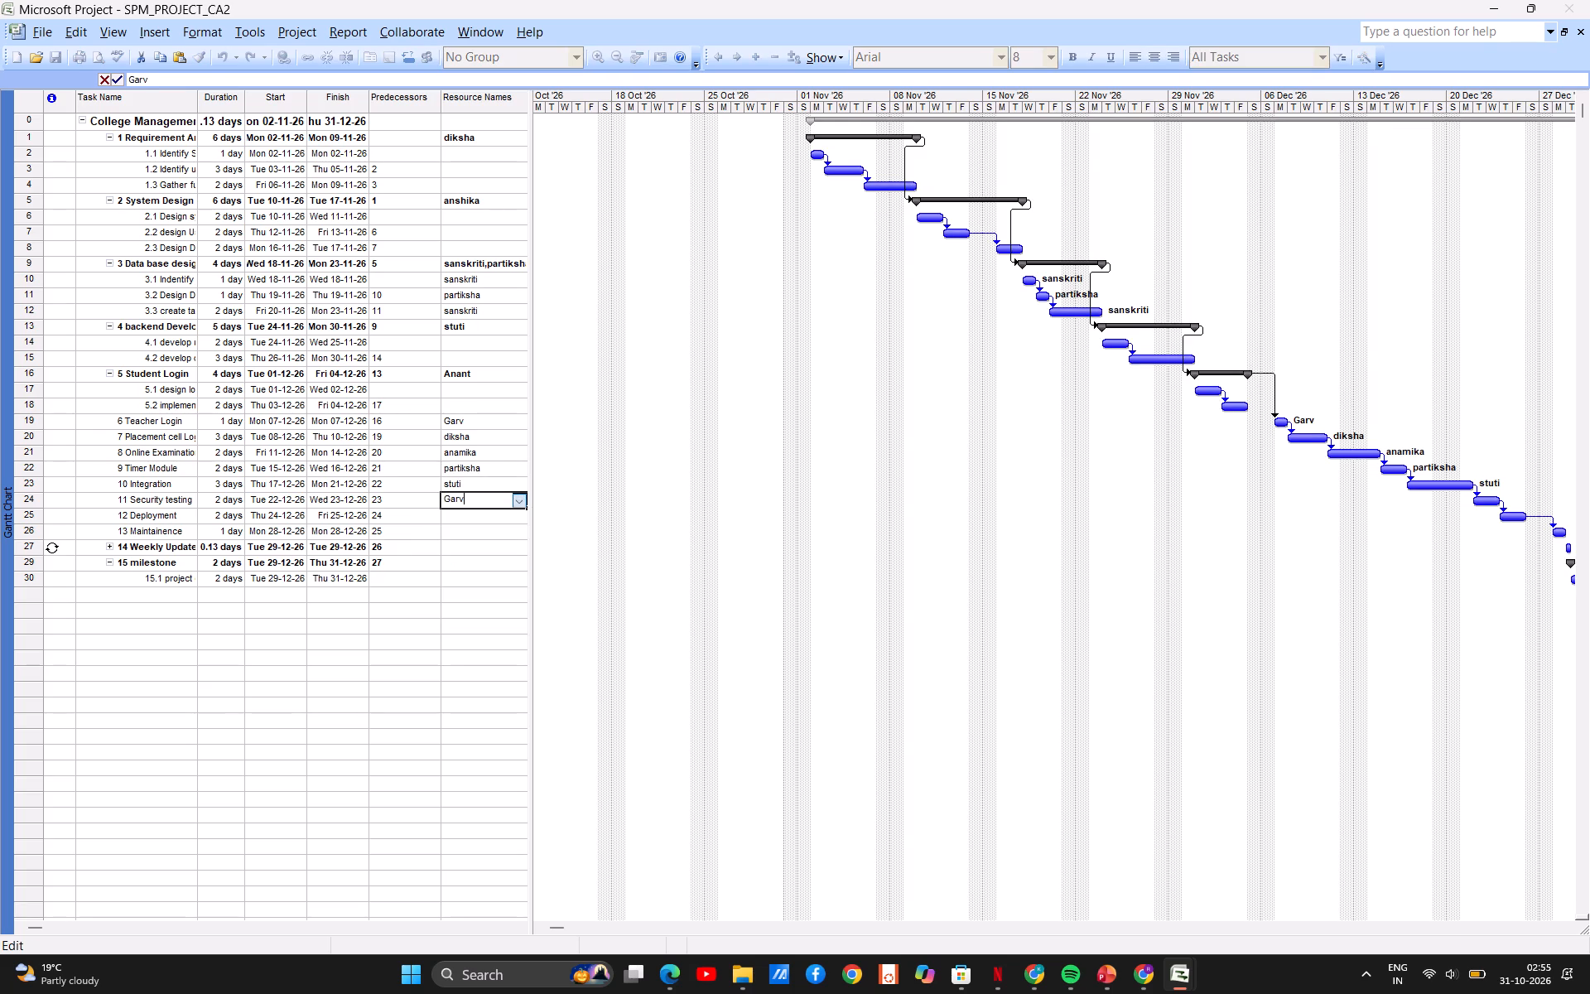
Assign anamika as the resource for task 12, Deployment, and partiksha for task 13, Maintainence.
{"action": "left_click", "coordinate": [467, 515]}
{"action": "left_click", "coordinate": [518, 515]}
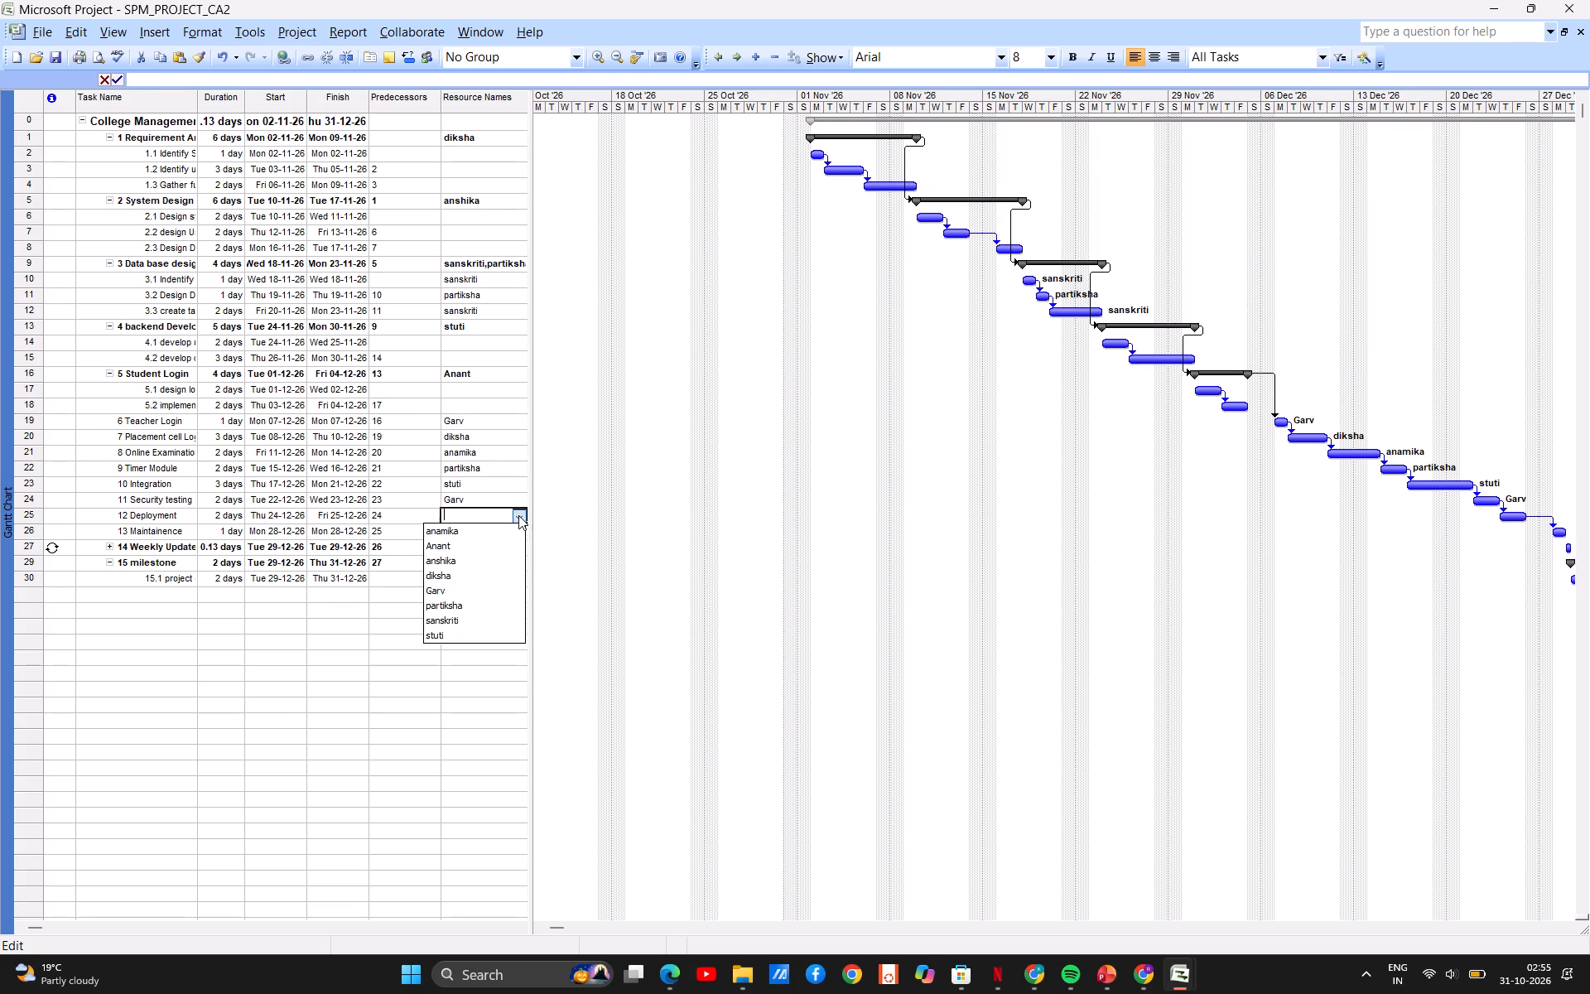
{"action": "left_click", "coordinate": [444, 537]}
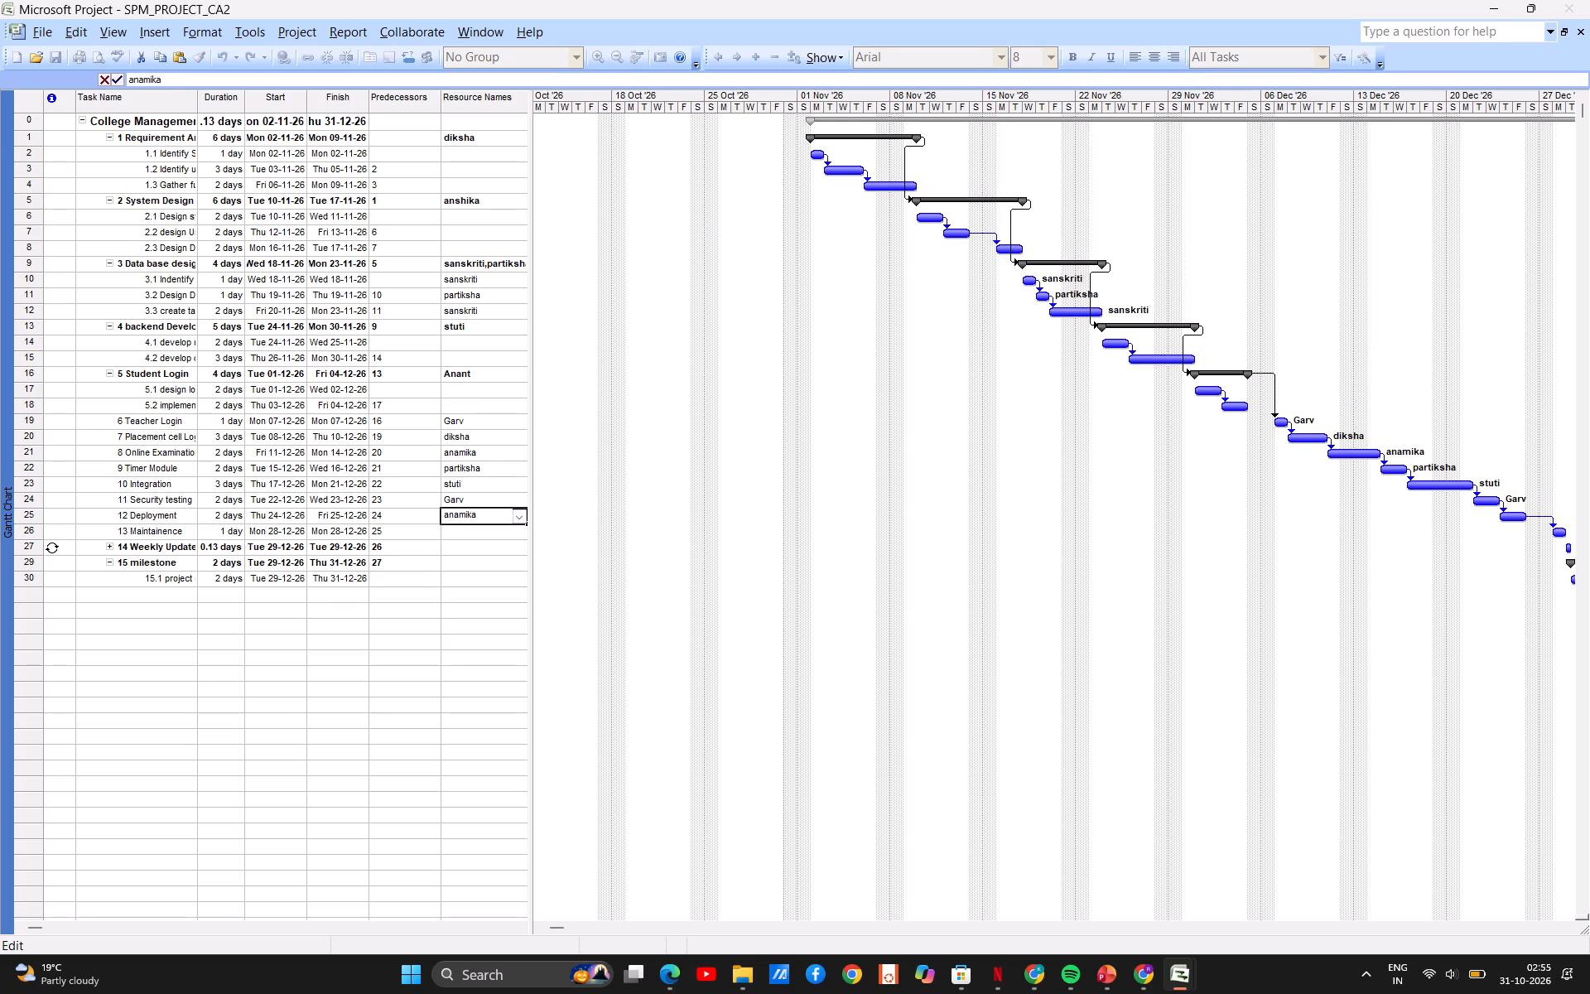
{"action": "left_click", "coordinate": [467, 534]}
{"action": "left_click", "coordinate": [515, 533]}
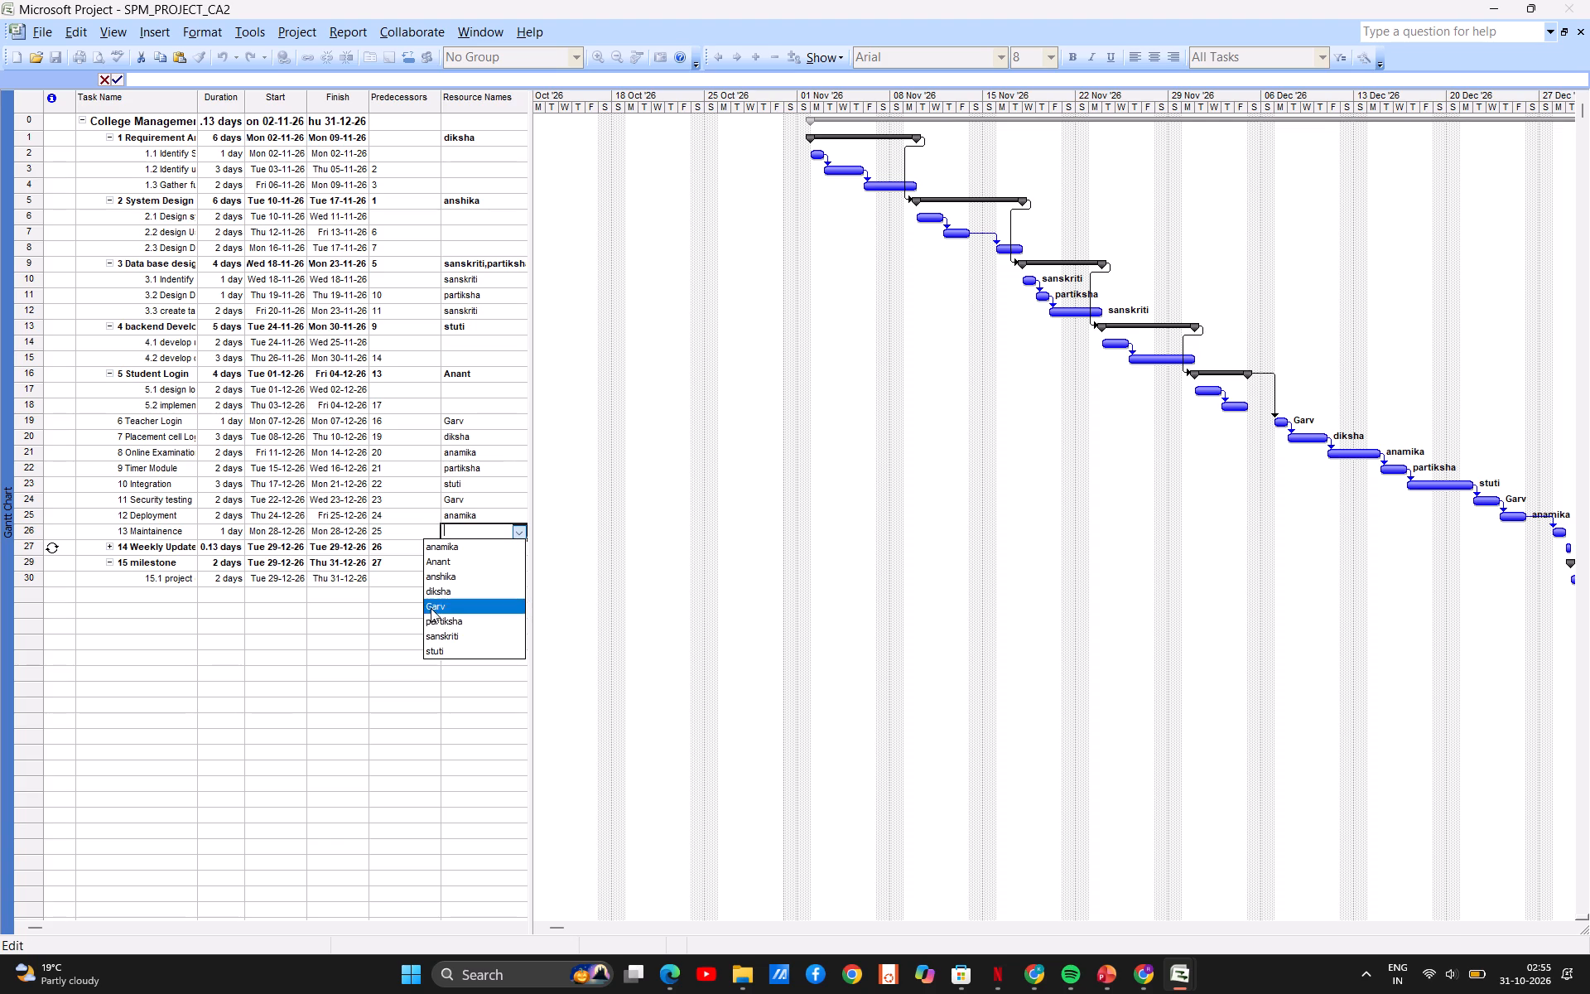
{"action": "left_click", "coordinate": [438, 617]}
Assign stuti as the resource for the recurring summary task 14, Weekly Update.
{"action": "left_click", "coordinate": [474, 552]}
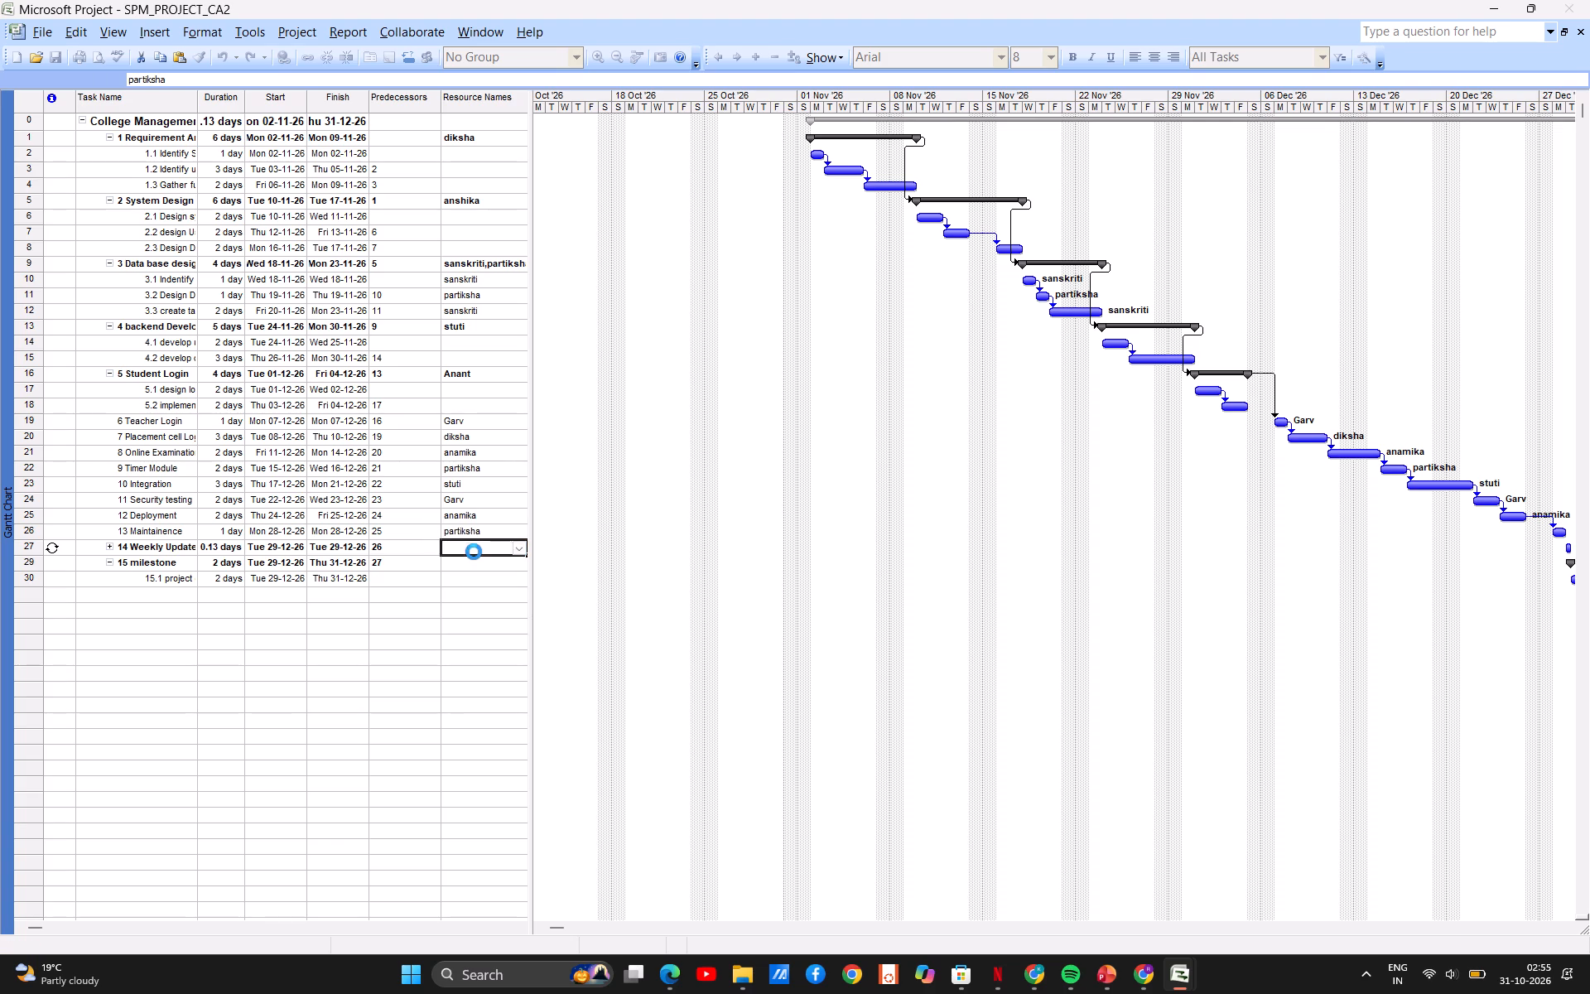
{"action": "left_click", "coordinate": [521, 554]}
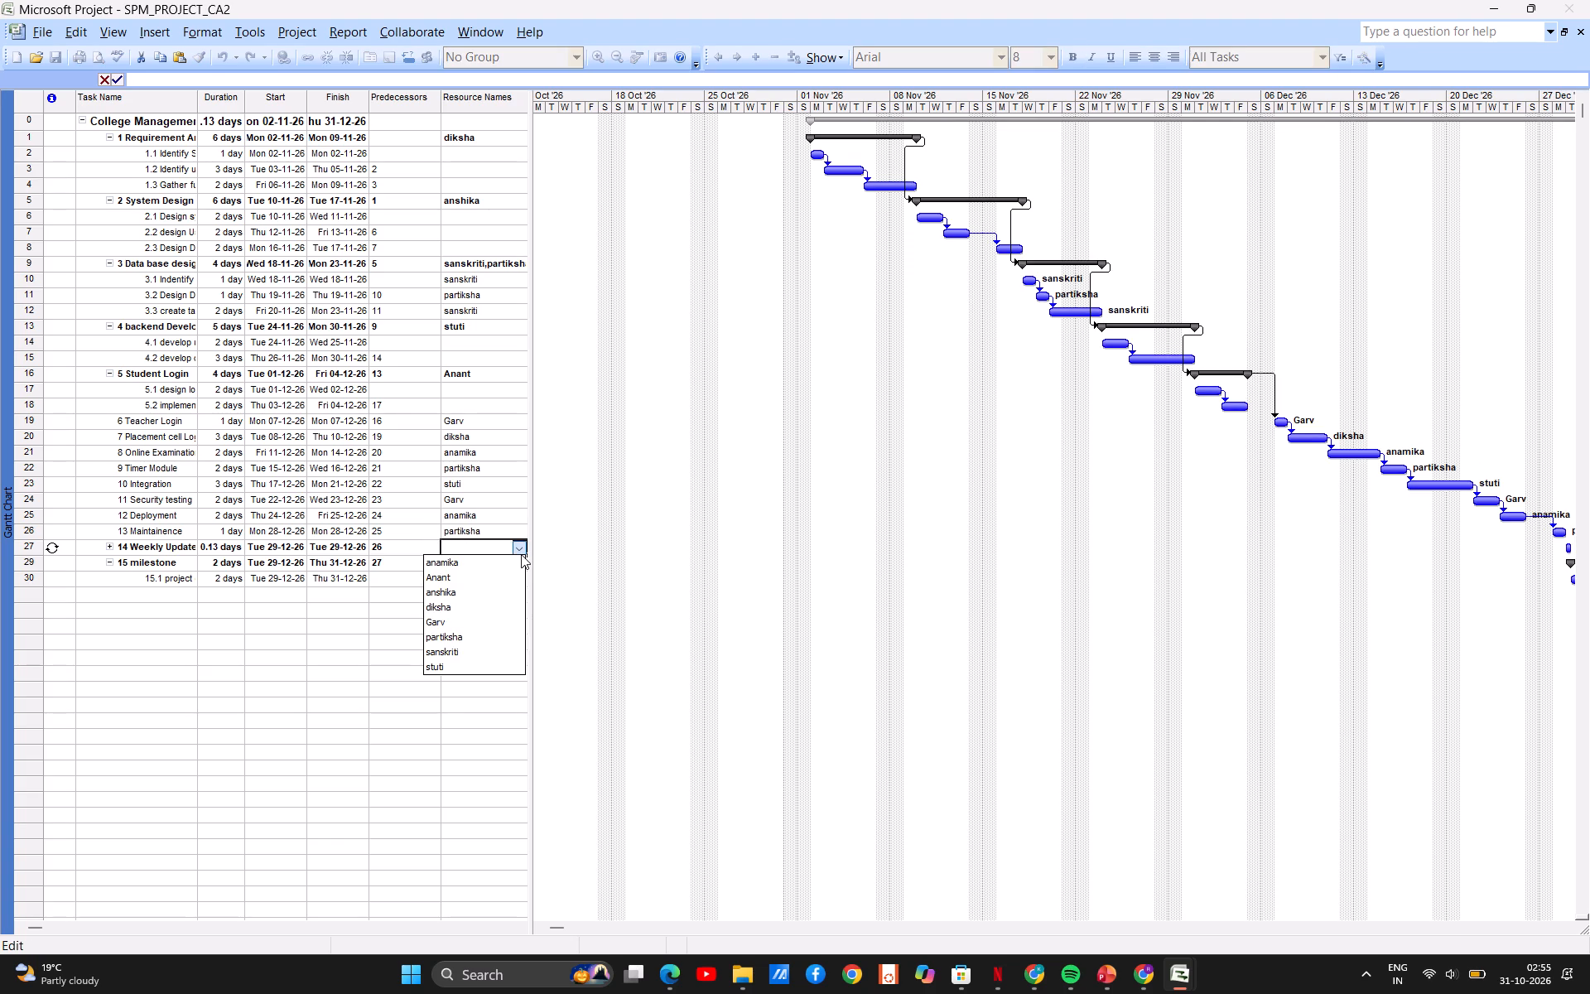
{"action": "left_click", "coordinate": [442, 663]}
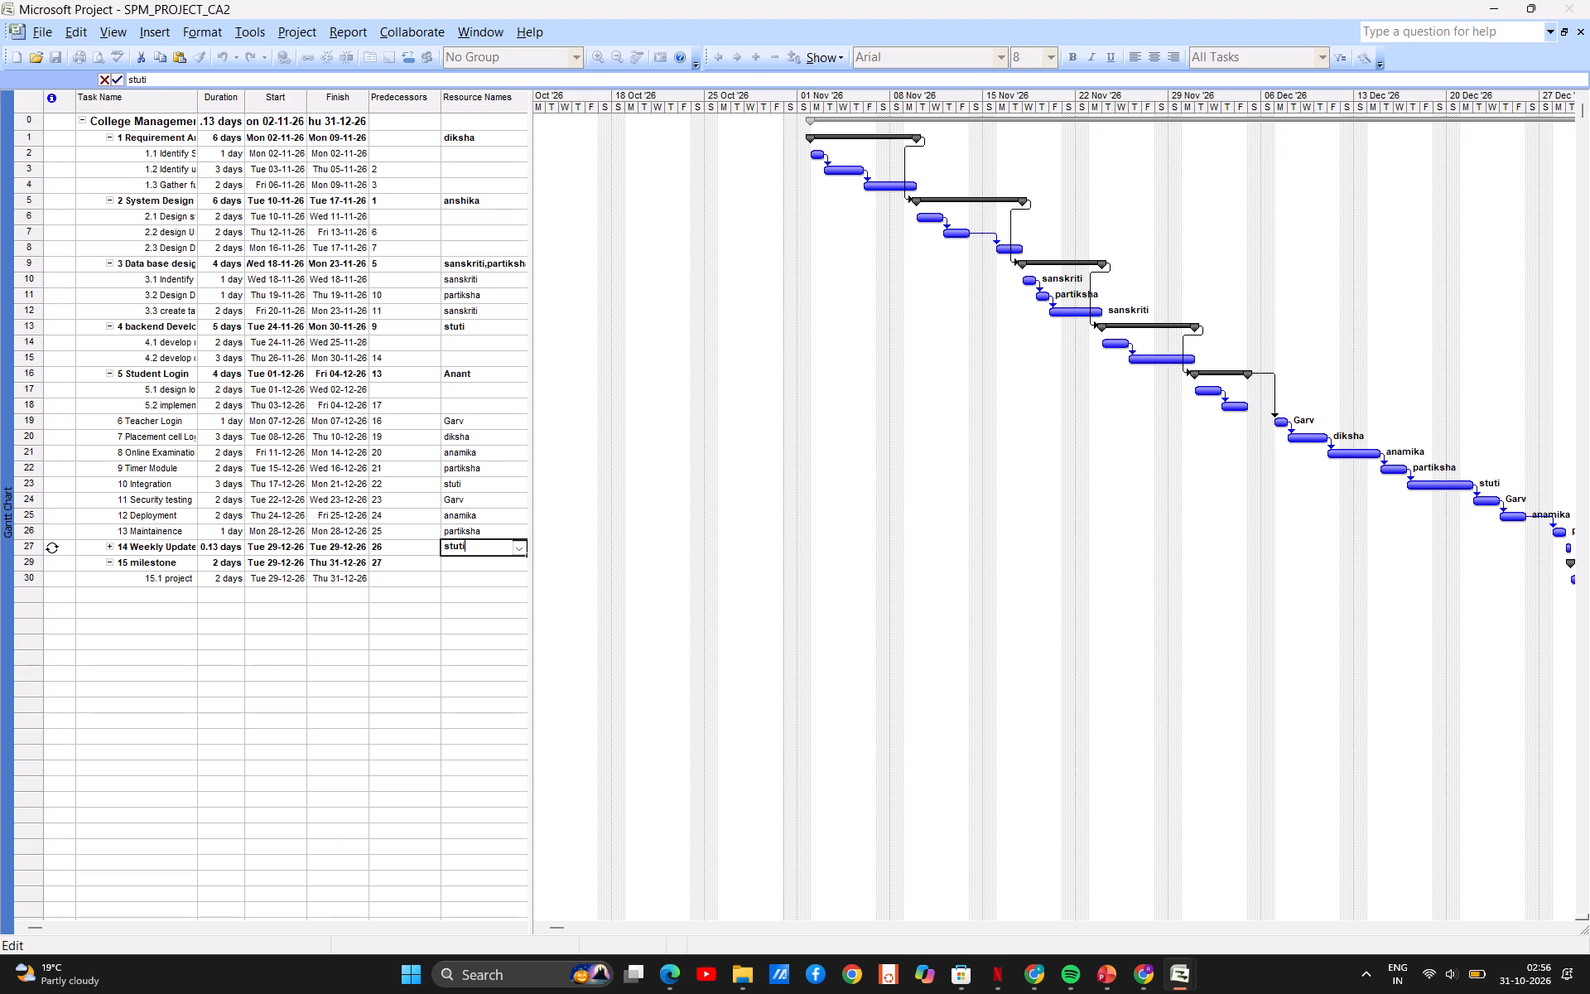
{"action": "scroll", "coordinate": [320, 727], "scroll_direction": "up", "scroll_amount": 2}
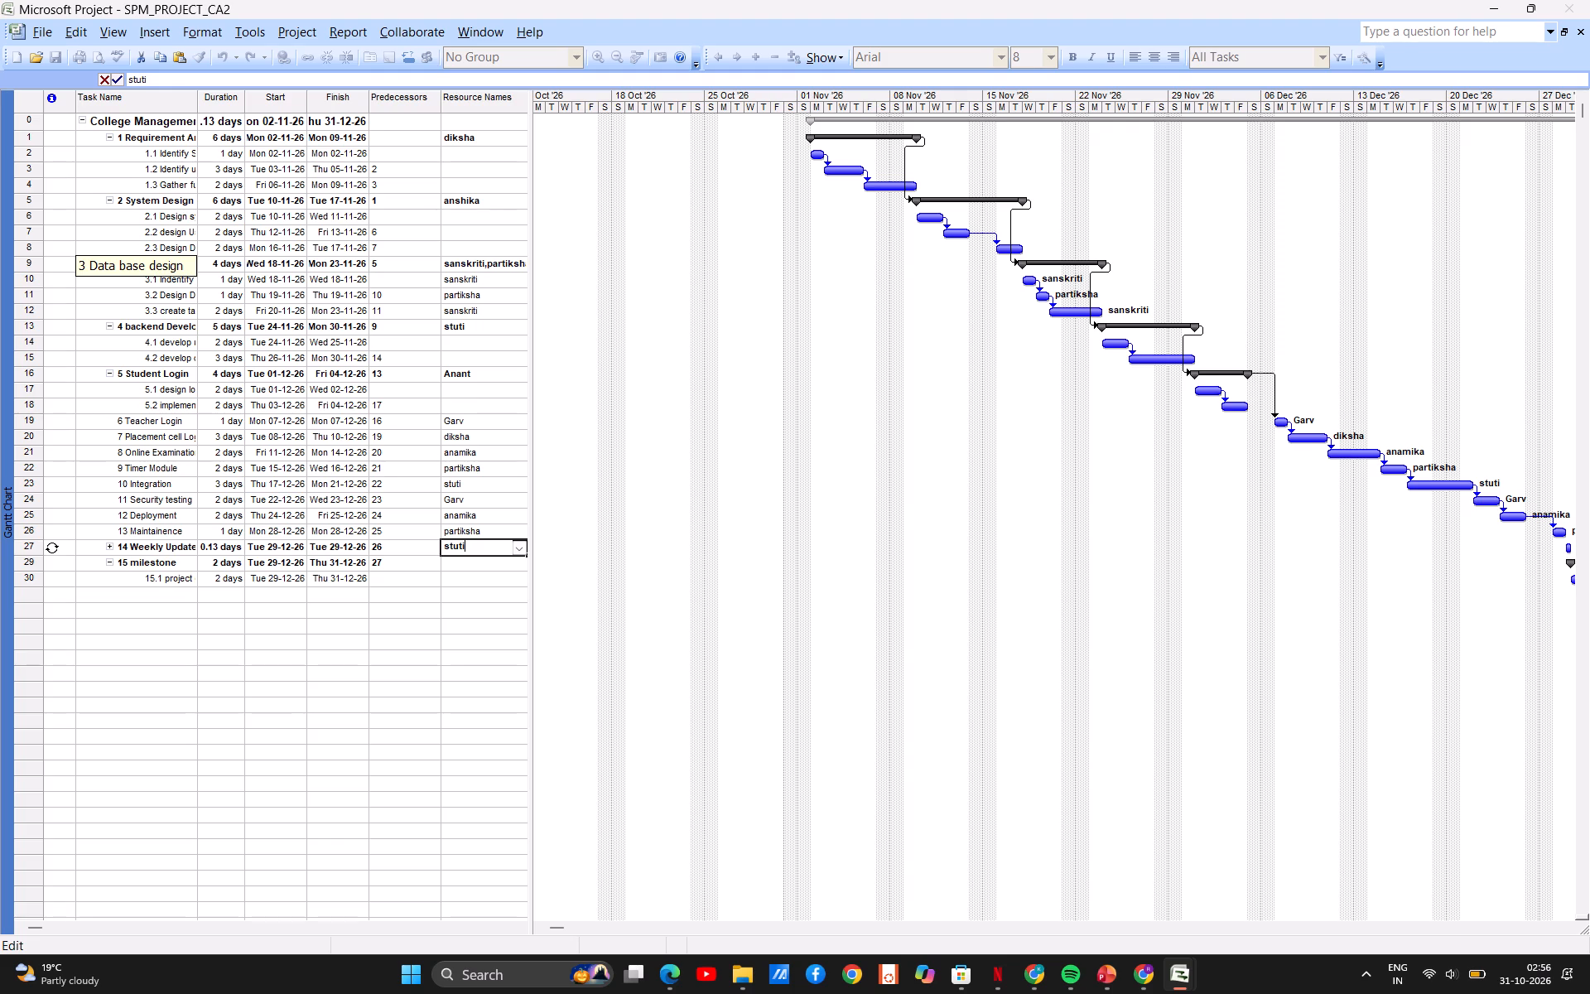
Set the deadline of summary task 1, Requirement Analysis, to Sat 31-10-26.
{"action": "right_click", "coordinate": [161, 142]}
{"action": "left_click", "coordinate": [232, 311]}
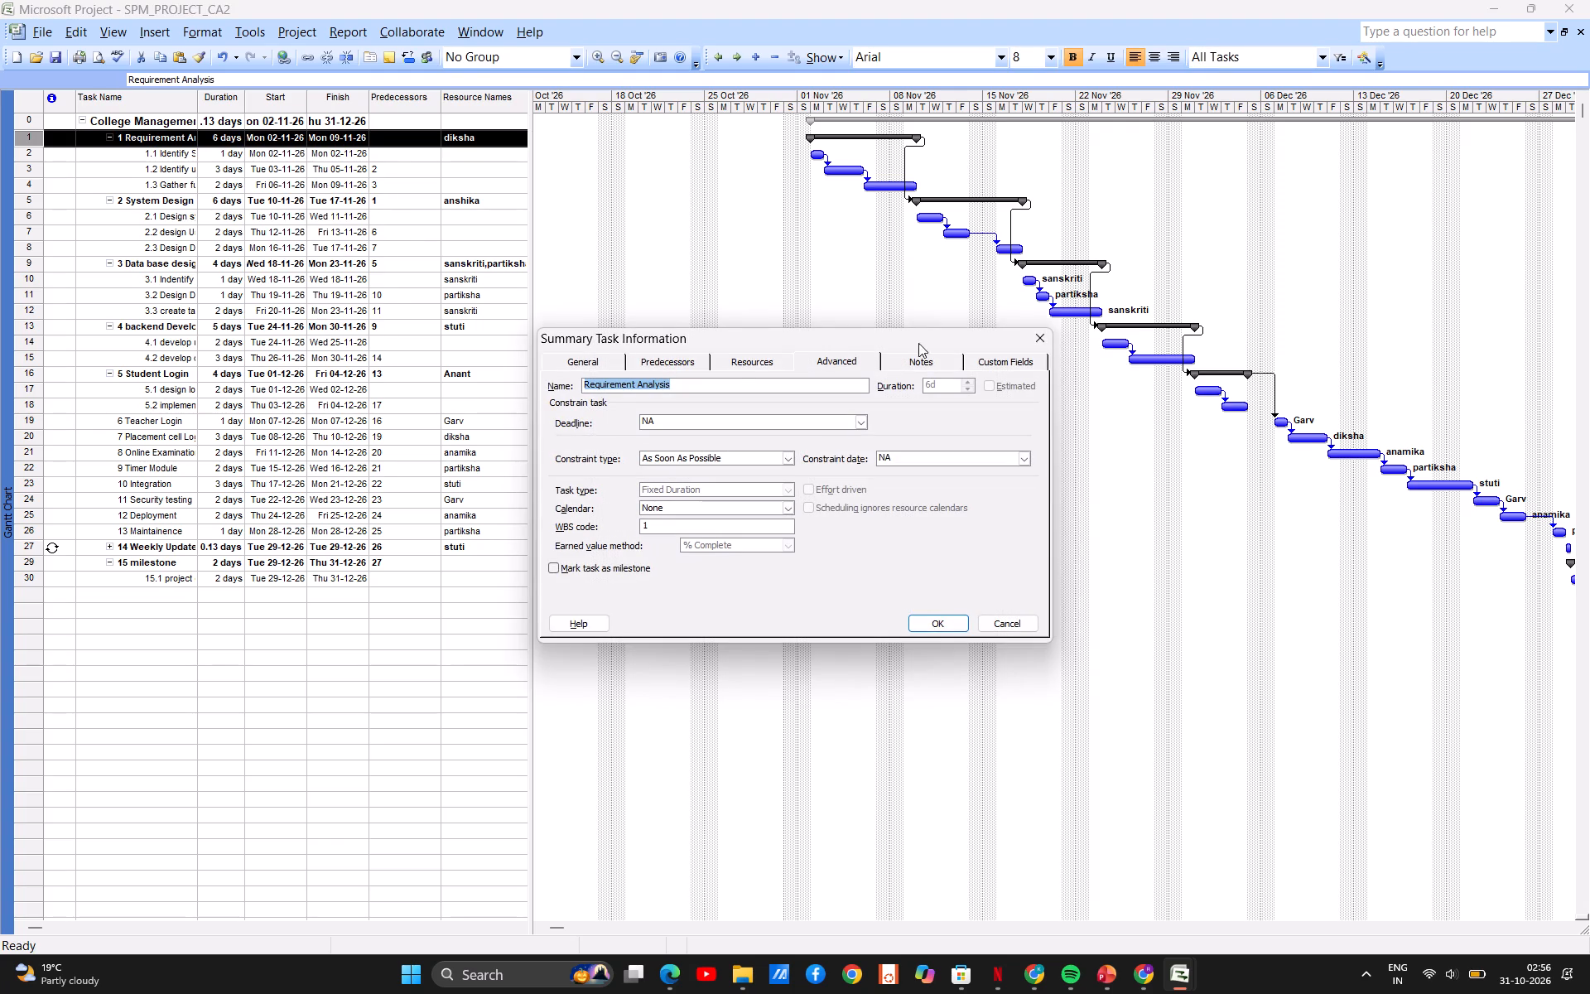
{"action": "left_click", "coordinate": [677, 420]}
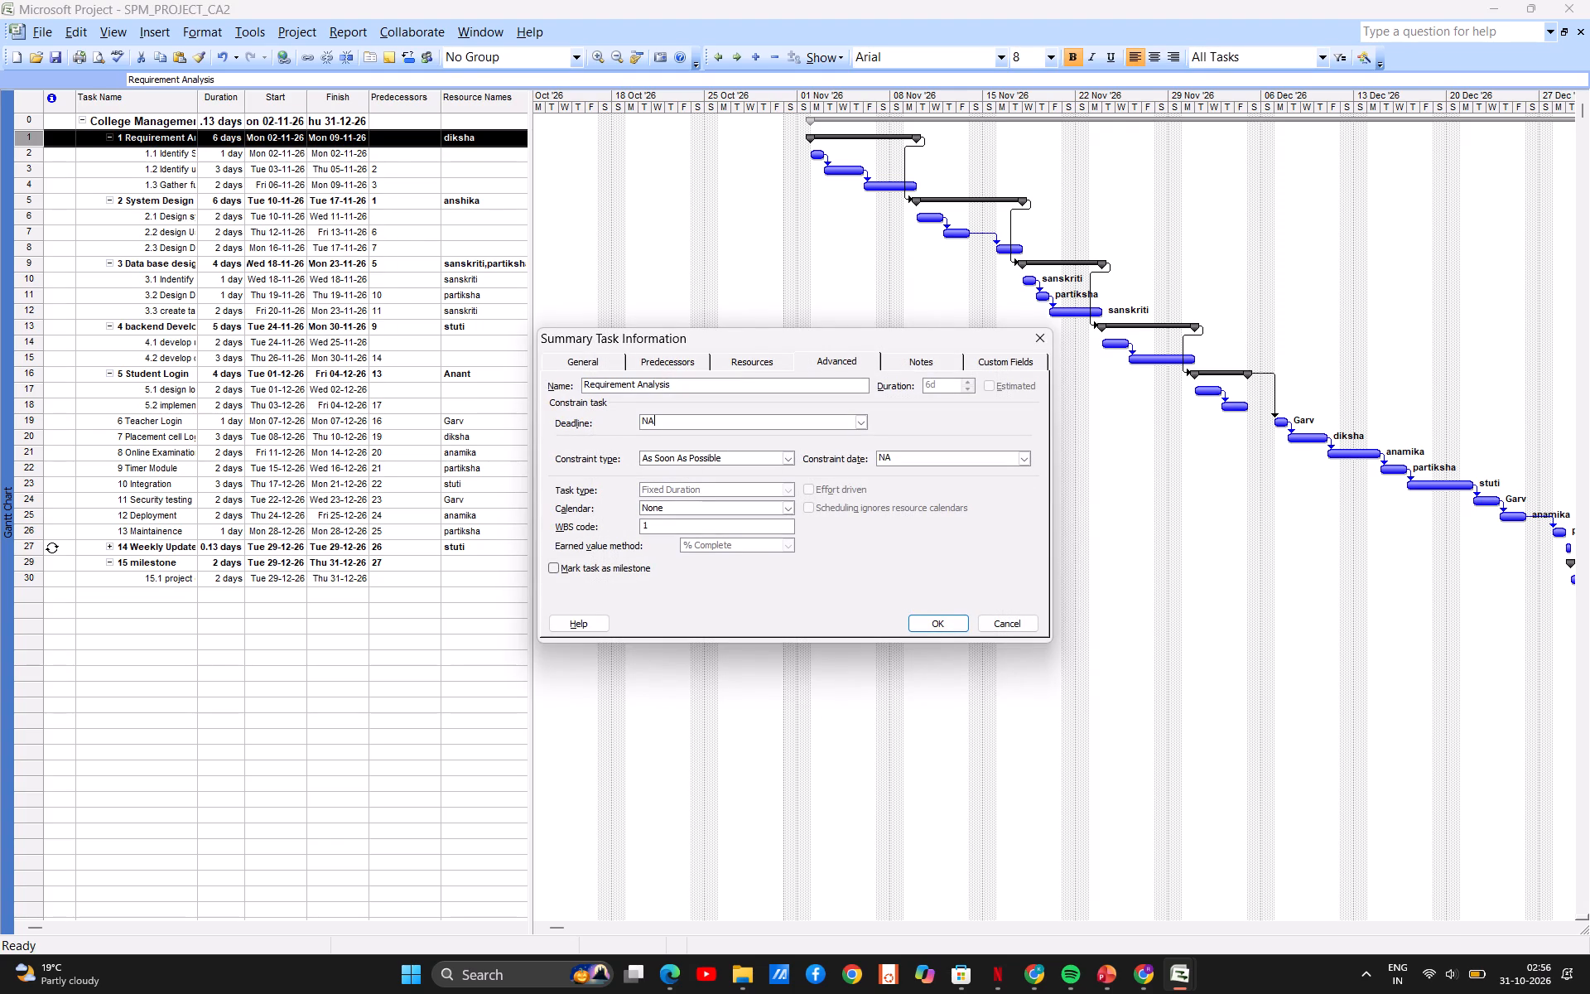
{"action": "left_click", "coordinate": [860, 417]}
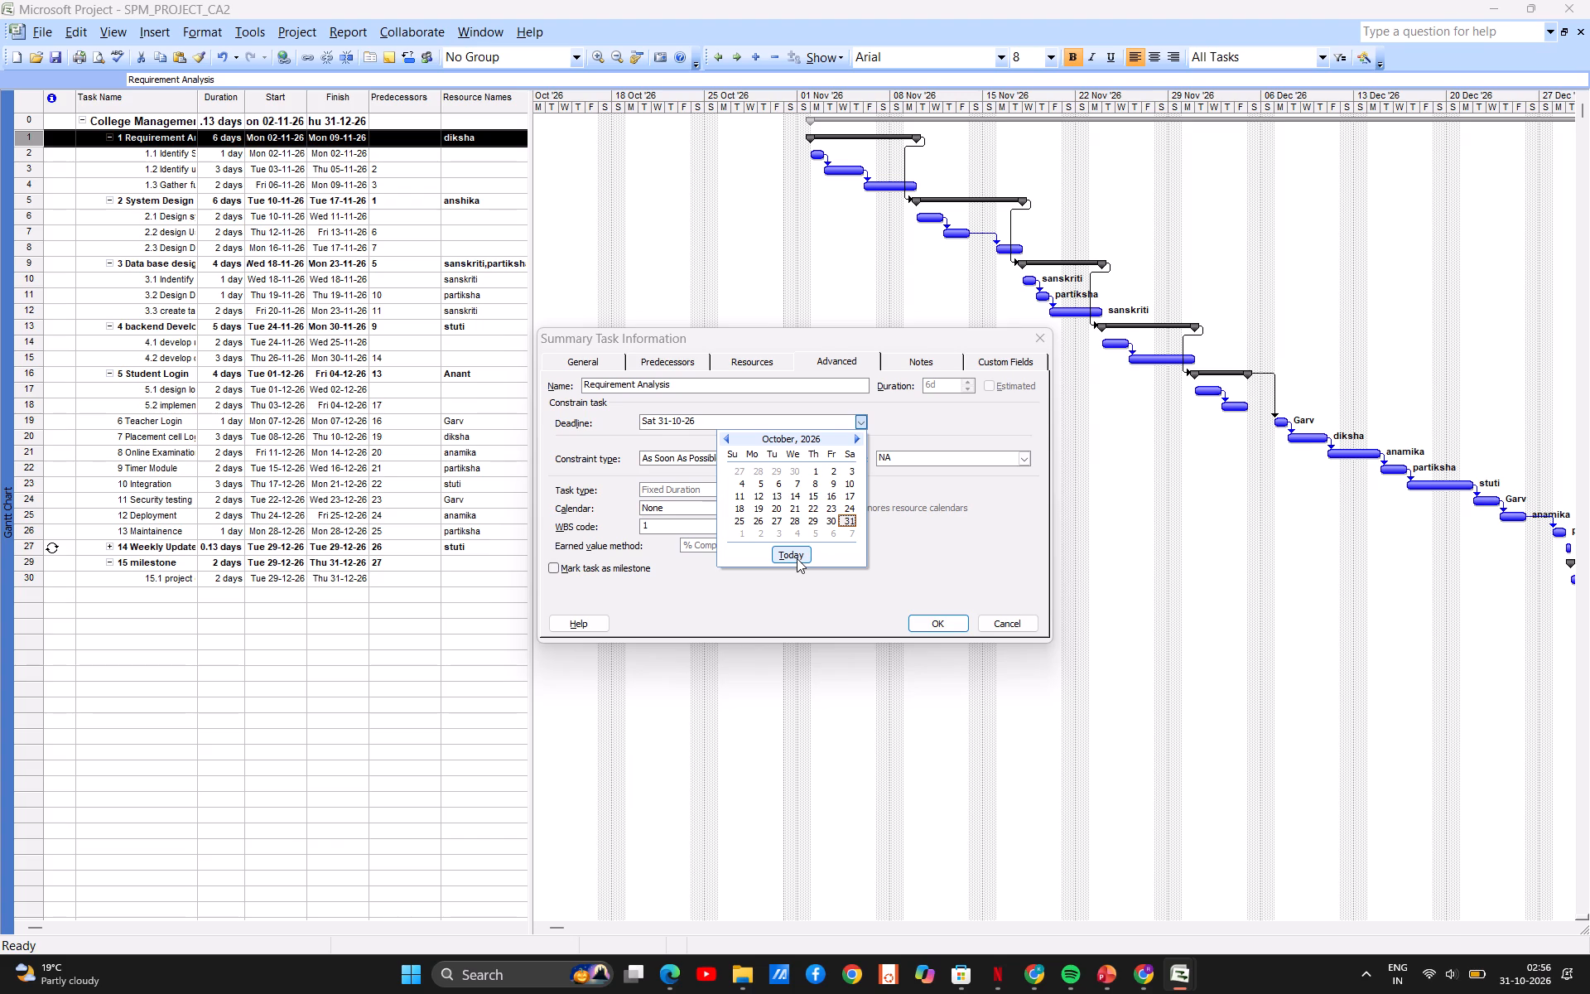
{"action": "left_click", "coordinate": [929, 620]}
{"action": "left_click", "coordinate": [929, 620]}
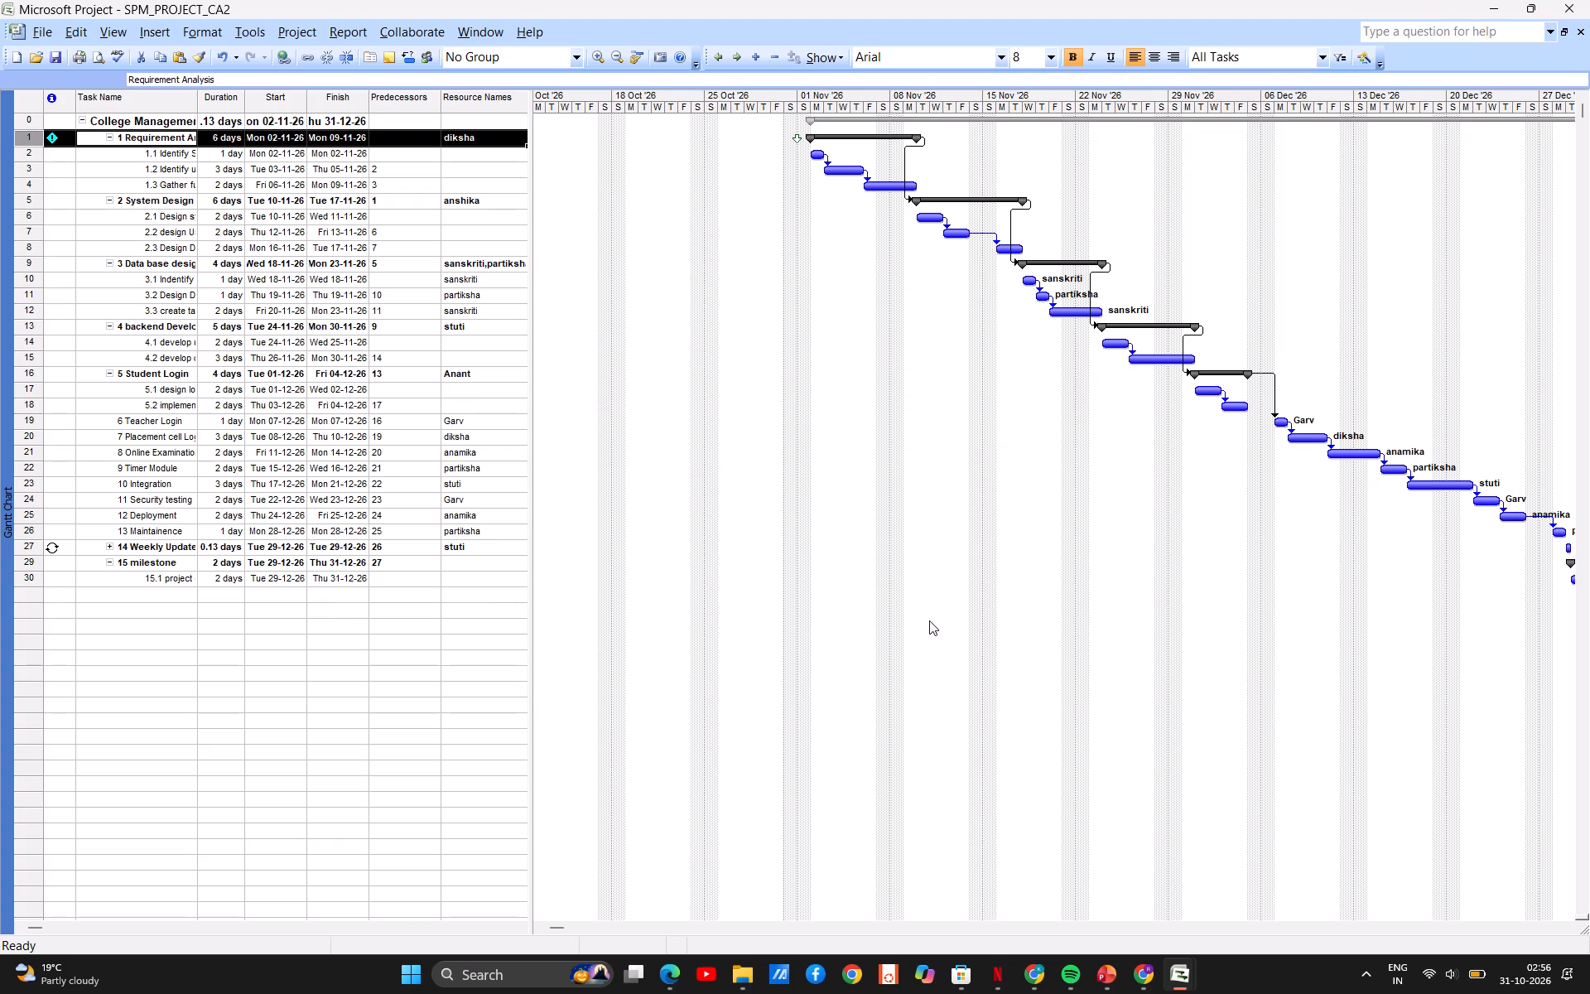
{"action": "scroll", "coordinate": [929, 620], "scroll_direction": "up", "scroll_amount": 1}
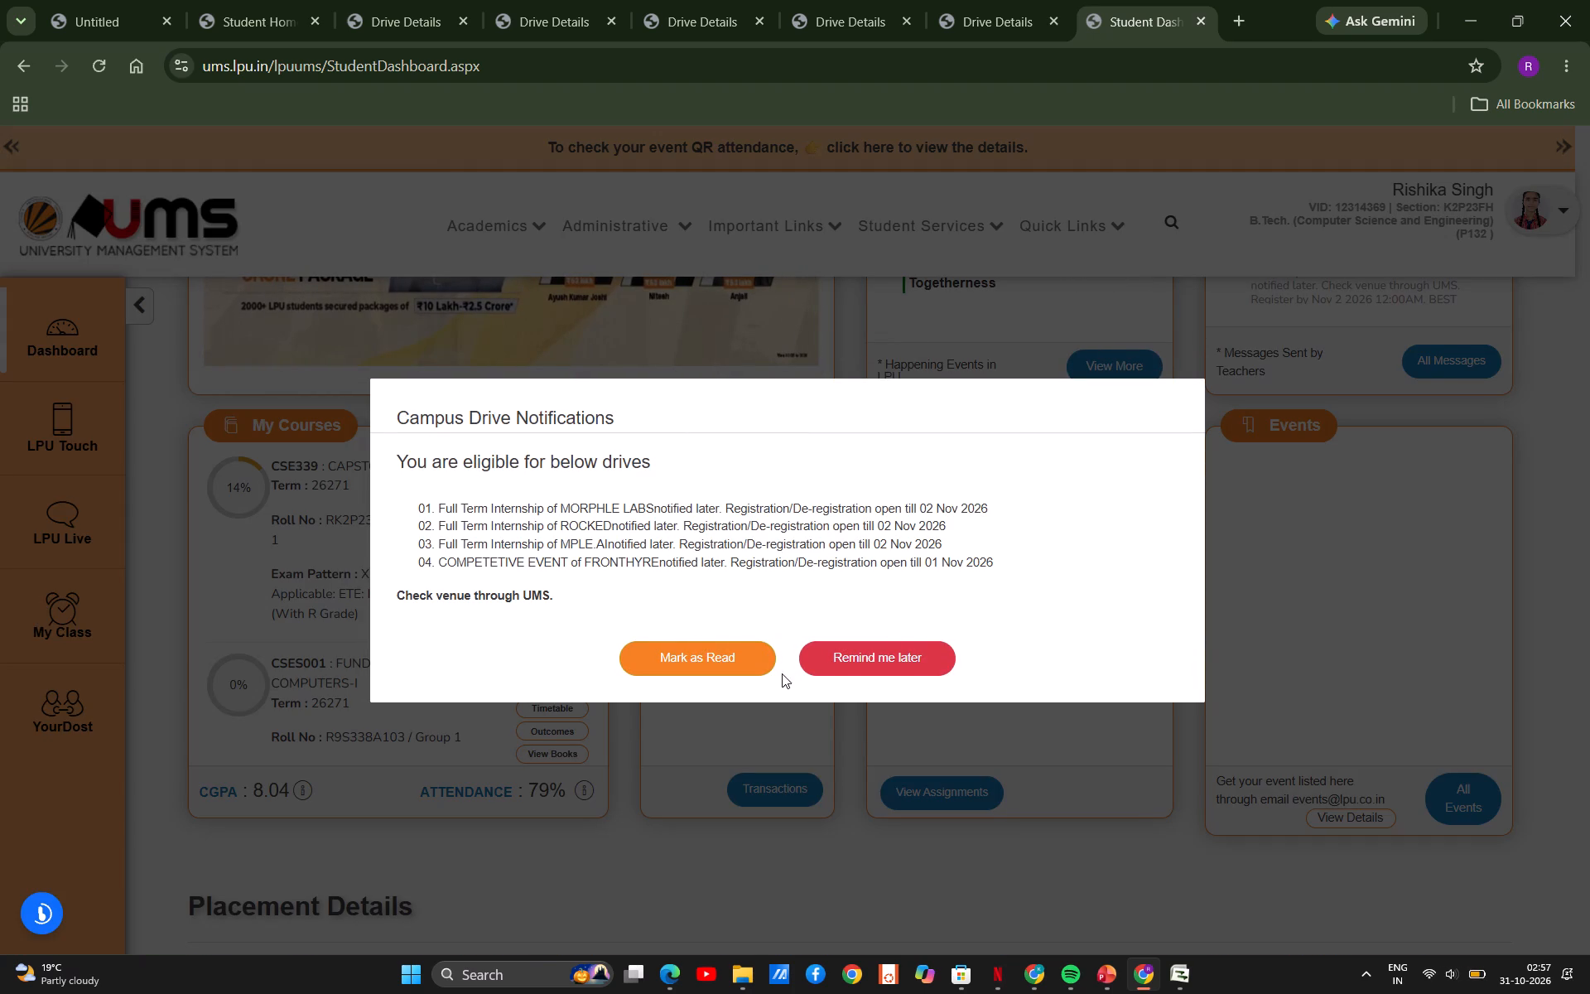
In Chrome, mark the Campus Drive Notifications on the UMS student dashboard as read.
{"action": "left_click", "coordinate": [730, 658]}
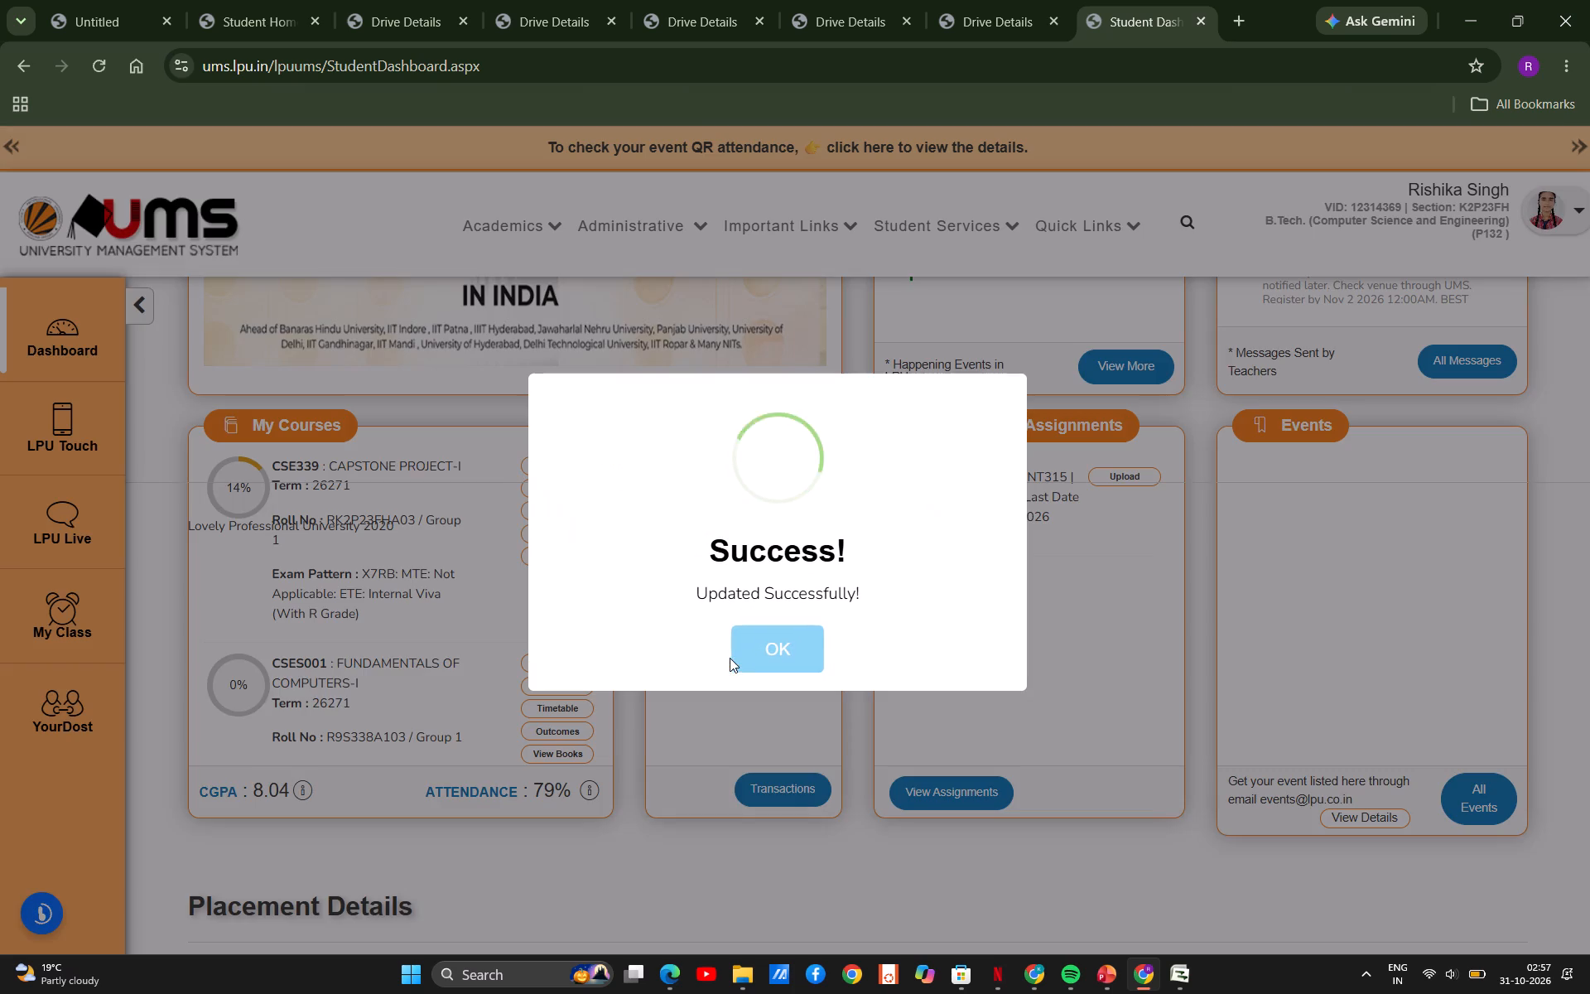
{"action": "left_click", "coordinate": [756, 654]}
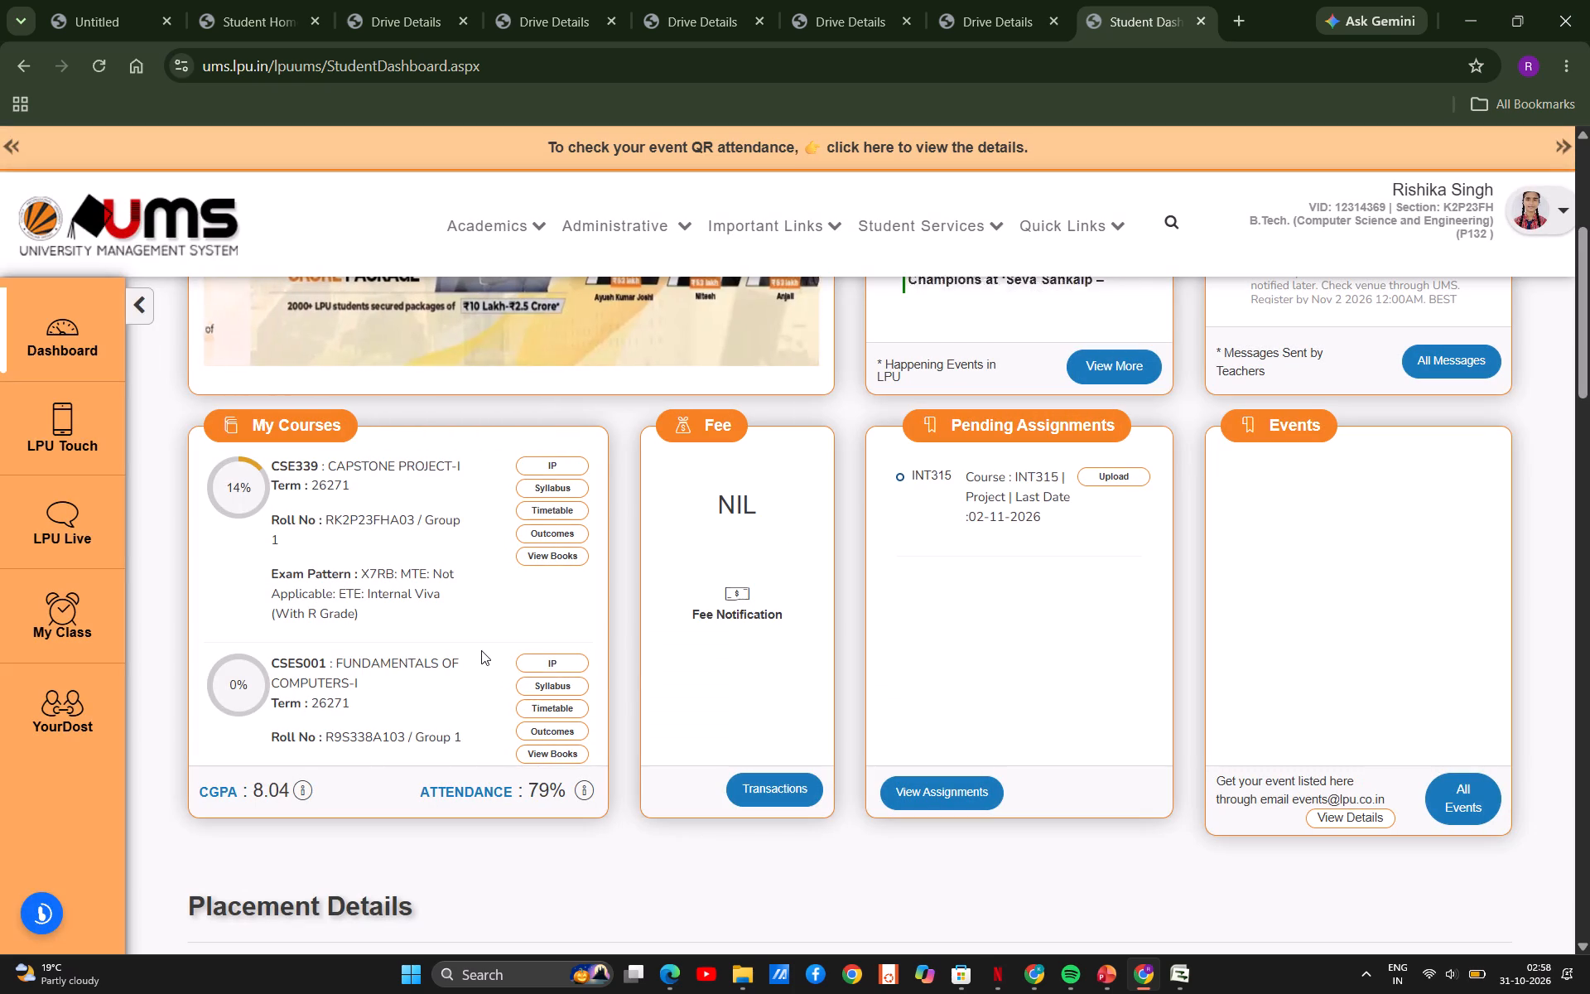
Look through the whole My Courses list on the UMS dashboard.
{"action": "scroll", "coordinate": [481, 650], "scroll_direction": "down", "scroll_amount": 6}
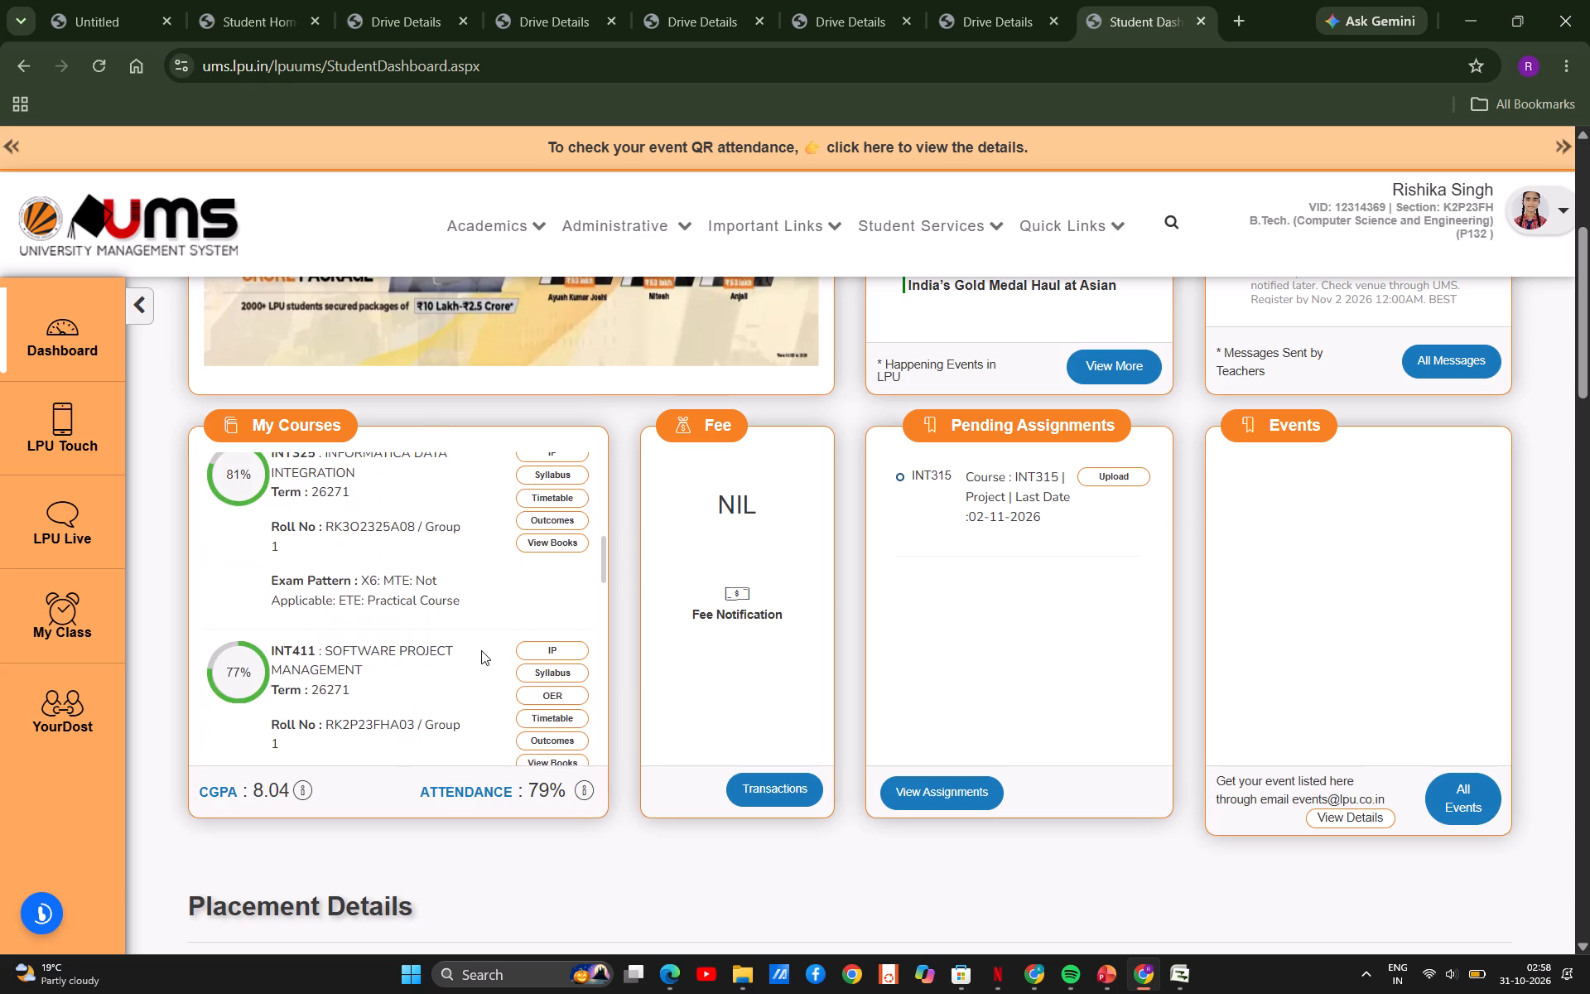
{"action": "scroll", "coordinate": [481, 650], "scroll_direction": "down", "scroll_amount": 1}
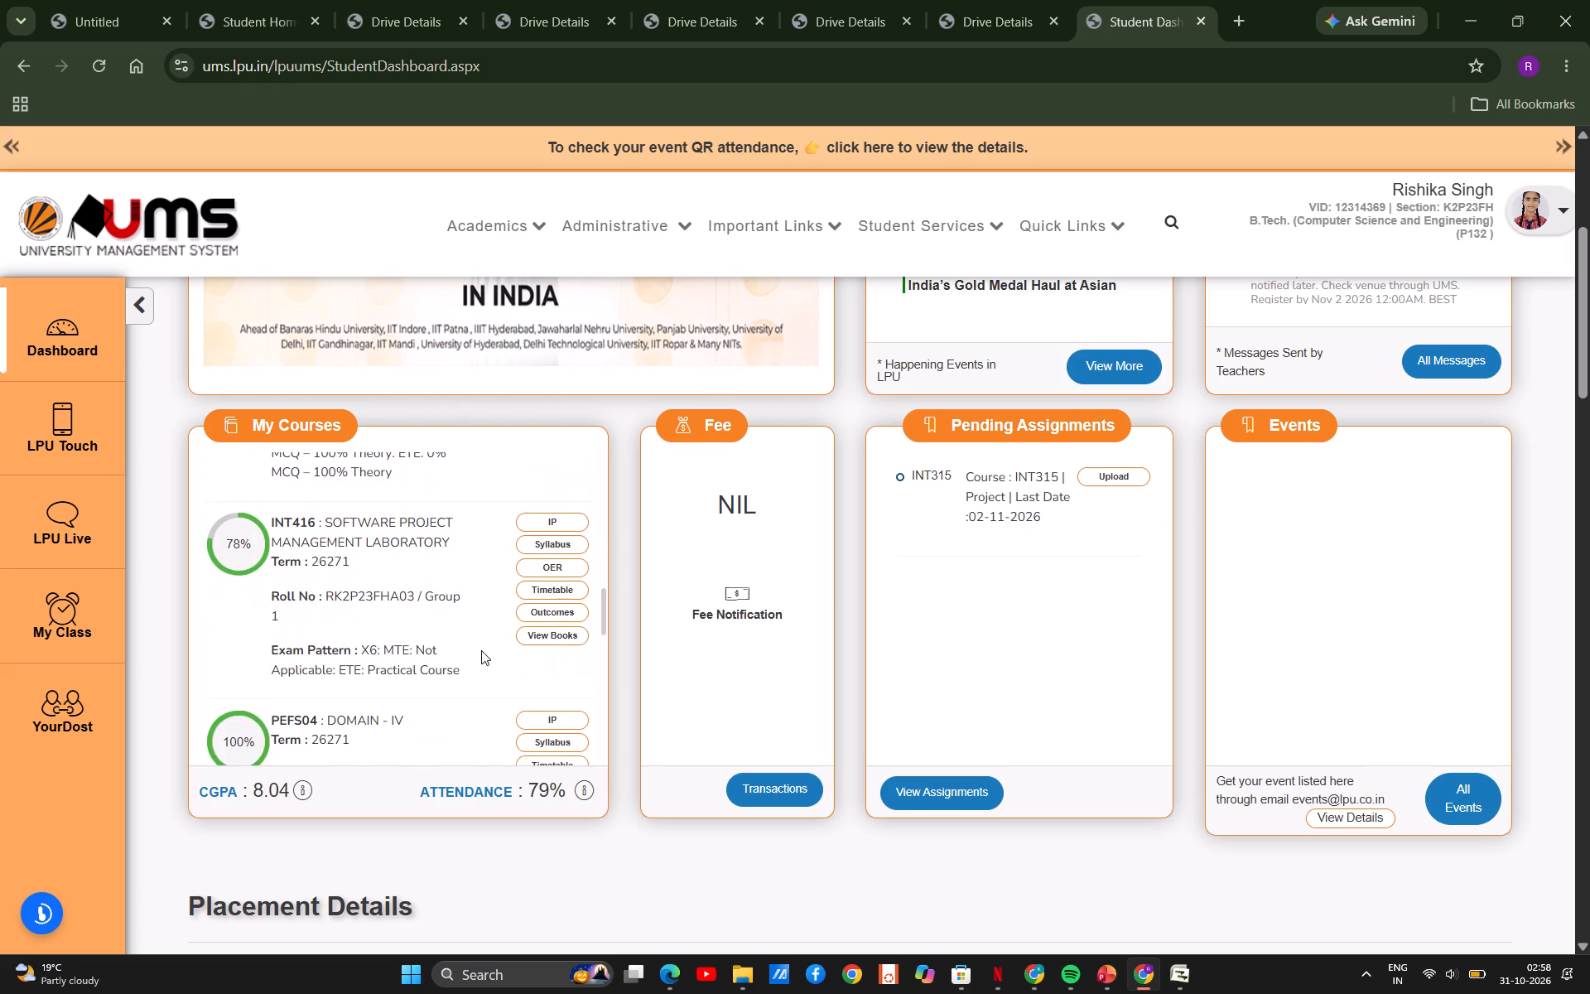
{"action": "scroll", "coordinate": [481, 650], "scroll_direction": "down", "scroll_amount": 6}
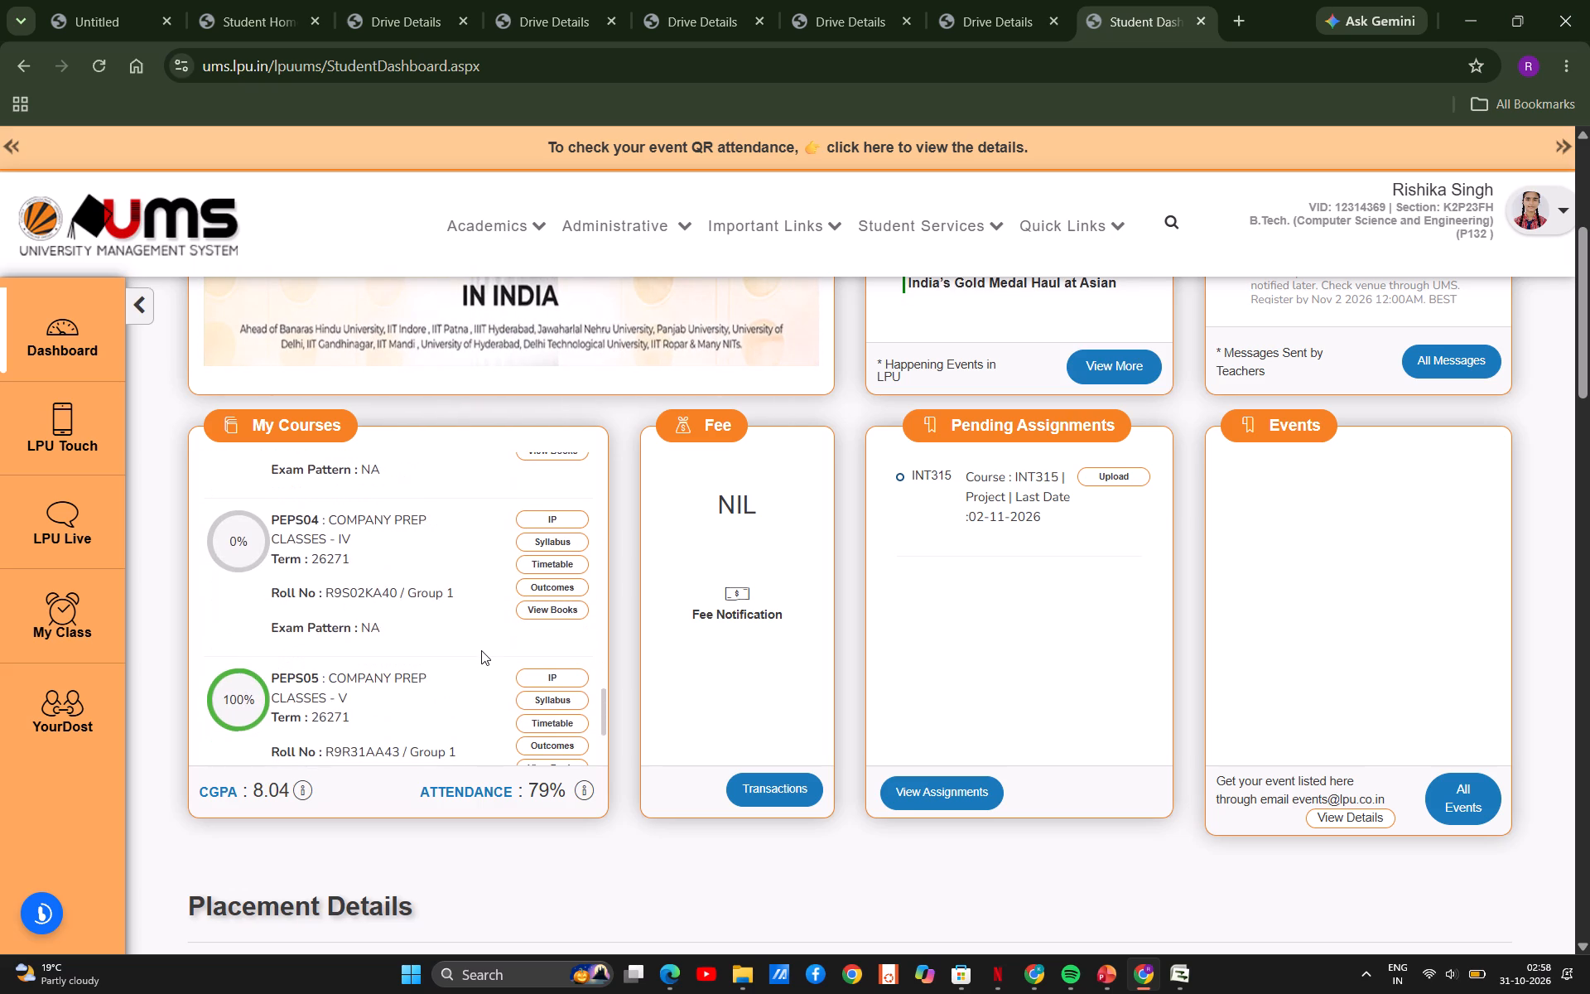
{"action": "scroll", "coordinate": [481, 650], "scroll_direction": "down", "scroll_amount": 6}
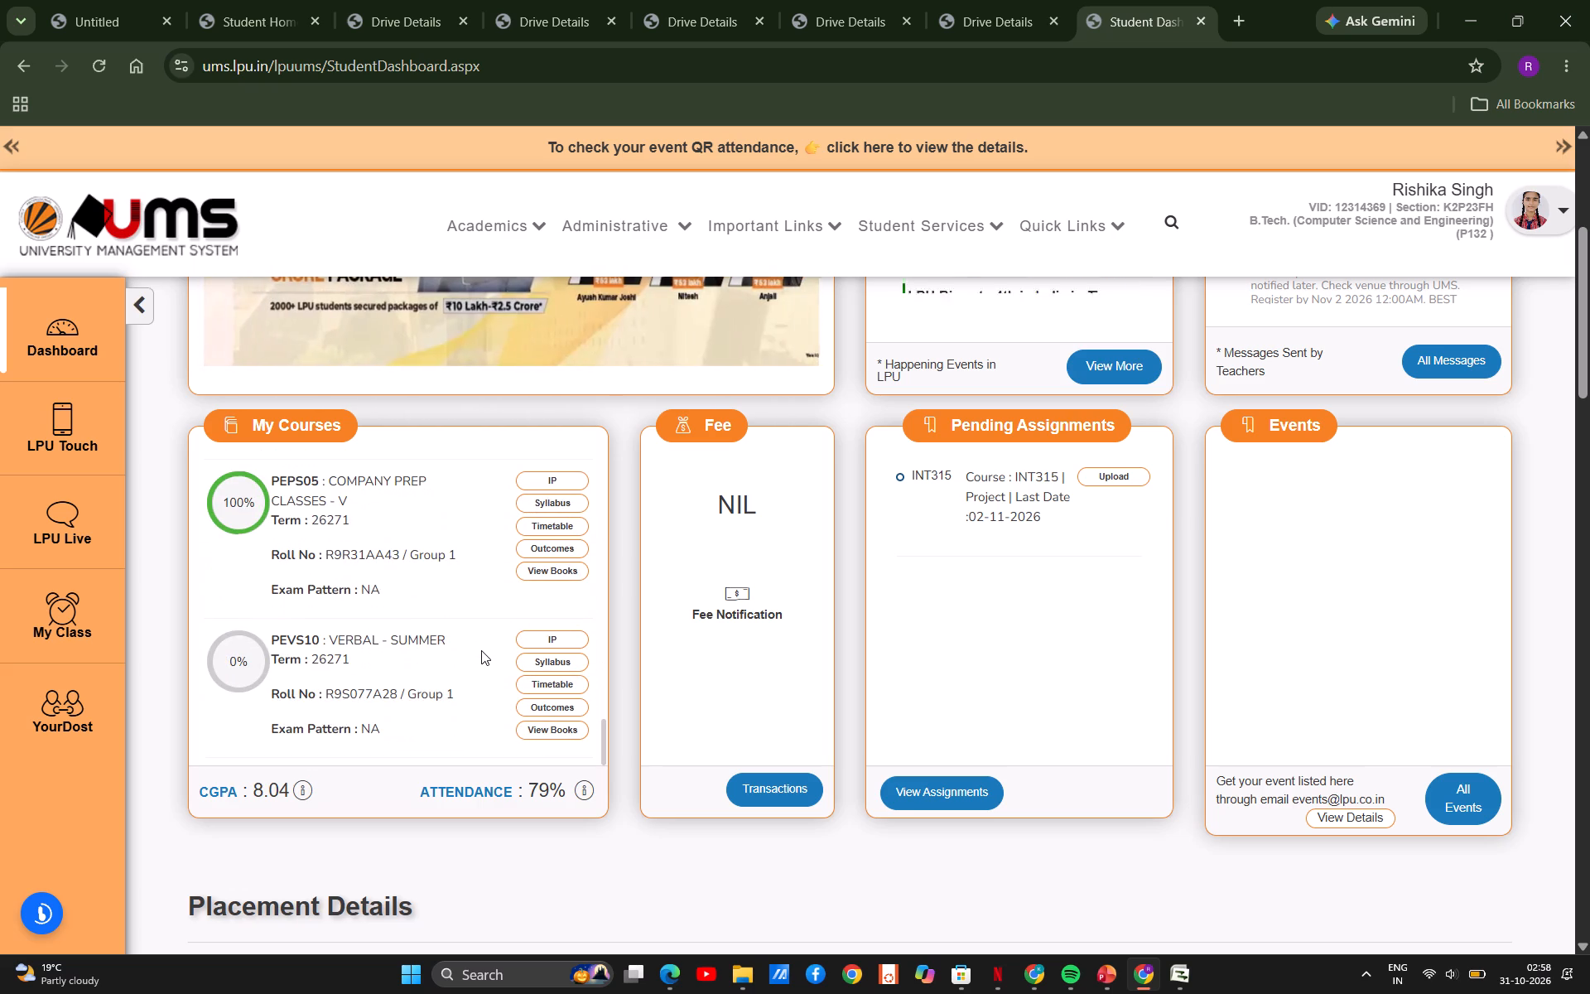
Read through the My Messages feed on the UMS dashboard for recent drive and registration notices.
{"action": "scroll", "coordinate": [1203, 592], "scroll_direction": "up", "scroll_amount": 4}
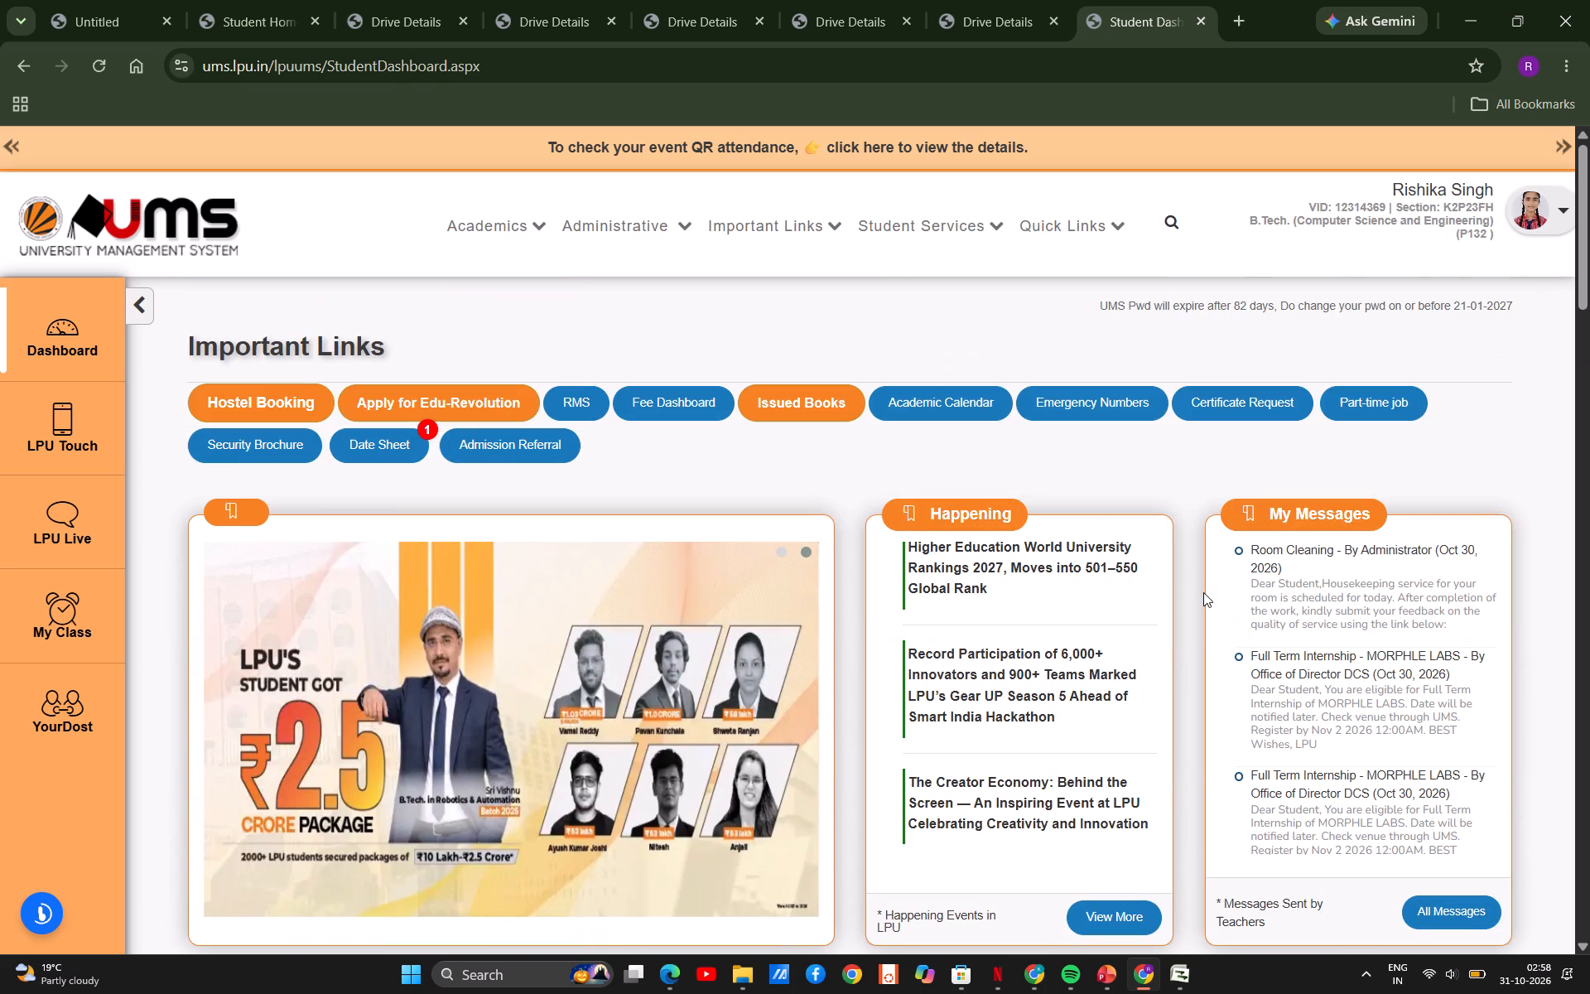
{"action": "scroll", "coordinate": [1203, 592], "scroll_direction": "up", "scroll_amount": 1}
{"action": "scroll", "coordinate": [1326, 670], "scroll_direction": "down", "scroll_amount": 1}
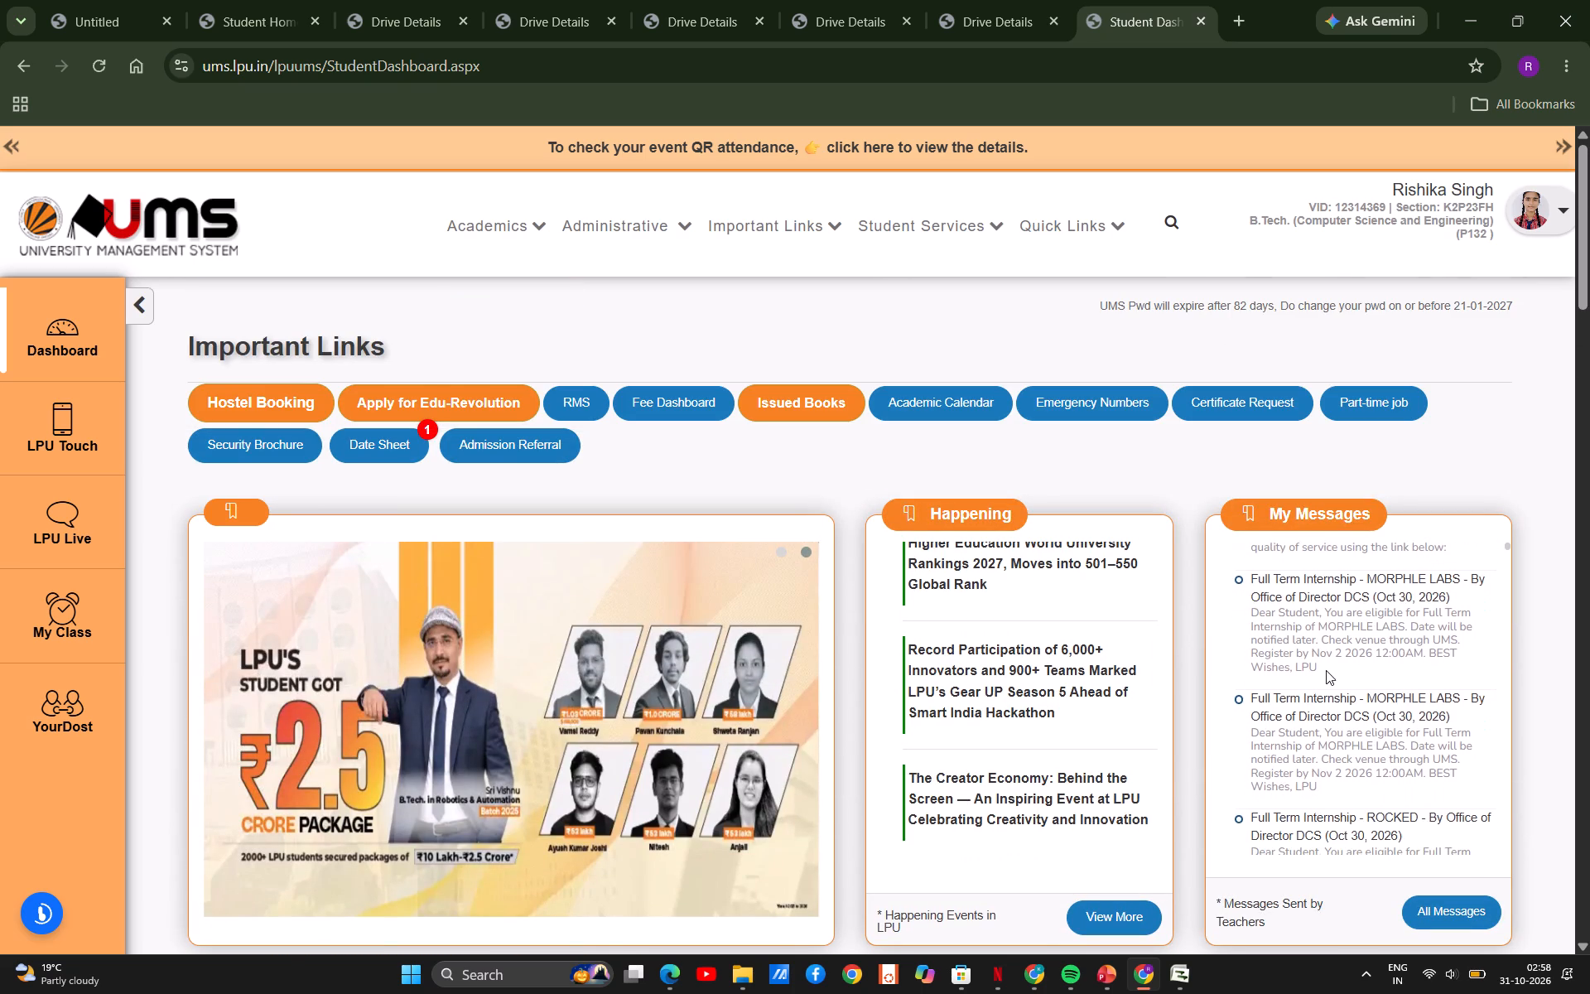
{"action": "scroll", "coordinate": [1326, 670], "scroll_direction": "down", "scroll_amount": 3}
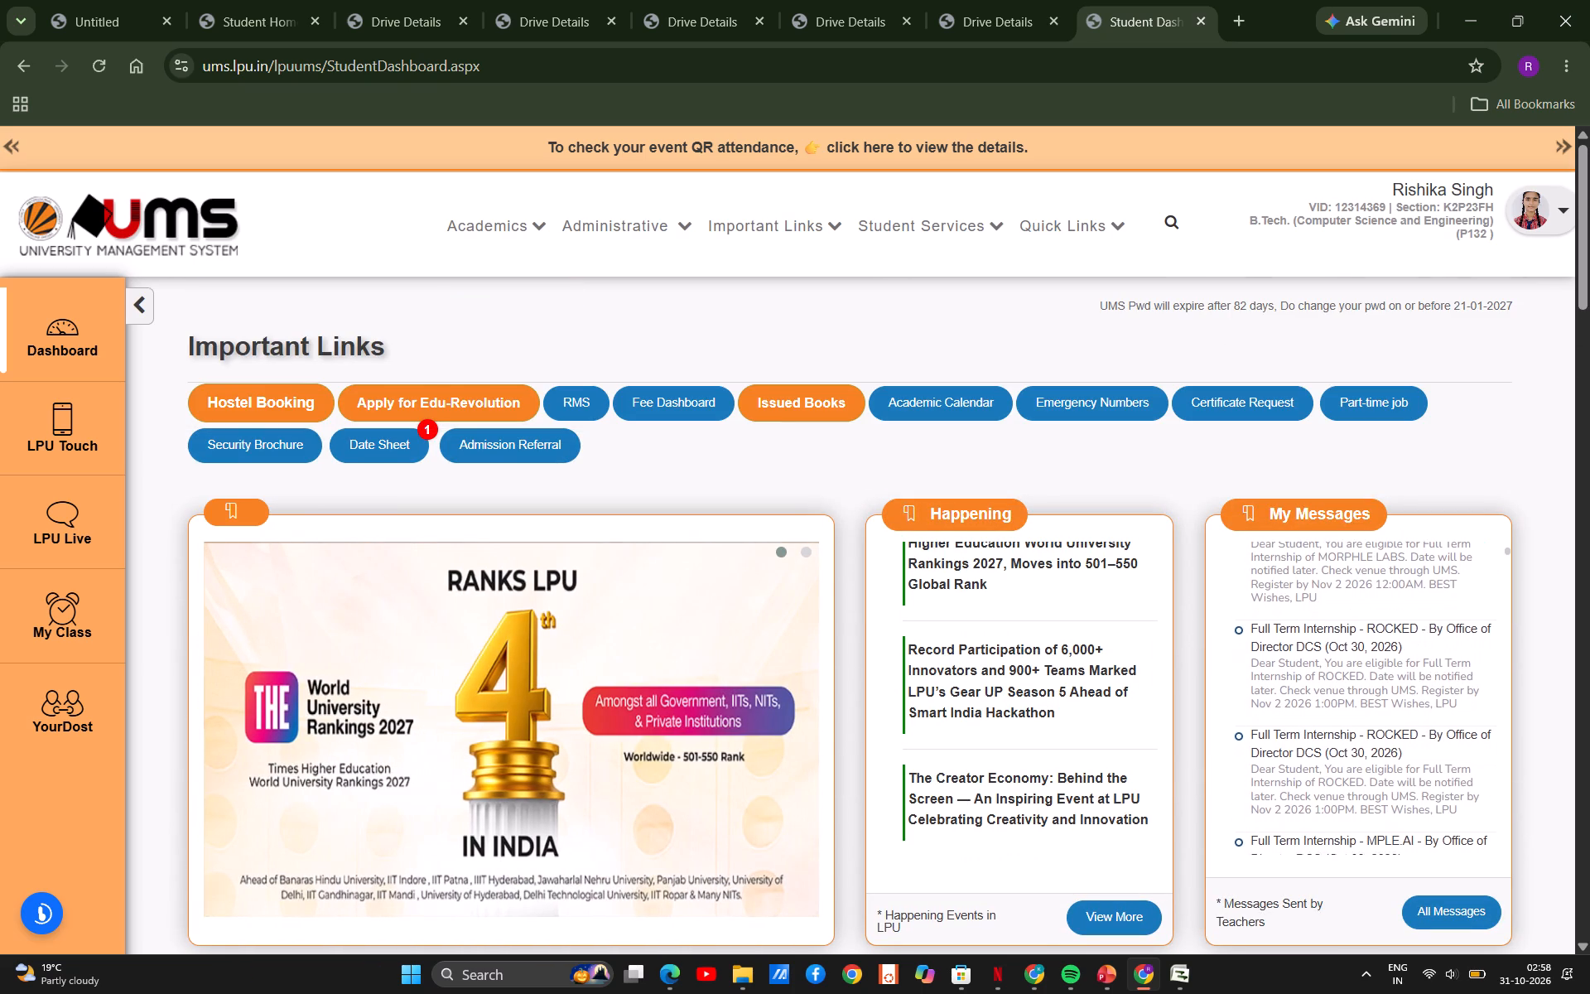
{"action": "scroll", "coordinate": [1326, 670], "scroll_direction": "down", "scroll_amount": 4}
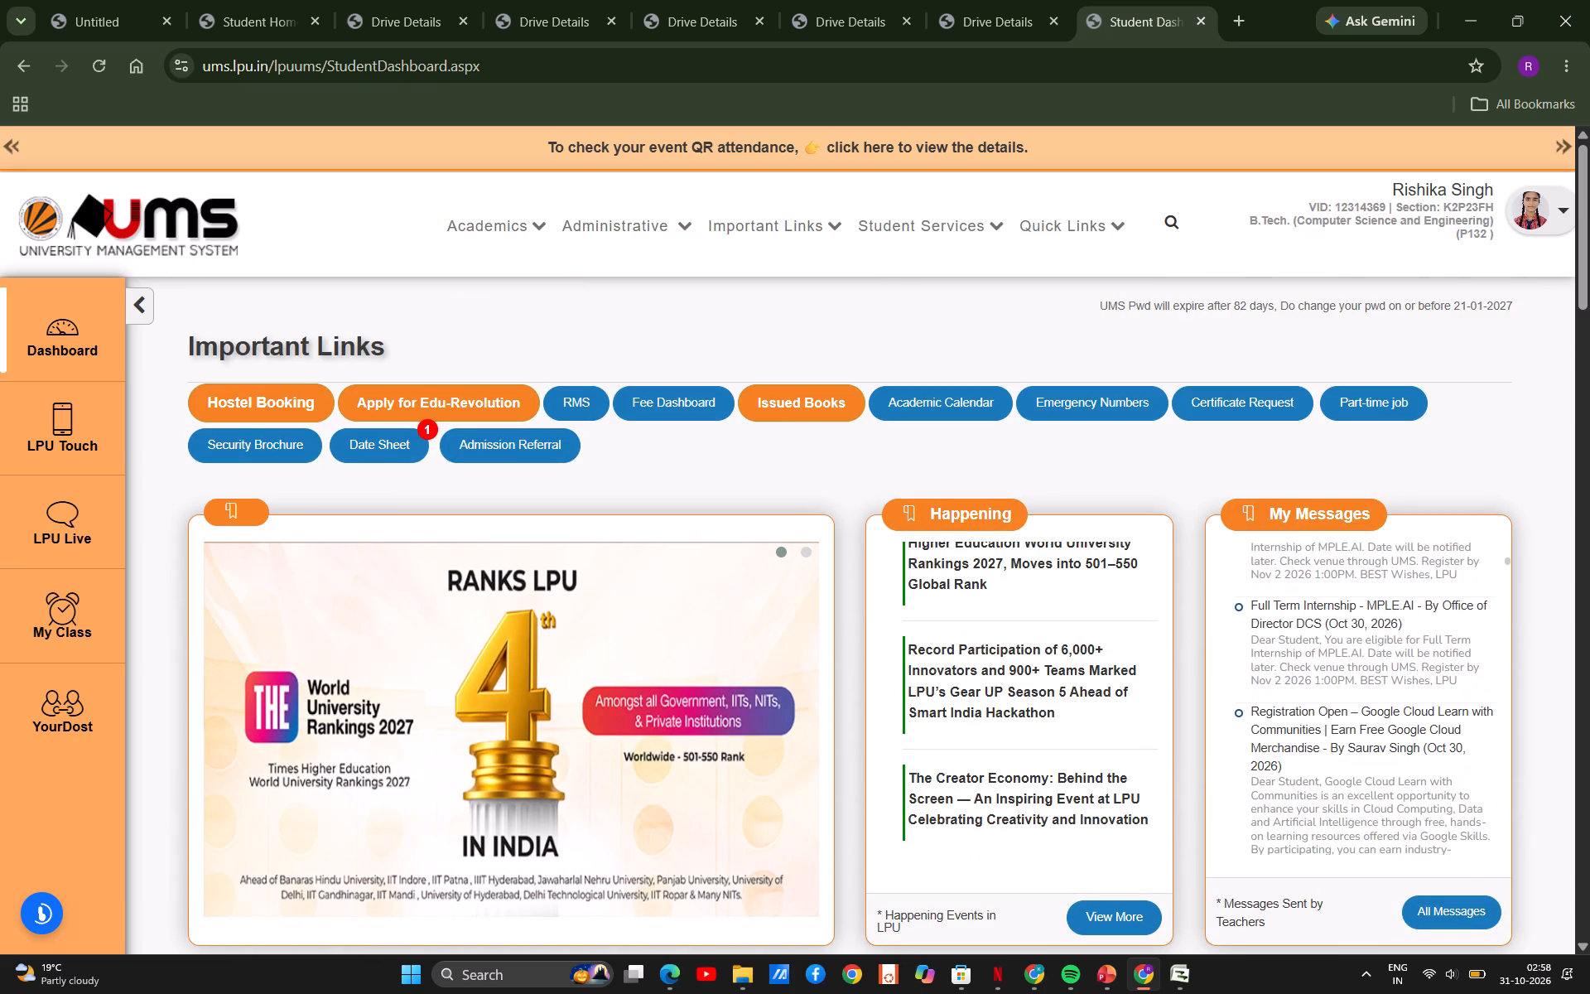
{"action": "scroll", "coordinate": [1326, 670], "scroll_direction": "down", "scroll_amount": 4}
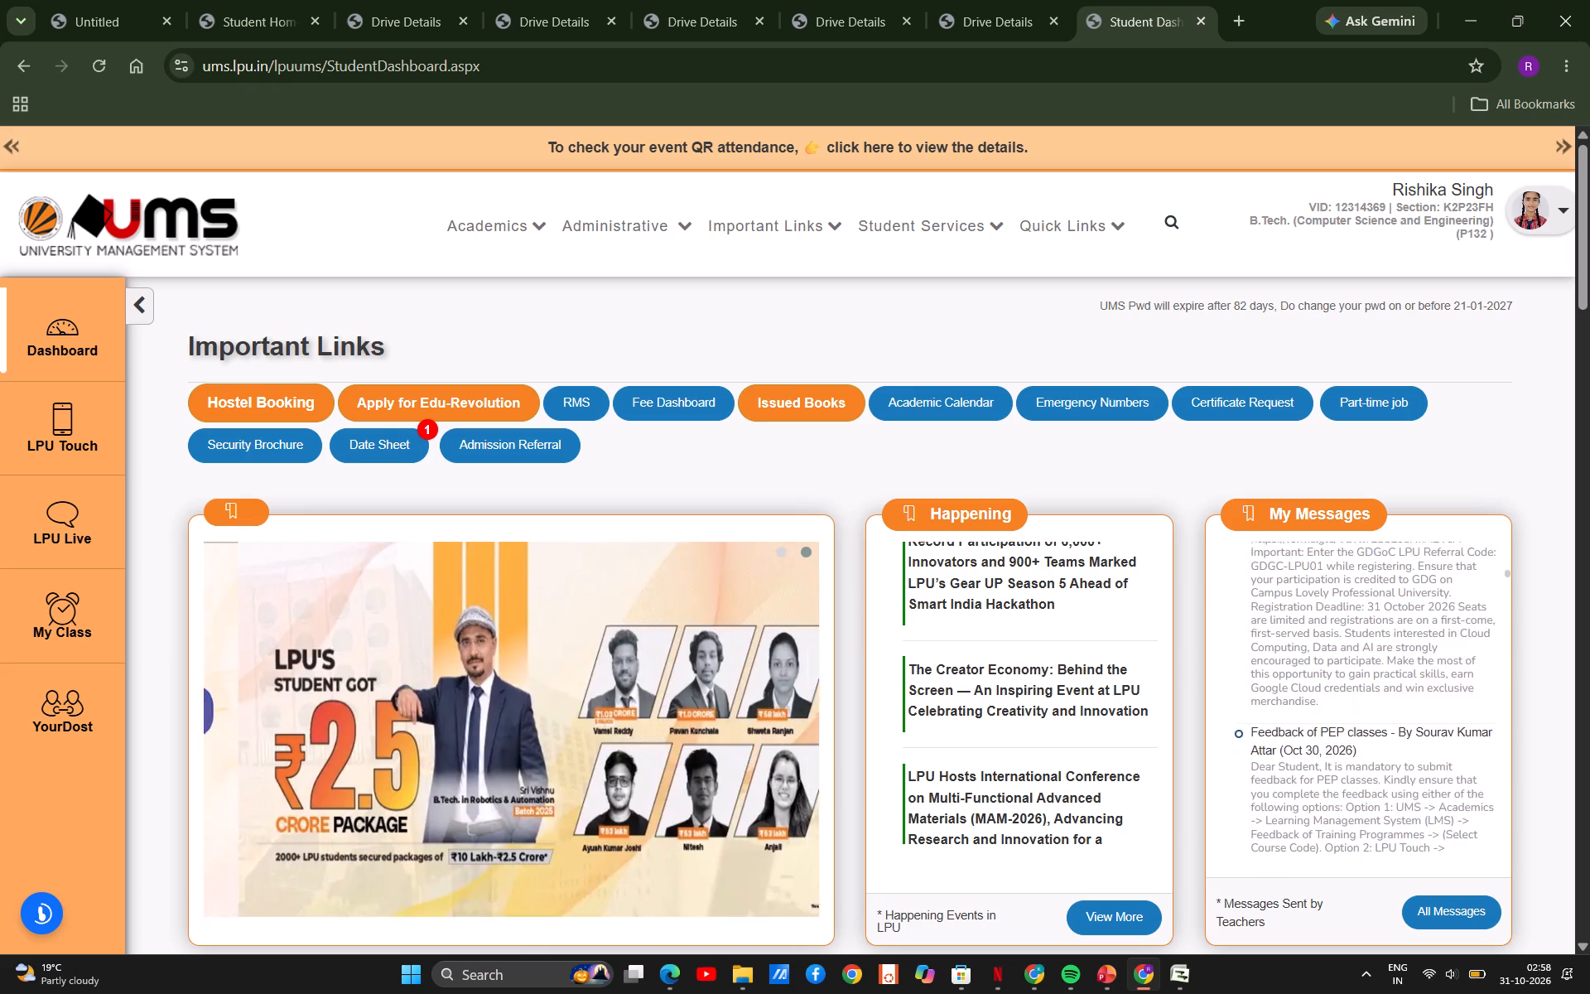
{"action": "scroll", "coordinate": [1326, 670], "scroll_direction": "down", "scroll_amount": 3}
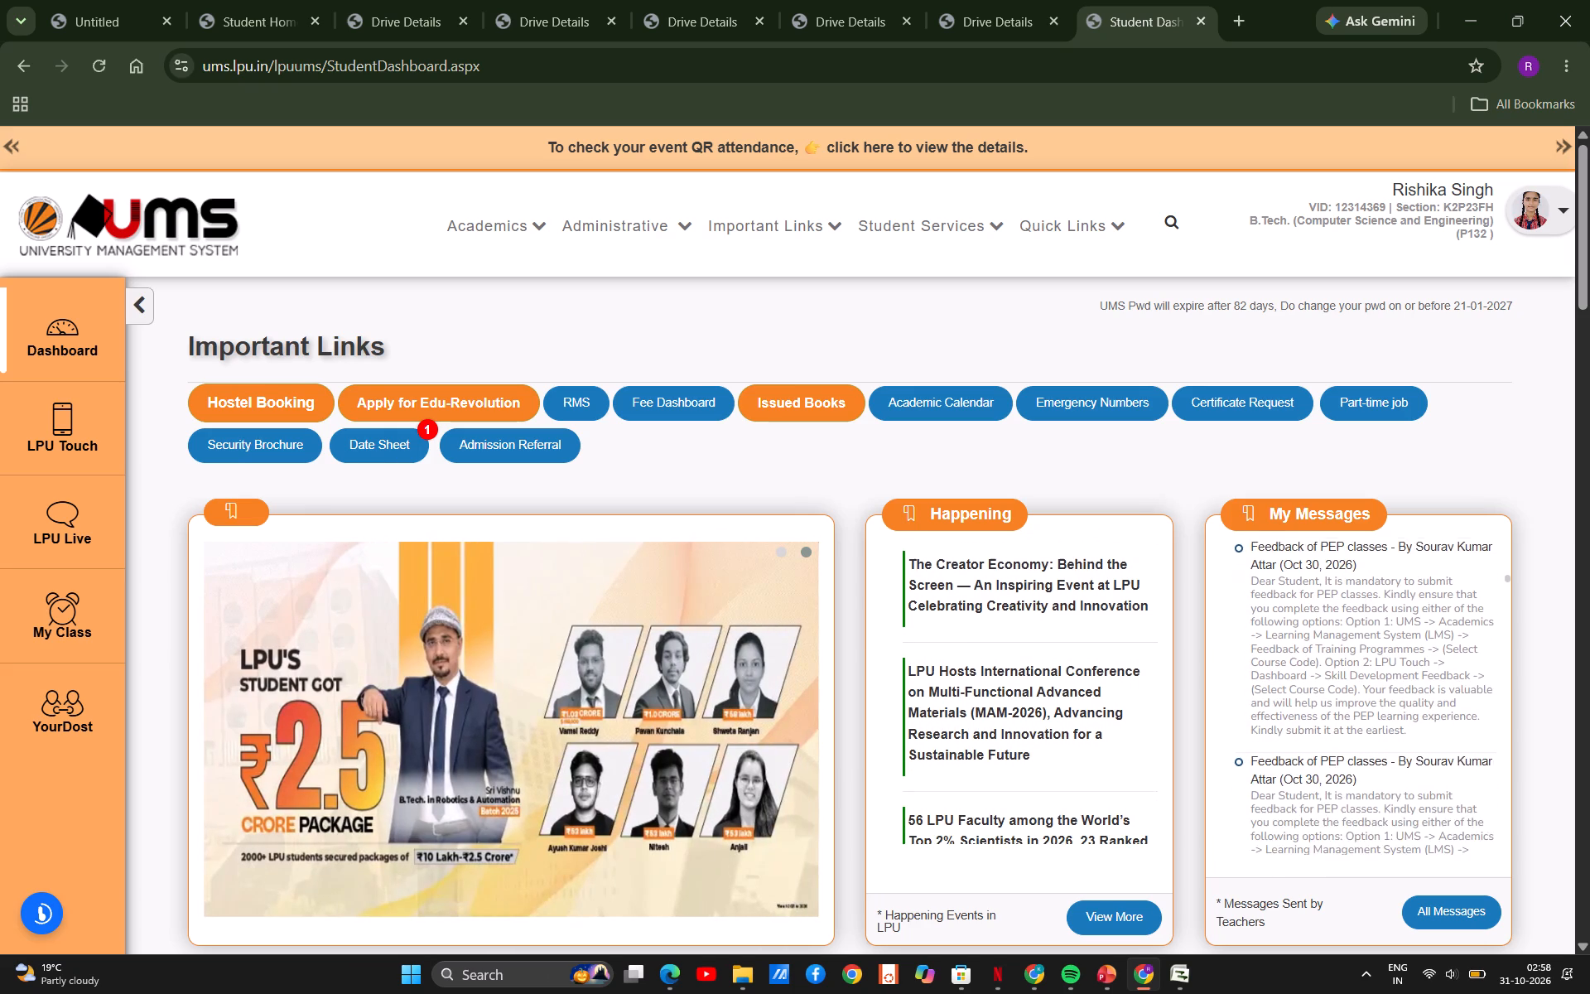
{"action": "scroll", "coordinate": [1326, 670], "scroll_direction": "down", "scroll_amount": 5}
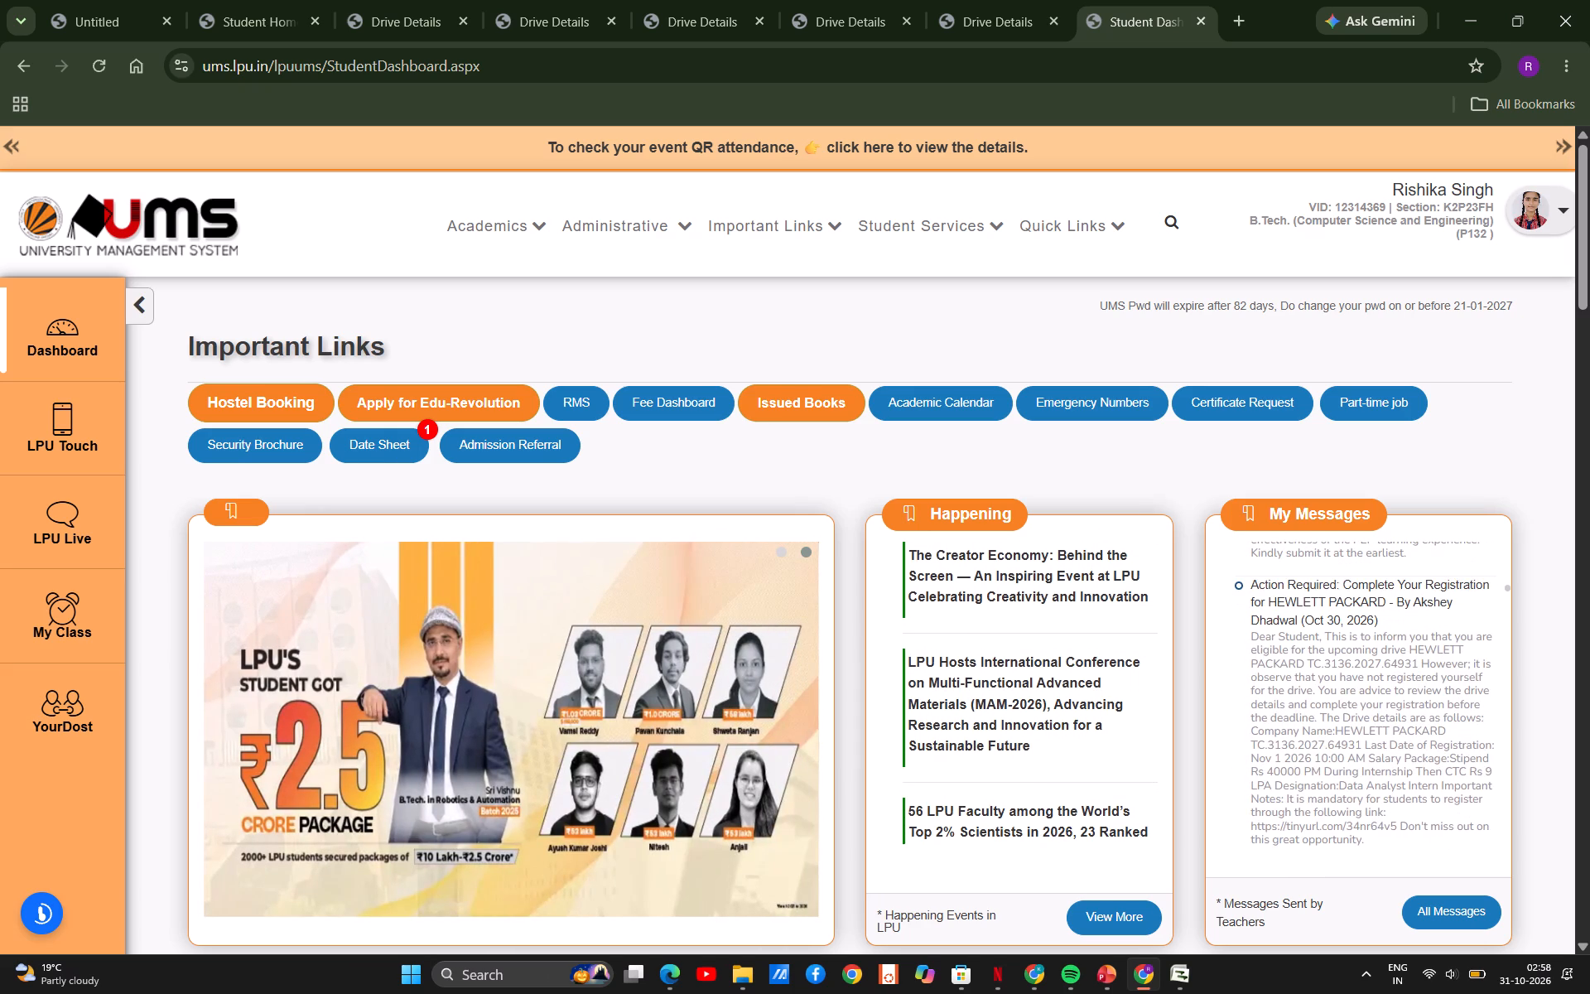
{"action": "scroll", "coordinate": [1326, 670], "scroll_direction": "down", "scroll_amount": 5}
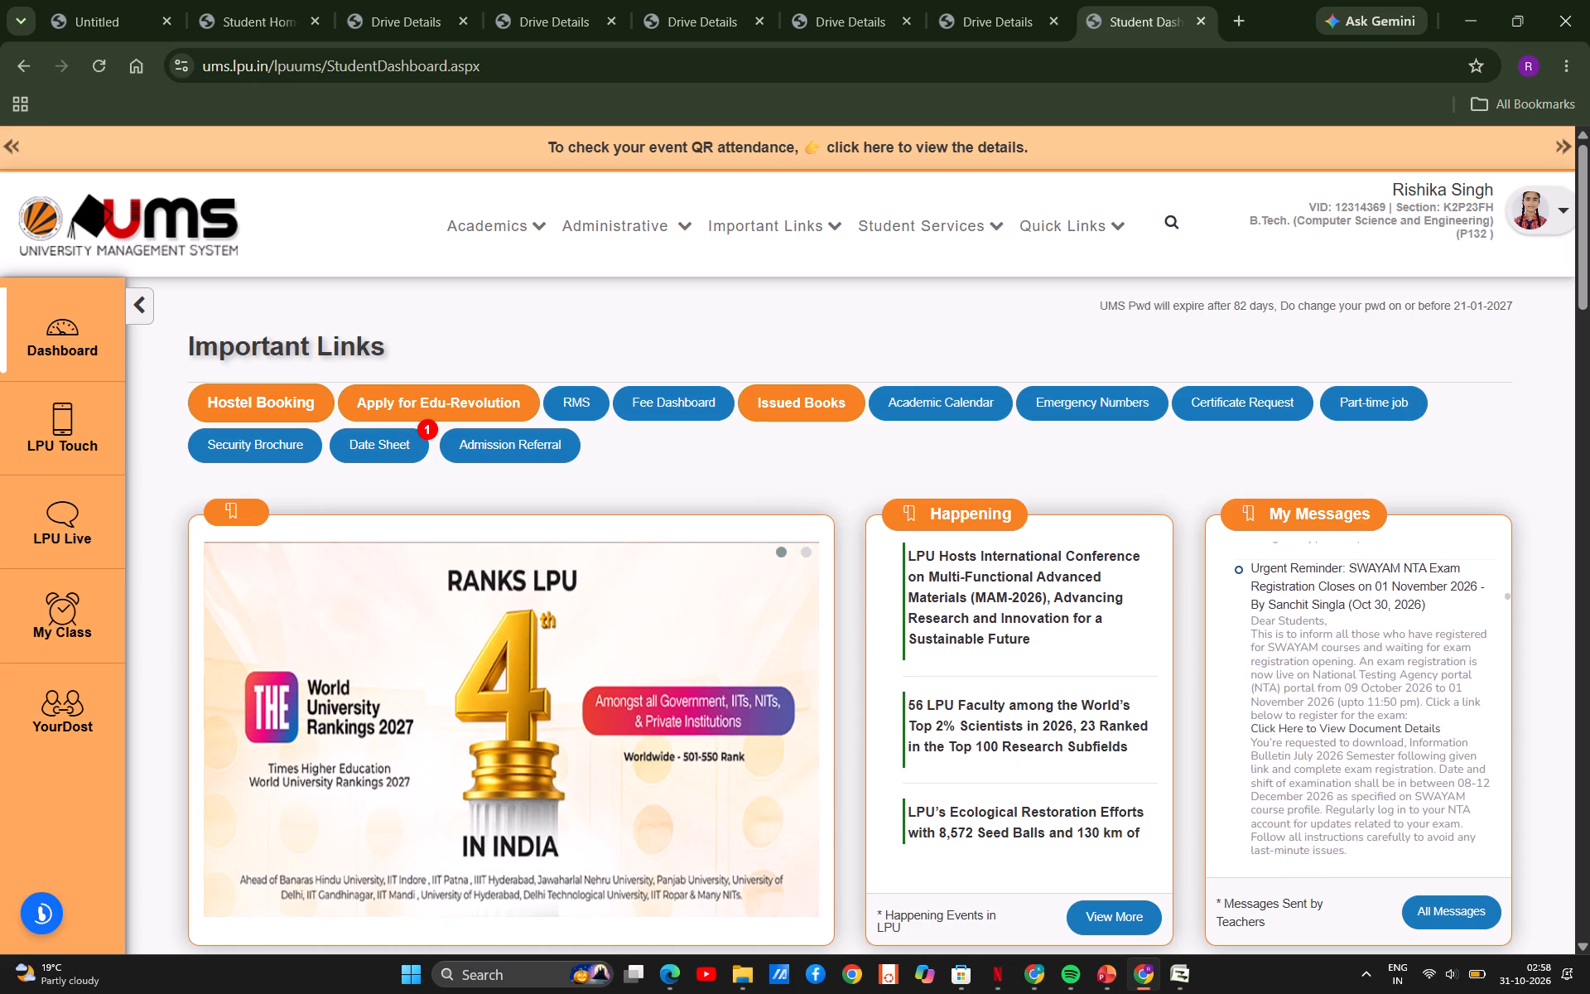
{"action": "scroll", "coordinate": [1326, 670], "scroll_direction": "down", "scroll_amount": 4}
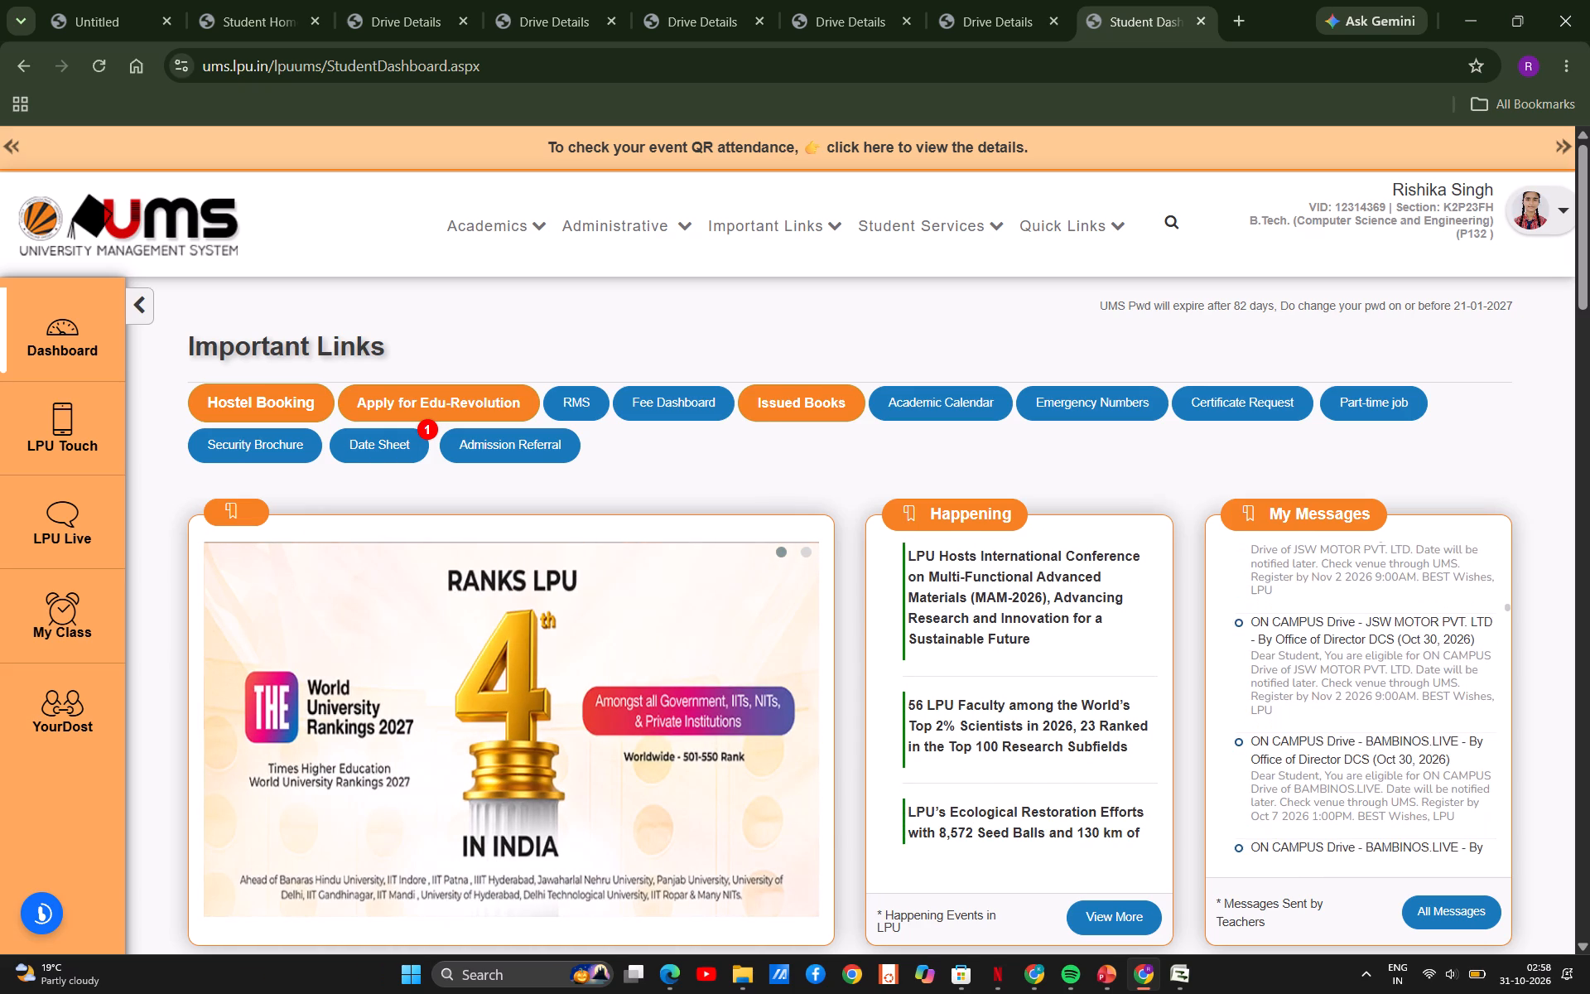
{"action": "scroll", "coordinate": [1326, 670], "scroll_direction": "down", "scroll_amount": 3}
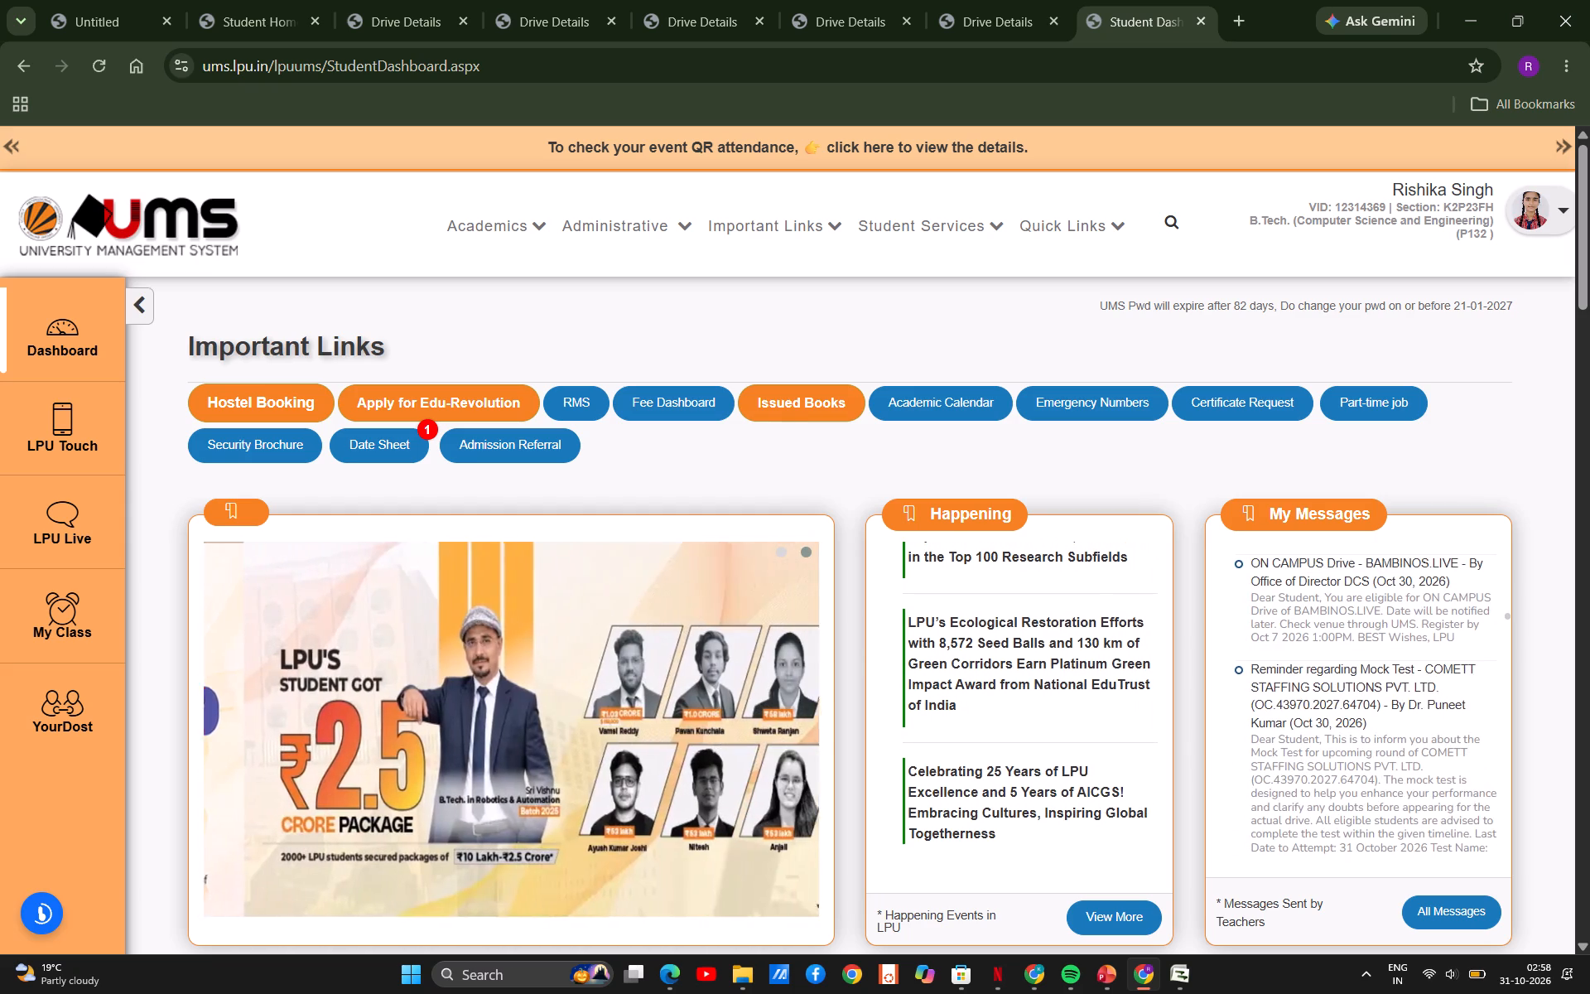
{"action": "scroll", "coordinate": [1326, 670], "scroll_direction": "up", "scroll_amount": 3}
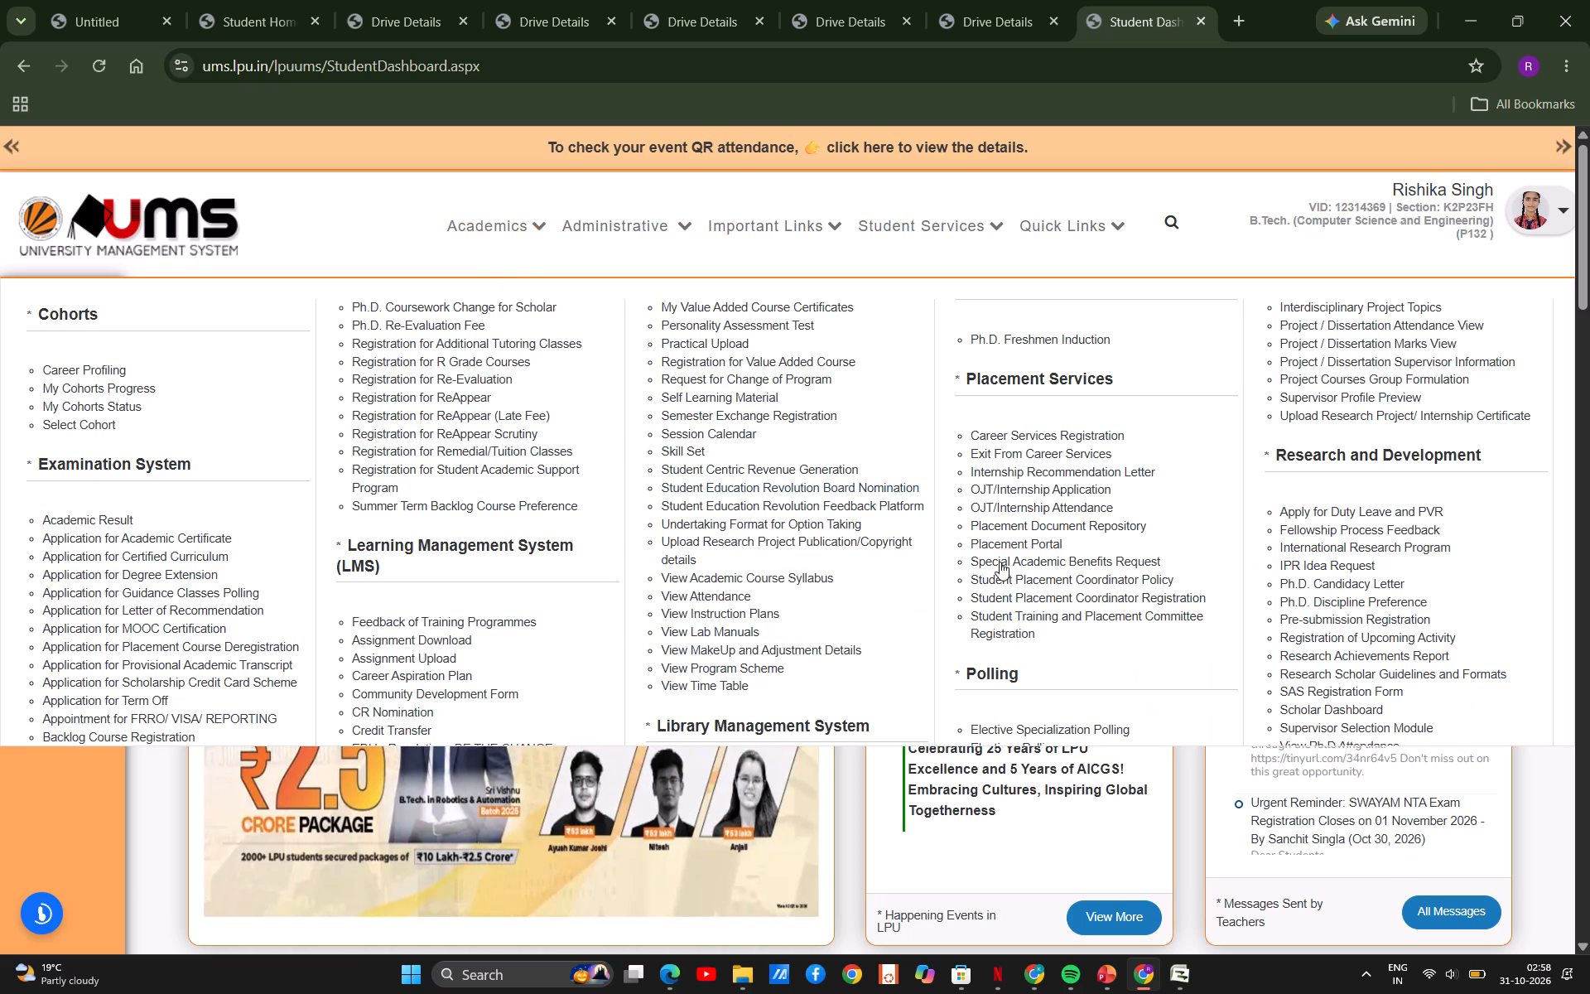
Open the Placement Portal from the academic services and dismiss the Pending Details notice.
{"action": "left_click", "coordinate": [1043, 543]}
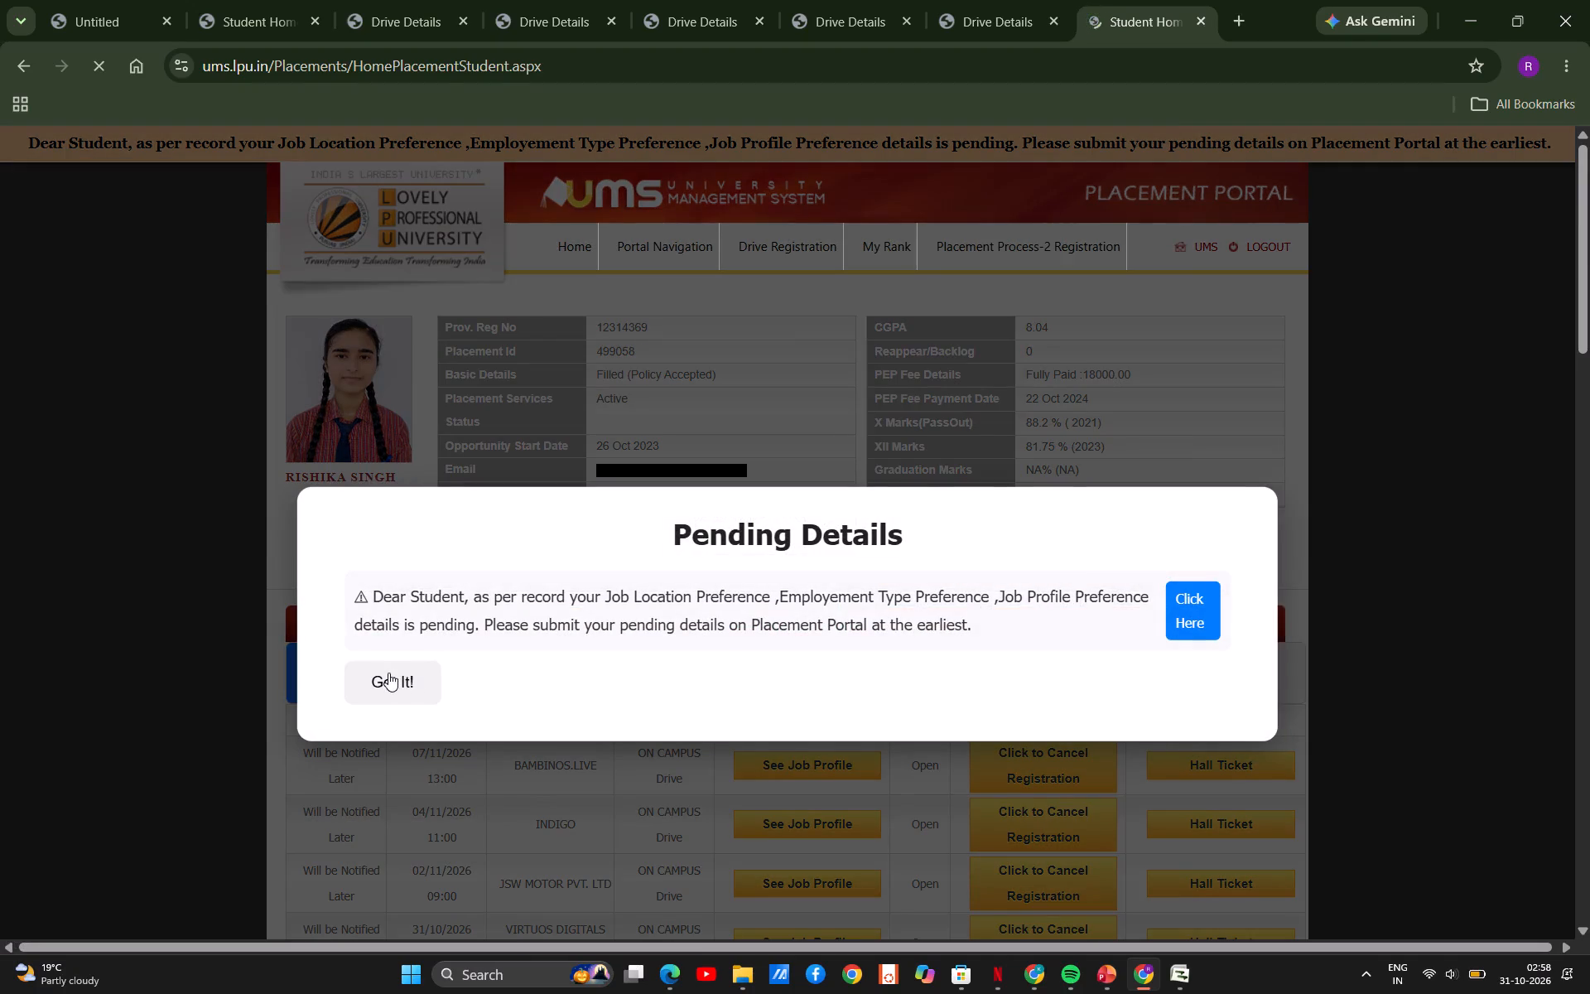
{"action": "left_click", "coordinate": [388, 673]}
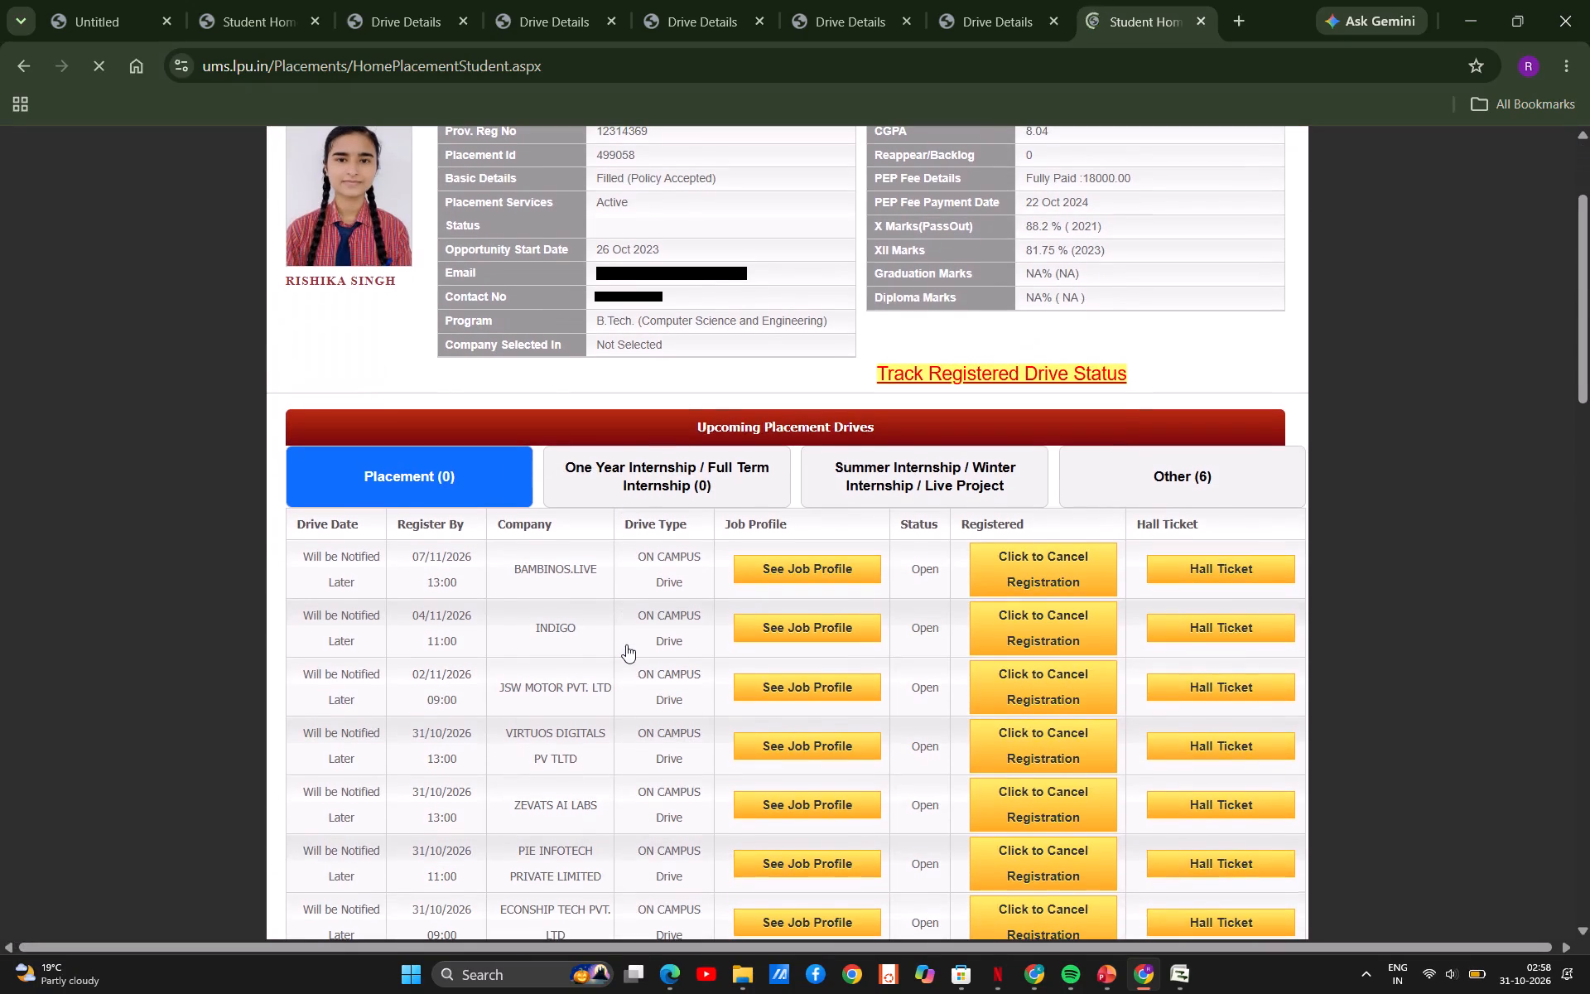